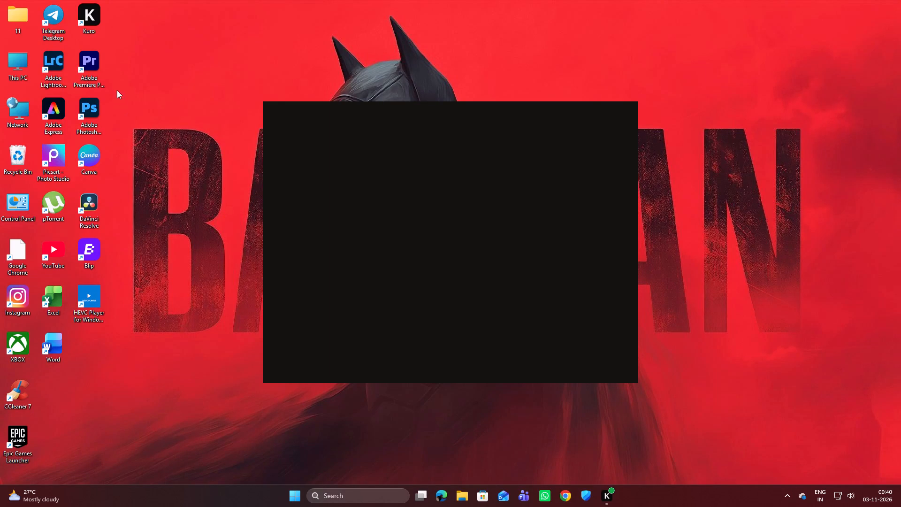
# Launch Adobe Premiere from the desktop.
pyautogui.doubleClick(101, 69)
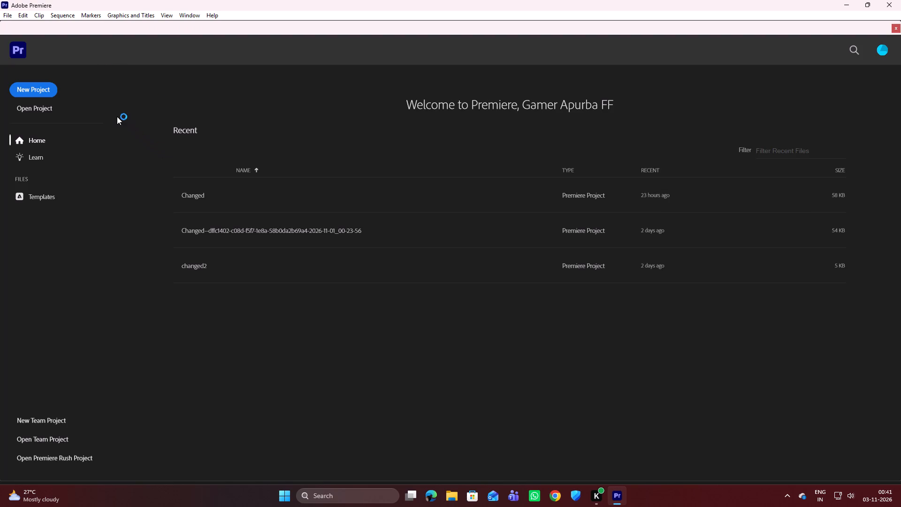
# Start a new project and name it "new born baby".
pyautogui.click(35, 91)
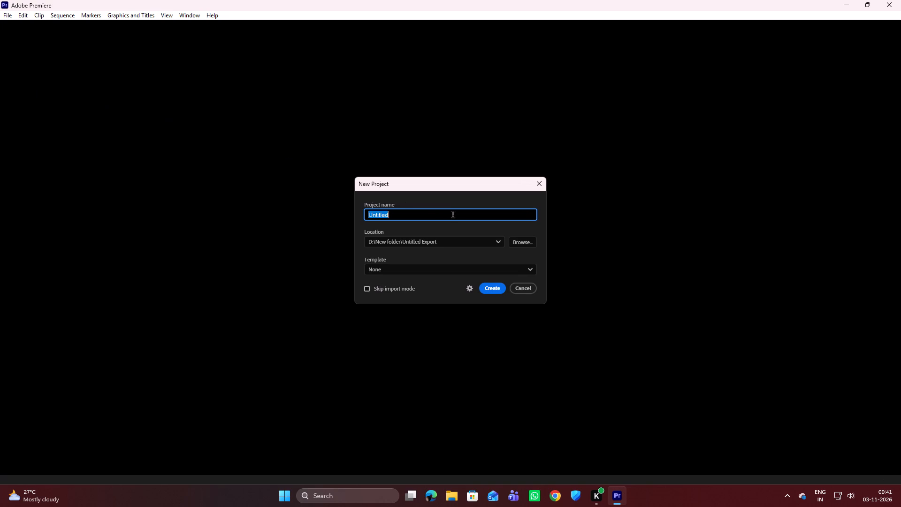
pyautogui.click(453, 215)
pyautogui.press('BackSpace')
pyautogui.press('BackSpace')
pyautogui.press('BackSpace')
pyautogui.press('BackSpace')
pyautogui.press('BackSpace')
pyautogui.press('BackSpace')
pyautogui.press('BackSpace')
pyautogui.press('BackSpace')
pyautogui.press('BackSpace')
pyautogui.press('BackSpace')
pyautogui.press('BackSpace')
pyautogui.press('BackSpace')
pyautogui.press('BackSpace')
pyautogui.press('BackSpace')
pyautogui.write('new born')
pyautogui.write('ba')
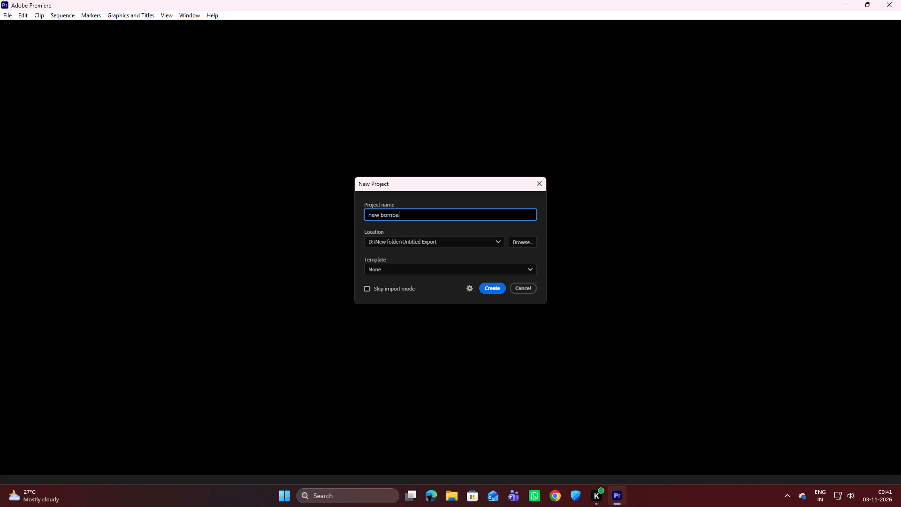
pyautogui.press('BackSpace')
pyautogui.press('BackSpace')
pyautogui.press('space')
pyautogui.write('baby')
# Set the project's save location to the "new born baby" folder on Local Disk (D:).
pyautogui.click(484, 240)
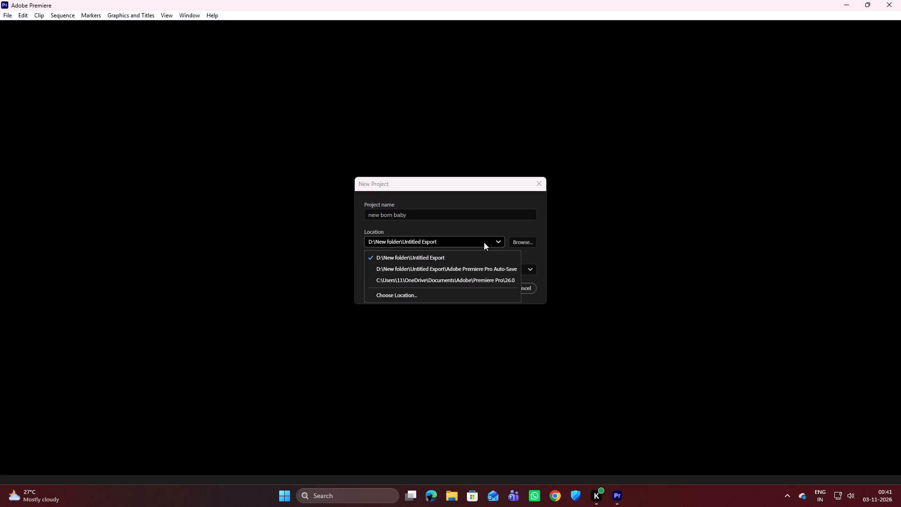
pyautogui.click(438, 291)
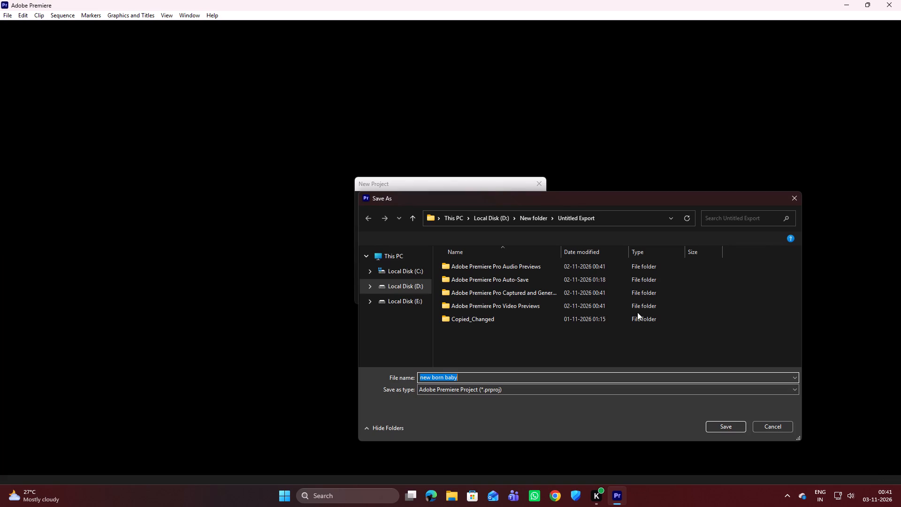
pyautogui.scroll(-4, 402, 339)
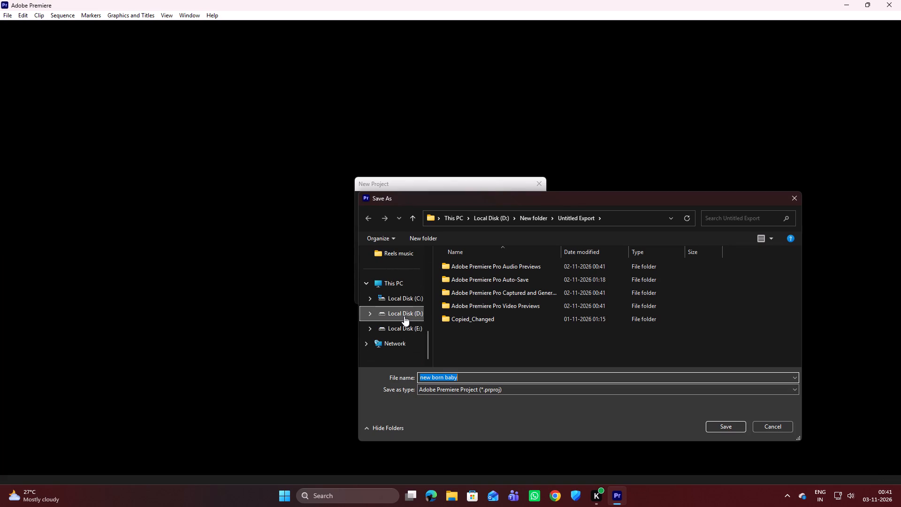
pyautogui.click(404, 316)
pyautogui.scroll(-4, 599, 323)
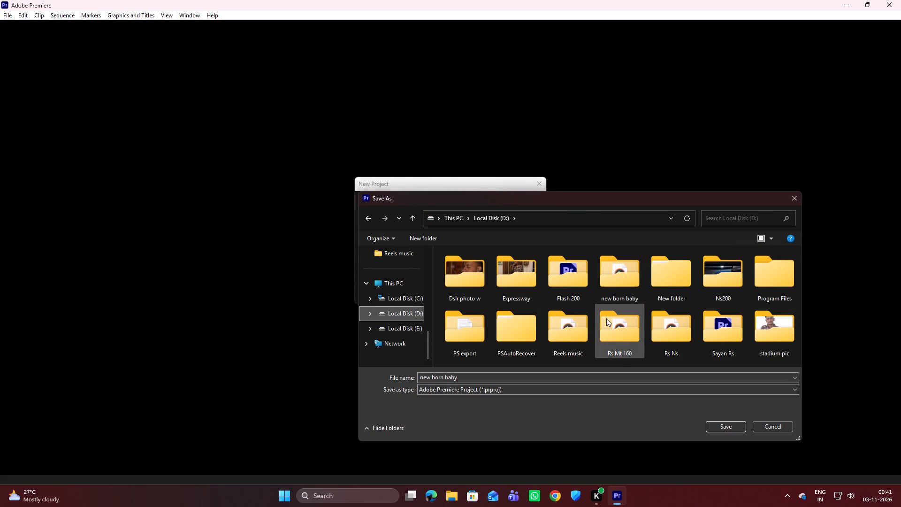
pyautogui.click(631, 284)
pyautogui.click(715, 425)
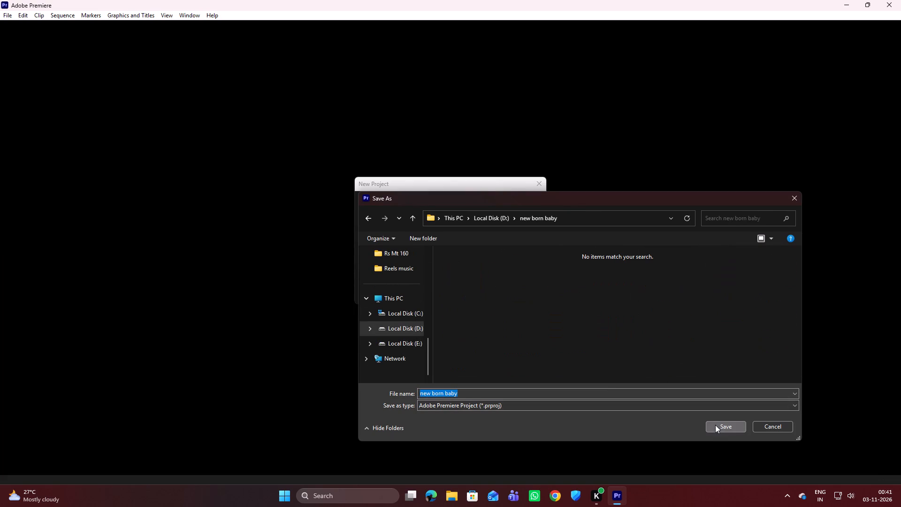
pyautogui.click(715, 425)
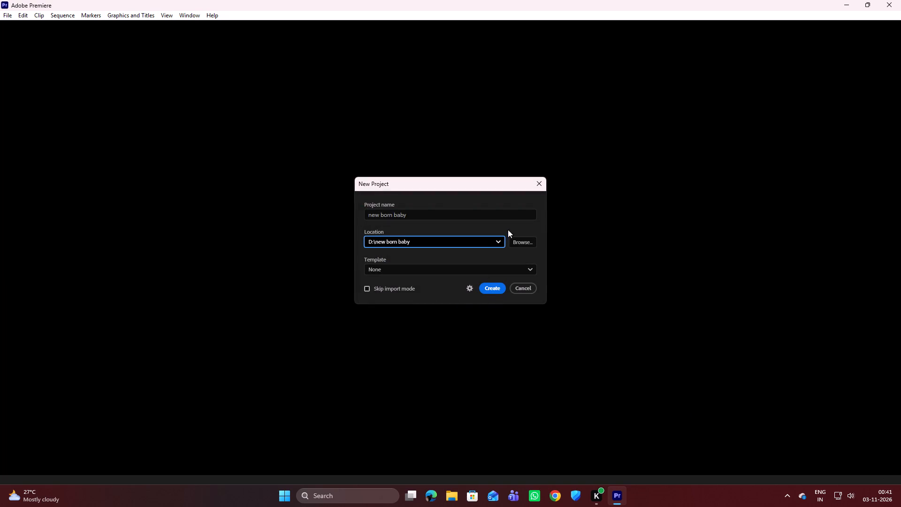
# Browse to the D:\new born baby folder again as the save location and create the project.
pyautogui.click(516, 239)
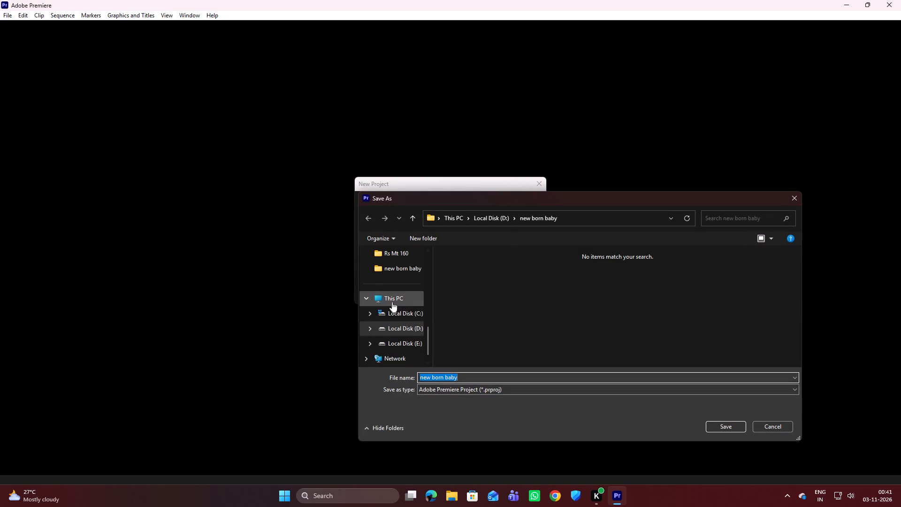
pyautogui.click(385, 330)
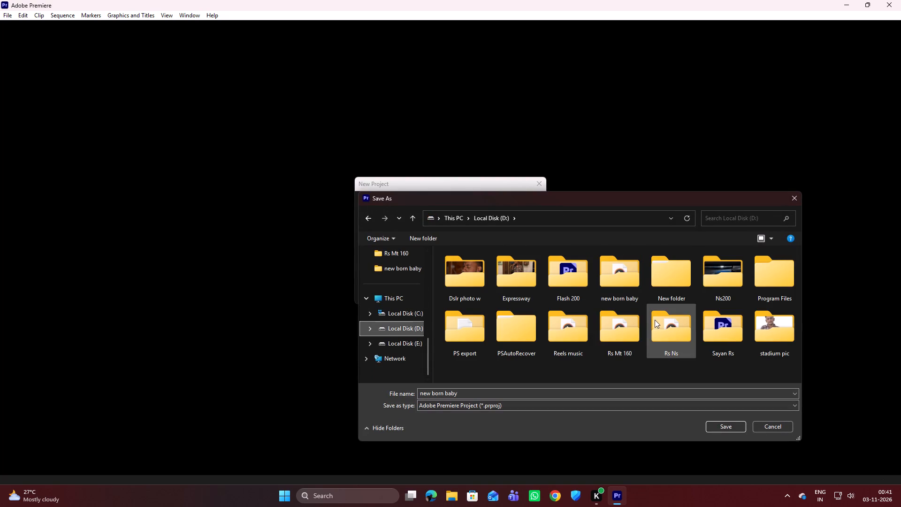
pyautogui.scroll(-3, 617, 281)
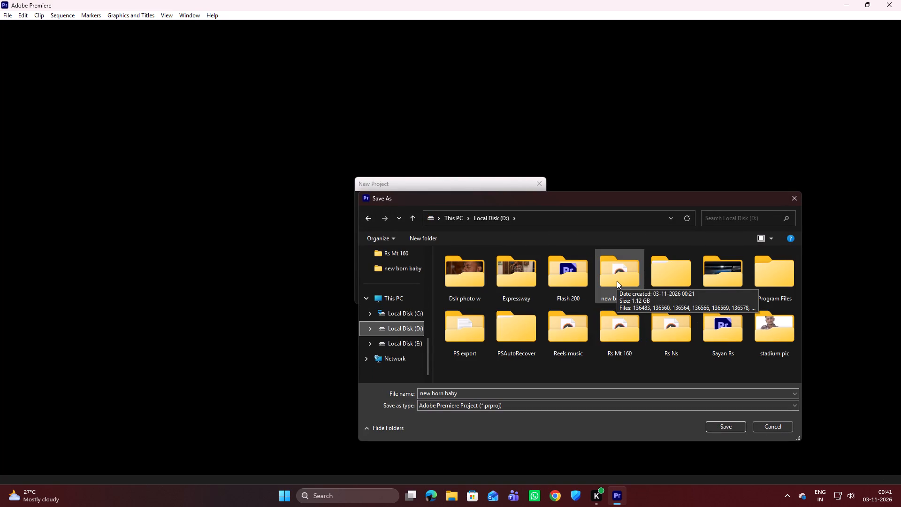
pyautogui.click(715, 426)
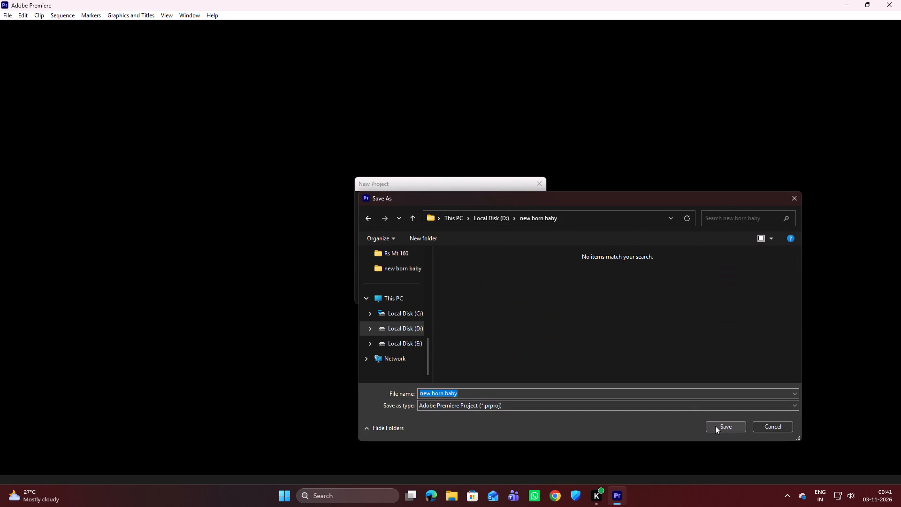
pyautogui.click(715, 426)
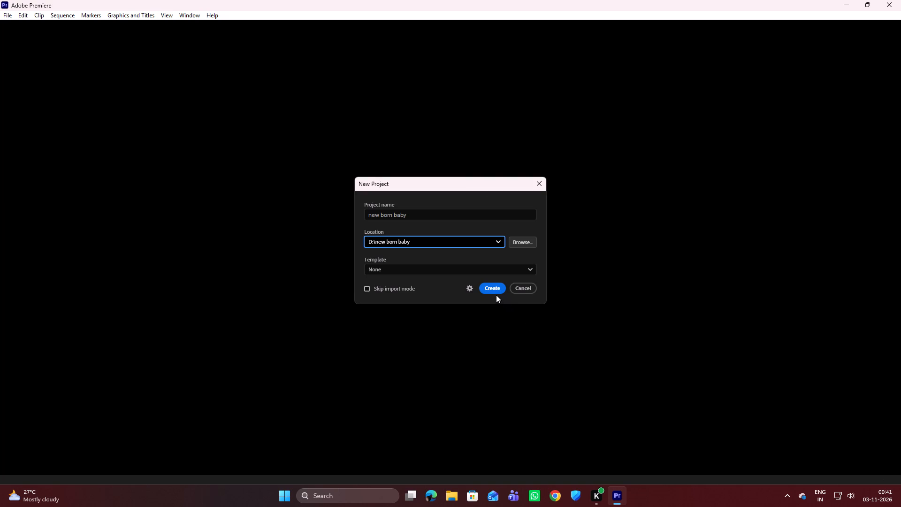
pyautogui.click(493, 286)
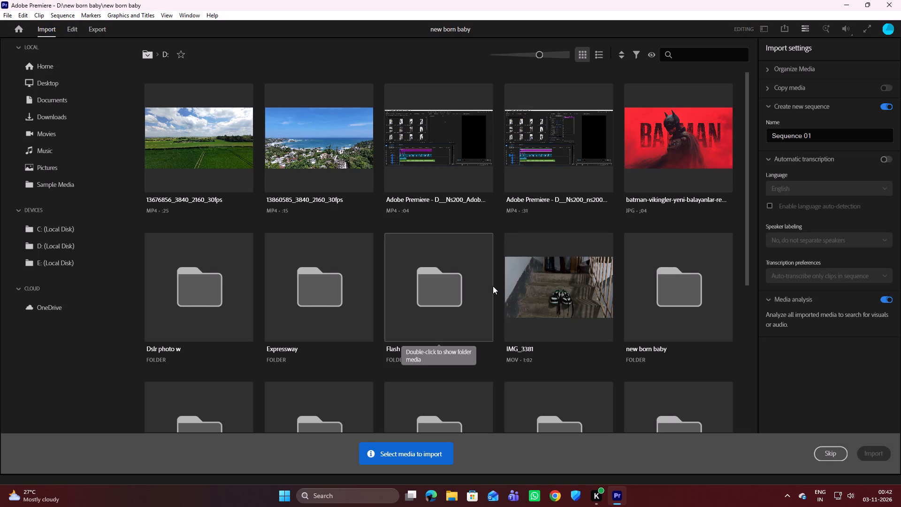
# Import the whole "new born baby" folder from drive D: into a new sequence named Sequence 01.
pyautogui.doubleClick(68, 249)
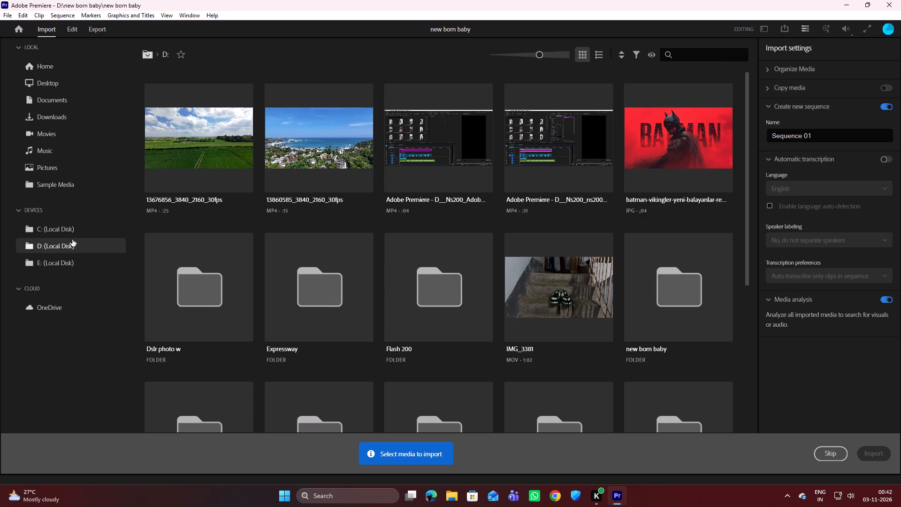
pyautogui.click(72, 239)
pyautogui.scroll(-3, 243, 249)
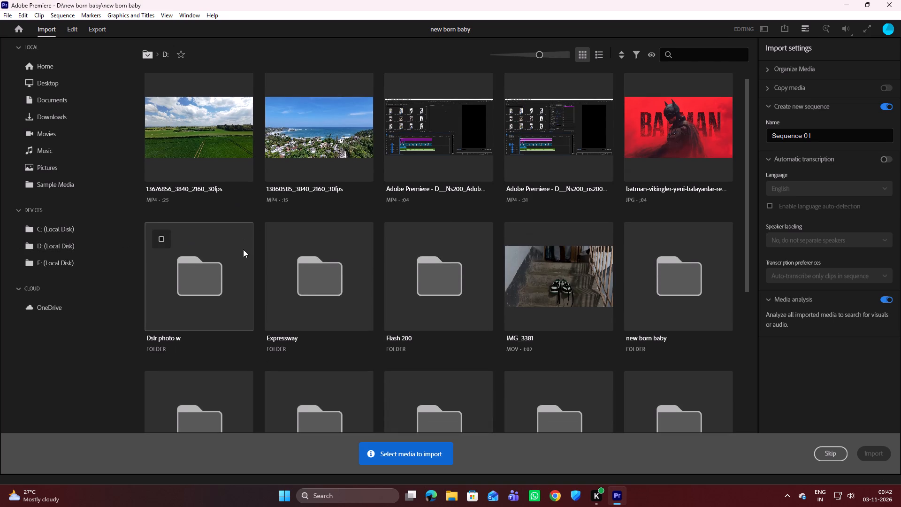
pyautogui.scroll(-4, 411, 284)
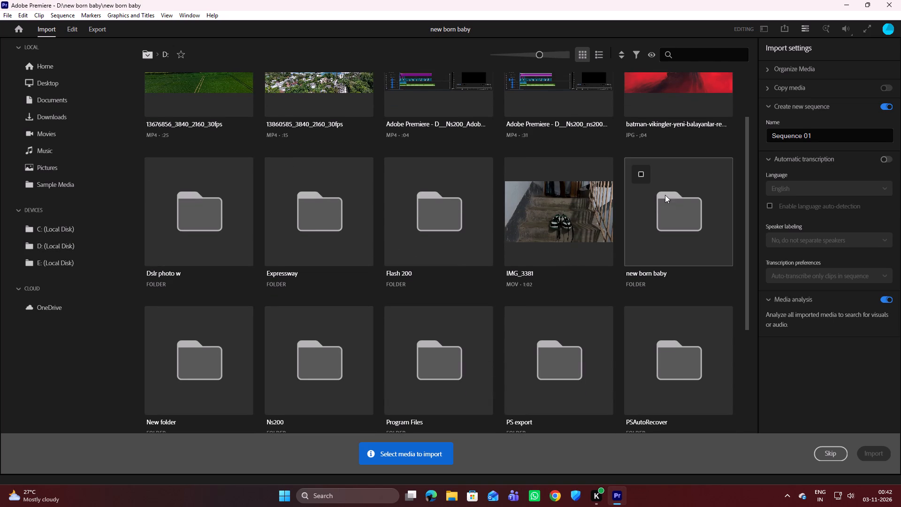
pyautogui.click(640, 173)
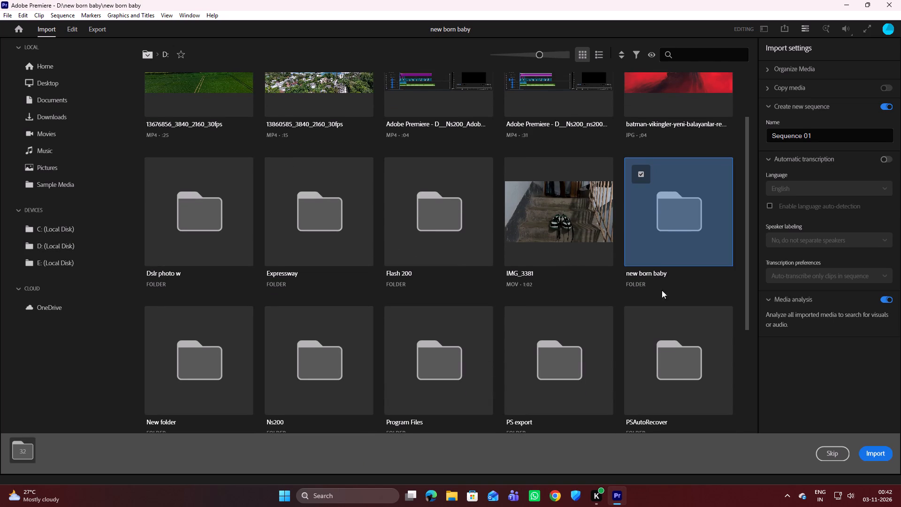
pyautogui.click(874, 455)
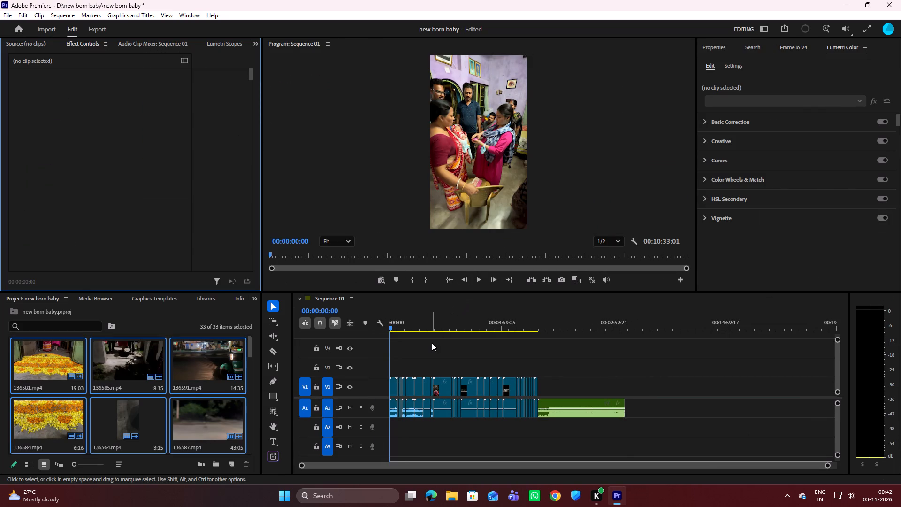
# Play and scrub through Sequence 01 to review the imported video clips and the audio clip at the end.
pyautogui.press('space')
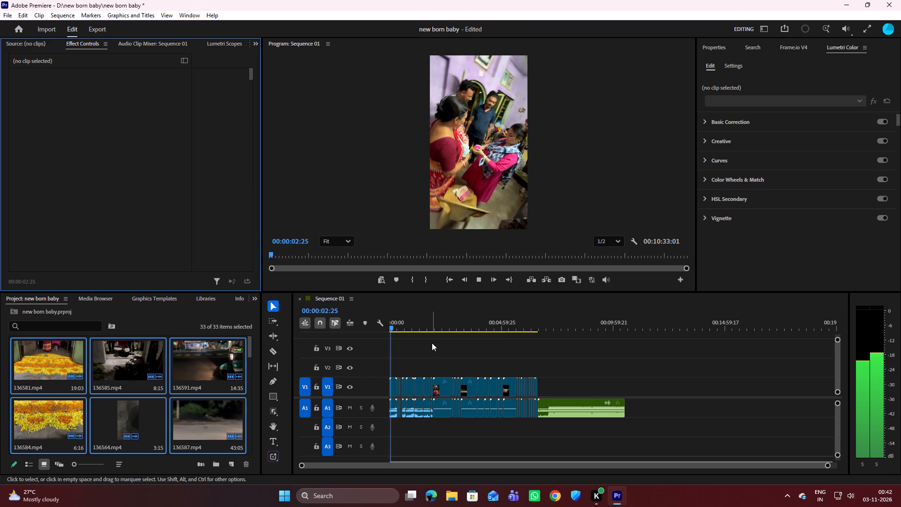
pyautogui.press('space')
pyautogui.press('space')
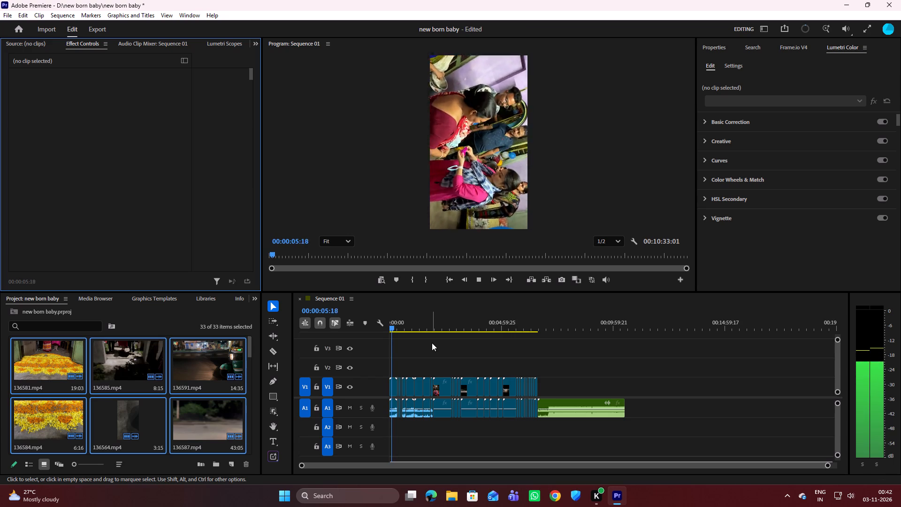
pyautogui.click(23, 44)
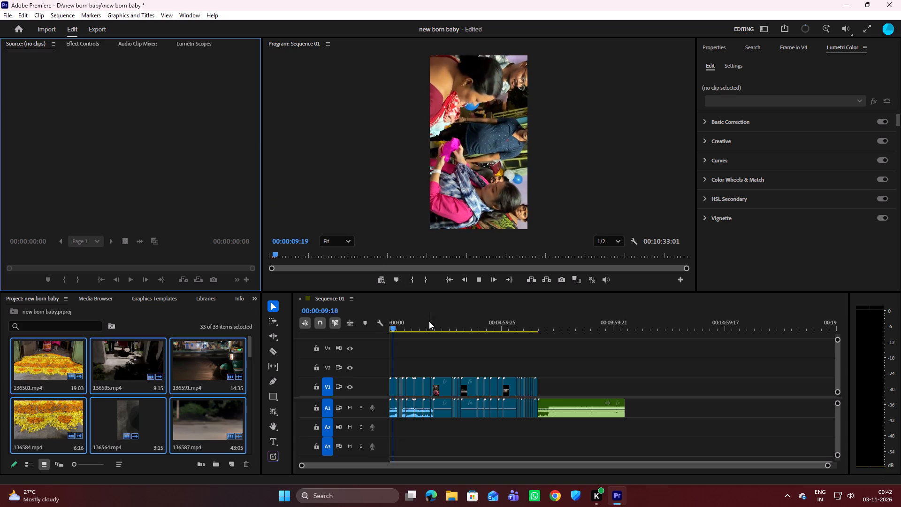
pyautogui.moveTo(393, 322); pyautogui.dragTo(447, 328)
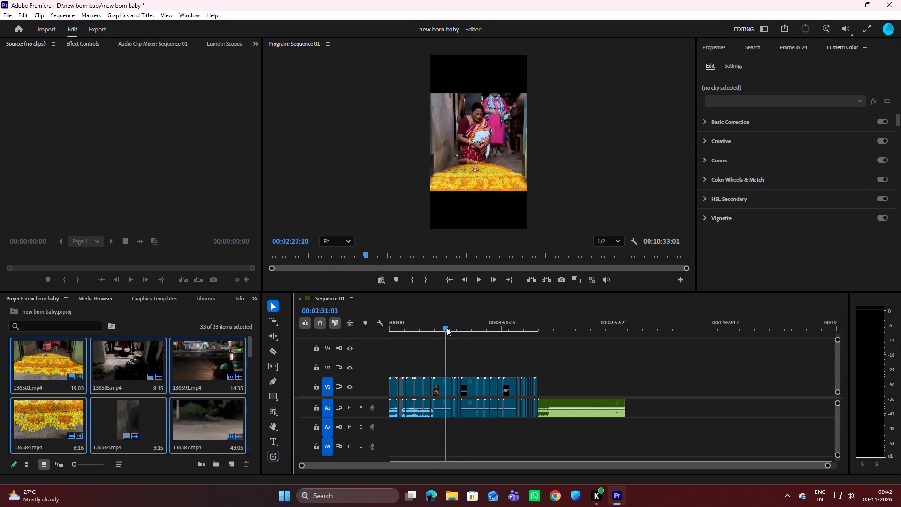
pyautogui.moveTo(447, 328); pyautogui.dragTo(492, 330)
pyautogui.click(495, 330)
pyautogui.moveTo(495, 330); pyautogui.dragTo(507, 330)
pyautogui.moveTo(508, 330); pyautogui.dragTo(522, 330)
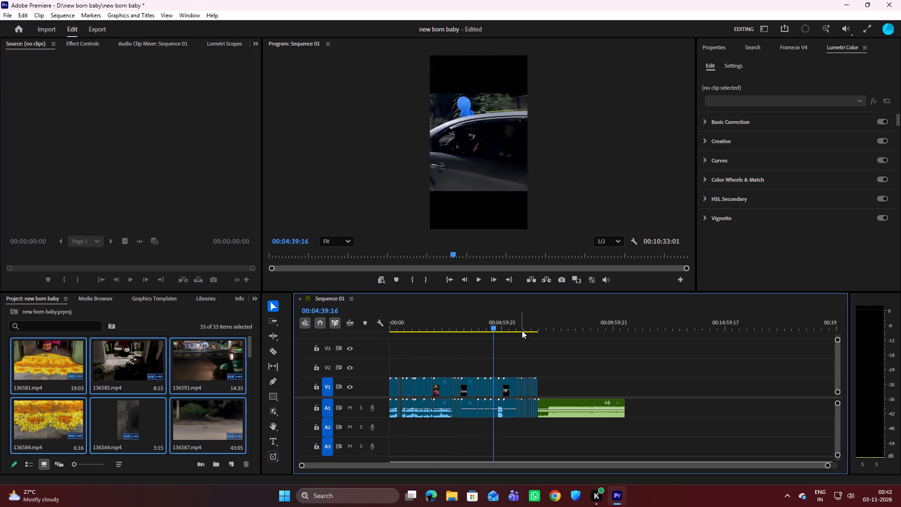
pyautogui.moveTo(522, 330); pyautogui.dragTo(532, 332)
pyautogui.moveTo(494, 323); pyautogui.dragTo(505, 324)
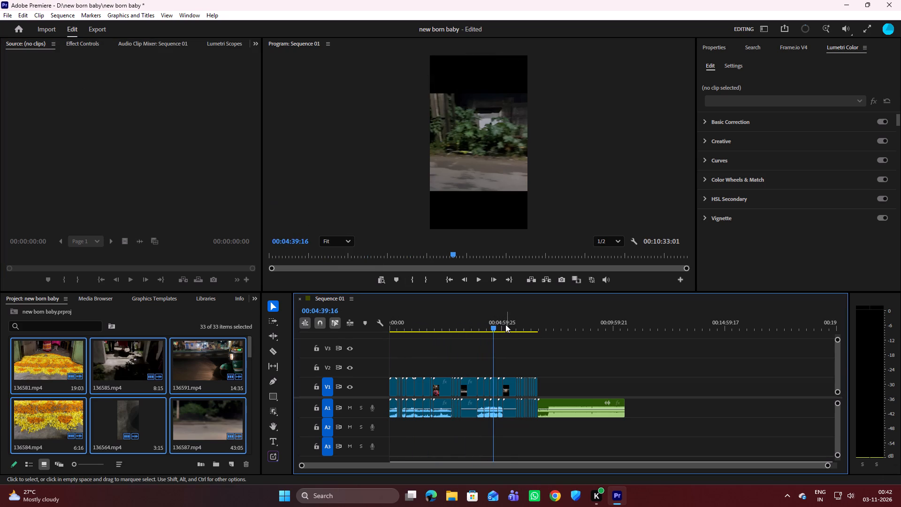
pyautogui.moveTo(505, 324); pyautogui.dragTo(511, 324)
pyautogui.moveTo(503, 326); pyautogui.dragTo(528, 328)
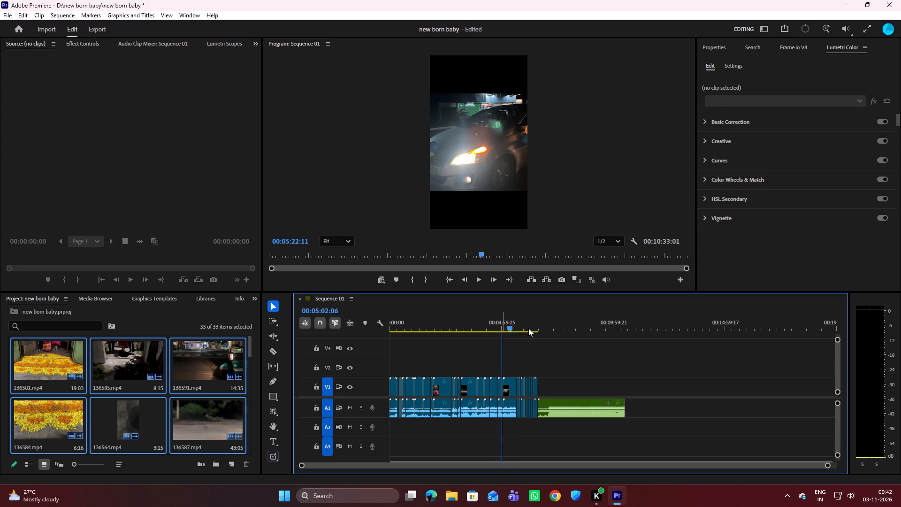
pyautogui.moveTo(528, 328); pyautogui.dragTo(532, 328)
pyautogui.moveTo(532, 328); pyautogui.dragTo(595, 332)
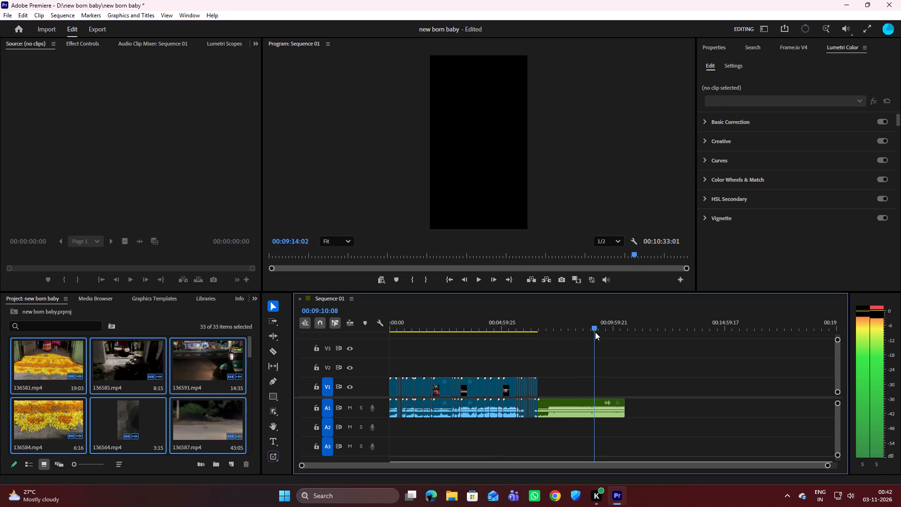
pyautogui.moveTo(595, 332); pyautogui.dragTo(543, 333)
pyautogui.press('space')
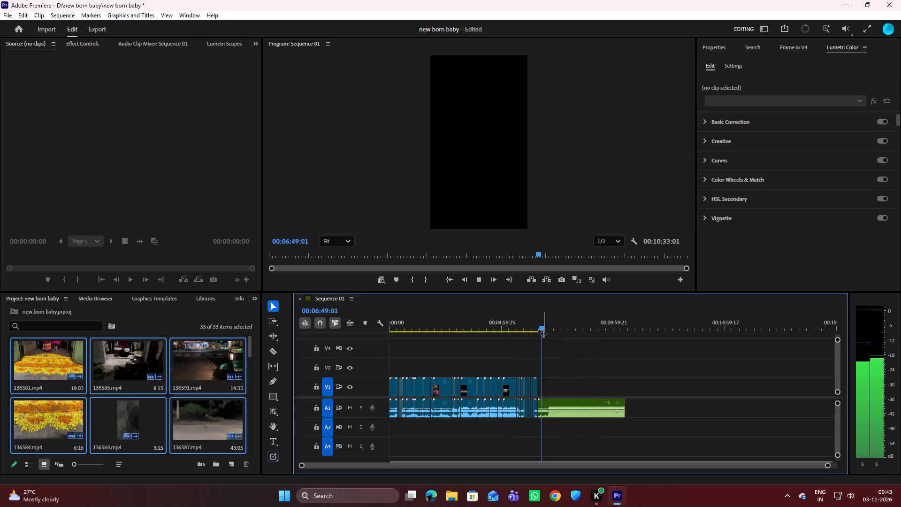
pyautogui.press('space')
# Delete all the video clips with their linked audio from tracks V1 and A1 of Sequence 01.
pyautogui.moveTo(393, 331); pyautogui.dragTo(649, 388)
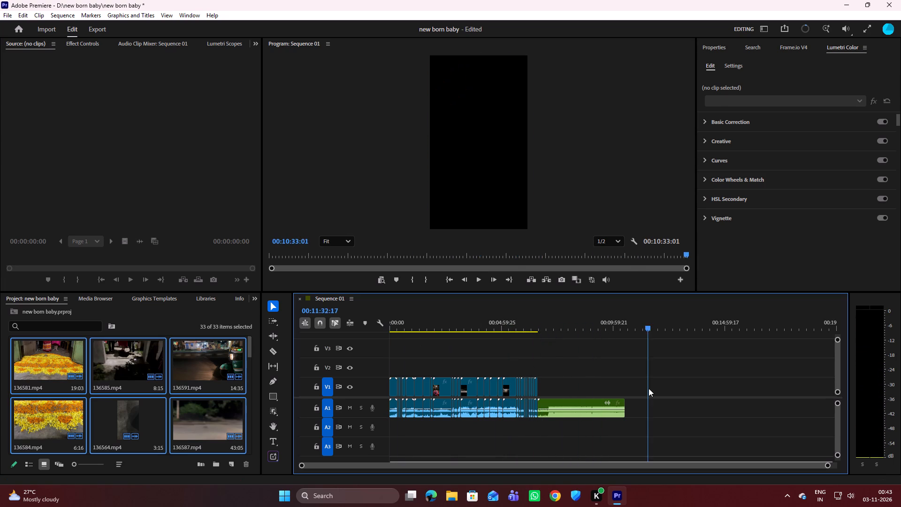
pyautogui.moveTo(649, 388); pyautogui.dragTo(618, 384)
pyautogui.moveTo(395, 339); pyautogui.dragTo(447, 353)
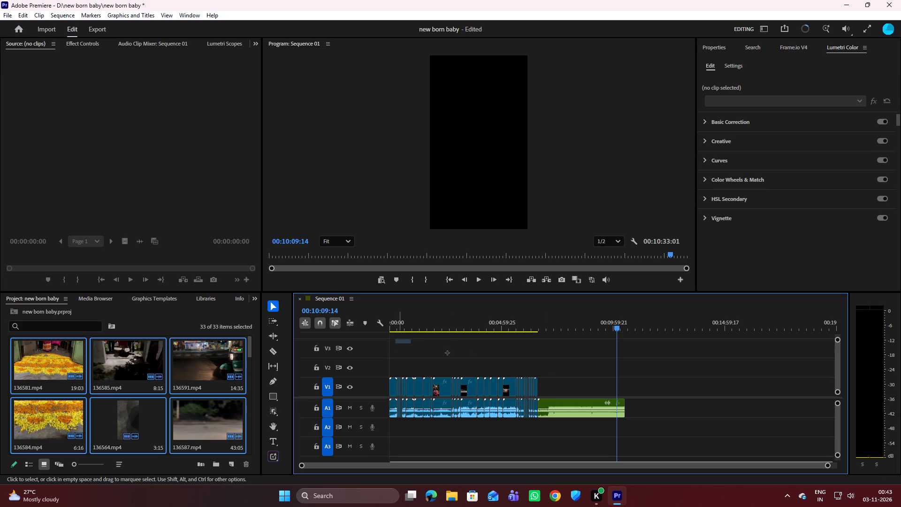
pyautogui.moveTo(447, 353); pyautogui.dragTo(648, 397)
pyautogui.click(648, 397)
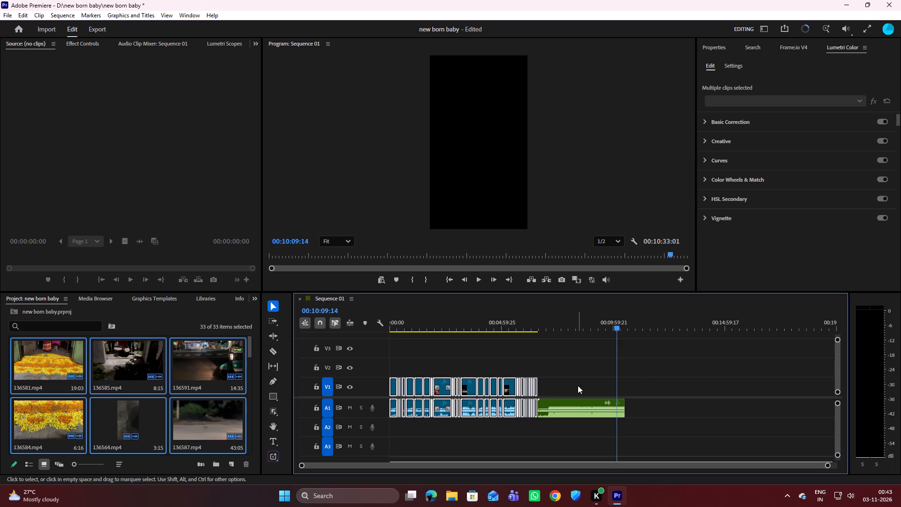
pyautogui.press('Delete')
pyautogui.click(570, 382)
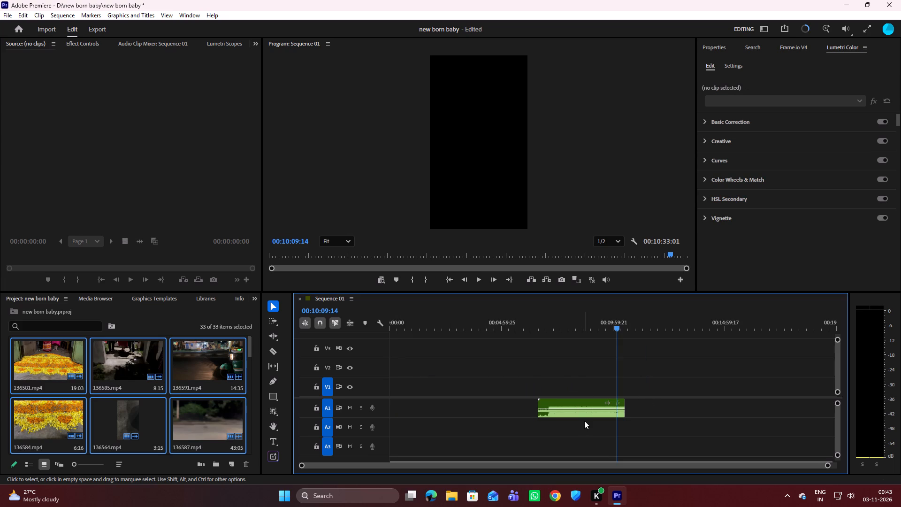
# Delete the remaining audio clip from track A1 so Sequence 01 is empty.
pyautogui.click(584, 421)
pyautogui.click(584, 412)
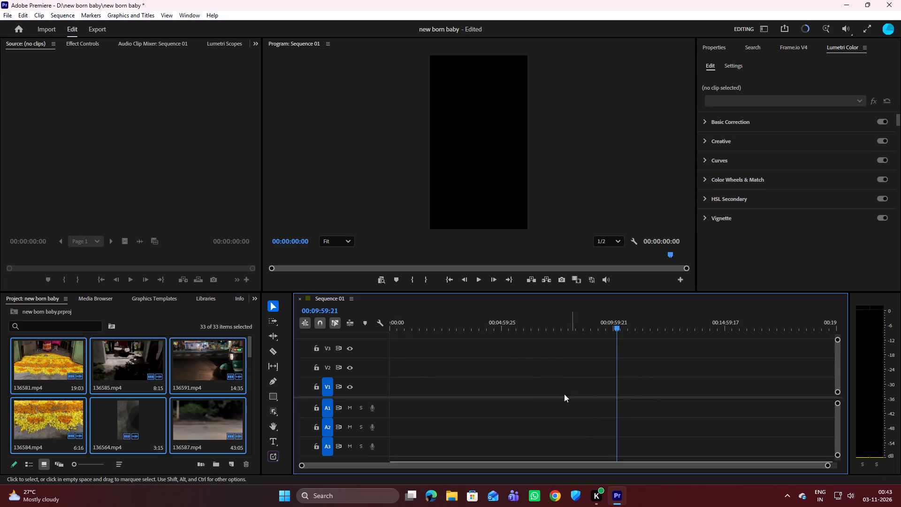
pyautogui.scroll(9, 114, 402)
pyautogui.scroll(-6, 114, 402)
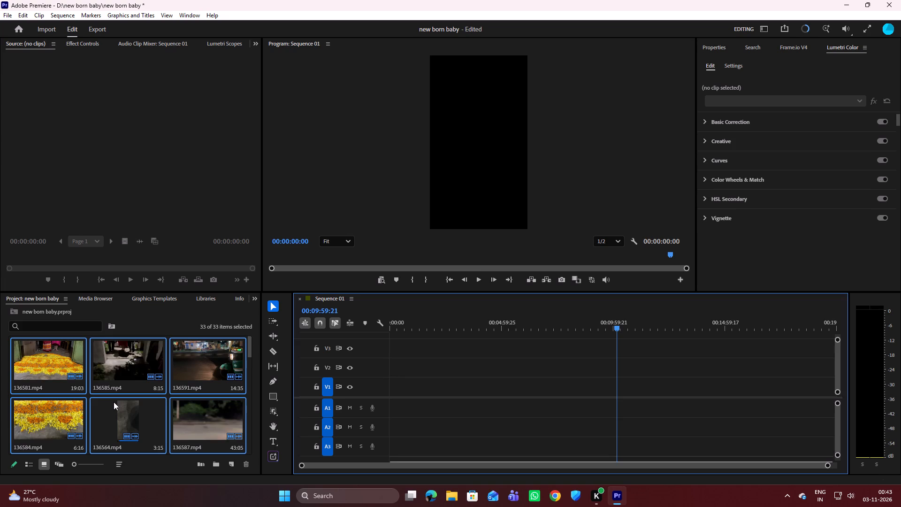
# Look through the imported clips in the project bin, skimming their thumbnails to examine the available footage.
pyautogui.scroll(-20, 114, 402)
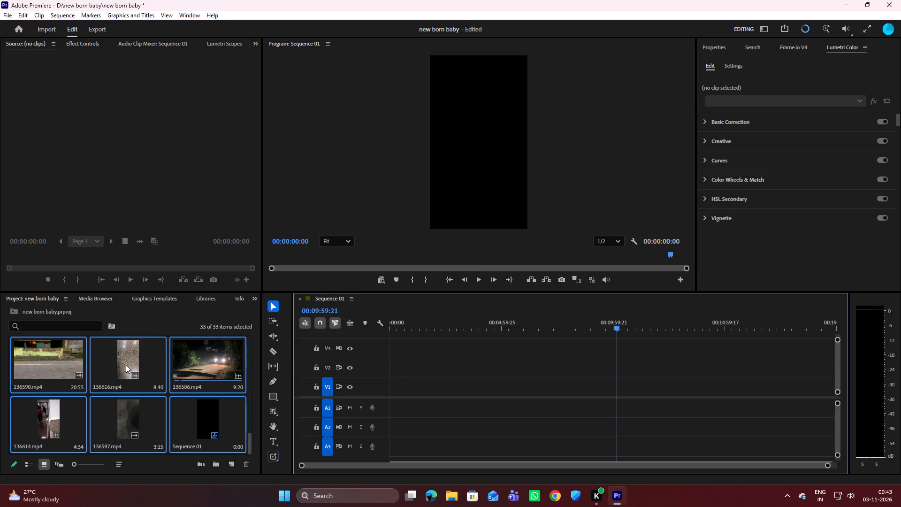
pyautogui.scroll(2, 49, 369)
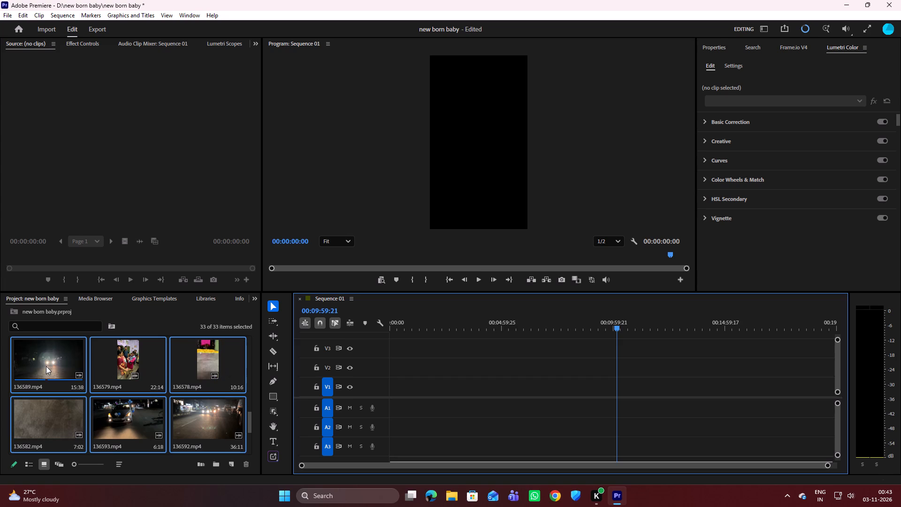
pyautogui.scroll(3, 46, 366)
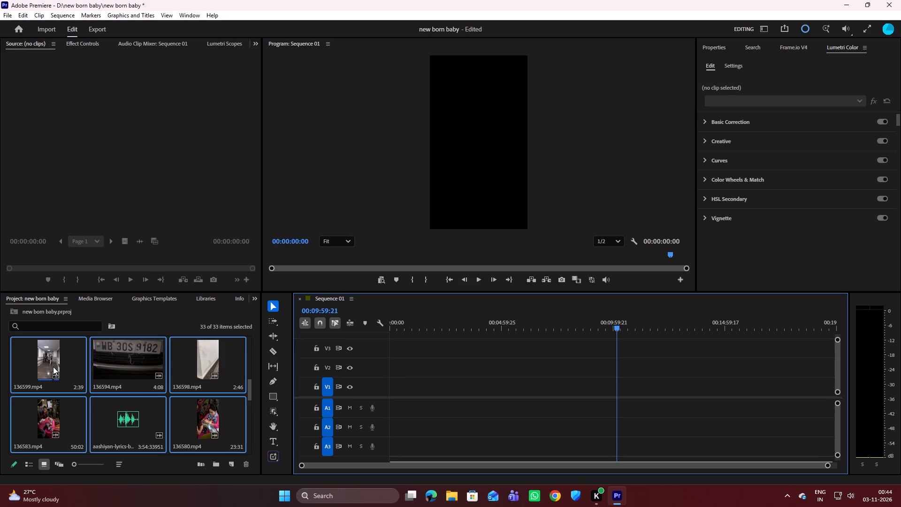
pyautogui.scroll(1, 51, 366)
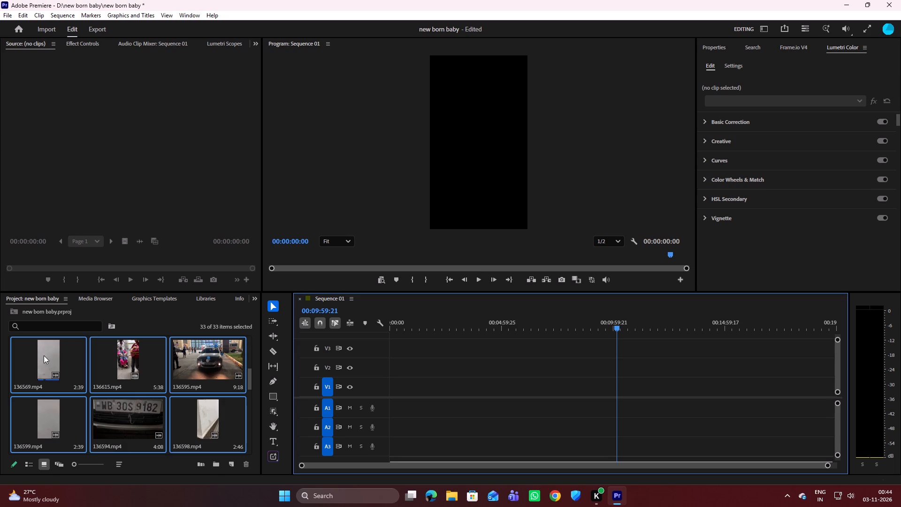
pyautogui.scroll(2, 56, 354)
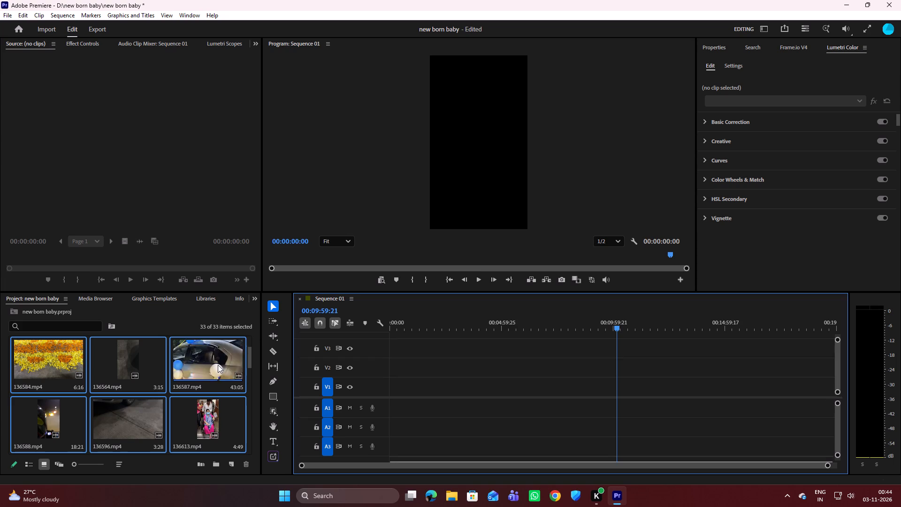
pyautogui.scroll(2, 134, 362)
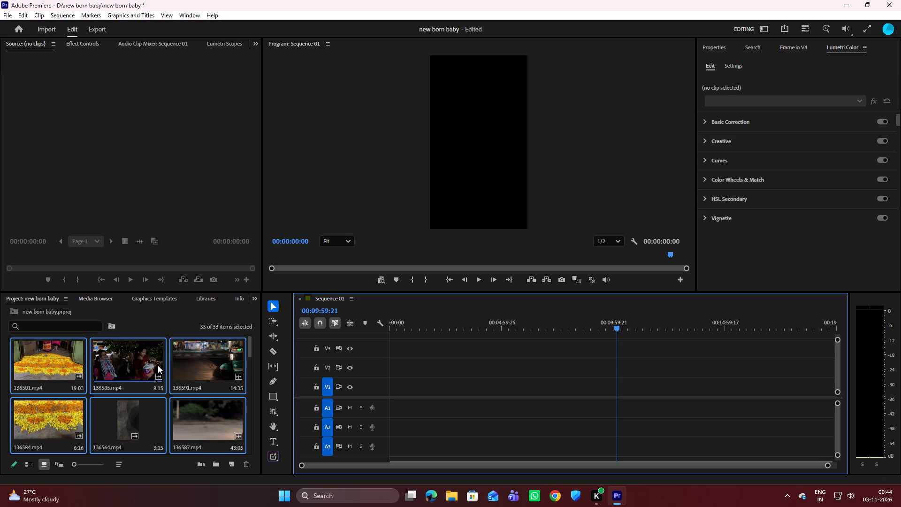
pyautogui.scroll(3, 156, 367)
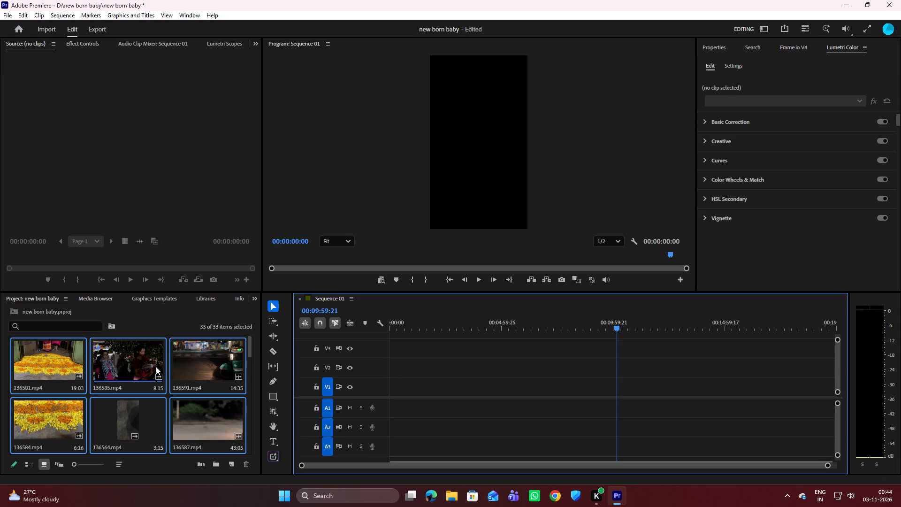
pyautogui.scroll(4, 156, 367)
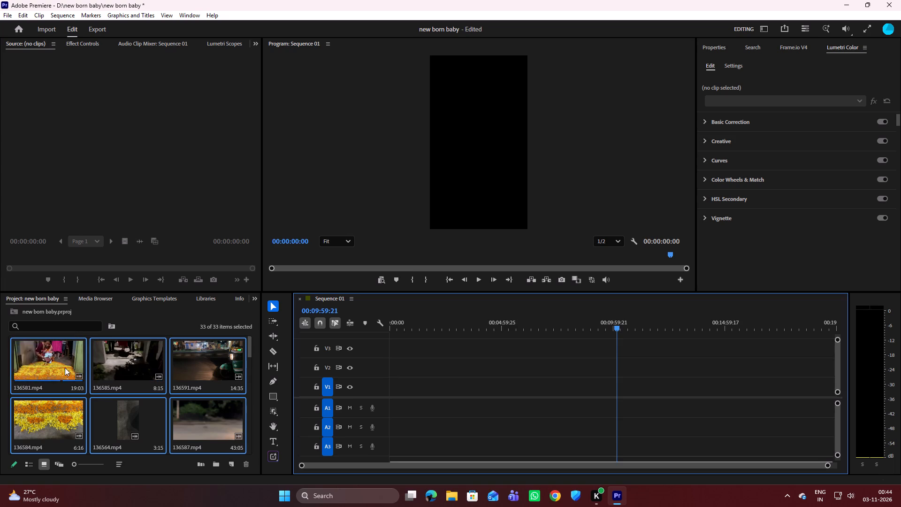
# Preview the car clips 136595.mp4 and 136594.mp4 from their beginnings in the Source Monitor.
pyautogui.scroll(-3, 139, 371)
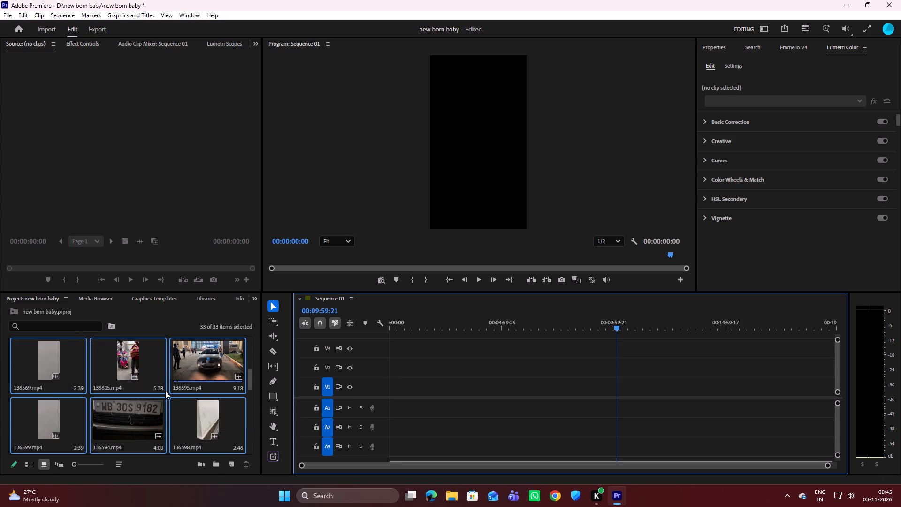
pyautogui.doubleClick(202, 365)
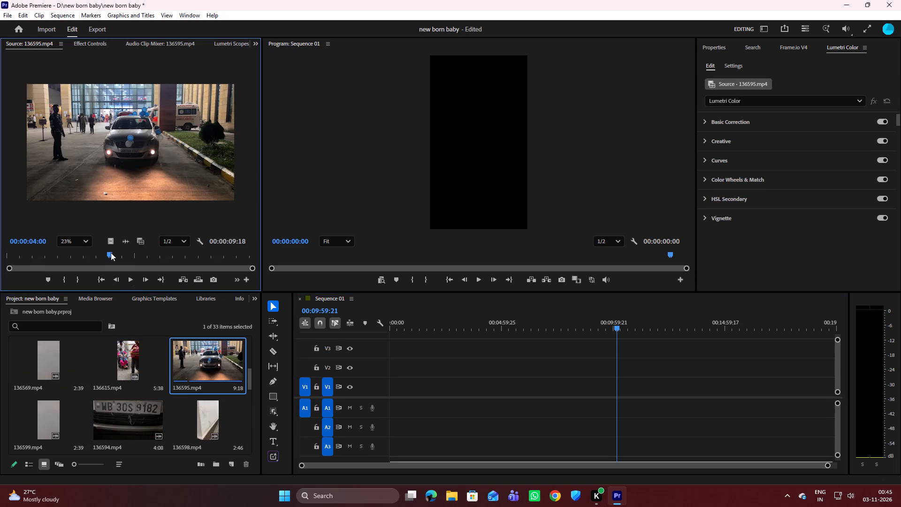
pyautogui.moveTo(111, 253); pyautogui.dragTo(0, 262)
pyautogui.click(125, 283)
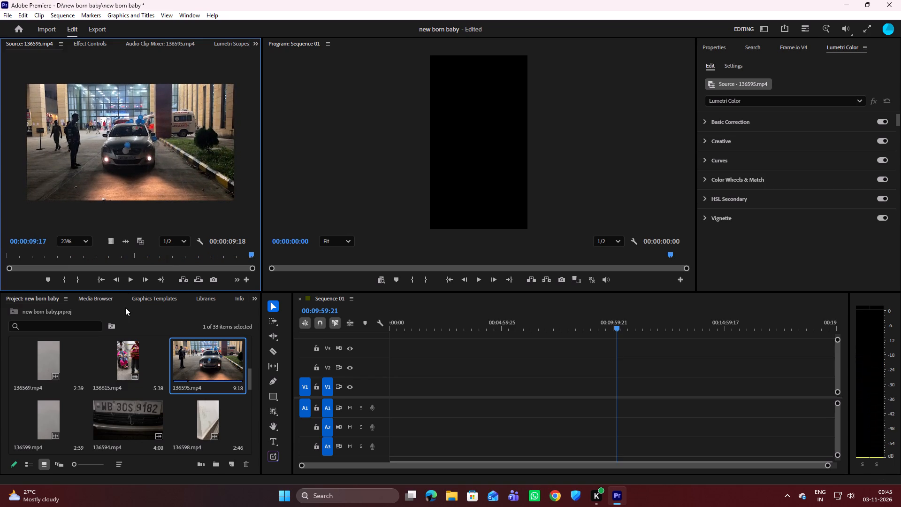
pyautogui.scroll(-2, 115, 368)
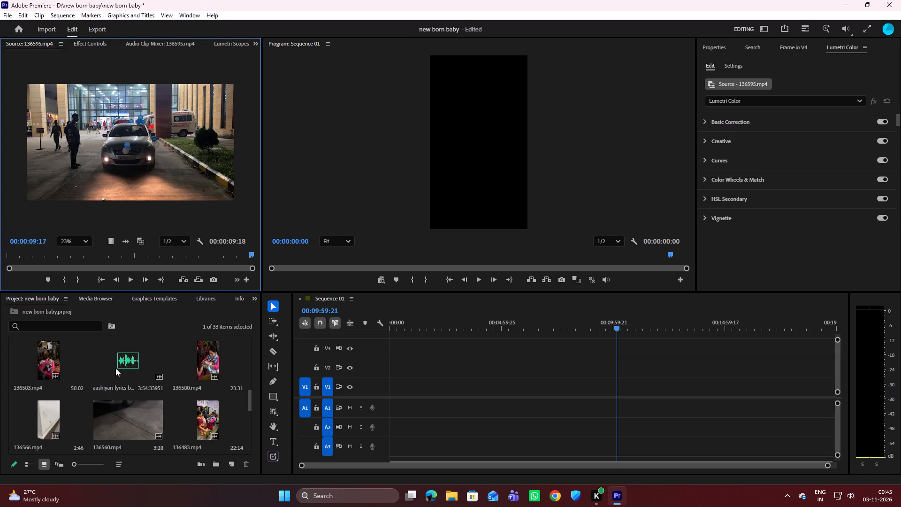
pyautogui.scroll(1, 120, 370)
pyautogui.doubleClick(129, 365)
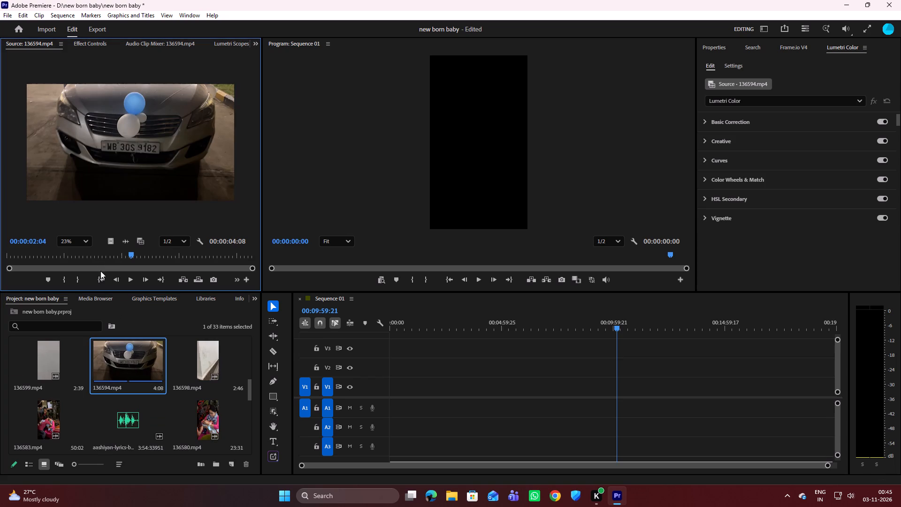
pyautogui.moveTo(128, 253); pyautogui.dragTo(0, 265)
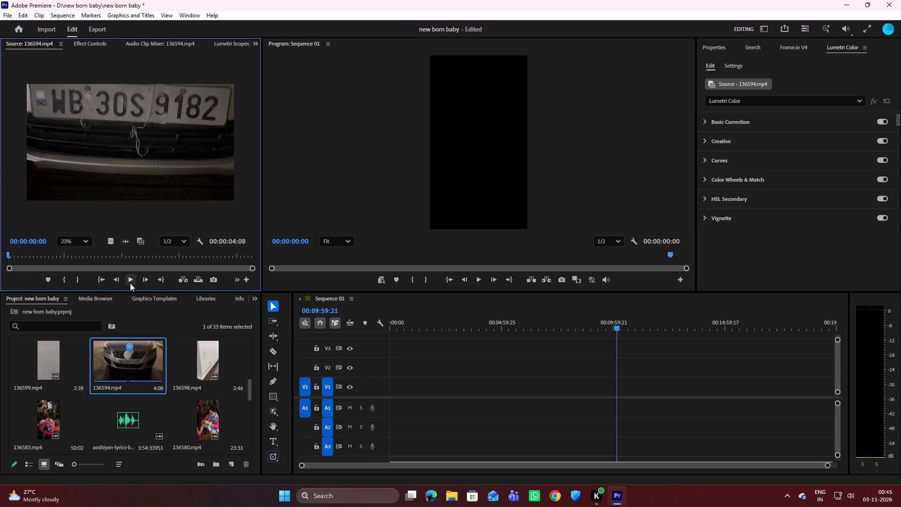
pyautogui.click(132, 283)
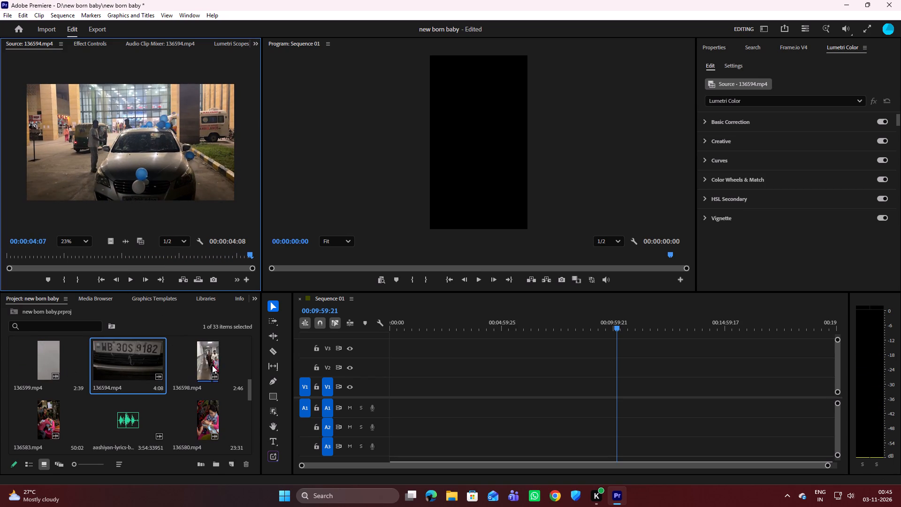
# Find the car clip 136597.mp4 near the end of the bin and play it from its beginning in the Source Monitor.
pyautogui.scroll(-3, 93, 414)
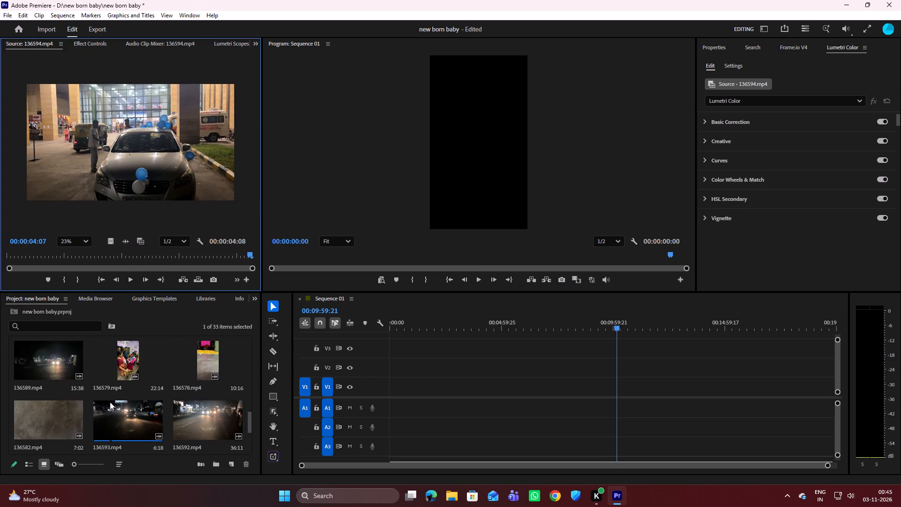
pyautogui.scroll(-5, 109, 402)
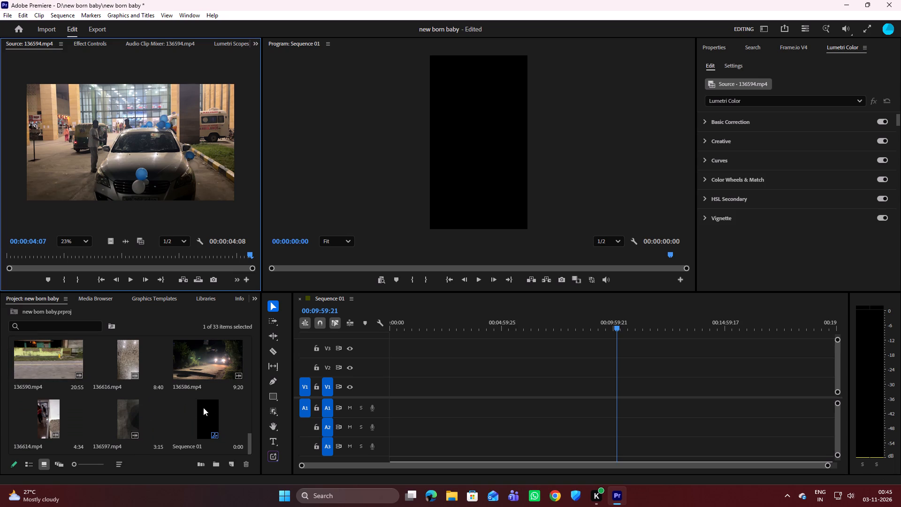
pyautogui.doubleClick(136, 415)
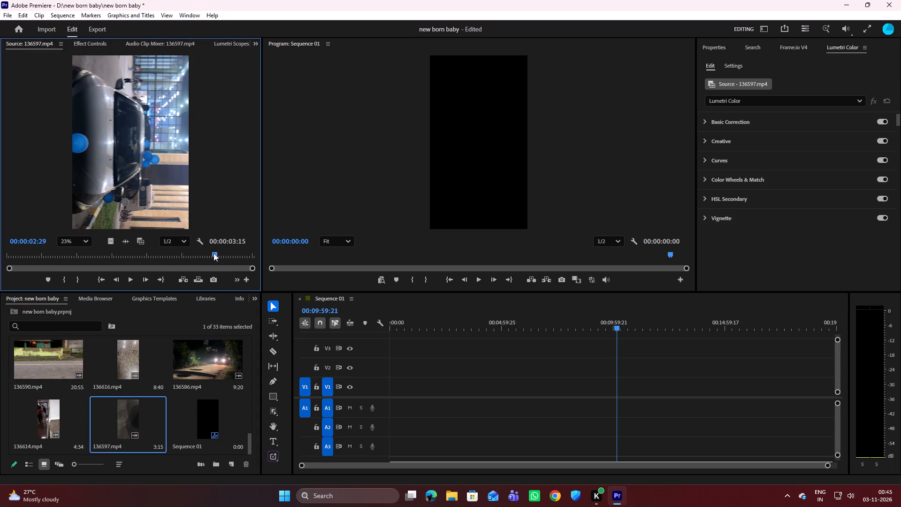
pyautogui.moveTo(215, 254); pyautogui.dragTo(0, 265)
pyautogui.click(131, 279)
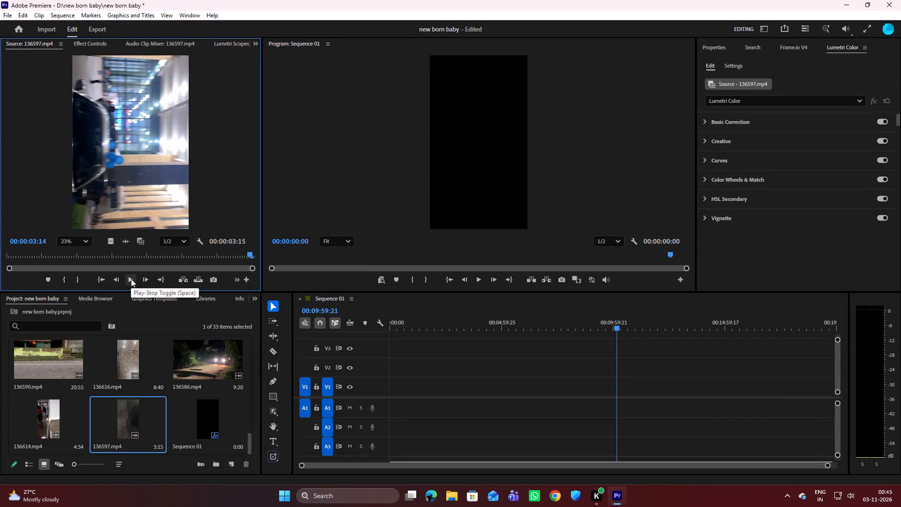
pyautogui.click(131, 279)
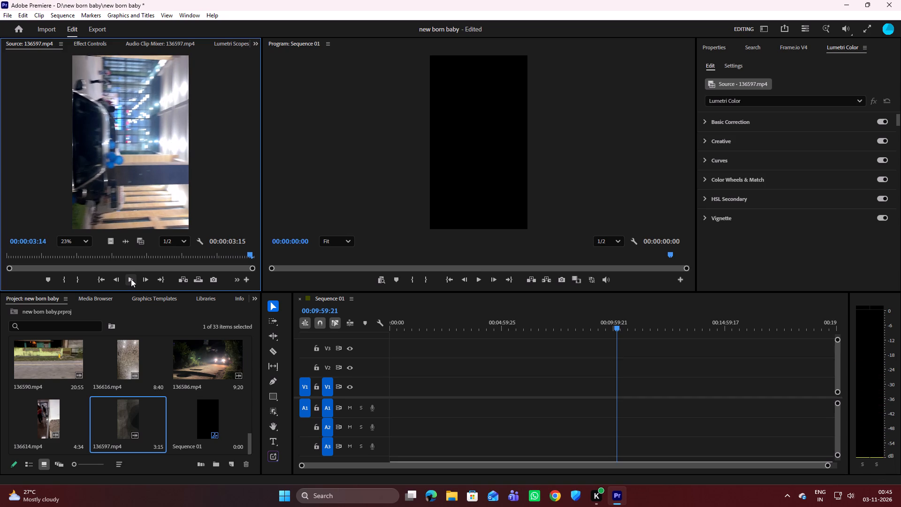
pyautogui.click(184, 137)
pyautogui.click(175, 131)
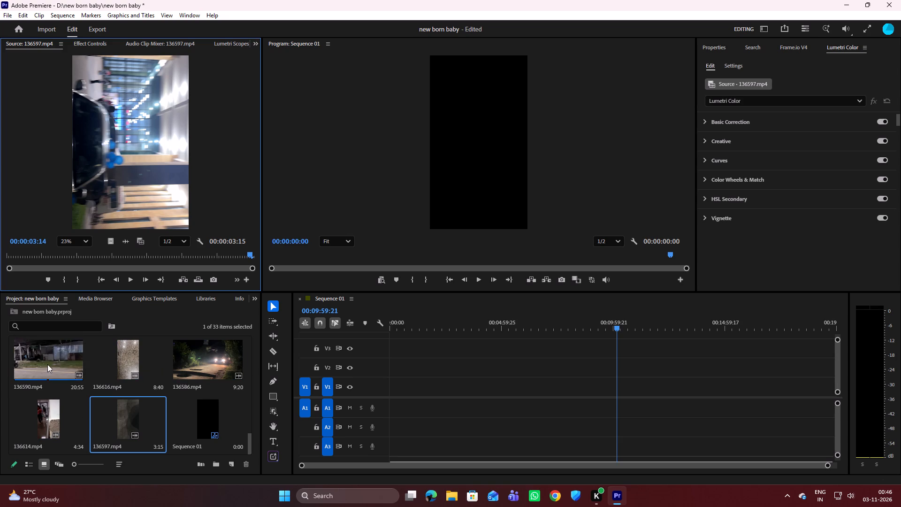
# Skim more of the night and car footage, and play 136560.mp4 from its beginning in the Source Monitor.
pyautogui.scroll(1, 130, 375)
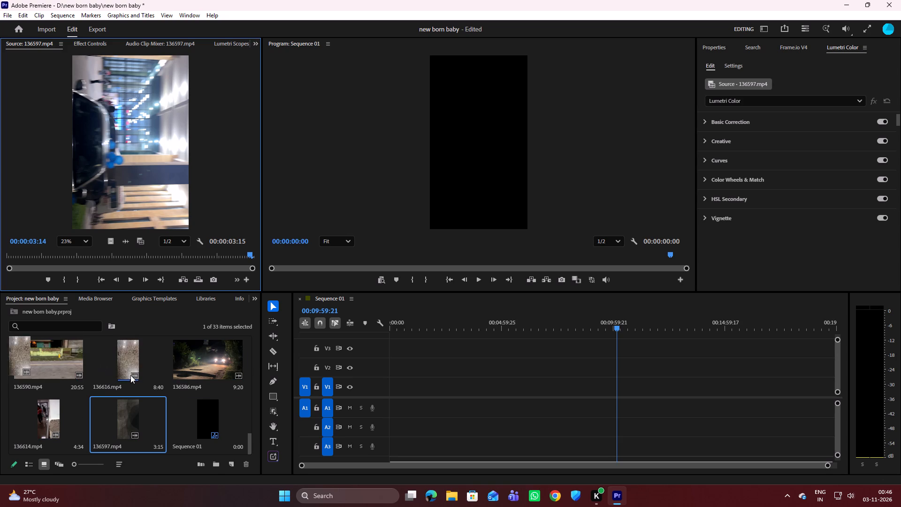
pyautogui.scroll(1, 130, 375)
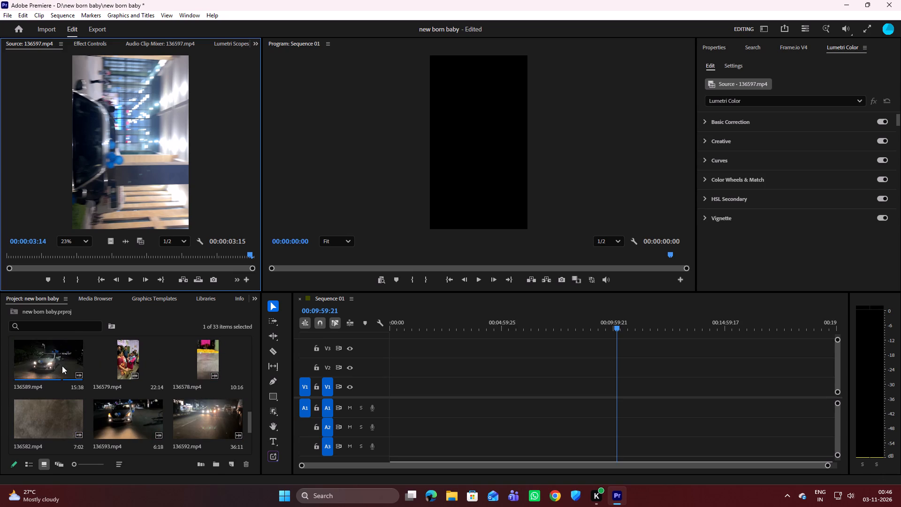
pyautogui.scroll(1, 62, 366)
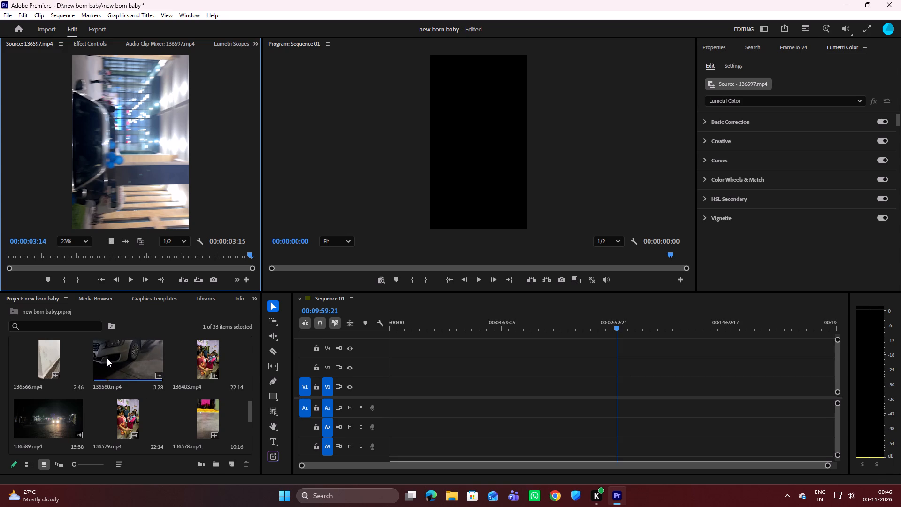
pyautogui.doubleClick(129, 359)
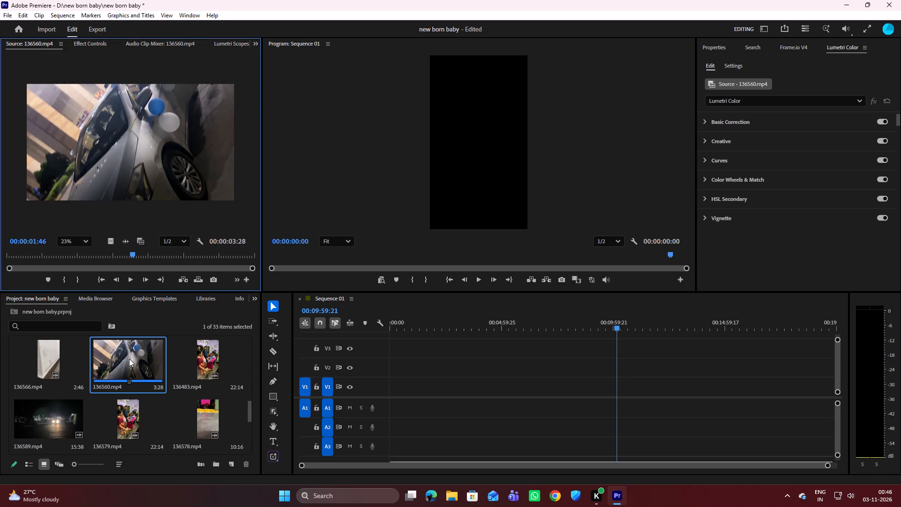
pyautogui.moveTo(133, 256); pyautogui.dragTo(106, 257)
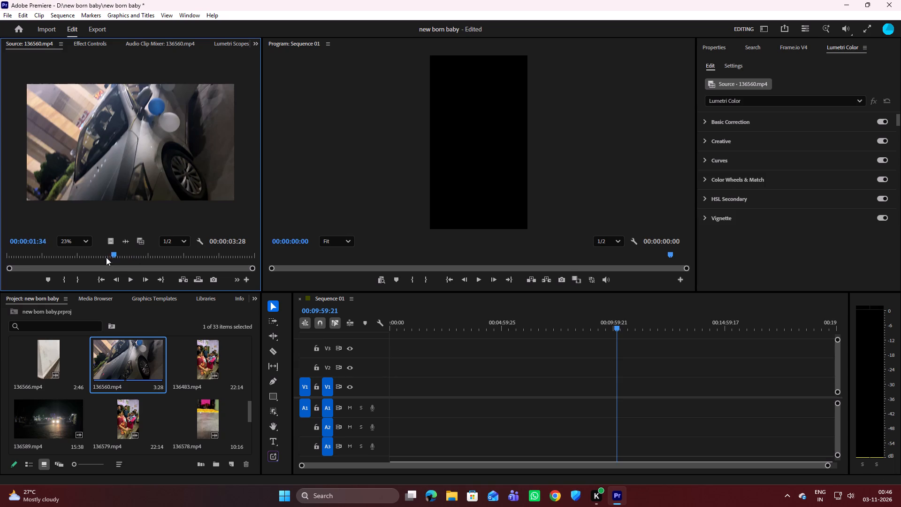
pyautogui.moveTo(106, 257); pyautogui.dragTo(5, 261)
pyautogui.click(130, 277)
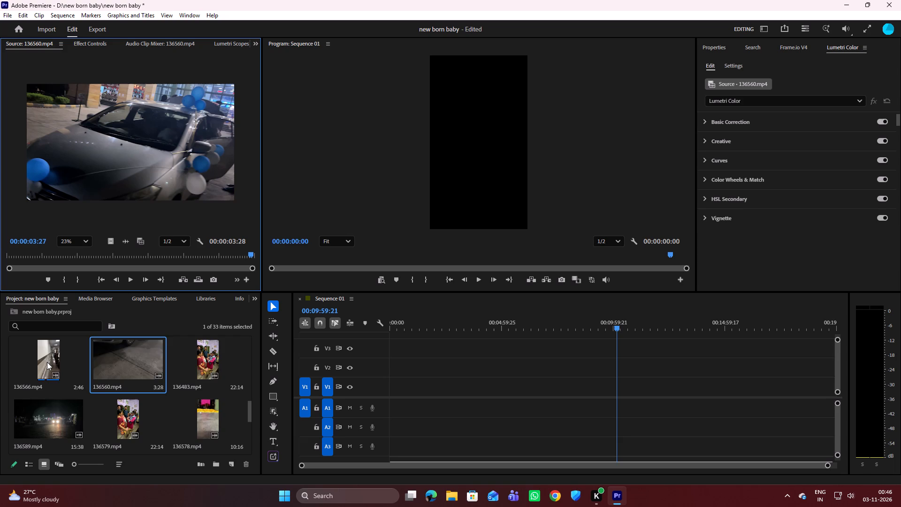
# Place the aashiyan-lyrics music file on audio track A1 near the start of Sequence 01.
pyautogui.scroll(1, 123, 389)
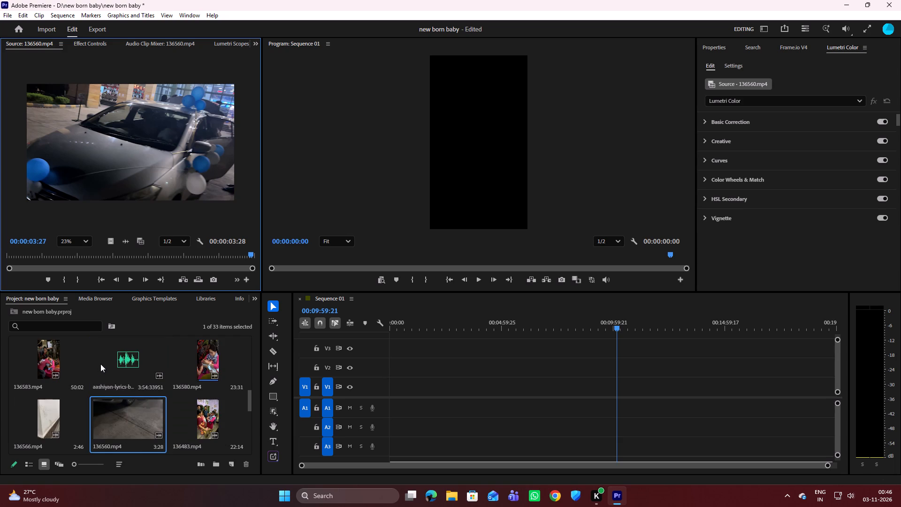
pyautogui.scroll(1, 100, 364)
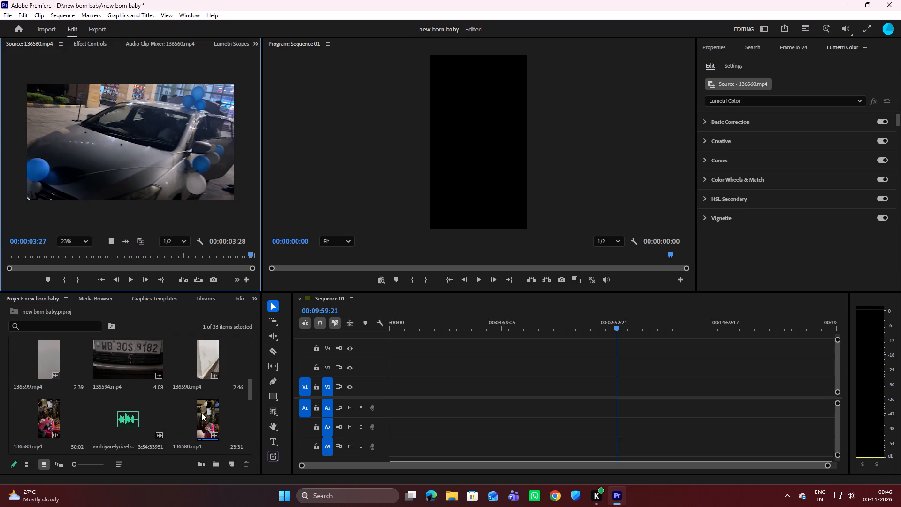
pyautogui.moveTo(129, 413); pyautogui.dragTo(412, 404)
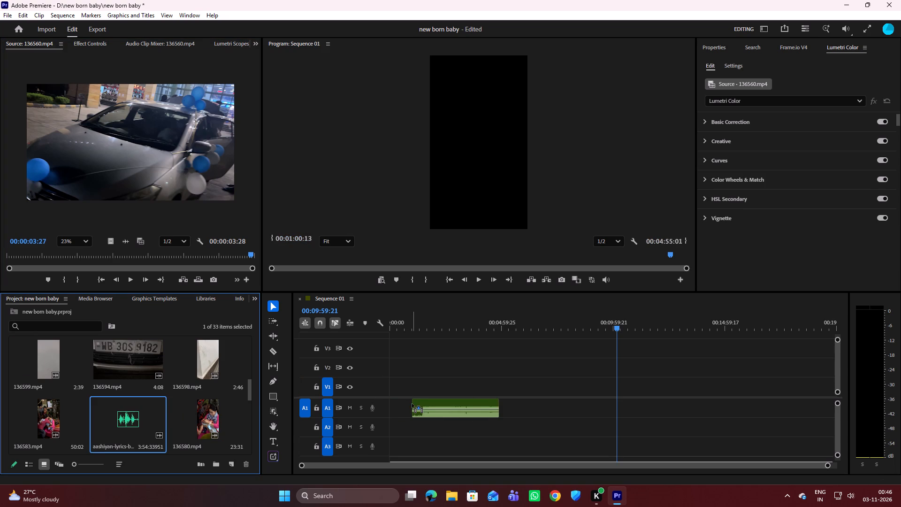
pyautogui.moveTo(412, 404); pyautogui.dragTo(393, 411)
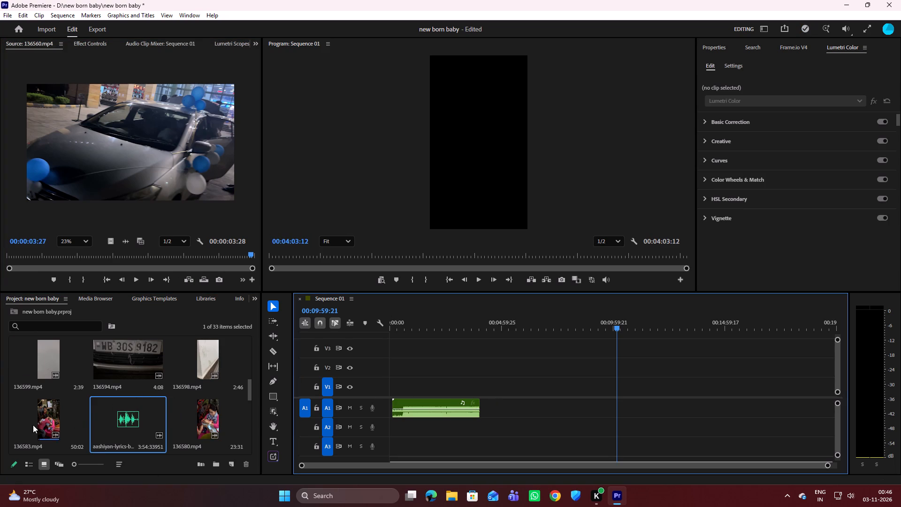
# Review the car clip 136595.mp4 from its beginning and place its video only on V1, aligned with the start of the music.
pyautogui.scroll(1, 127, 400)
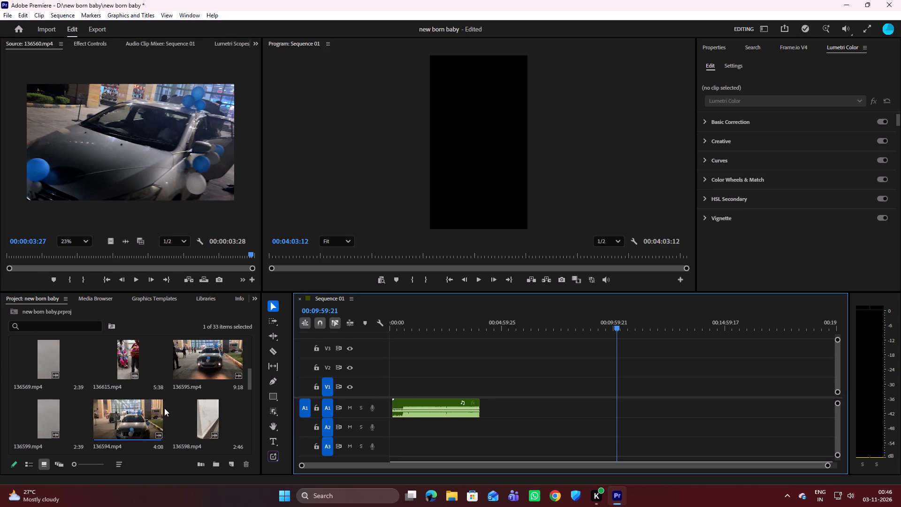
pyautogui.doubleClick(197, 357)
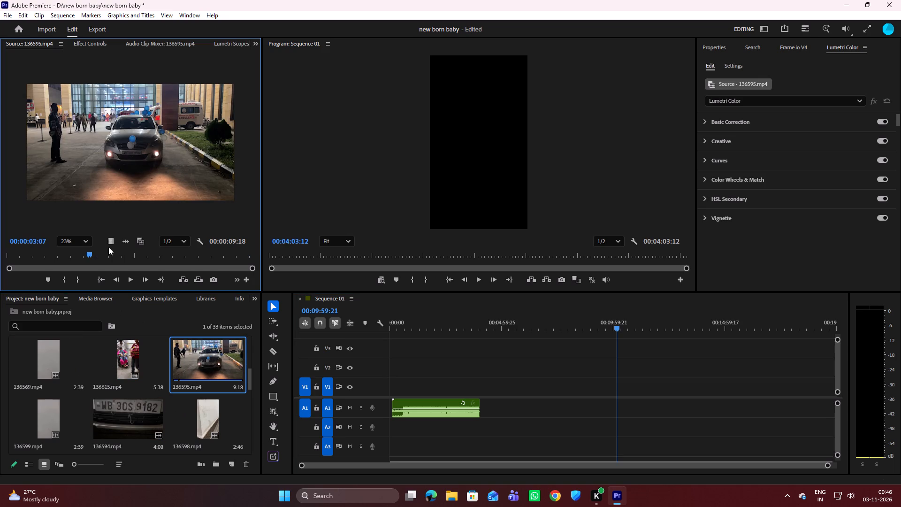
pyautogui.moveTo(83, 253); pyautogui.dragTo(0, 251)
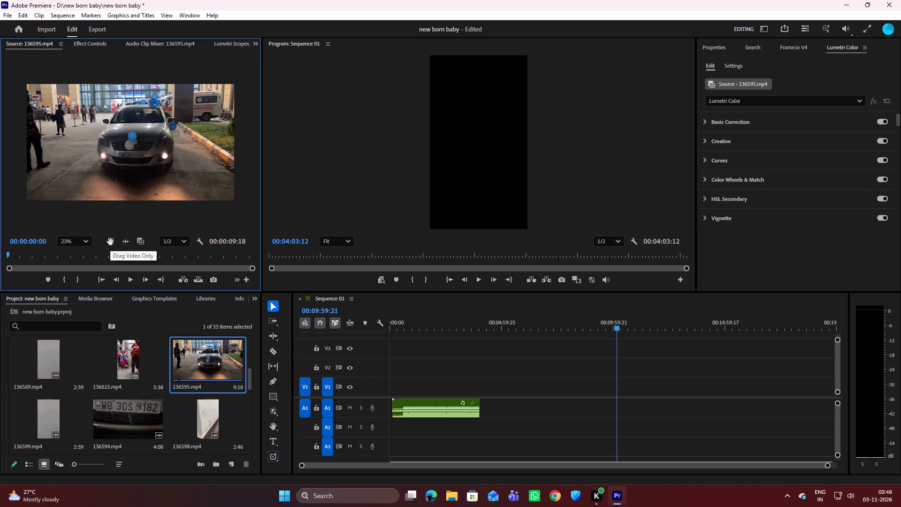
pyautogui.press('space')
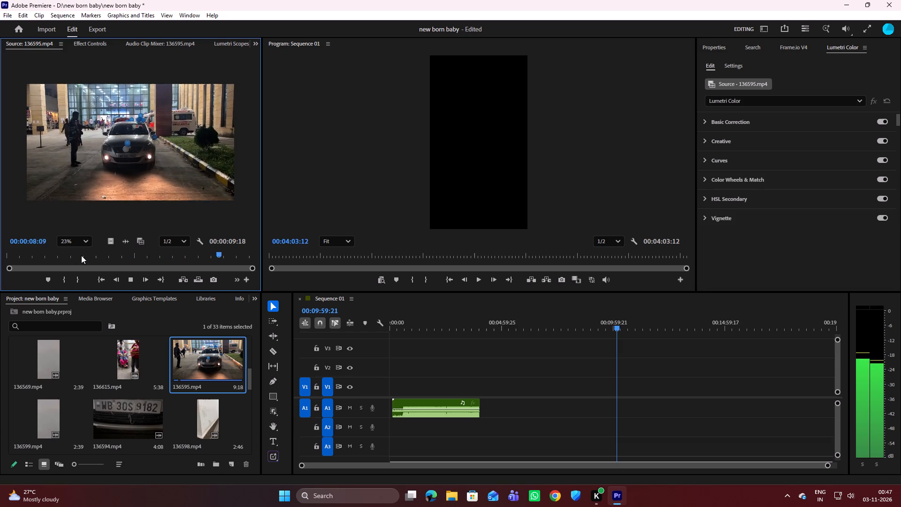
pyautogui.press('space')
pyautogui.moveTo(221, 256); pyautogui.dragTo(157, 255)
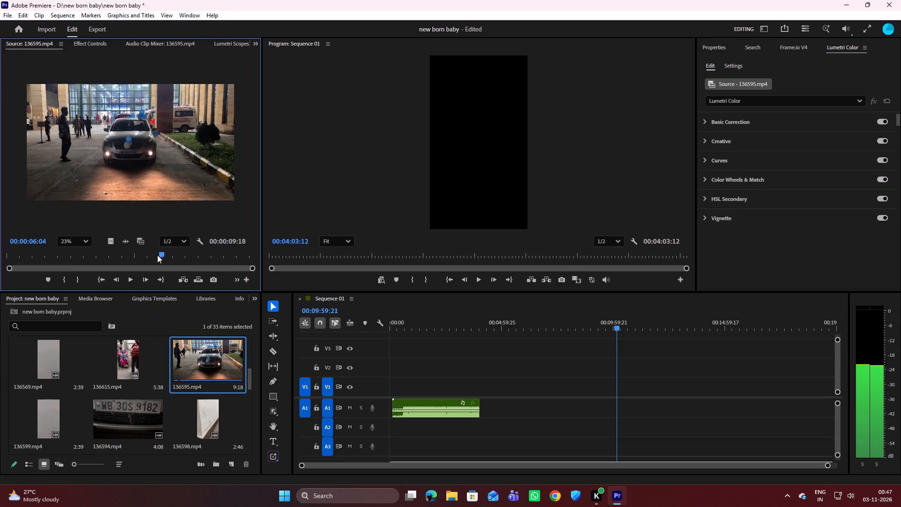
pyautogui.moveTo(157, 255); pyautogui.dragTo(40, 253)
pyautogui.press('space')
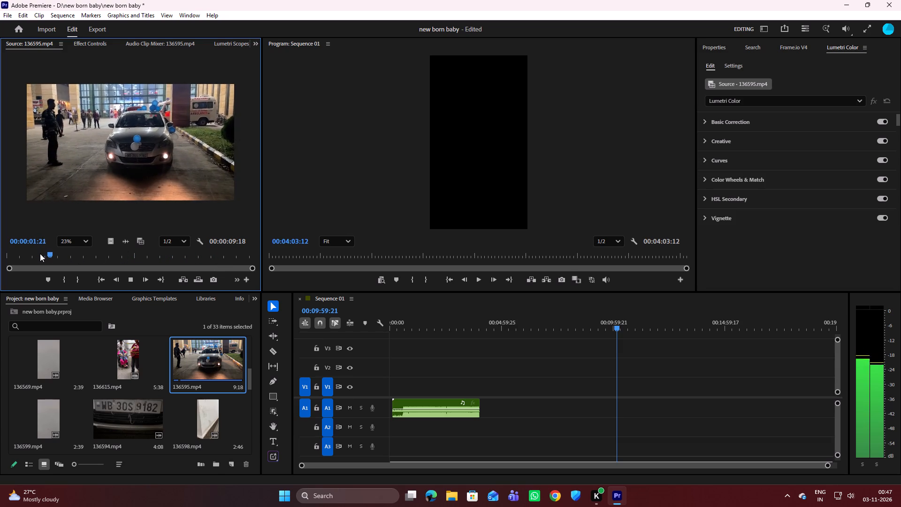
pyautogui.press('space')
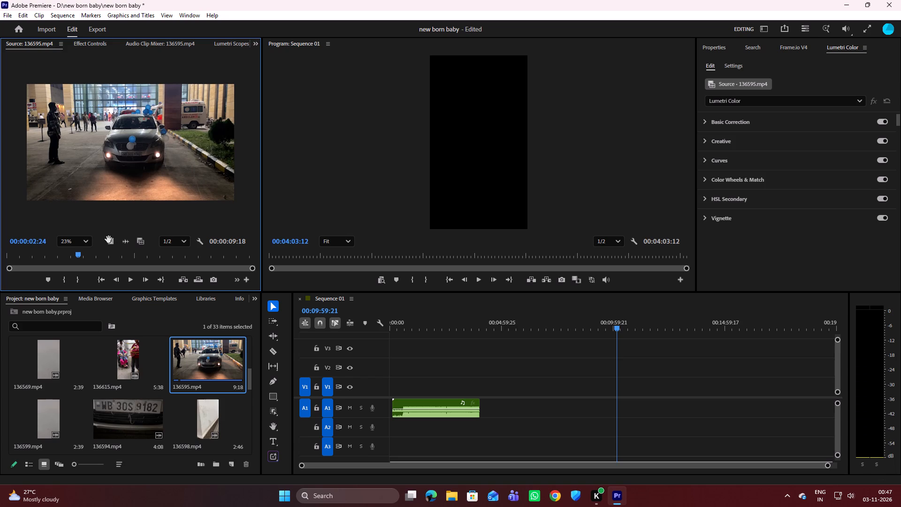
pyautogui.moveTo(108, 239); pyautogui.dragTo(395, 377)
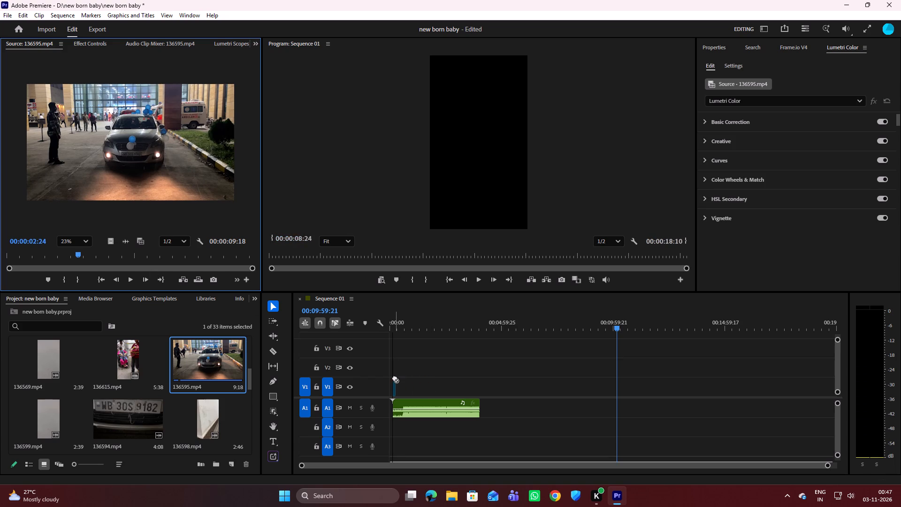
pyautogui.moveTo(392, 382); pyautogui.dragTo(388, 382)
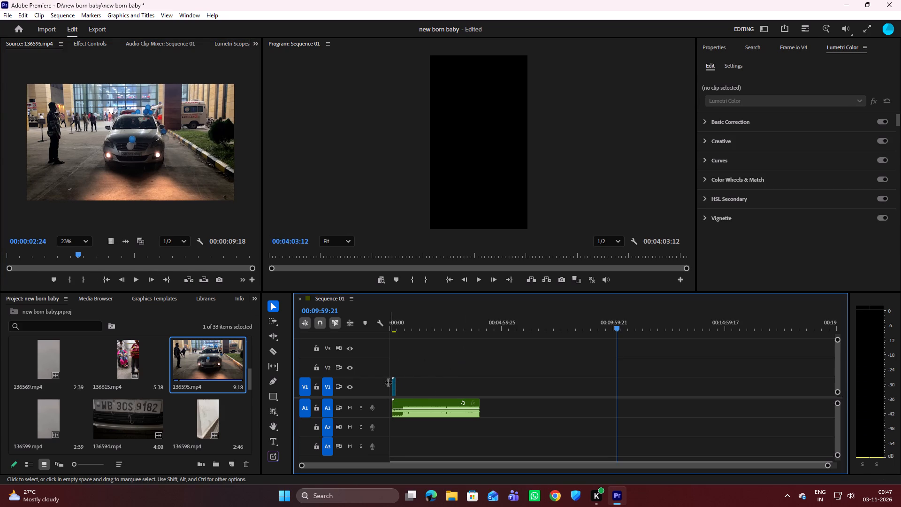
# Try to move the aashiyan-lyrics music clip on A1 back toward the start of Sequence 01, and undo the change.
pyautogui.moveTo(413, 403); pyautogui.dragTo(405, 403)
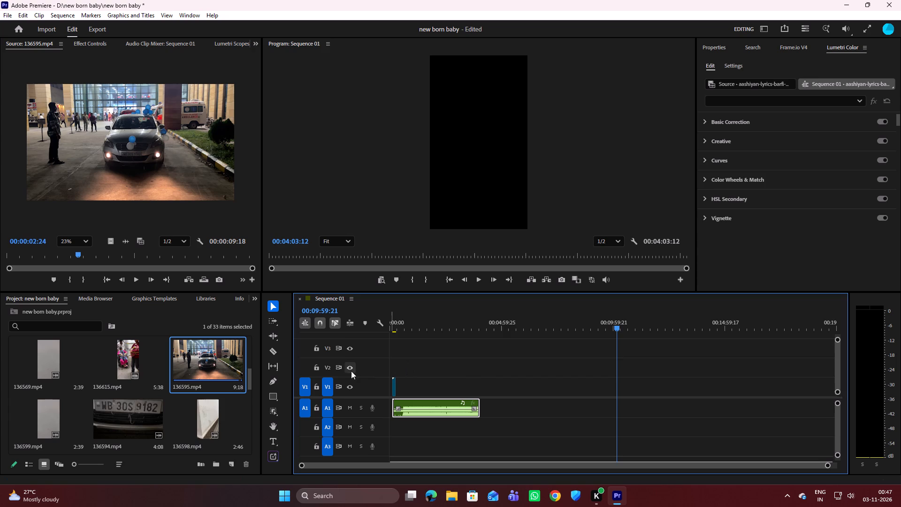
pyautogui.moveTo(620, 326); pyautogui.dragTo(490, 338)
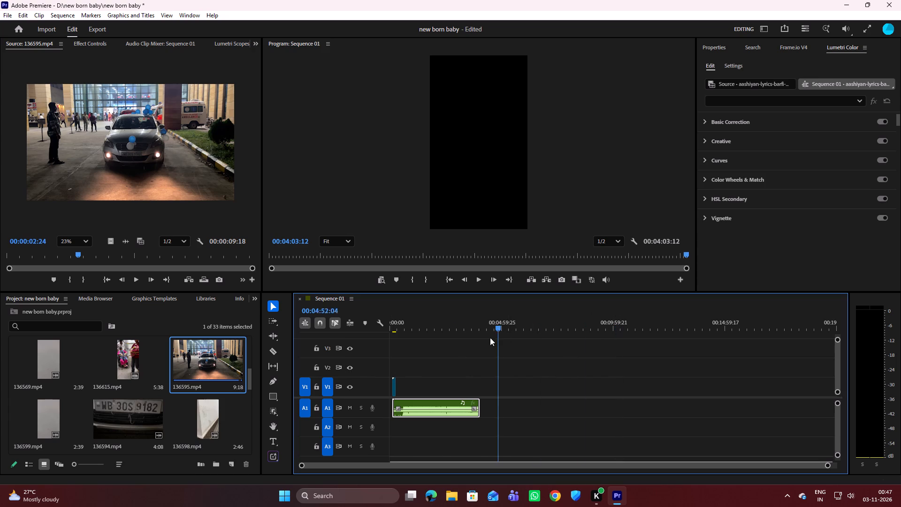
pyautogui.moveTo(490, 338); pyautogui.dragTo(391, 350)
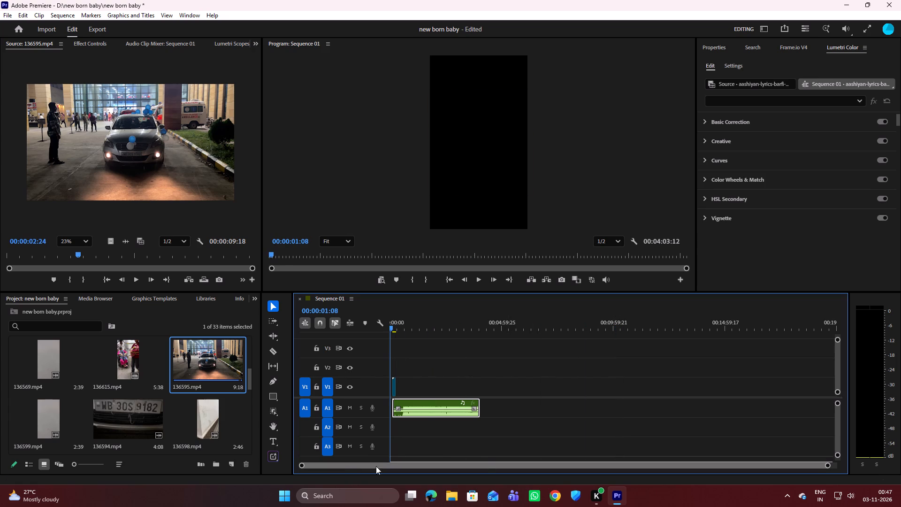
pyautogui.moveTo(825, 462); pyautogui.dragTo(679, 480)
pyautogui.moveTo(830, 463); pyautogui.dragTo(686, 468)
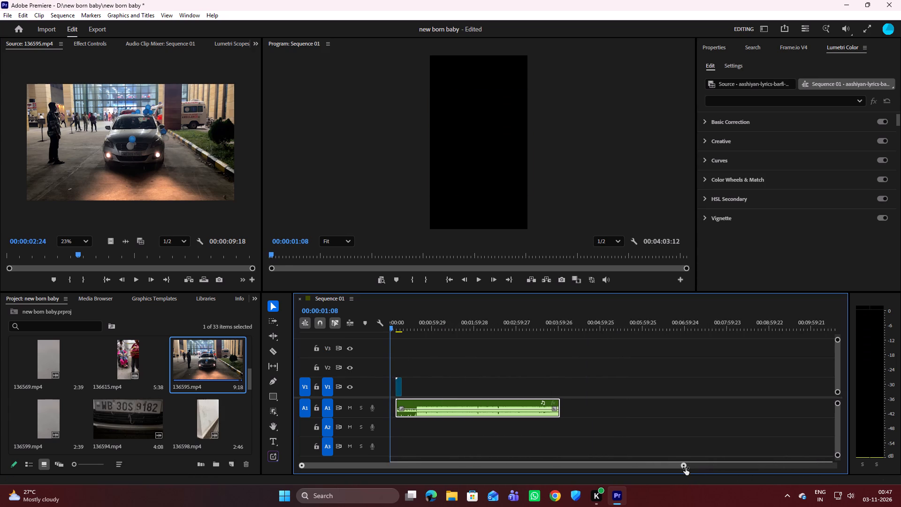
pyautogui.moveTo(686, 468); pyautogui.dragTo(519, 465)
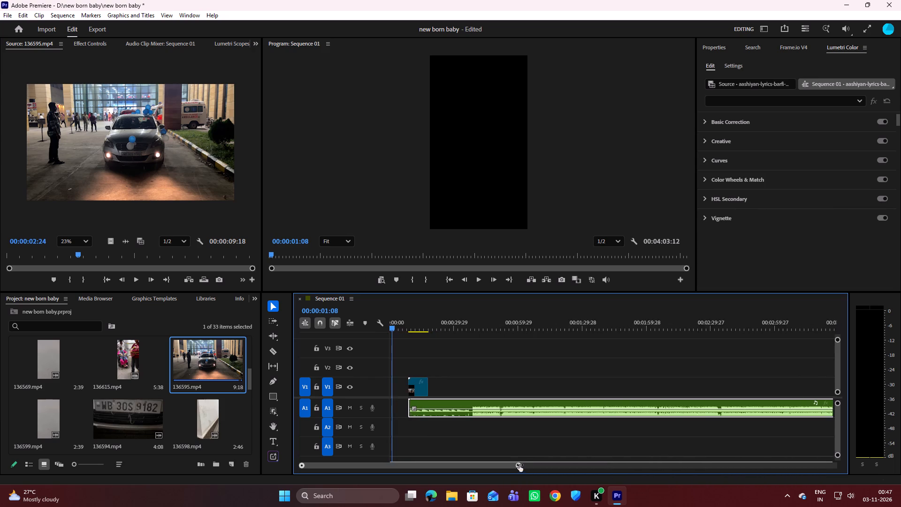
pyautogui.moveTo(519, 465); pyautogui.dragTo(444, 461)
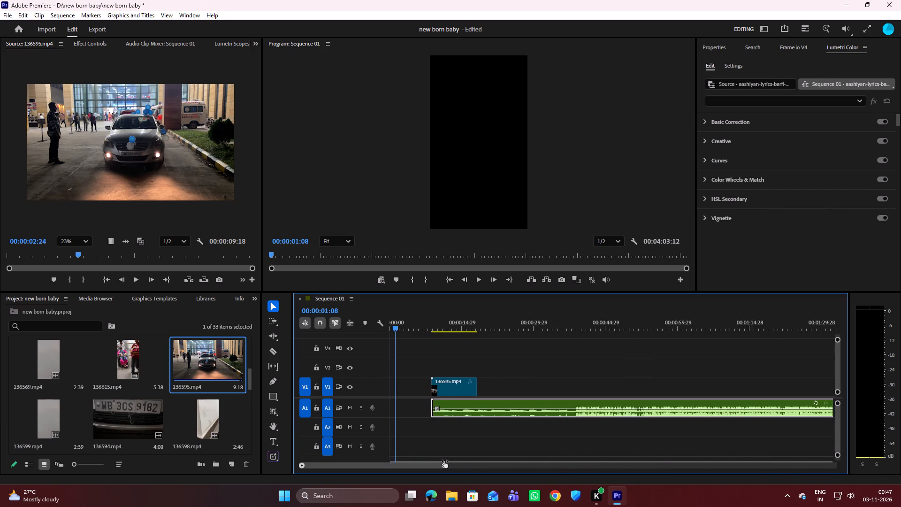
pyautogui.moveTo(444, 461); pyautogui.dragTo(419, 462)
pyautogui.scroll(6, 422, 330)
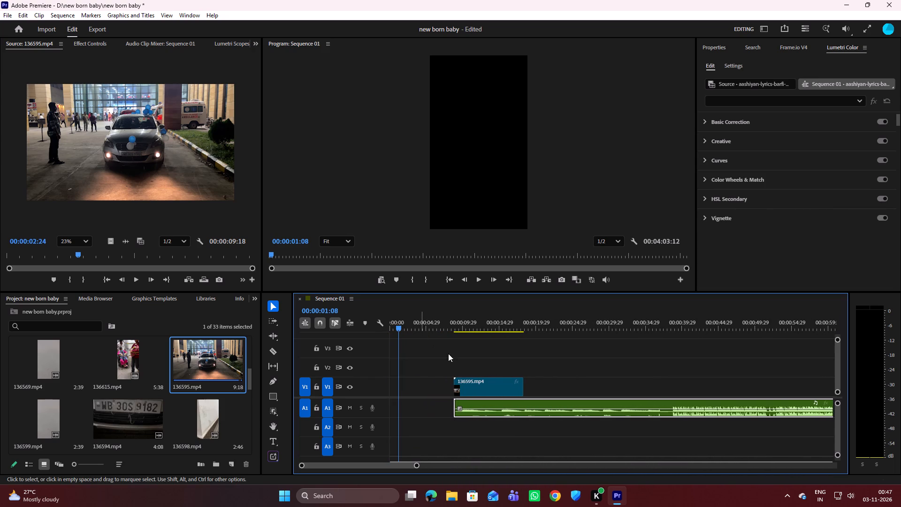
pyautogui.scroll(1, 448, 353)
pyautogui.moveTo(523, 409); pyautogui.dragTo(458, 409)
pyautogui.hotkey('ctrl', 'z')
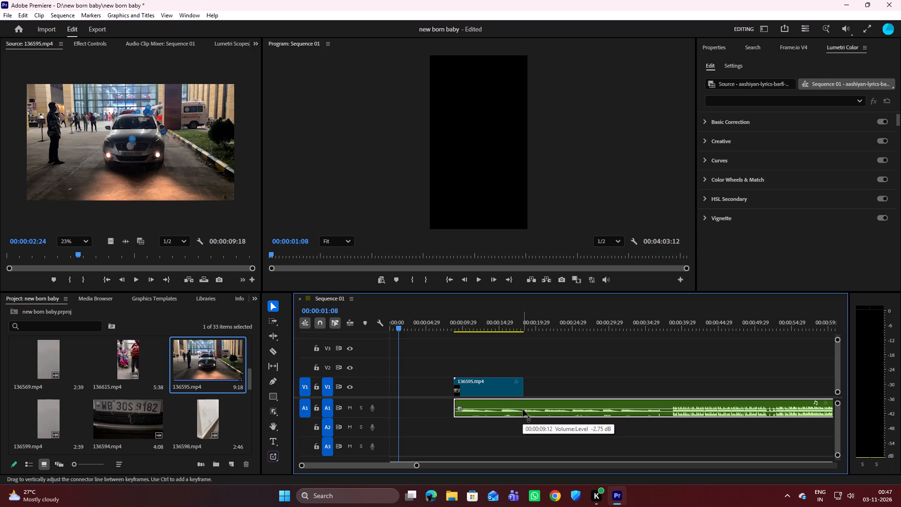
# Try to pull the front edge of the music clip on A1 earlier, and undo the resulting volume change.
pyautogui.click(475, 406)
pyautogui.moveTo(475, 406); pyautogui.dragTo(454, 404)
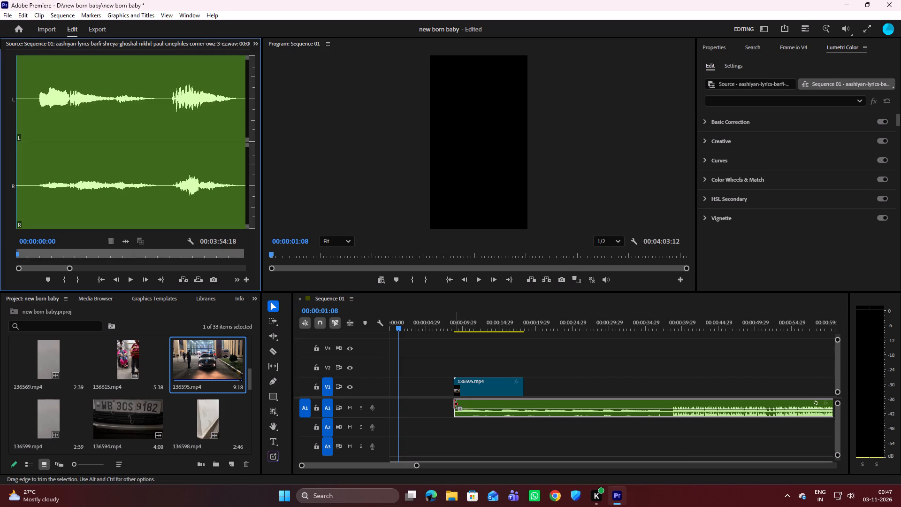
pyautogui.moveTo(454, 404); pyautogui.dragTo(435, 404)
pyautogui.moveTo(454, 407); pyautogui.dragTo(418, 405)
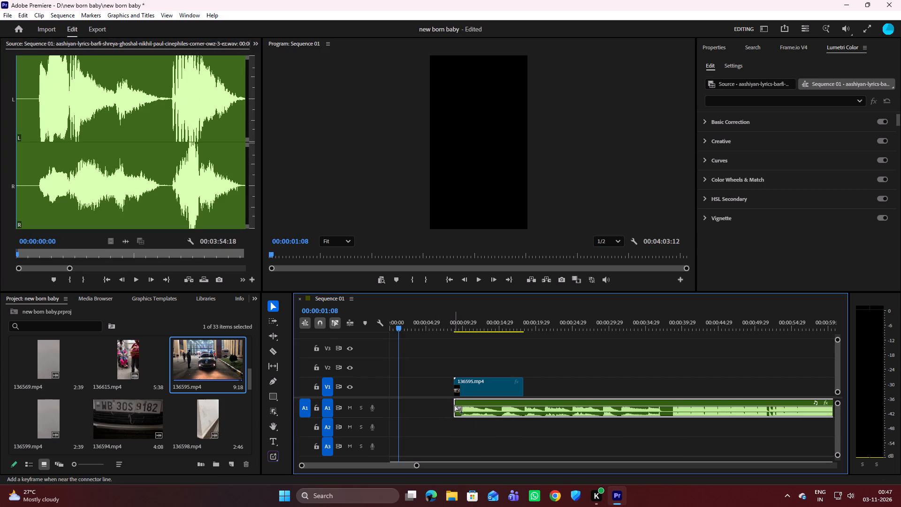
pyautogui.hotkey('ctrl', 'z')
# Move the aashiyan-lyrics music clip on A1 to the very start of Sequence 01, at 00:00:00:00.
pyautogui.click(514, 408)
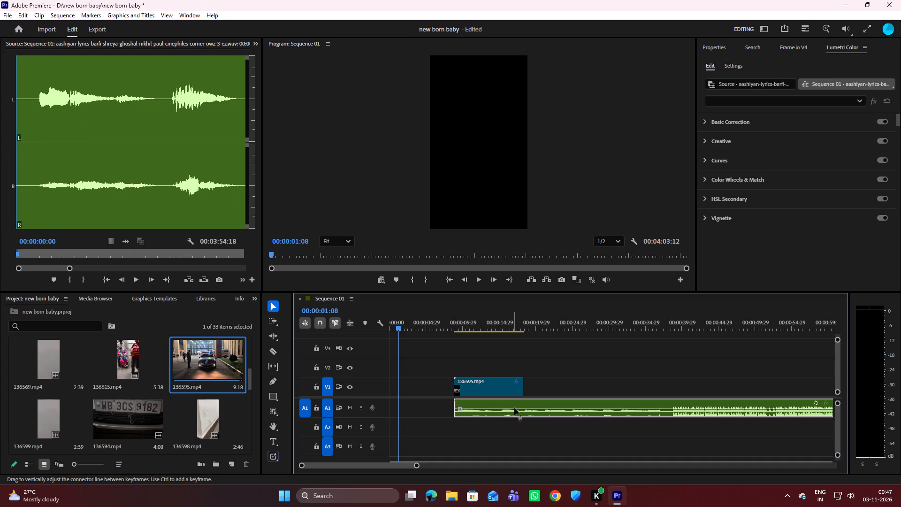
pyautogui.click(514, 408)
pyautogui.click(567, 380)
pyautogui.click(569, 377)
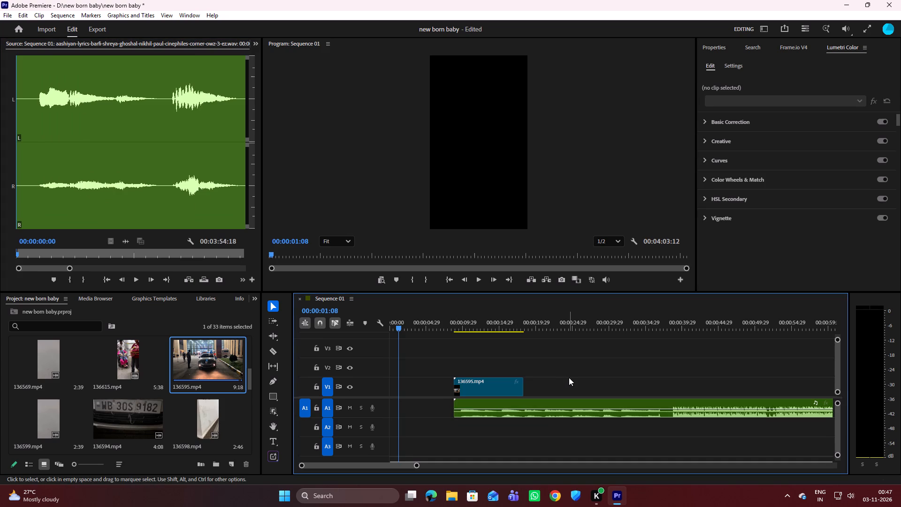
pyautogui.moveTo(569, 400); pyautogui.dragTo(498, 400)
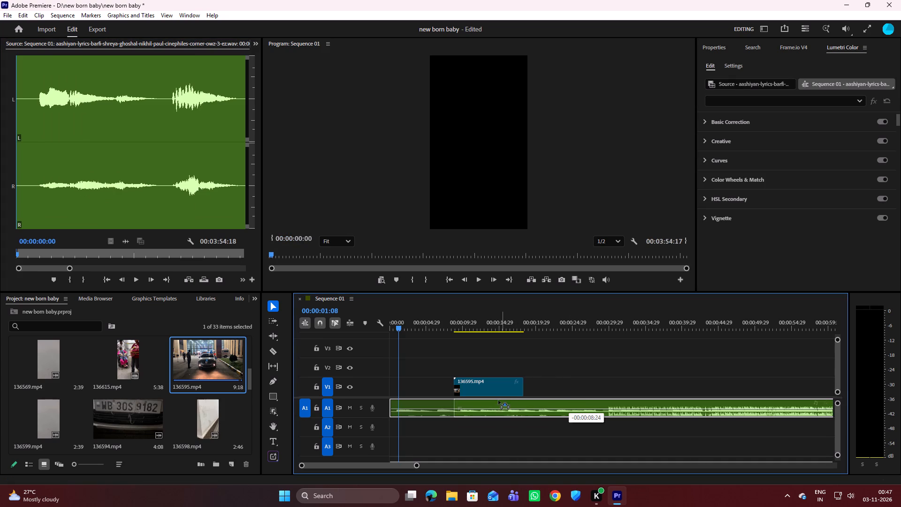
pyautogui.moveTo(498, 400); pyautogui.dragTo(484, 402)
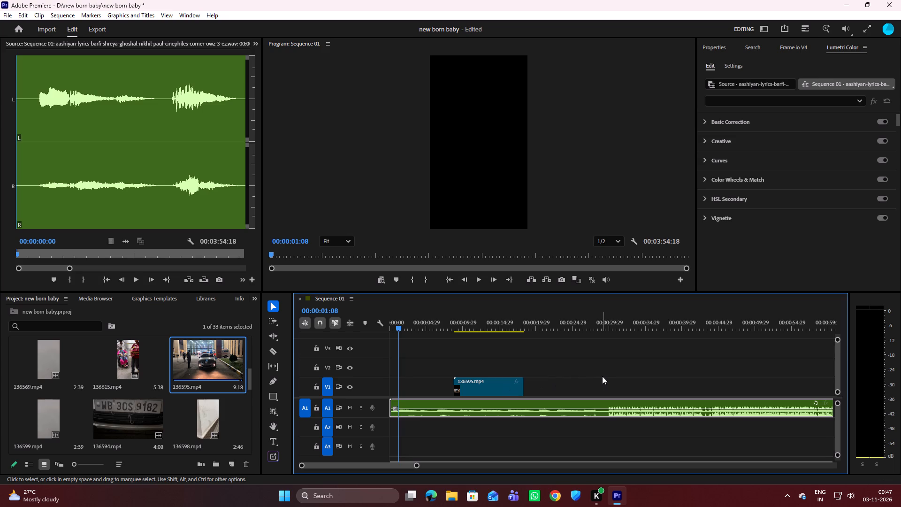
# Play Sequence 01 from its beginning, and check the music at about 30 seconds, where the waveform becomes denser.
pyautogui.moveTo(400, 330); pyautogui.dragTo(395, 329)
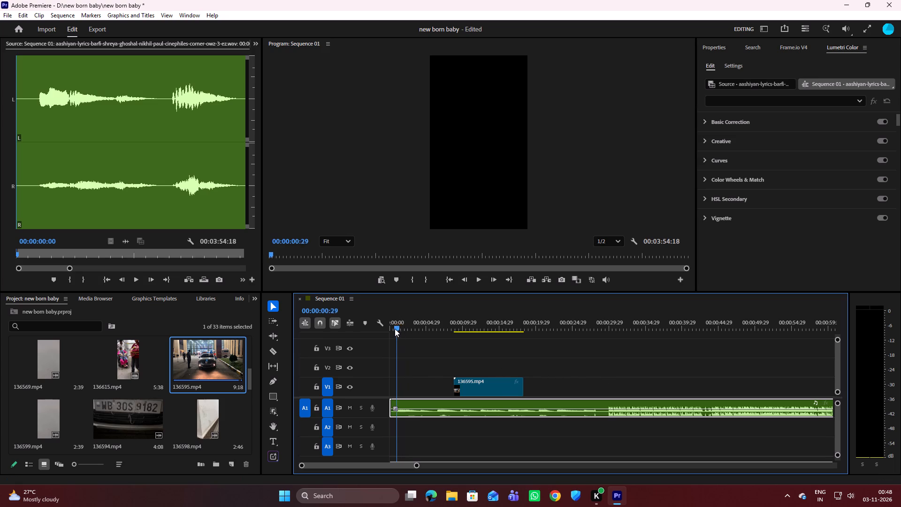
pyautogui.moveTo(395, 329); pyautogui.dragTo(380, 324)
pyautogui.press('space')
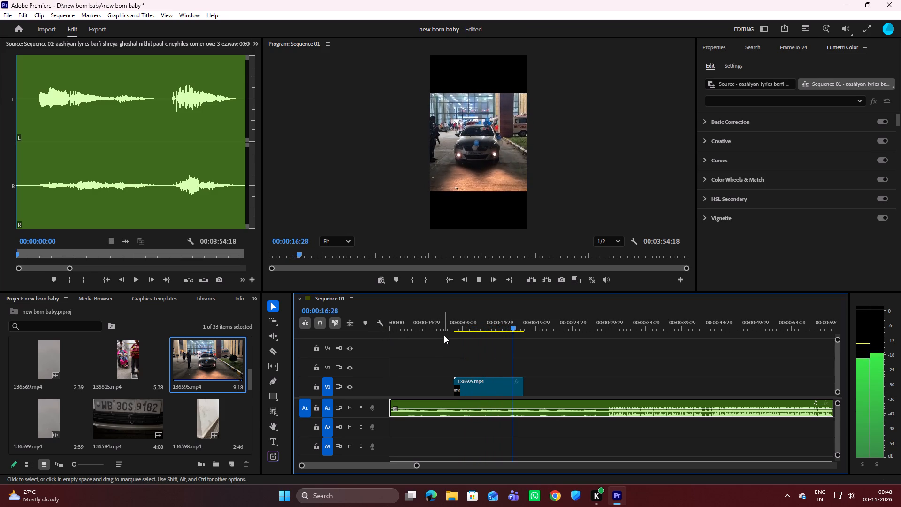
pyautogui.moveTo(520, 326); pyautogui.dragTo(608, 333)
pyautogui.press('space')
pyautogui.press('space')
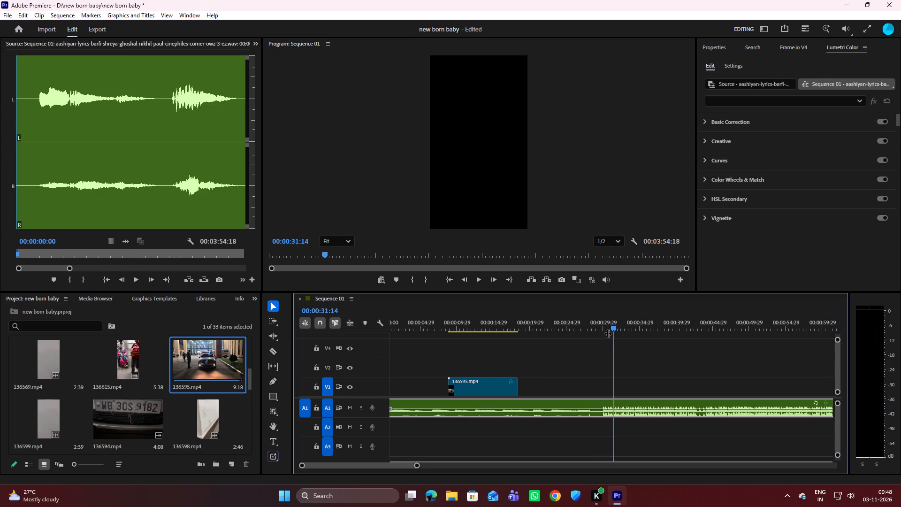
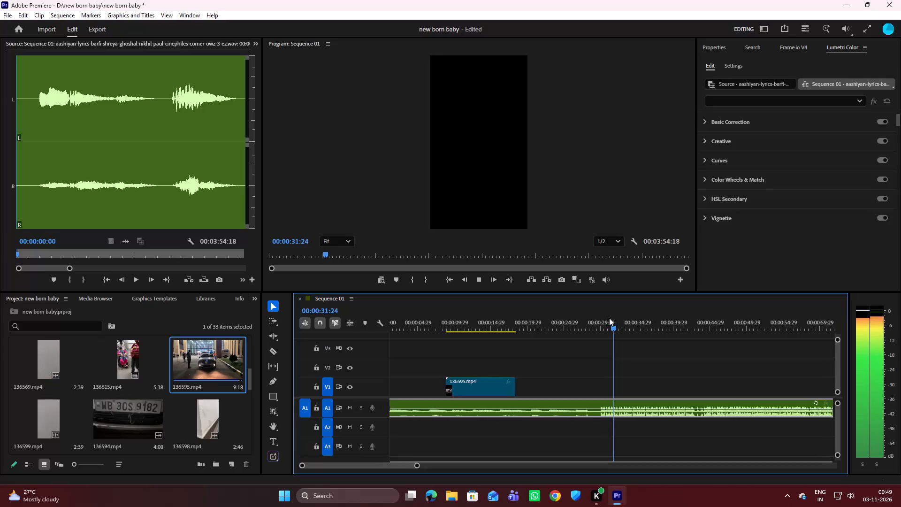
# Set the computer's sound volume to 29 while the music plays.
pyautogui.click(838, 506)
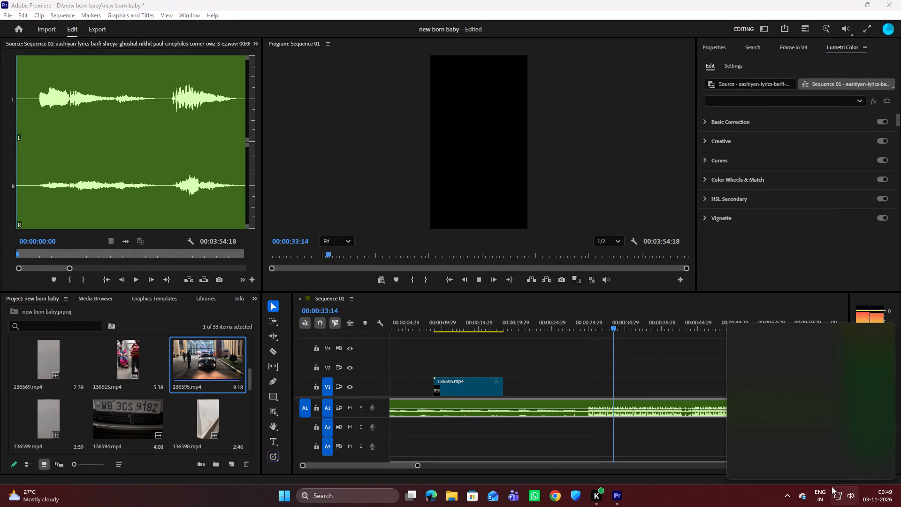
pyautogui.moveTo(798, 433); pyautogui.dragTo(788, 436)
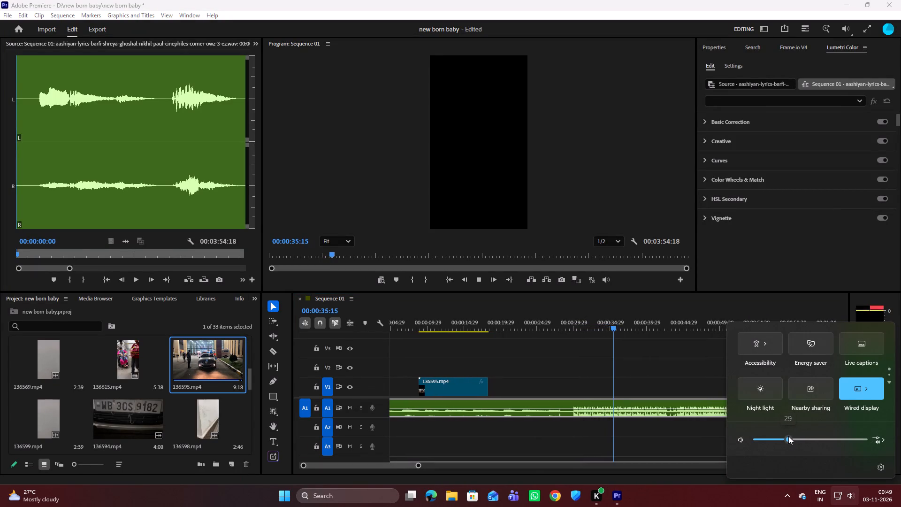
pyautogui.click(840, 490)
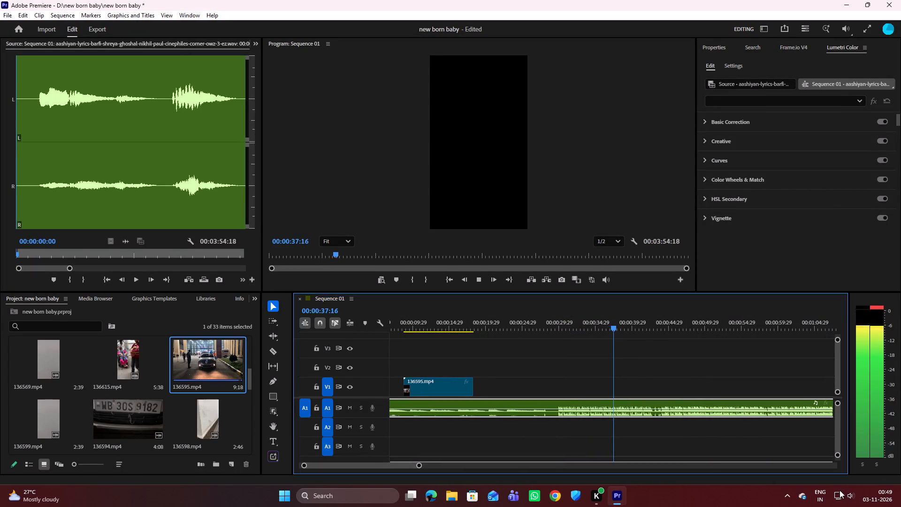
# Skip ahead in Sequence 01 past 40 seconds and listen to the aashiyan-lyrics music, viewing its waveform along the whole track.
pyautogui.moveTo(613, 327); pyautogui.dragTo(625, 329)
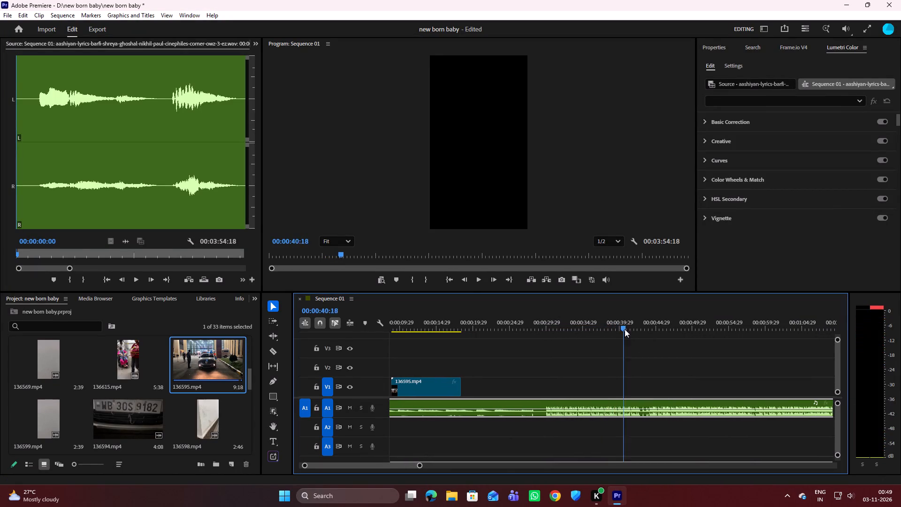
pyautogui.moveTo(625, 329); pyautogui.dragTo(664, 333)
pyautogui.press('space')
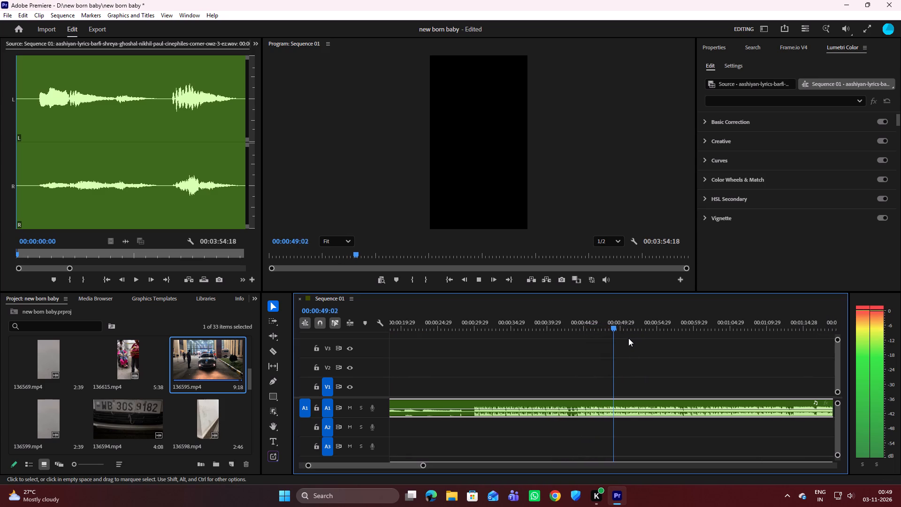
pyautogui.scroll(4, 646, 363)
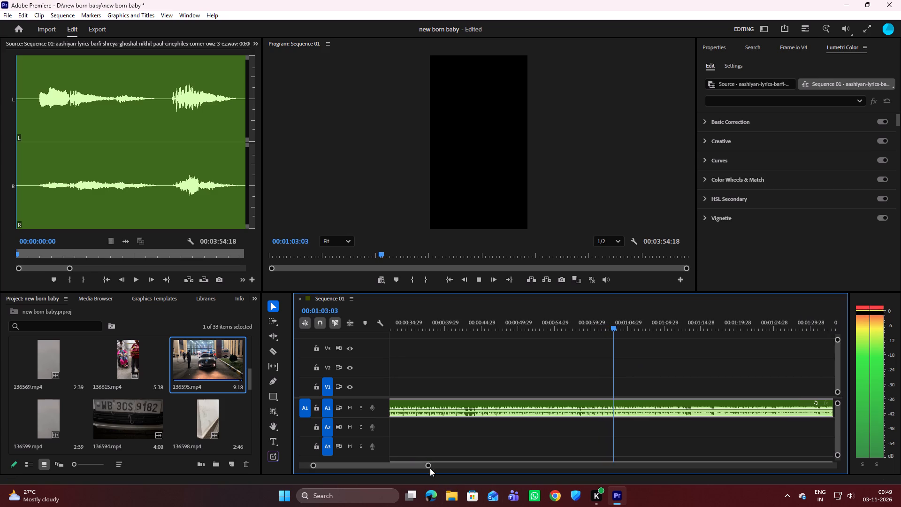
pyautogui.moveTo(429, 468); pyautogui.dragTo(510, 465)
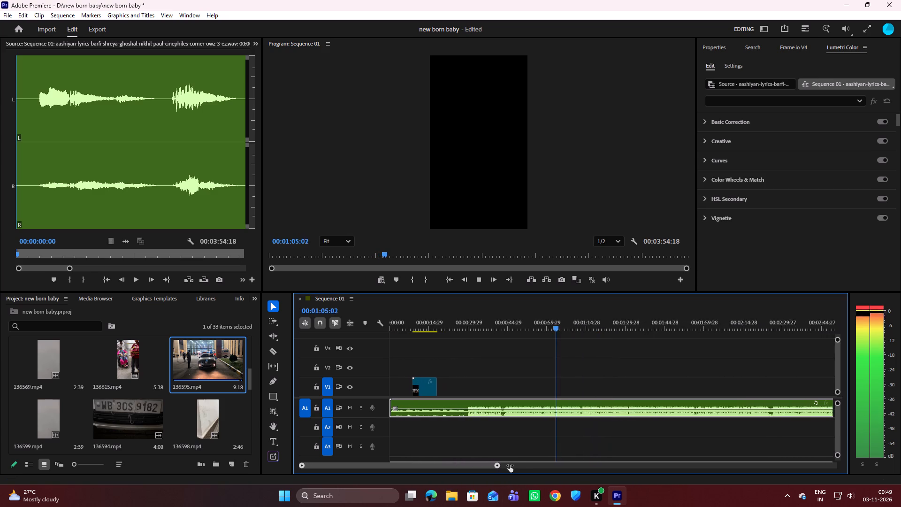
pyautogui.moveTo(510, 465); pyautogui.dragTo(547, 466)
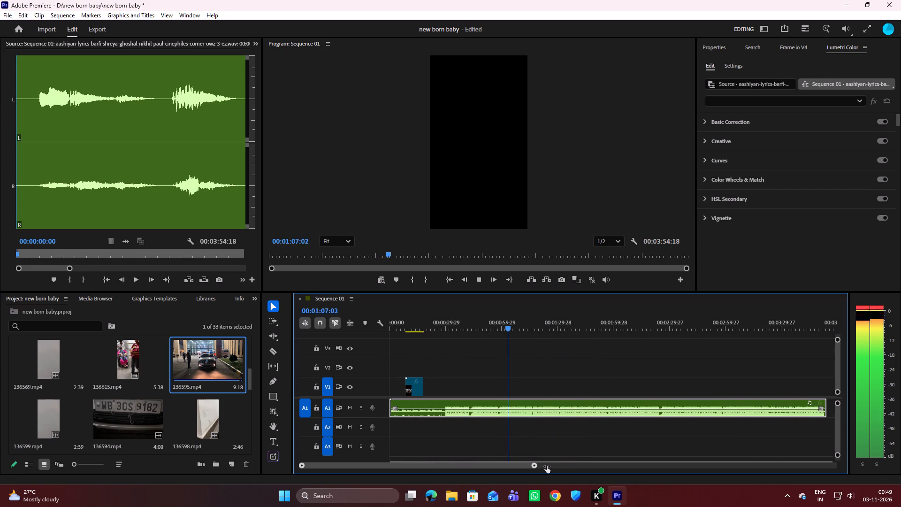
pyautogui.moveTo(547, 466); pyautogui.dragTo(545, 466)
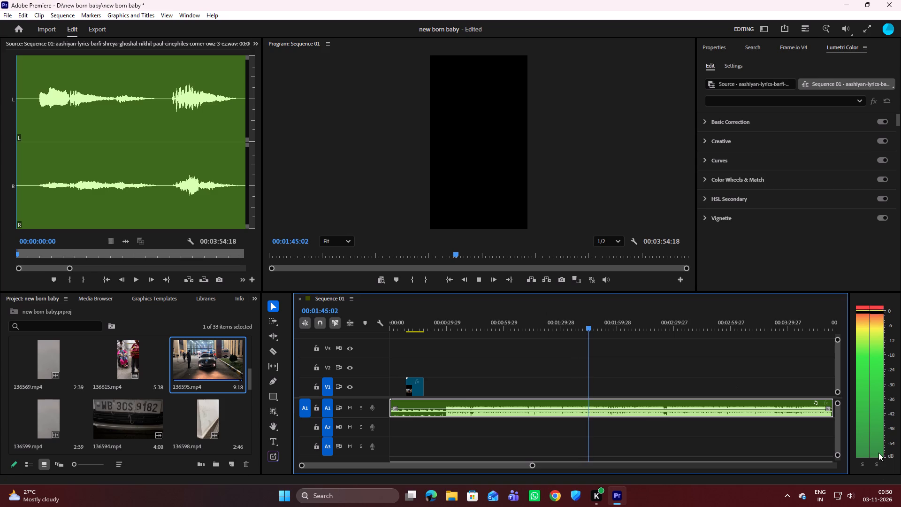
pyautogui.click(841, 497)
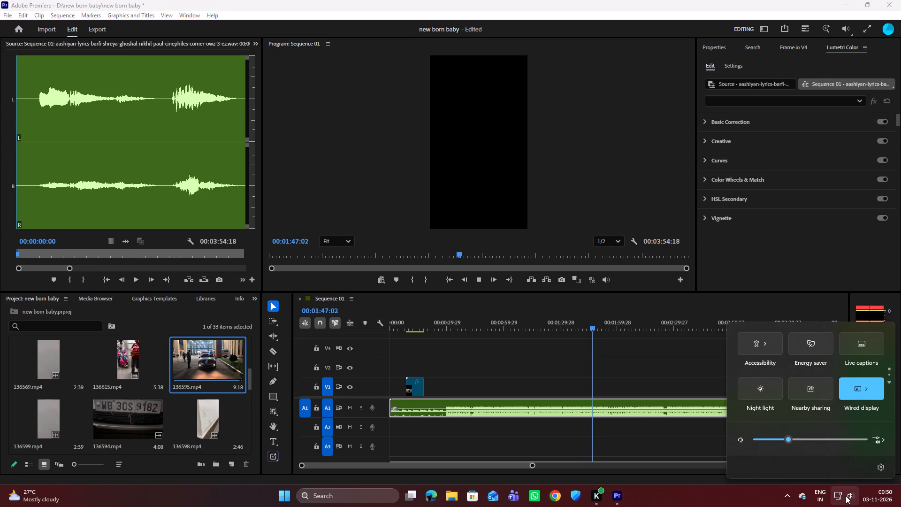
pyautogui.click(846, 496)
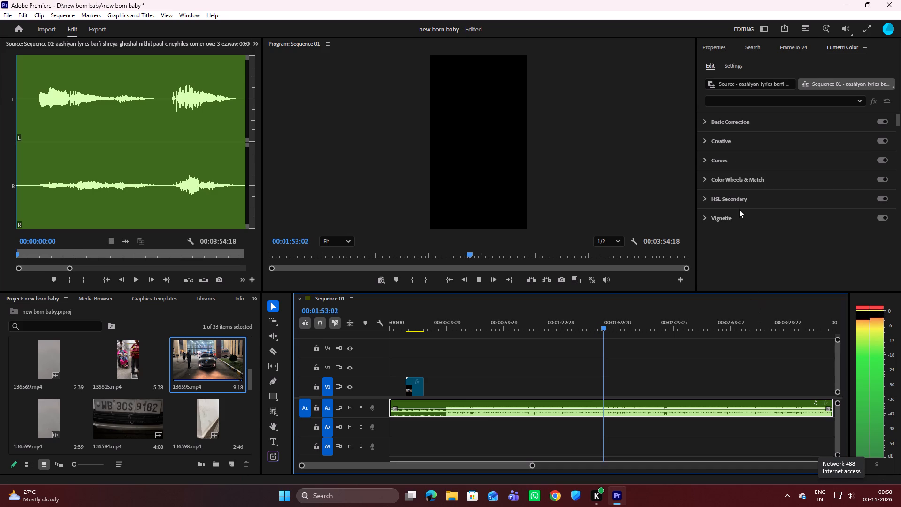
# Show the audio properties of the aashiyan-lyrics music clip.
pyautogui.click(722, 51)
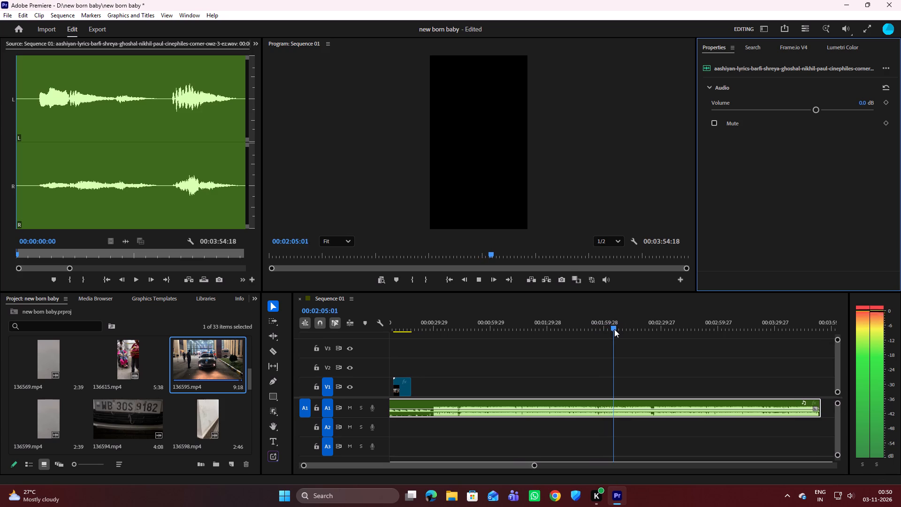
# Skip forward through the music from 00:02:05 to about 00:02:20, and listen to it at successive points.
pyautogui.moveTo(614, 329); pyautogui.dragTo(623, 327)
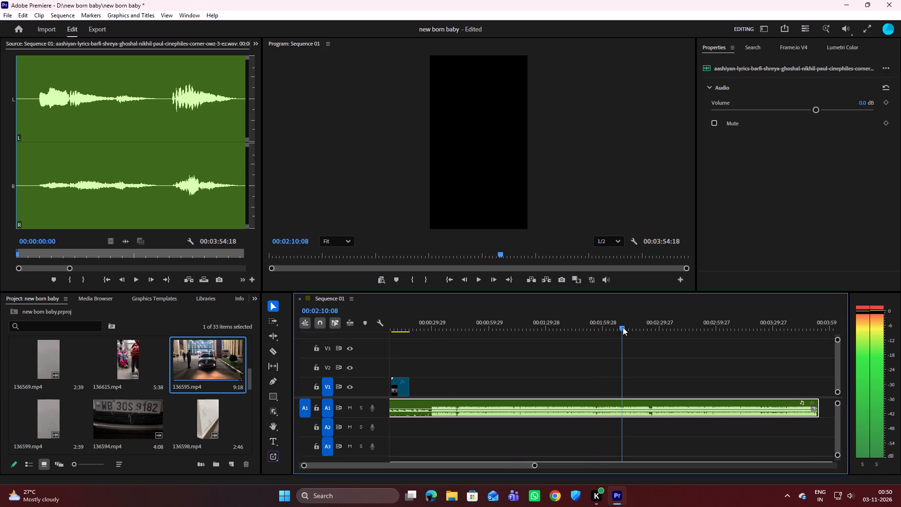
pyautogui.moveTo(623, 327); pyautogui.dragTo(631, 327)
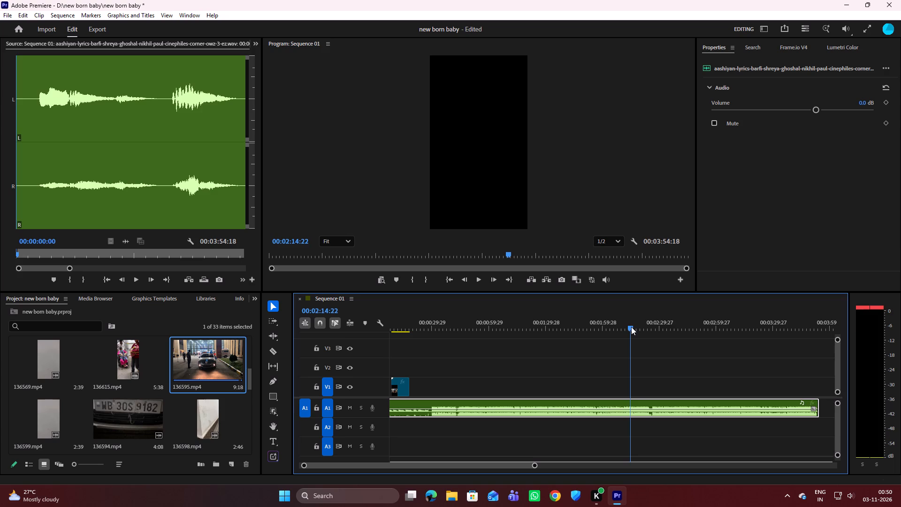
pyautogui.press('space')
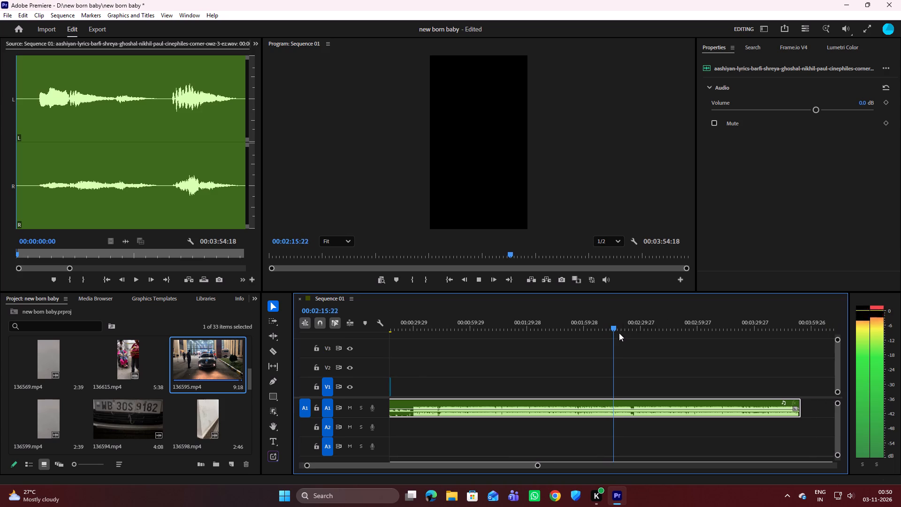
pyautogui.moveTo(616, 328); pyautogui.dragTo(624, 326)
pyautogui.press('space')
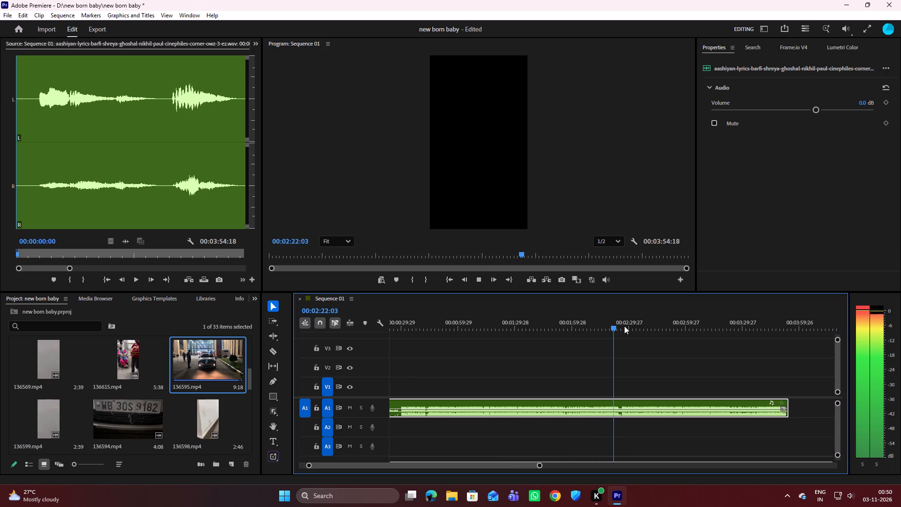
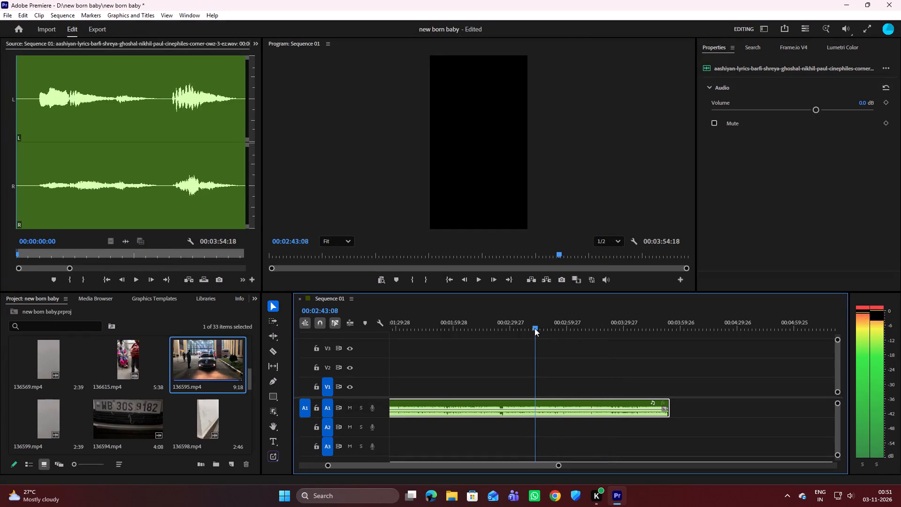
# Listen to the aashiyan-lyrics music from 00:02:43 to about 00:02:55 and place the playhead at 00:02:54:05 as the cut point.
pyautogui.press('space')
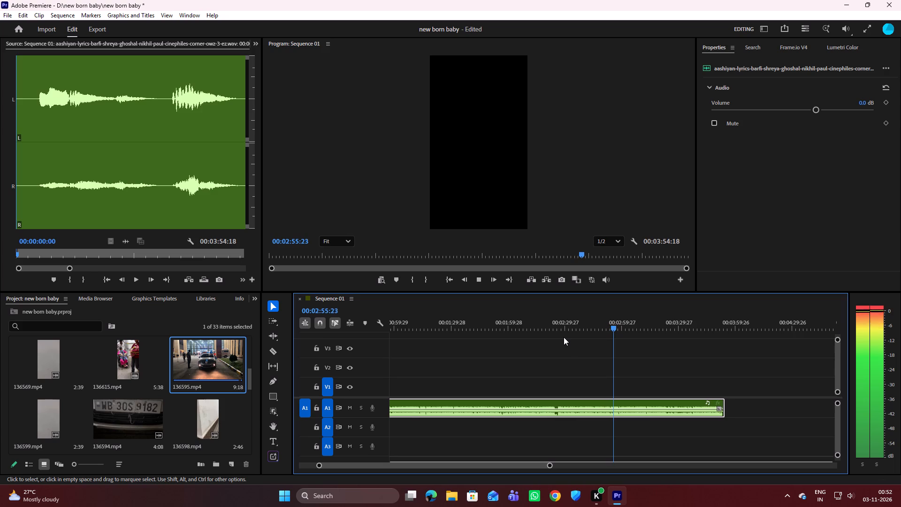
pyautogui.press('space')
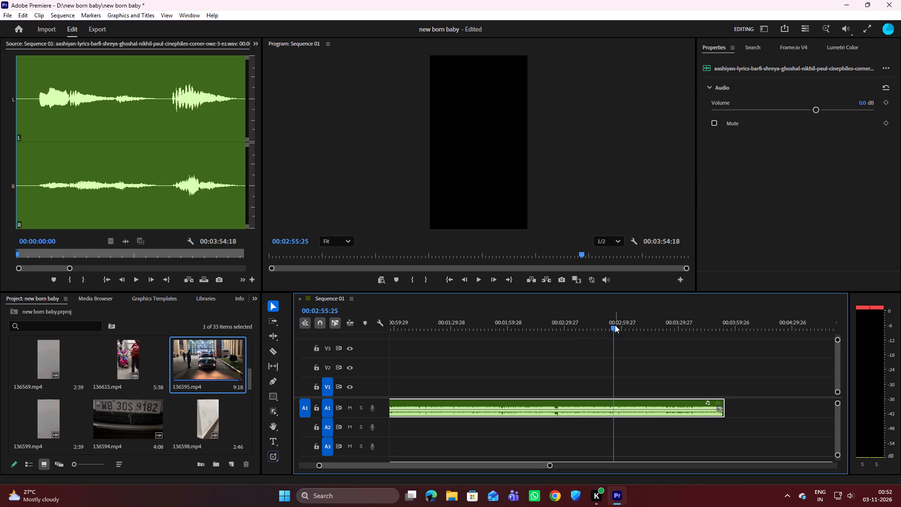
pyautogui.click(614, 325)
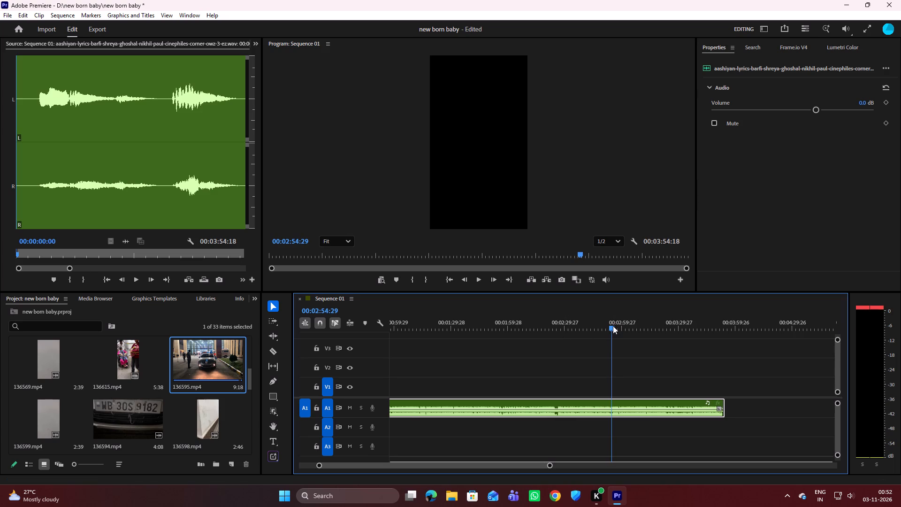
pyautogui.moveTo(548, 465); pyautogui.dragTo(439, 471)
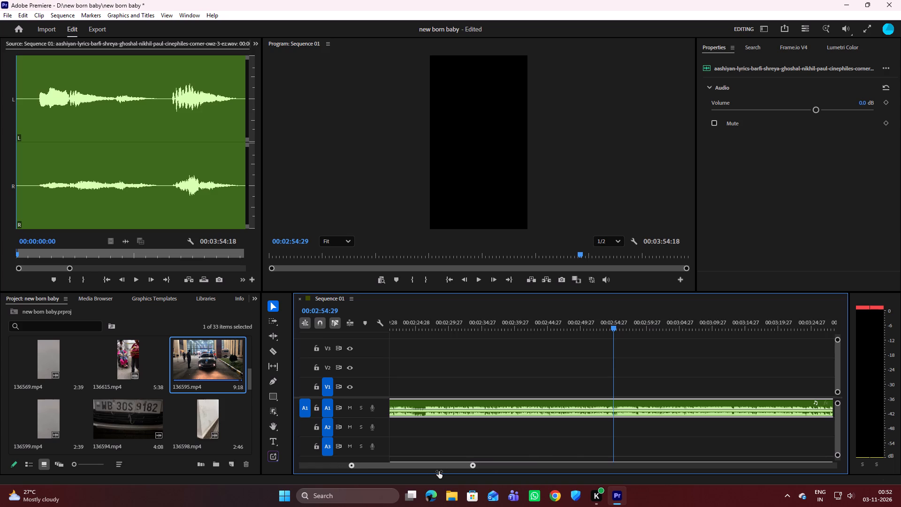
pyautogui.moveTo(439, 471); pyautogui.dragTo(391, 469)
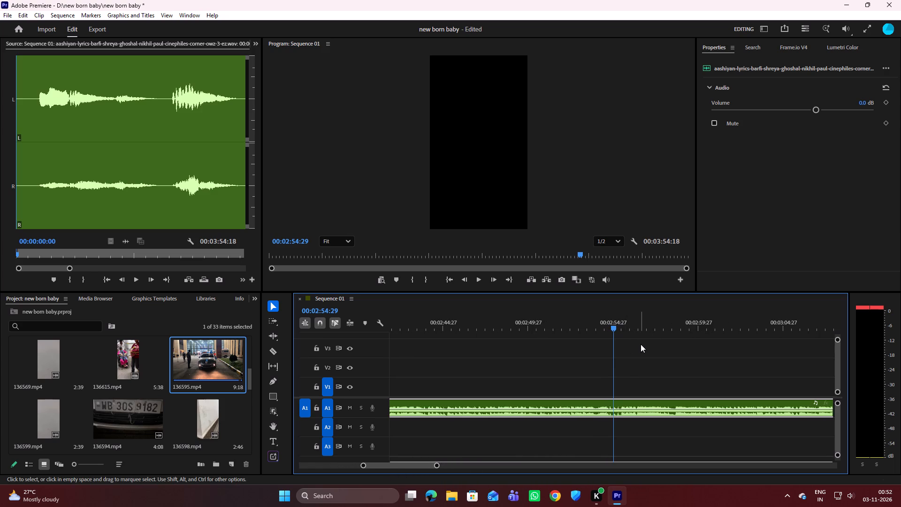
pyautogui.scroll(-4, 641, 344)
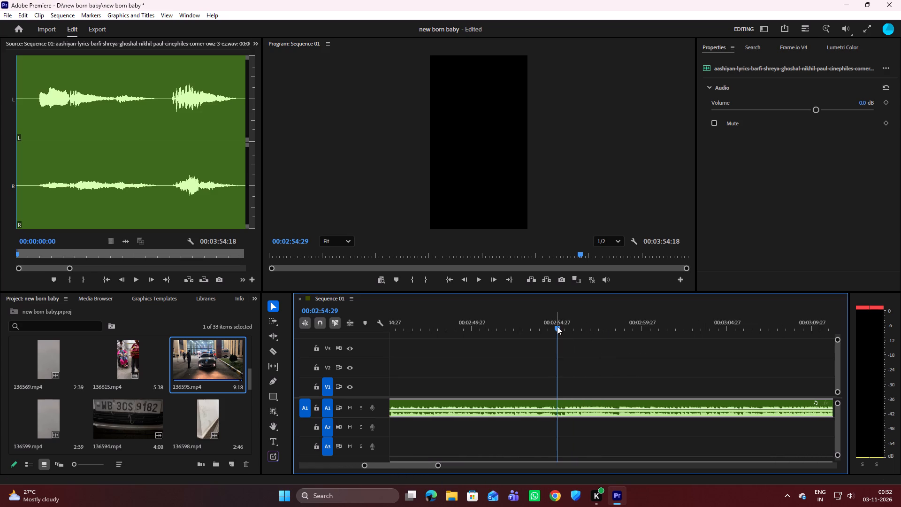
pyautogui.moveTo(557, 326); pyautogui.dragTo(540, 328)
pyautogui.press('space')
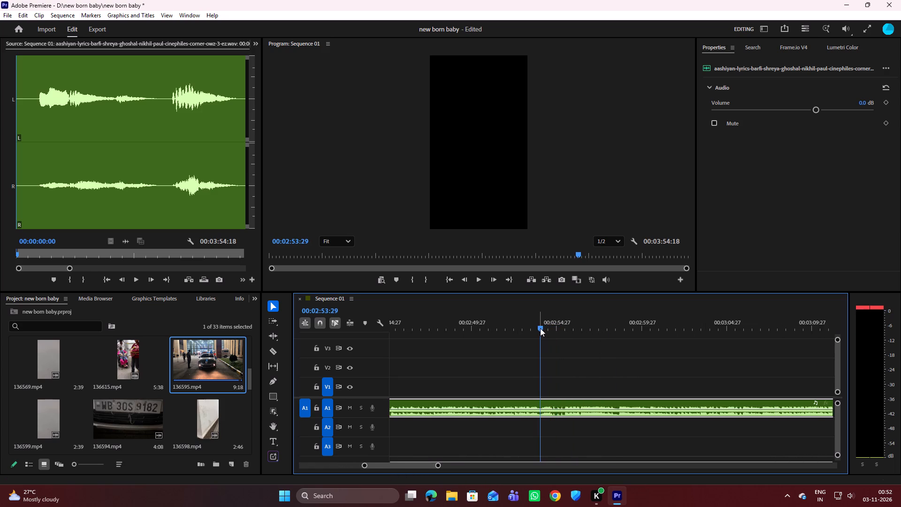
pyautogui.press('space')
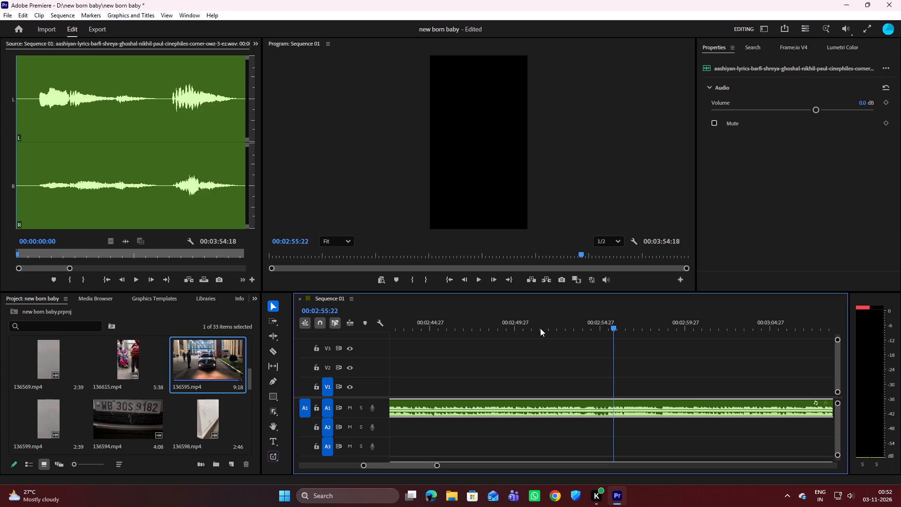
pyautogui.moveTo(617, 322); pyautogui.dragTo(598, 328)
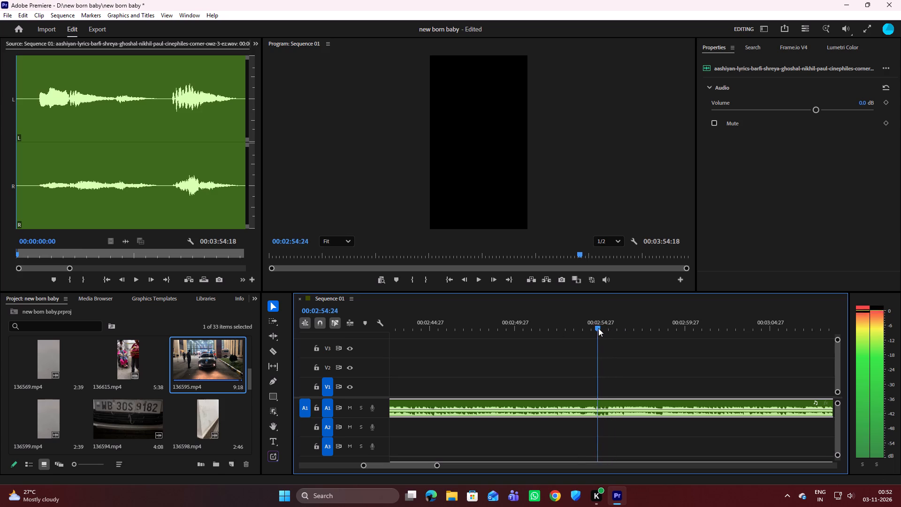
pyautogui.moveTo(598, 328); pyautogui.dragTo(588, 329)
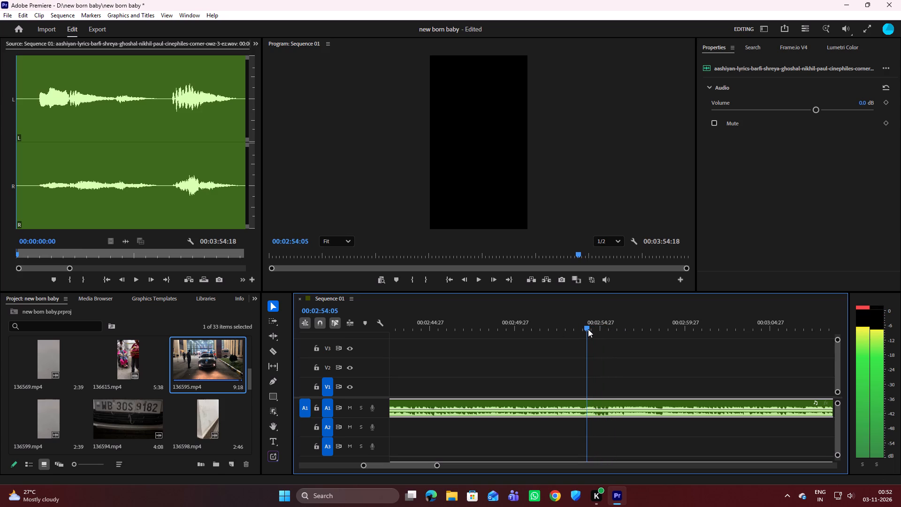
# Split the aashiyan-lyrics music on A1 at 00:02:54:05 and delete the part before the cut.
pyautogui.press('c')
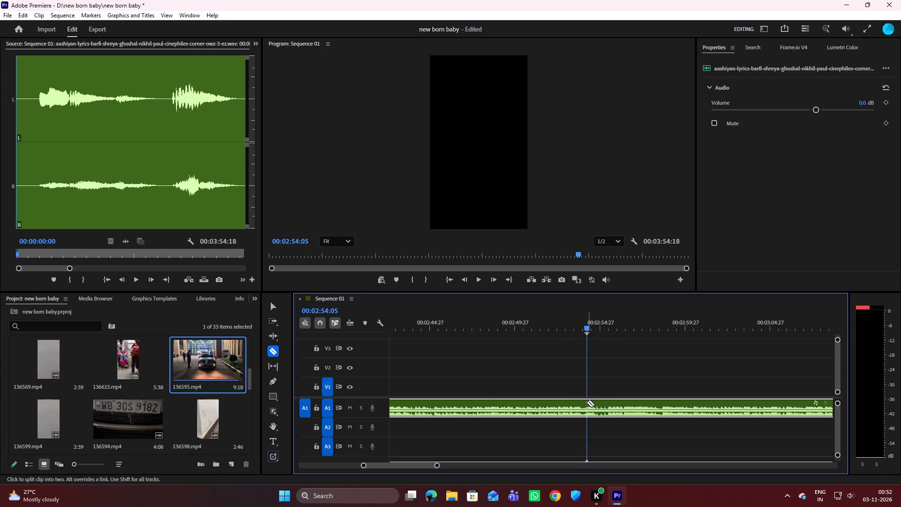
pyautogui.click(587, 402)
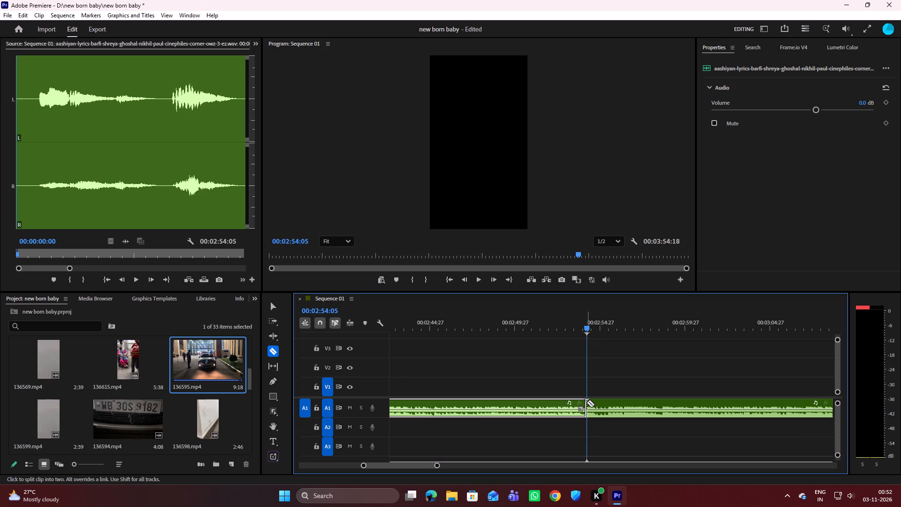
pyautogui.press('v')
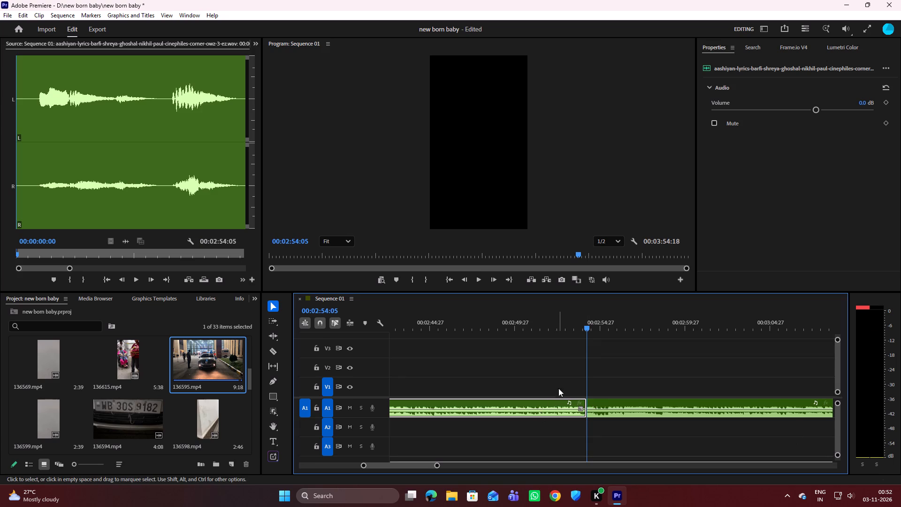
pyautogui.click(534, 408)
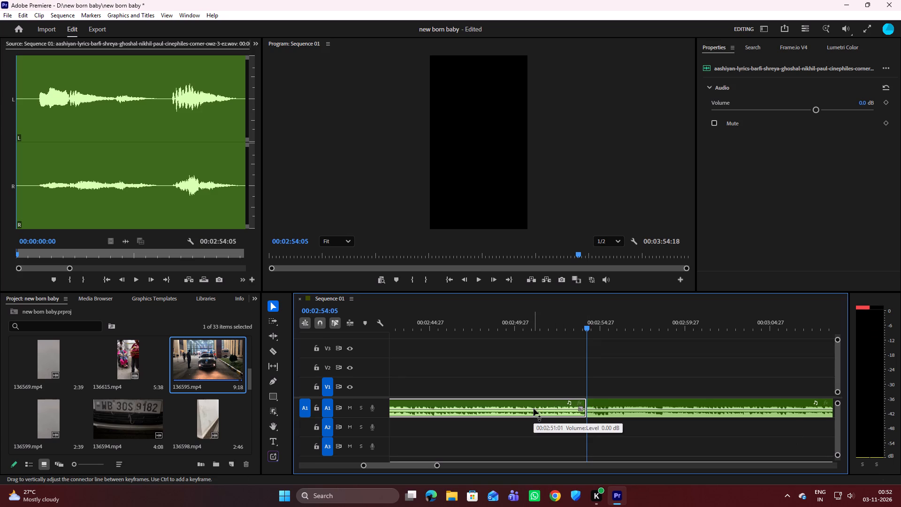
pyautogui.press('Delete')
# Replay the opening of the remaining music several times and place the playhead at 00:02:54:22 for a finer start point.
pyautogui.press('space')
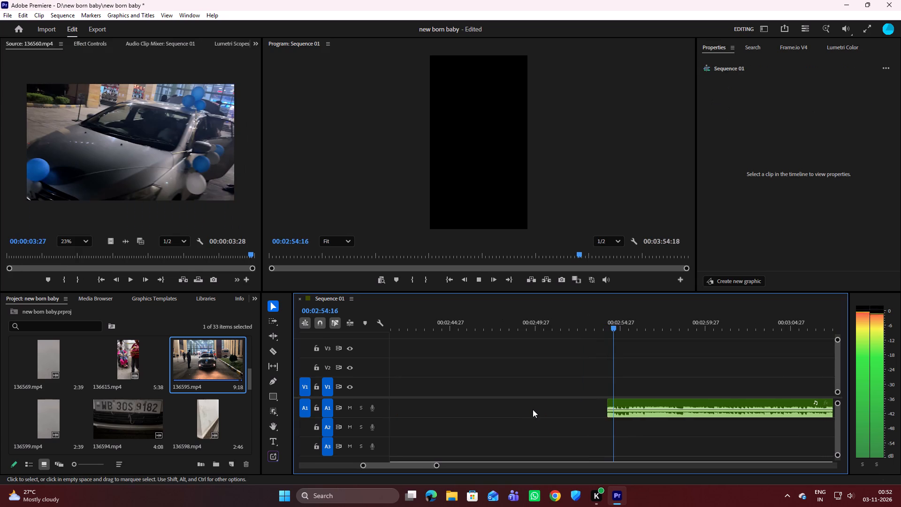
pyautogui.press('space')
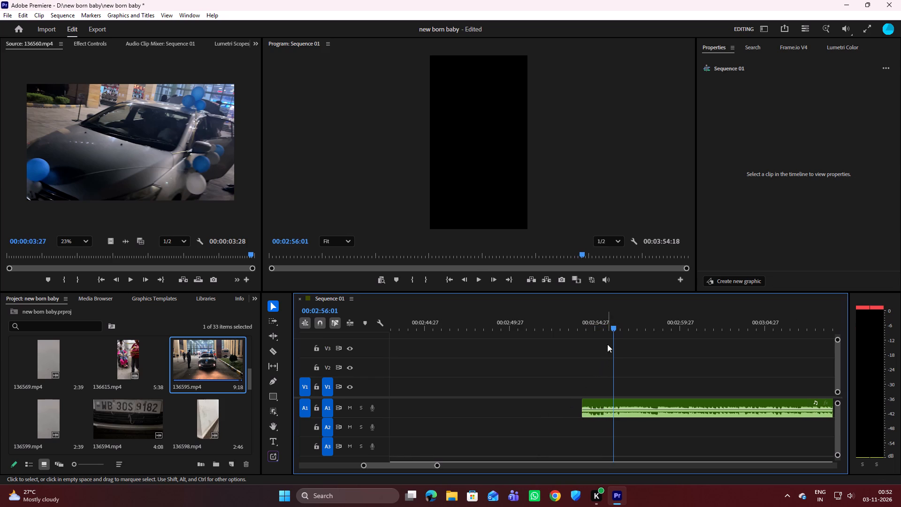
pyautogui.moveTo(614, 326); pyautogui.dragTo(577, 329)
pyautogui.press('space')
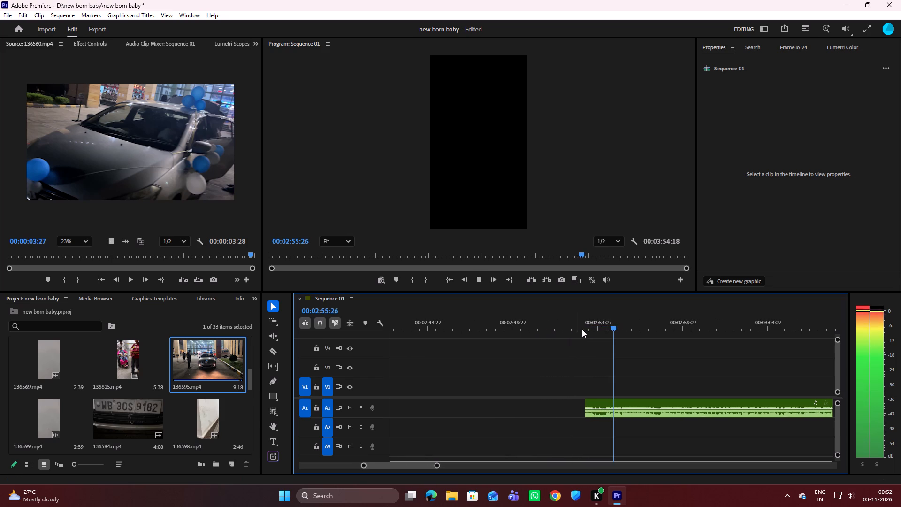
pyautogui.press('space')
pyautogui.moveTo(611, 327); pyautogui.dragTo(592, 324)
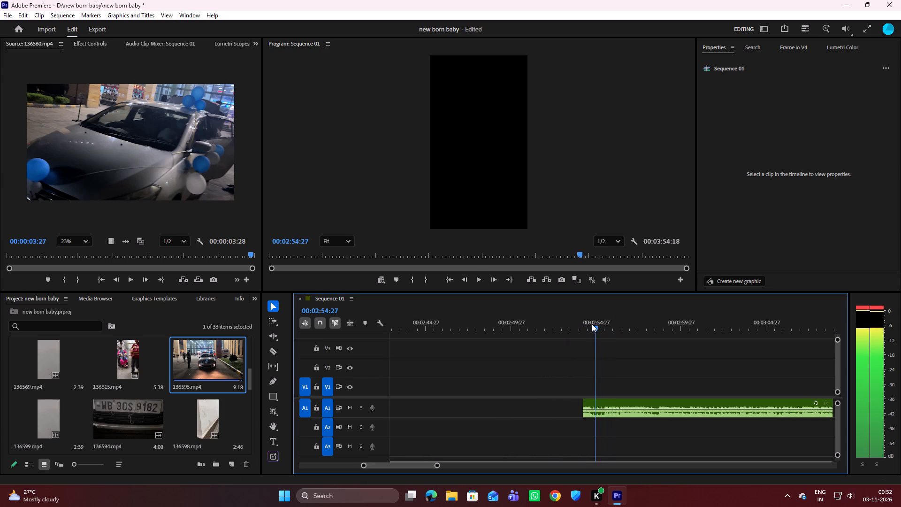
pyautogui.moveTo(592, 324); pyautogui.dragTo(589, 325)
pyautogui.press('space')
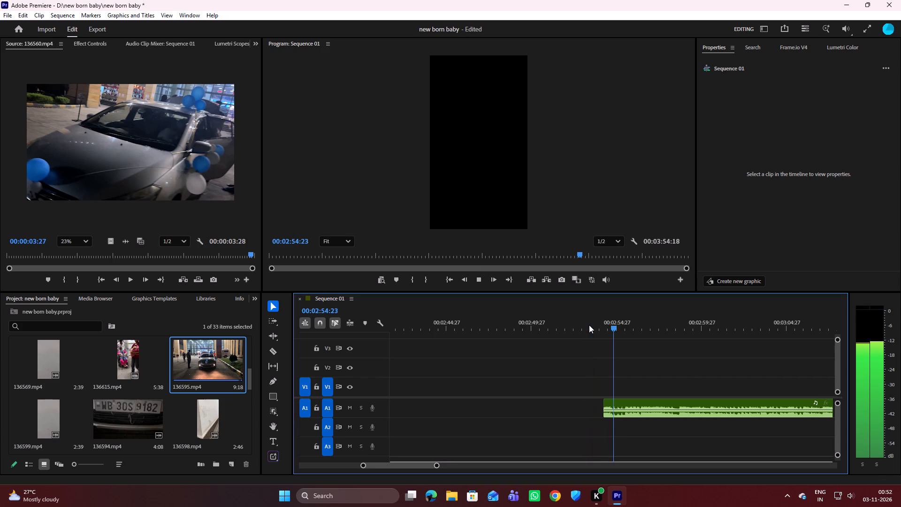
pyautogui.press('space')
pyautogui.moveTo(613, 327); pyautogui.dragTo(602, 327)
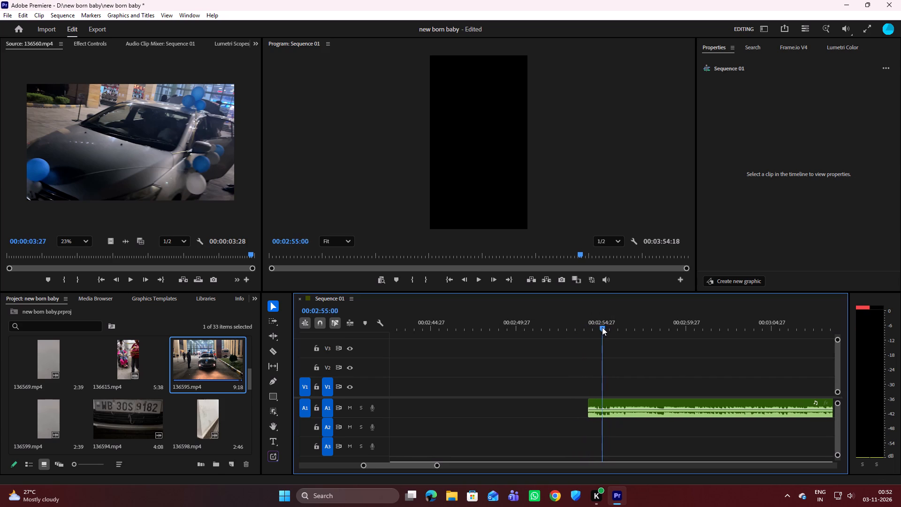
pyautogui.moveTo(602, 327); pyautogui.dragTo(598, 328)
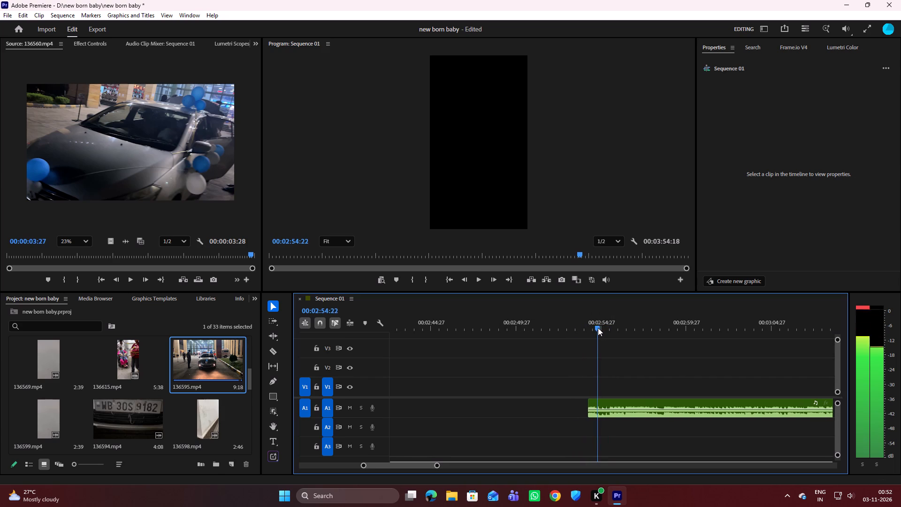
pyautogui.moveTo(598, 328); pyautogui.dragTo(598, 328)
pyautogui.press('space')
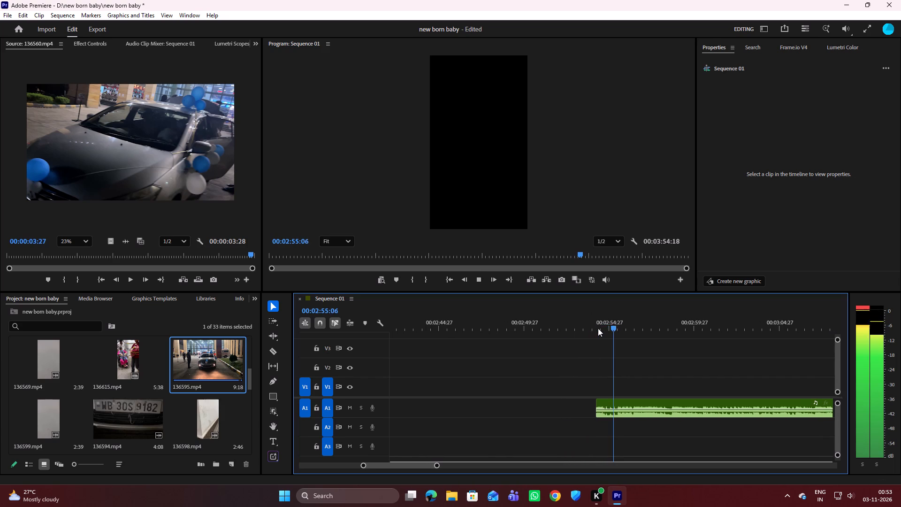
pyautogui.press('space')
pyautogui.moveTo(611, 327); pyautogui.dragTo(596, 327)
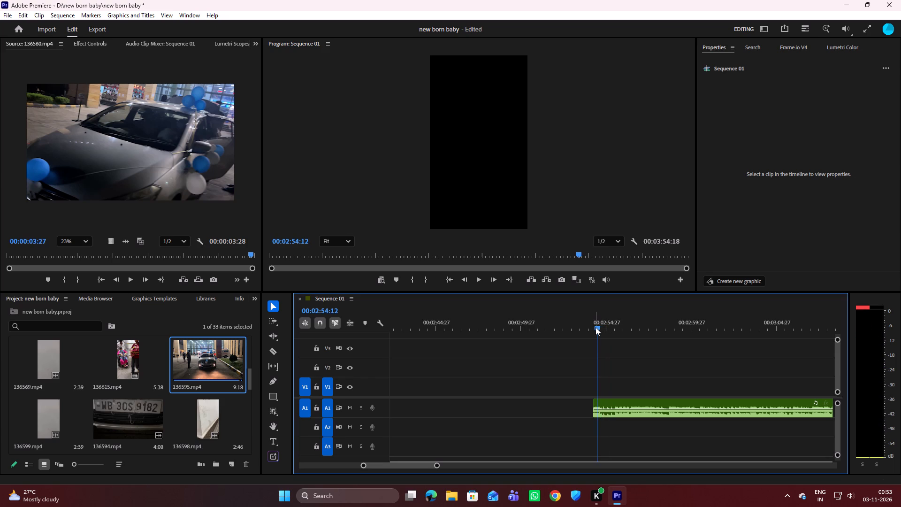
pyautogui.press('space')
pyautogui.press('space')
pyautogui.click(613, 328)
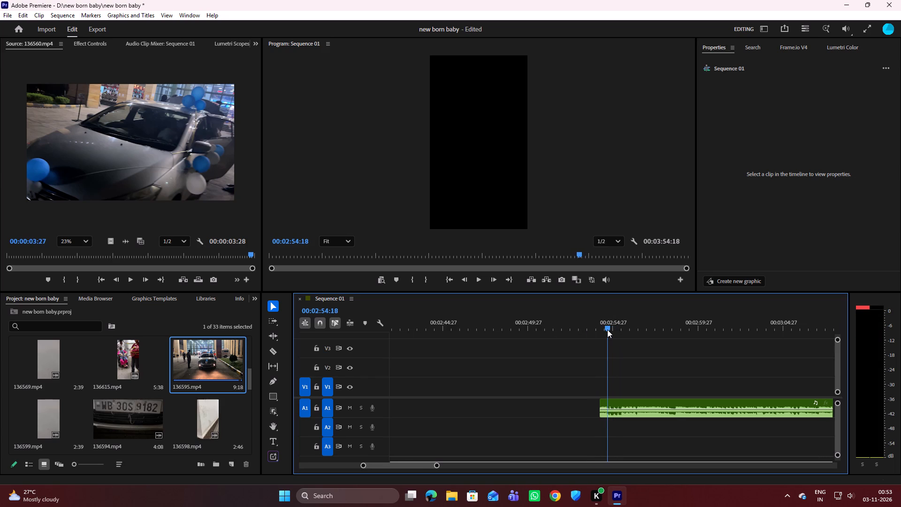
# Cut the music on A1 at 00:02:54:22, delete the short piece before it, and play the new opening to check it.
pyautogui.press('c')
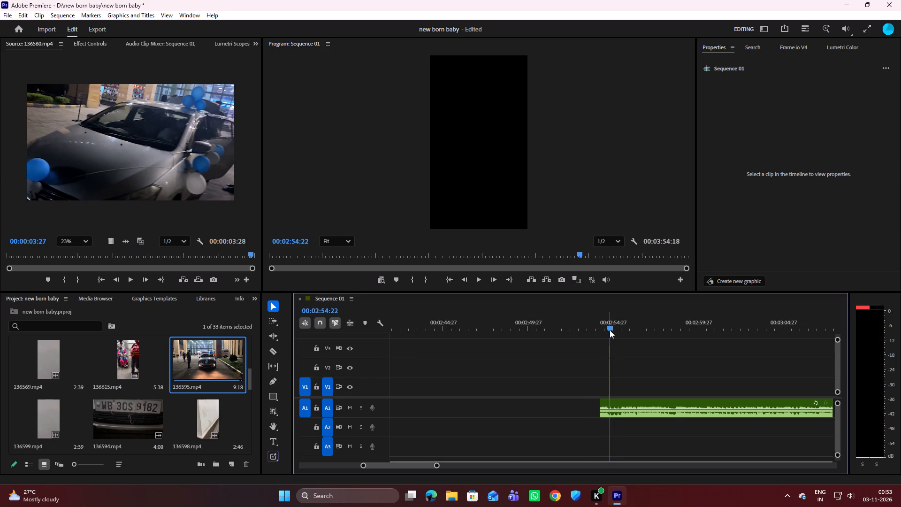
pyautogui.click(610, 404)
pyautogui.press('v')
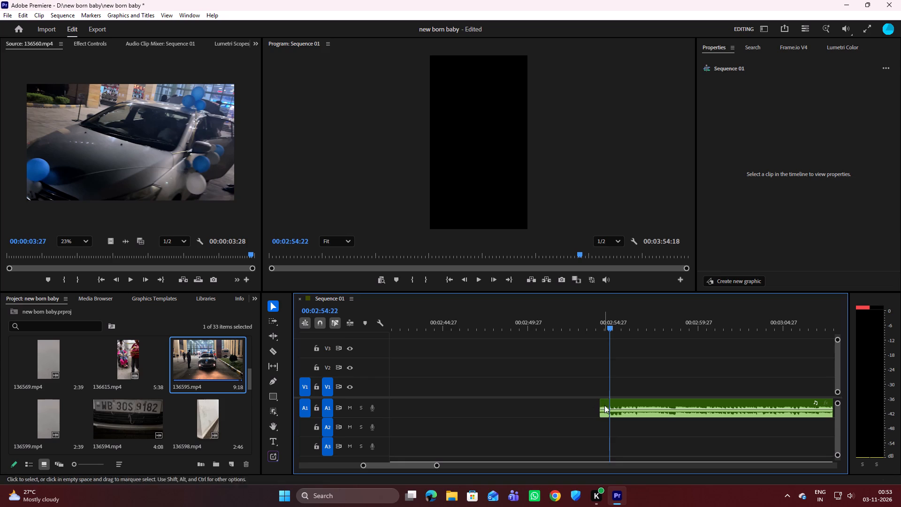
pyautogui.click(604, 407)
pyautogui.press('Delete')
pyautogui.press('space')
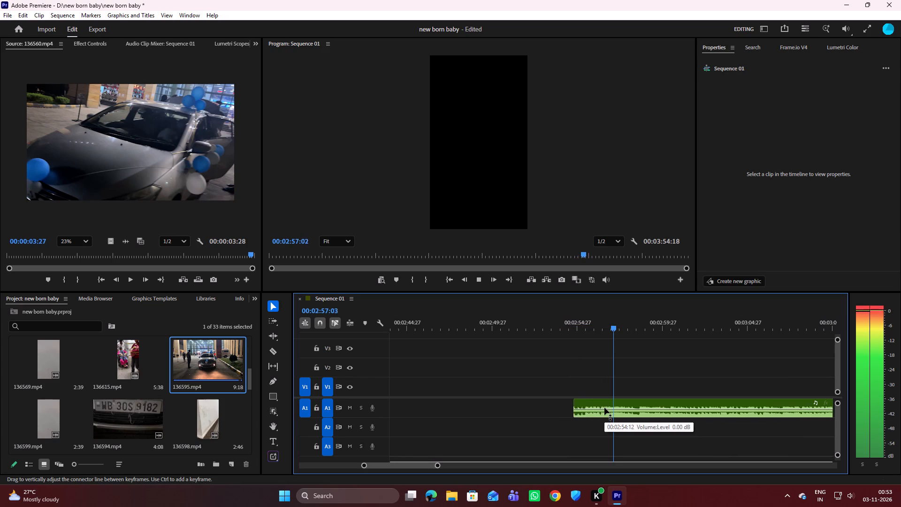
pyautogui.scroll(-6, 636, 381)
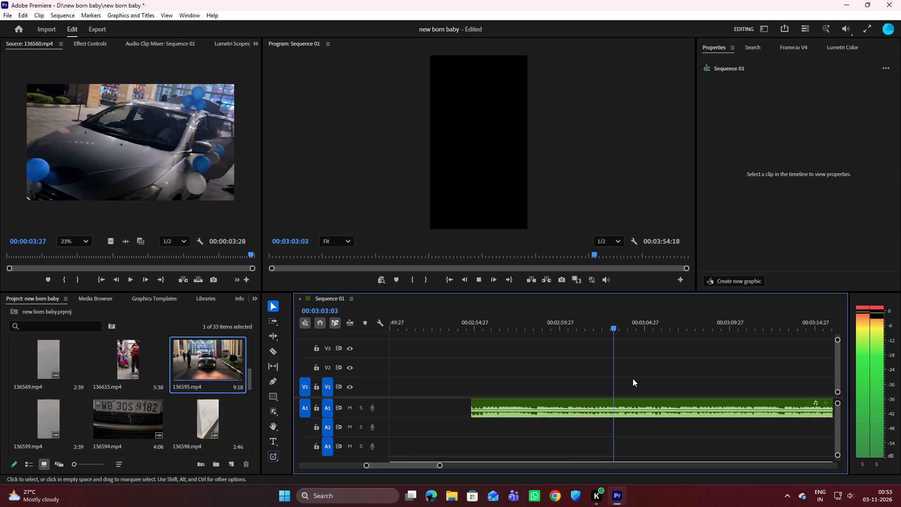
pyautogui.press('space')
# Move the trimmed aashiyan-lyrics music clip on A1 to the very start of Sequence 01.
pyautogui.moveTo(597, 405); pyautogui.dragTo(367, 407)
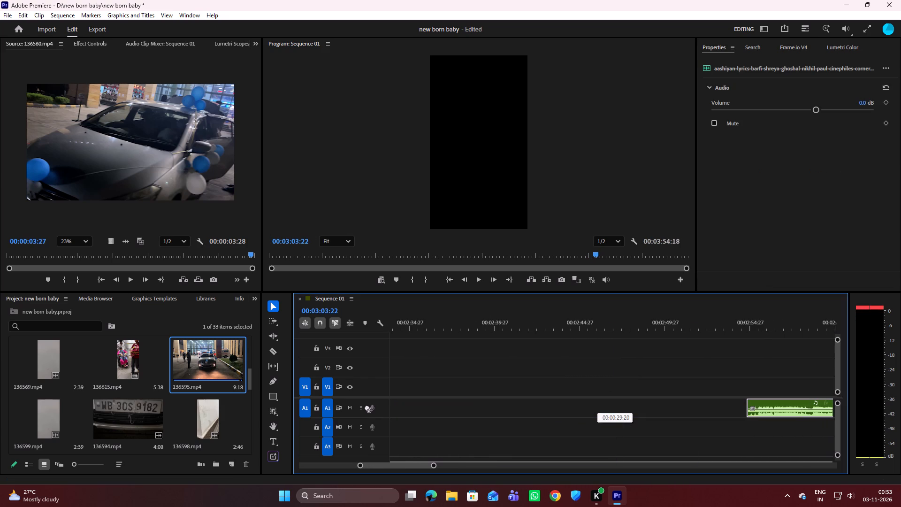
pyautogui.moveTo(367, 407); pyautogui.dragTo(275, 407)
pyautogui.moveTo(275, 407); pyautogui.dragTo(214, 400)
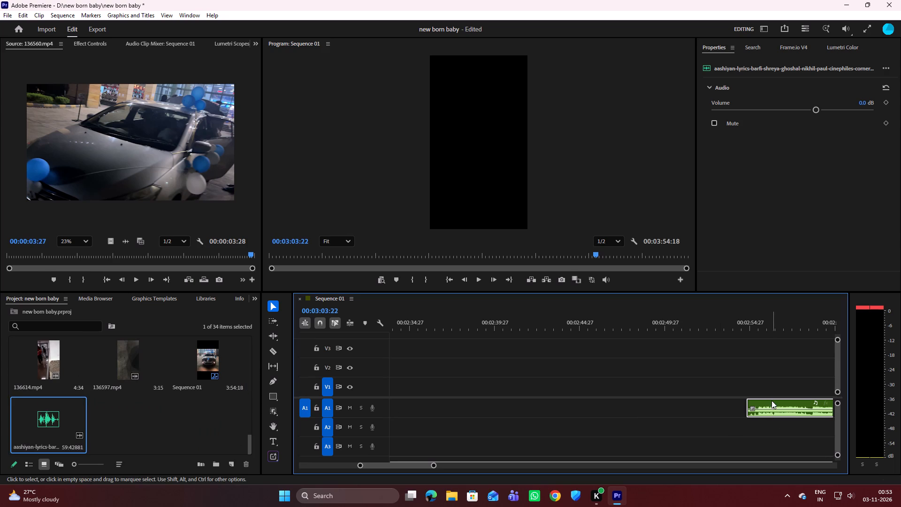
pyautogui.moveTo(771, 400); pyautogui.dragTo(405, 403)
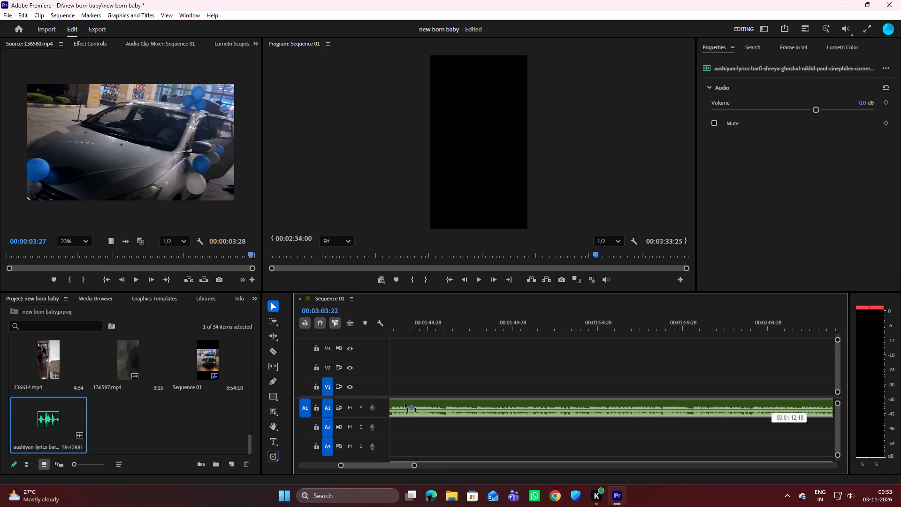
pyautogui.moveTo(405, 403); pyautogui.dragTo(396, 413)
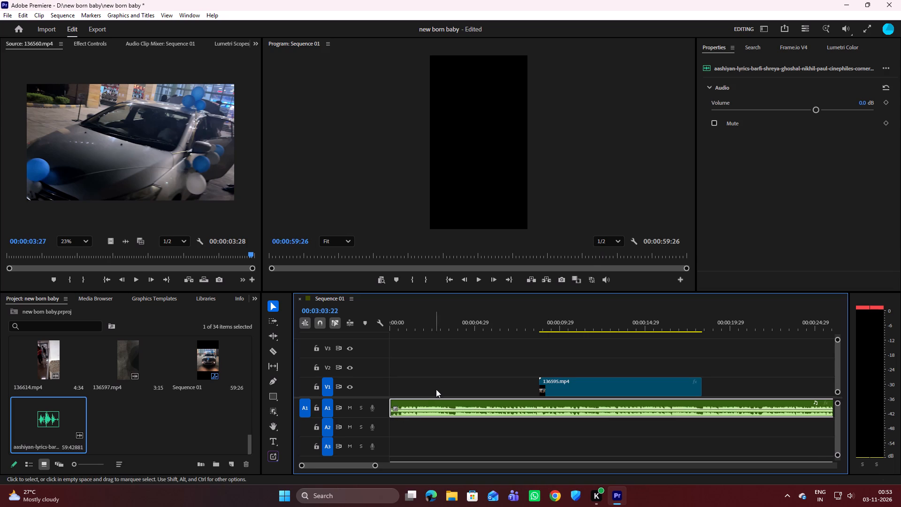
# Review the full length of the aashiyan-lyrics music on A1 and play through it in Sequence 01.
pyautogui.scroll(3, 438, 384)
pyautogui.scroll(-10, 768, 366)
pyautogui.scroll(-5, 730, 367)
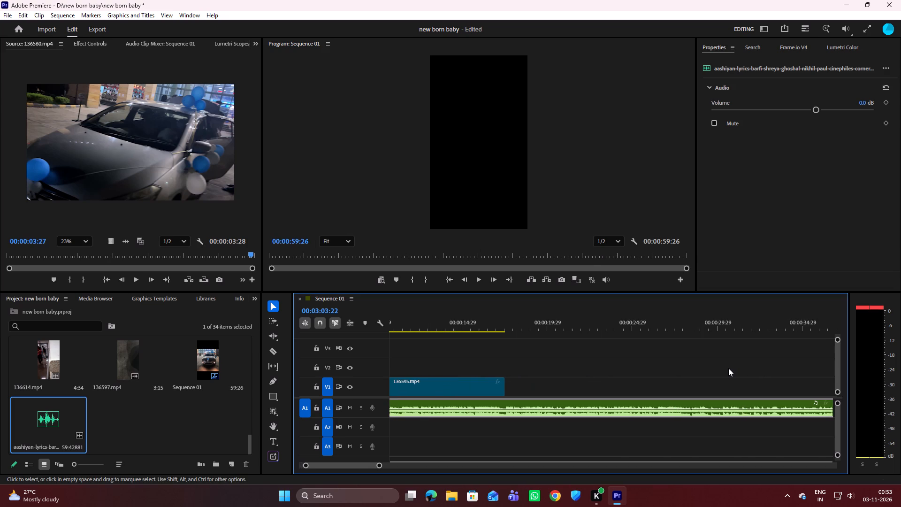
pyautogui.scroll(-20, 728, 368)
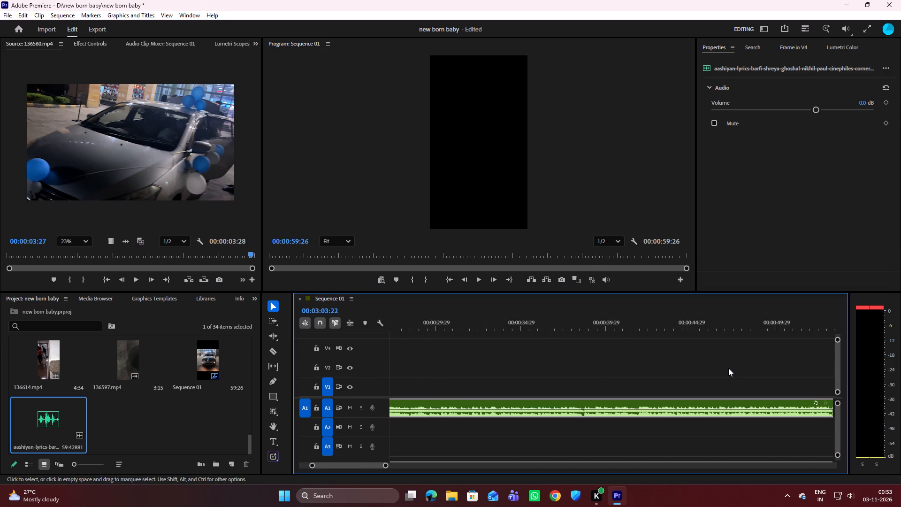
pyautogui.scroll(-8, 728, 368)
pyautogui.scroll(2, 780, 387)
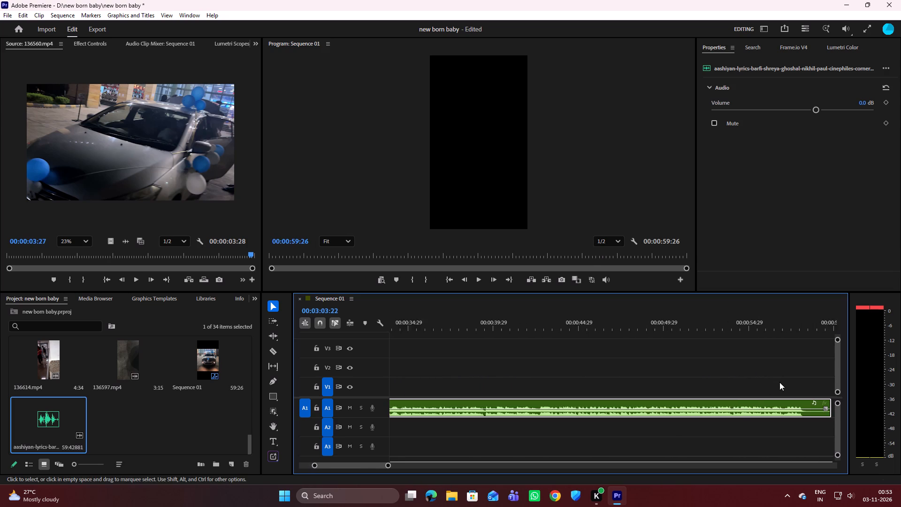
pyautogui.scroll(12, 779, 382)
pyautogui.scroll(17, 605, 382)
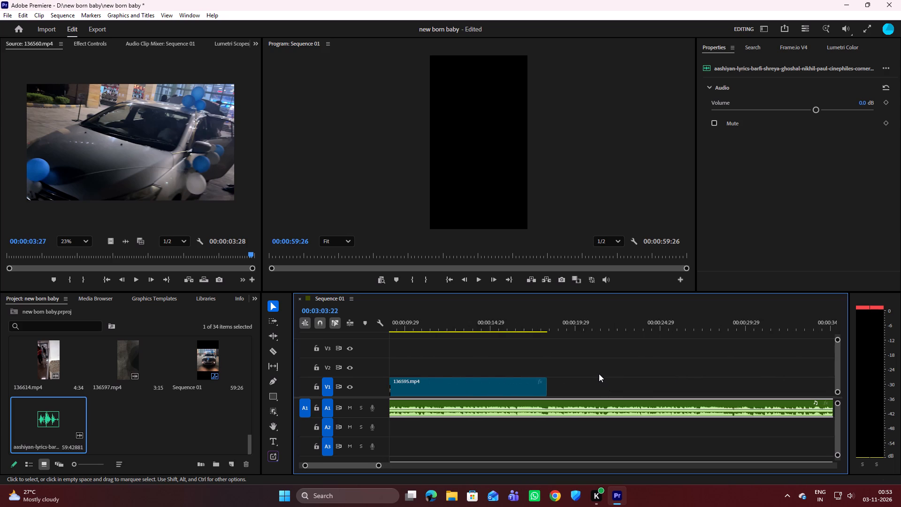
pyautogui.scroll(9, 599, 374)
pyautogui.moveTo(376, 465); pyautogui.dragTo(382, 464)
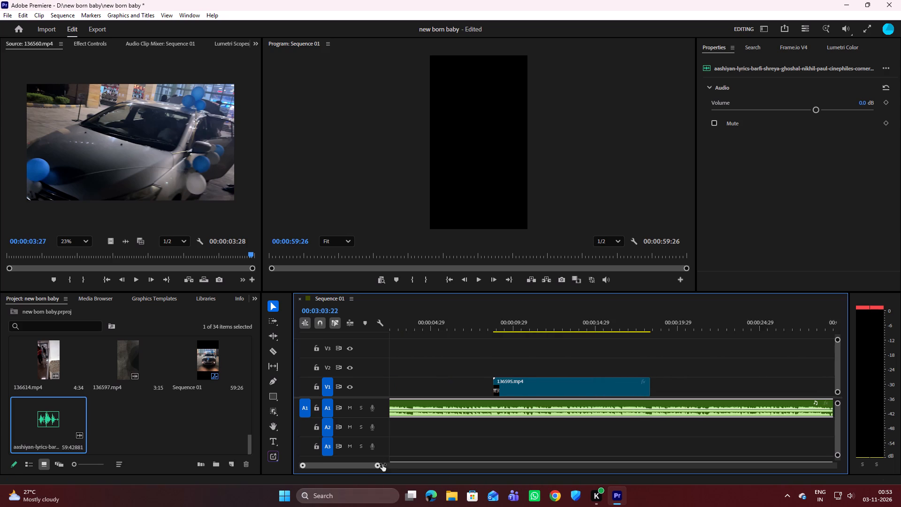
pyautogui.moveTo(382, 464); pyautogui.dragTo(435, 469)
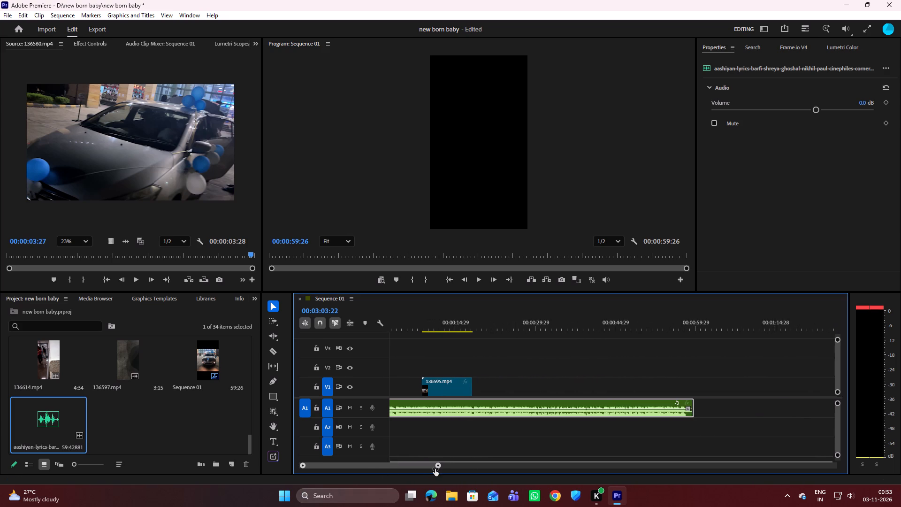
pyautogui.moveTo(435, 469); pyautogui.dragTo(435, 469)
pyautogui.scroll(7, 511, 386)
pyautogui.press('space')
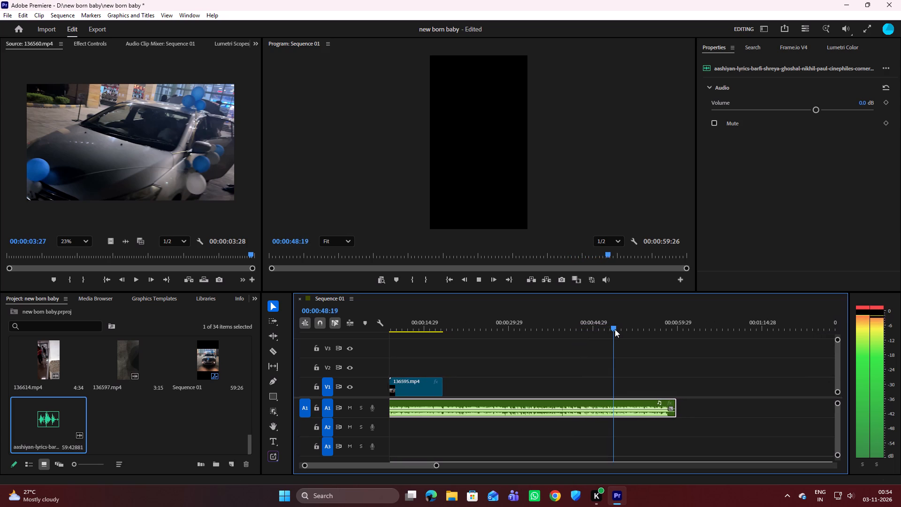
pyautogui.press('space')
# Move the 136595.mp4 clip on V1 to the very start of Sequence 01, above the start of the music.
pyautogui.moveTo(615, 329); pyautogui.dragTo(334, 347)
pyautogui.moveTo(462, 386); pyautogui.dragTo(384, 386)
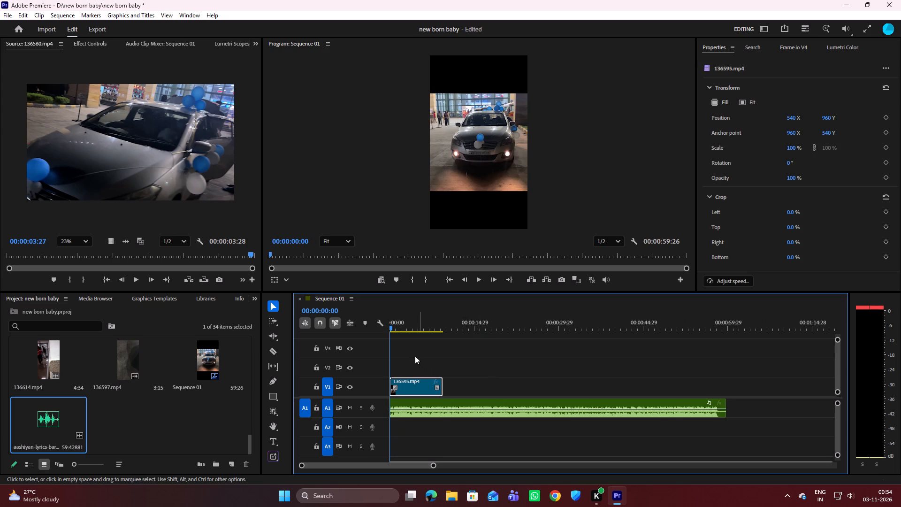
# Play the opening seconds of Sequence 01 in short bursts to check 136595.mp4 against the music.
pyautogui.click(350, 410)
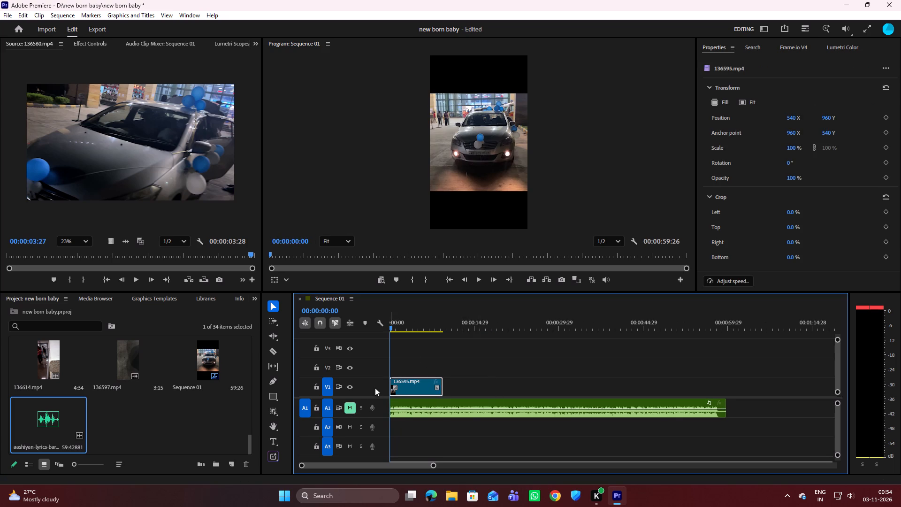
pyautogui.click(351, 407)
pyautogui.press('space')
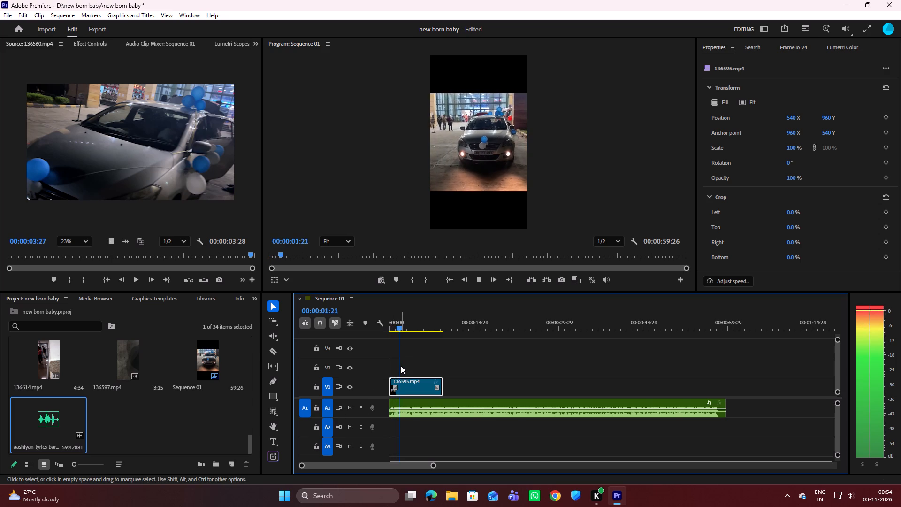
pyautogui.press('space')
pyautogui.press('space')
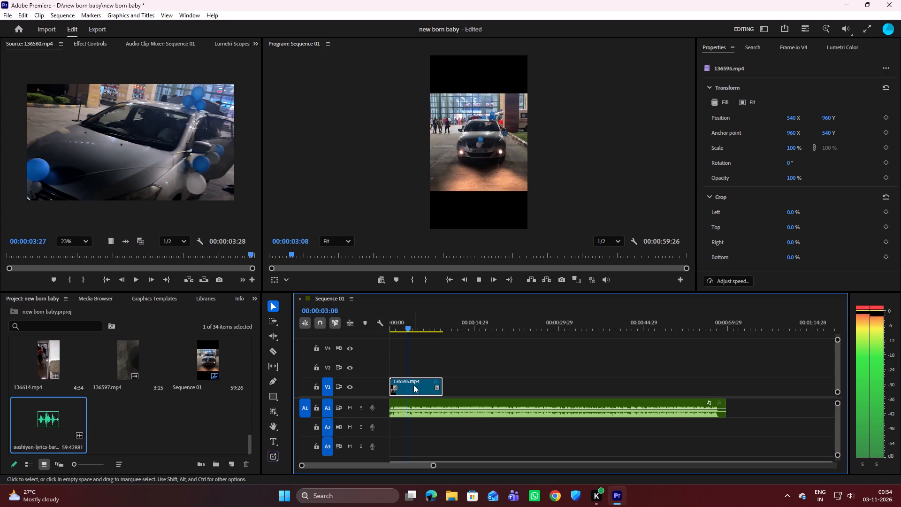
pyautogui.press('space')
pyautogui.press('space')
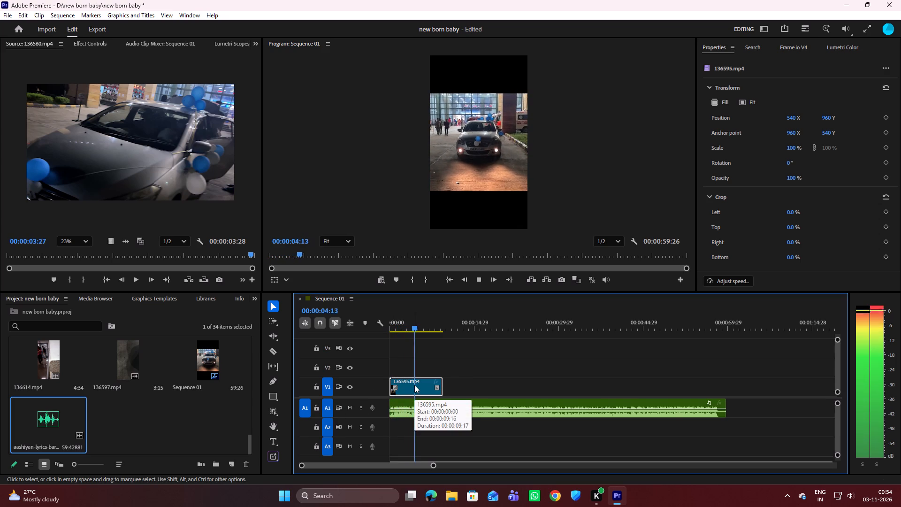
pyautogui.press('space')
pyautogui.press('space')
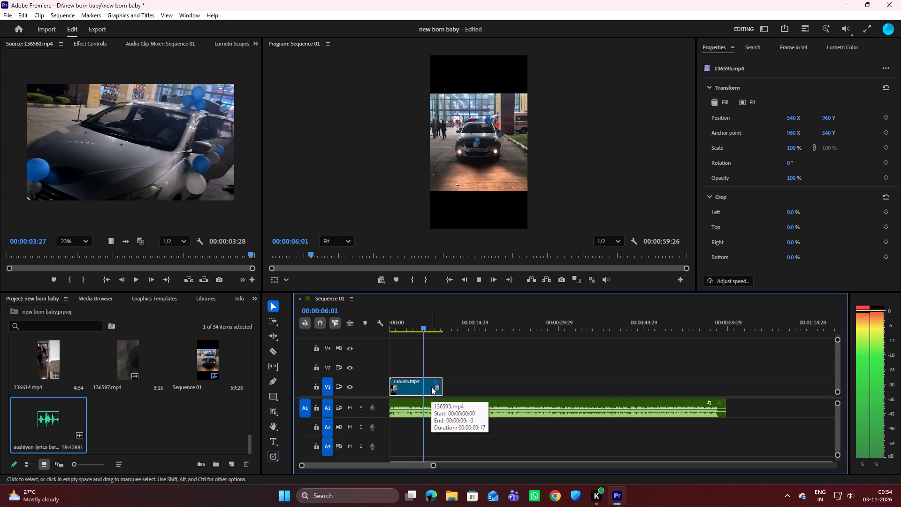
pyautogui.press('space')
# Mute audio track A1 and play 136595.mp4 silently from the start of Sequence 01.
pyautogui.moveTo(427, 326); pyautogui.dragTo(399, 333)
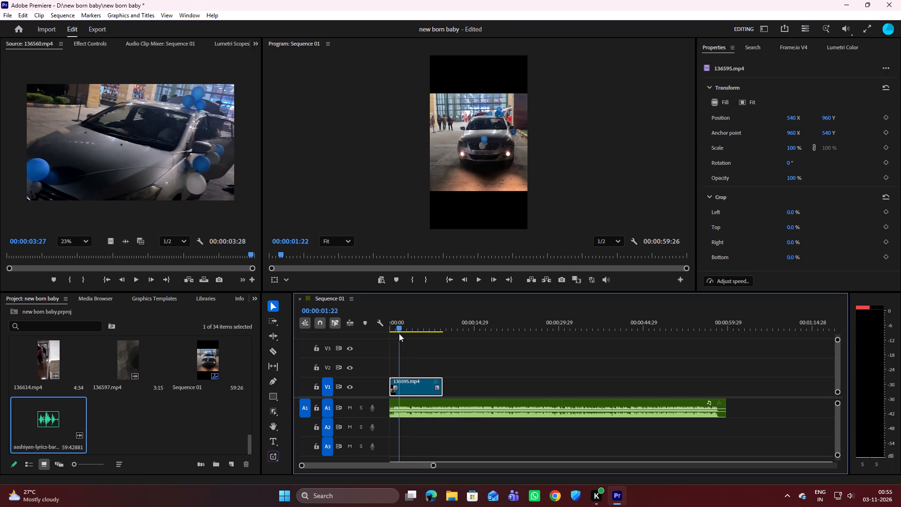
pyautogui.moveTo(399, 333); pyautogui.dragTo(384, 338)
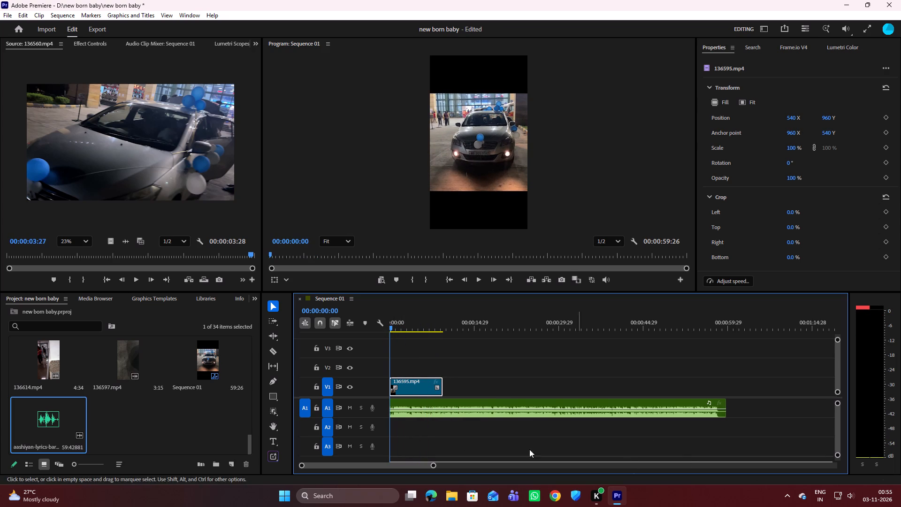
pyautogui.click(351, 409)
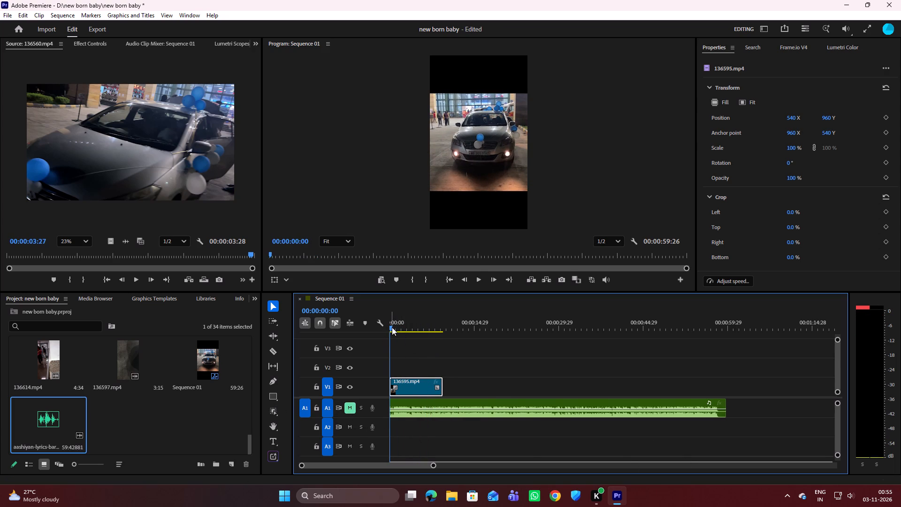
pyautogui.press('space')
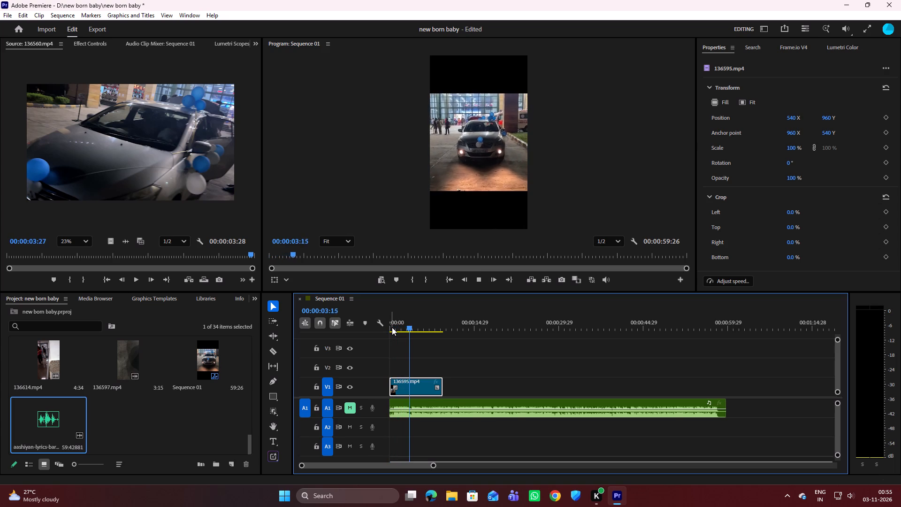
pyautogui.press('space')
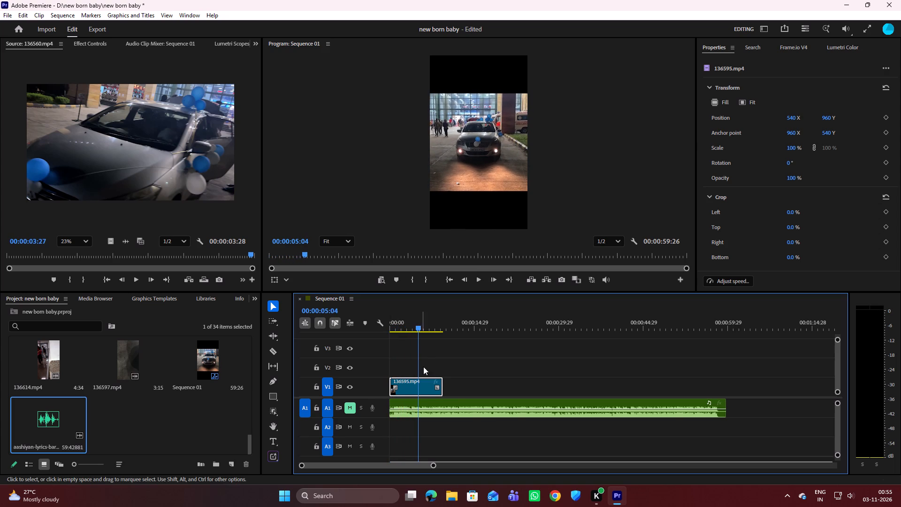
# Delete the 136595.mp4 clip from V1 and return the playhead to 00:00:00:00.
pyautogui.click(426, 389)
pyautogui.press('Delete')
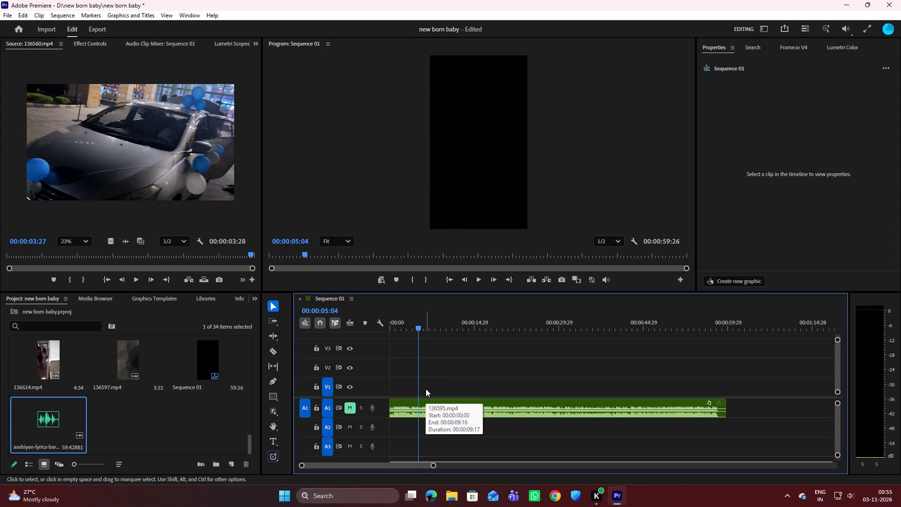
pyautogui.moveTo(419, 329); pyautogui.dragTo(397, 333)
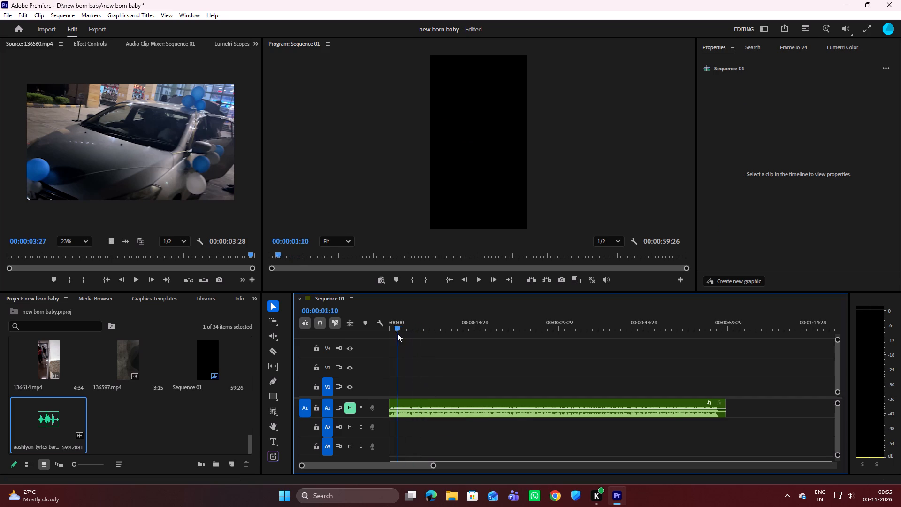
pyautogui.moveTo(397, 333); pyautogui.dragTo(372, 334)
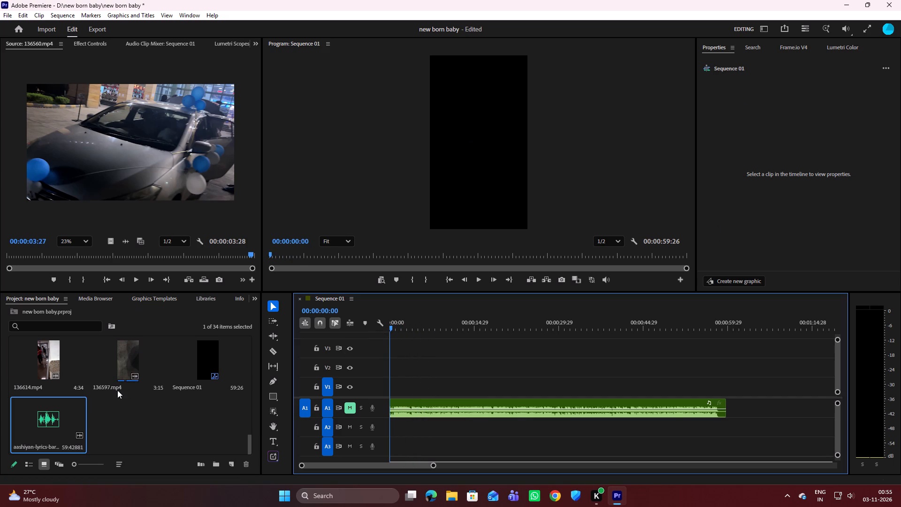
# Look through the project's clips for a new opening shot and preview 136613.mp4 from its beginning in the Source monitor.
pyautogui.scroll(10, 92, 398)
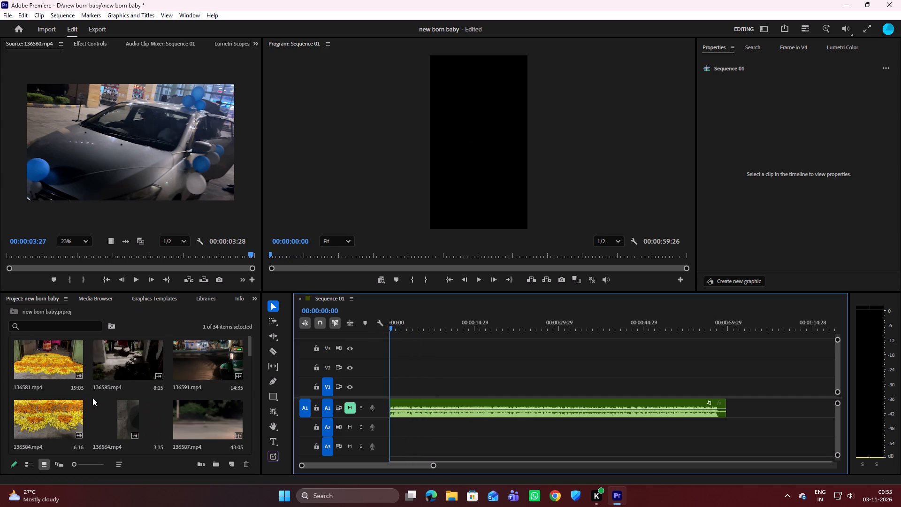
pyautogui.scroll(3, 92, 398)
pyautogui.scroll(-1, 92, 398)
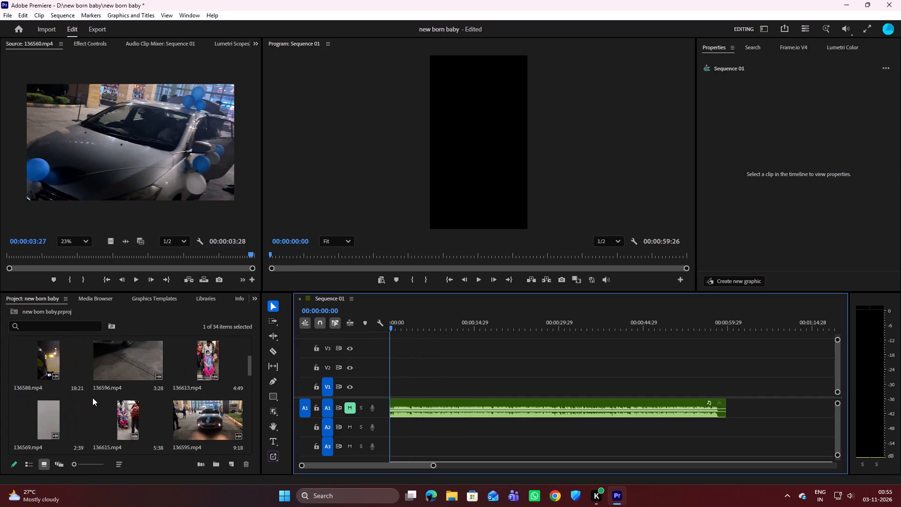
pyautogui.scroll(-1, 92, 398)
pyautogui.doubleClick(213, 356)
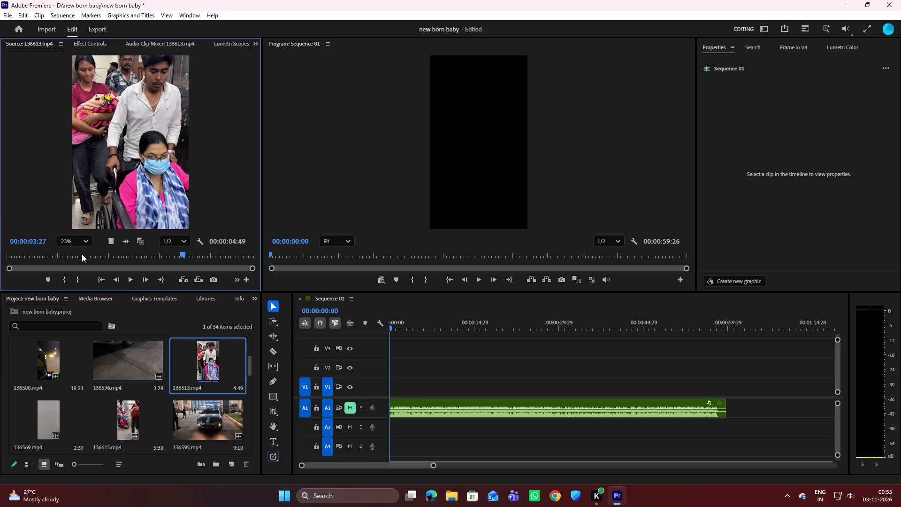
pyautogui.moveTo(184, 253); pyautogui.dragTo(0, 270)
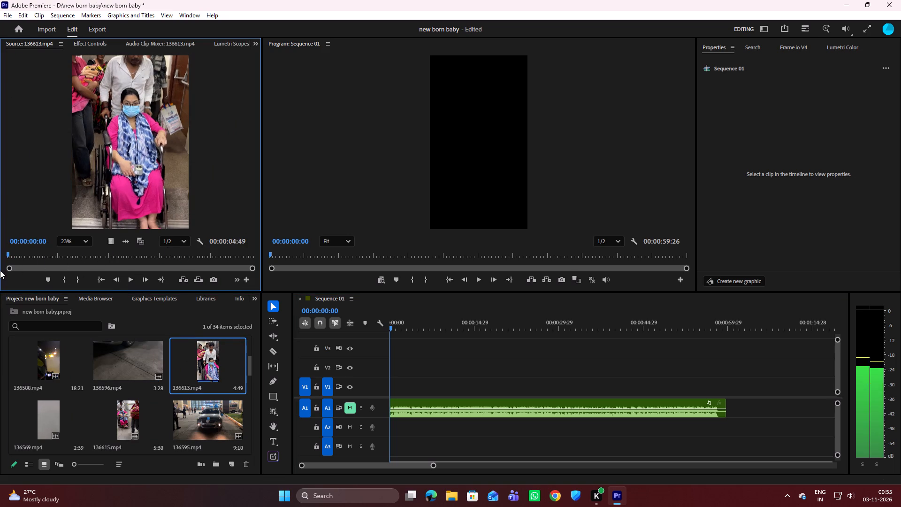
pyautogui.moveTo(0, 270); pyautogui.dragTo(0, 271)
pyautogui.press('space')
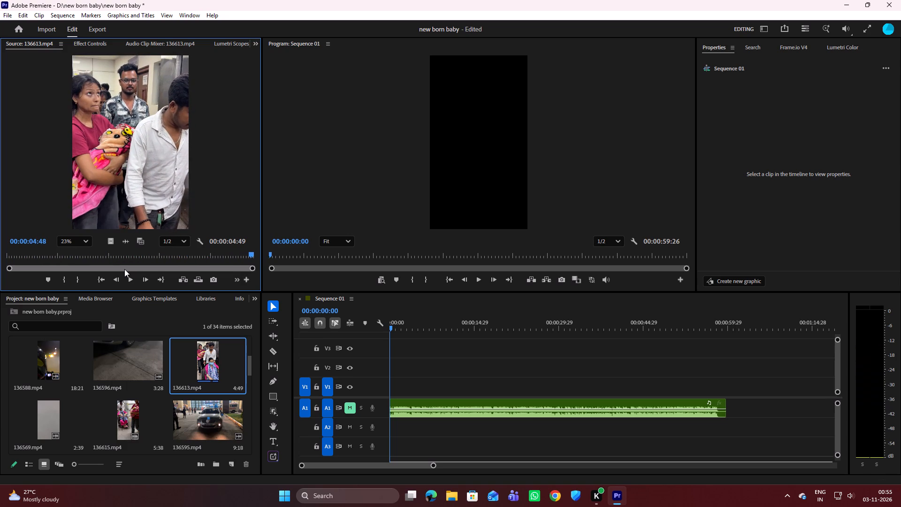
pyautogui.press('space')
pyautogui.press('space')
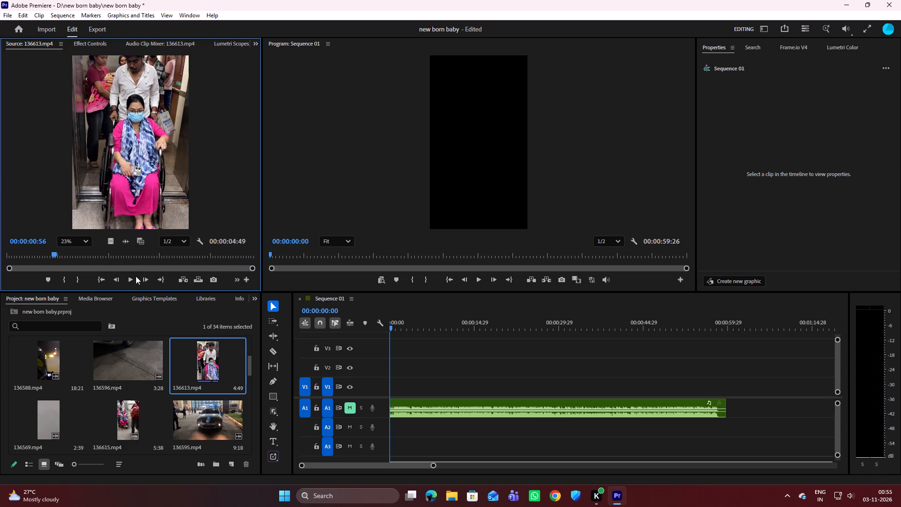
# Preview the clips 136615.mp4 and 136569.mp4 from their beginnings in the Source monitor as possible opening shots.
pyautogui.doubleClick(111, 418)
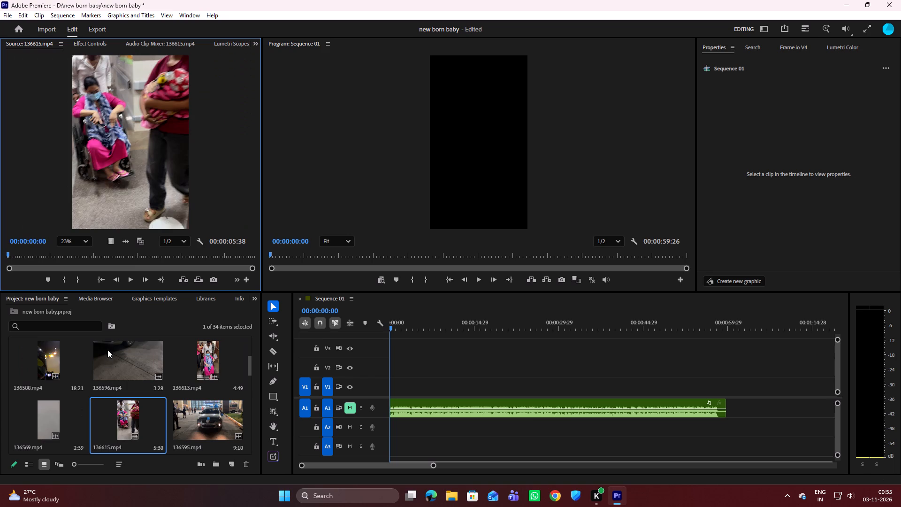
pyautogui.press('space')
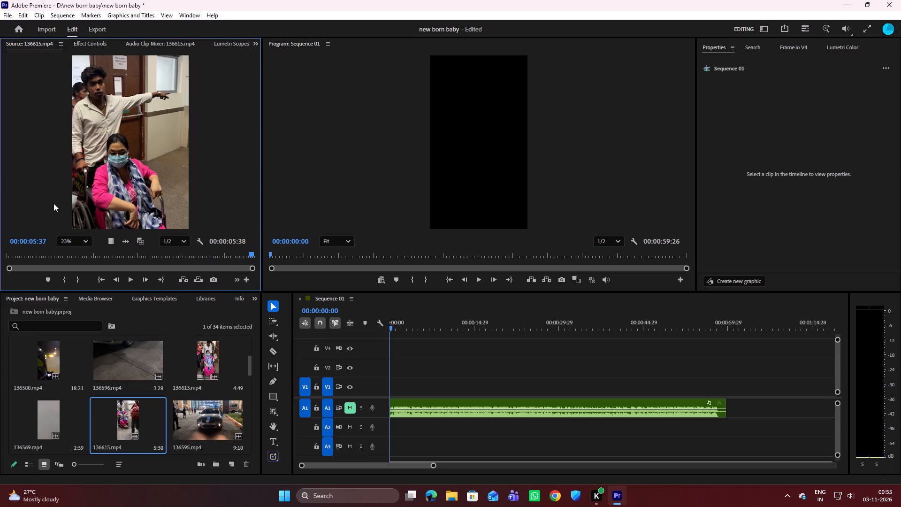
pyautogui.press('space')
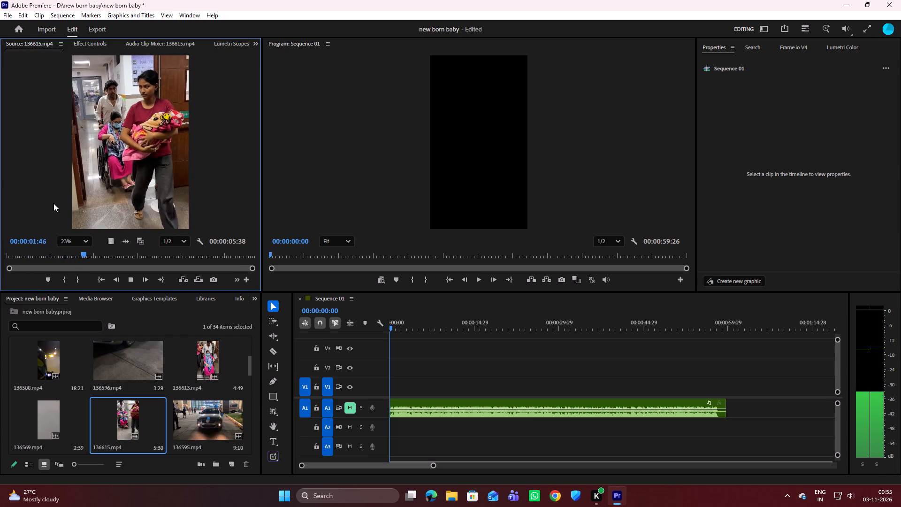
pyautogui.press('space')
pyautogui.doubleClick(47, 422)
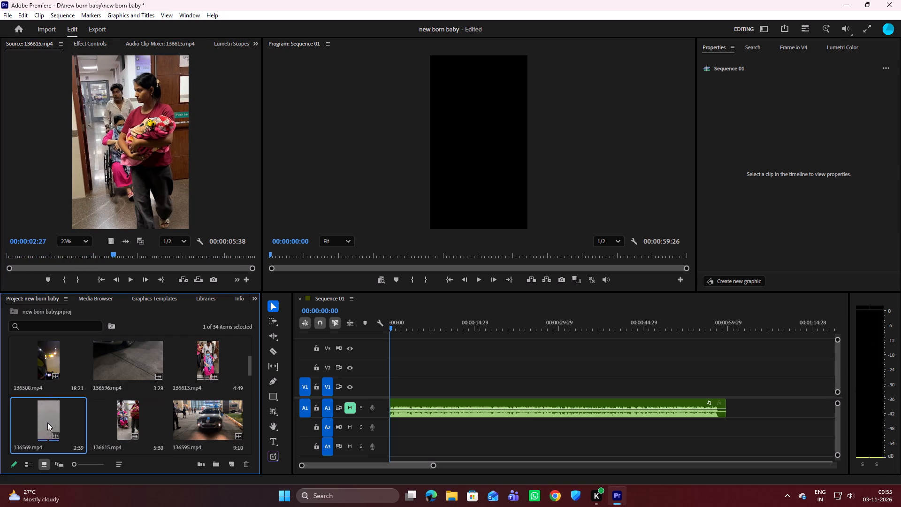
pyautogui.moveTo(116, 256); pyautogui.dragTo(109, 256)
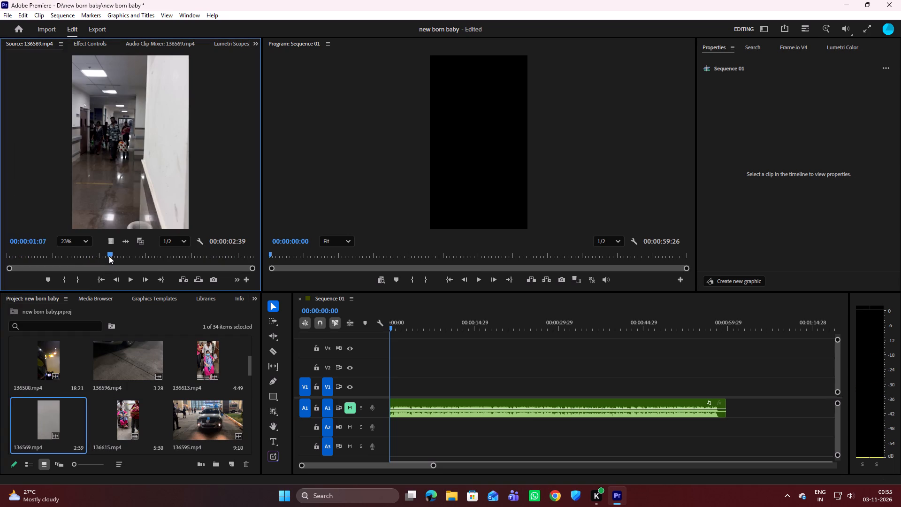
pyautogui.moveTo(109, 256); pyautogui.dragTo(0, 277)
pyautogui.press('space')
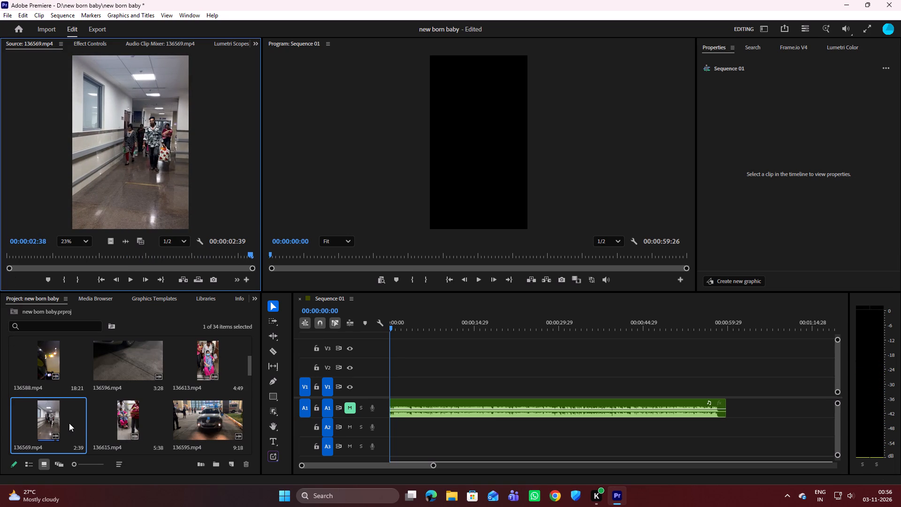
# Look through the project's clips for another hospital shot and open 136599.mp4 in the Source monitor.
pyautogui.click(128, 418)
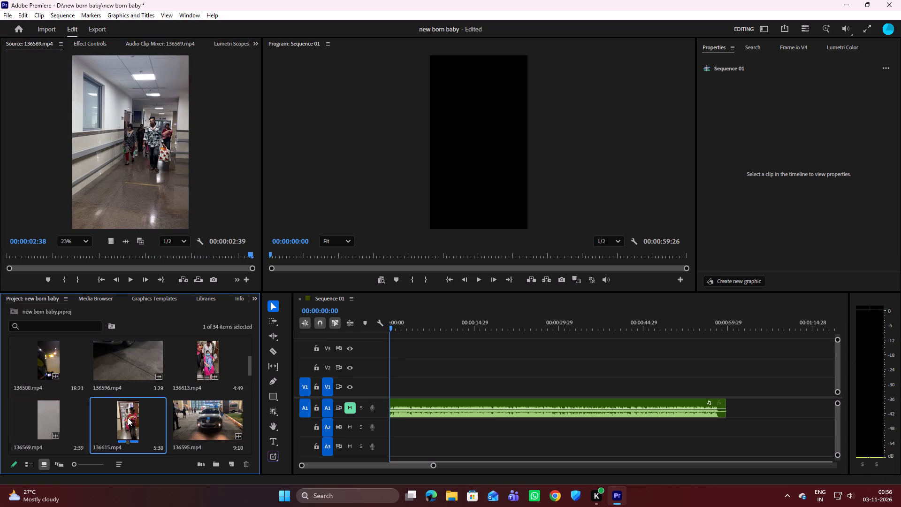
pyautogui.scroll(-2, 149, 417)
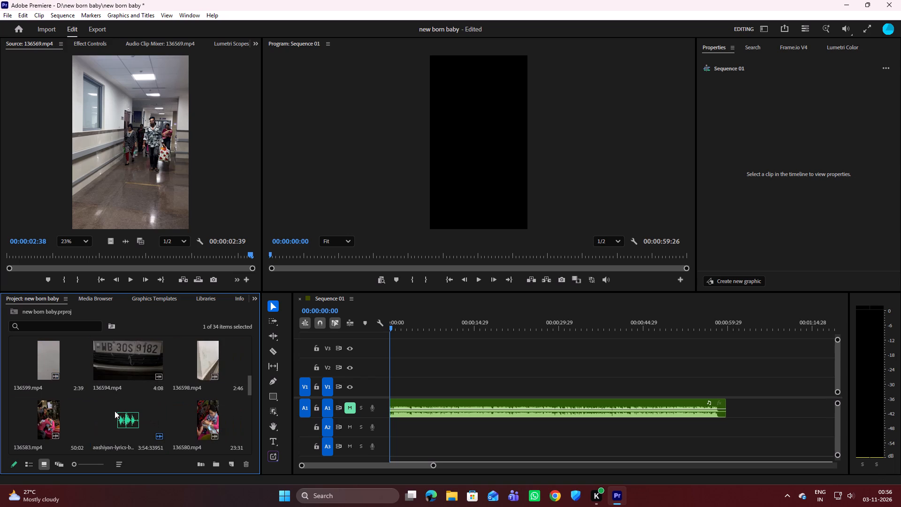
pyautogui.scroll(2, 136, 411)
pyautogui.scroll(-1, 136, 411)
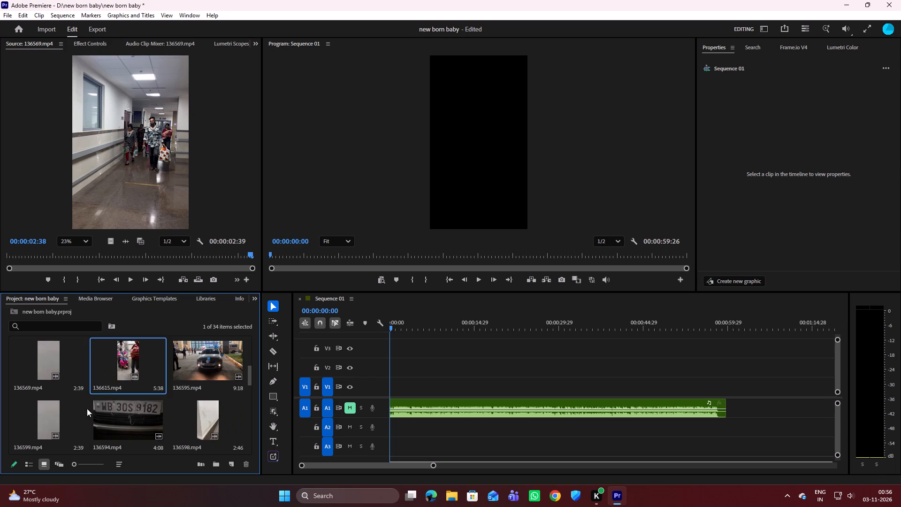
pyautogui.doubleClick(44, 424)
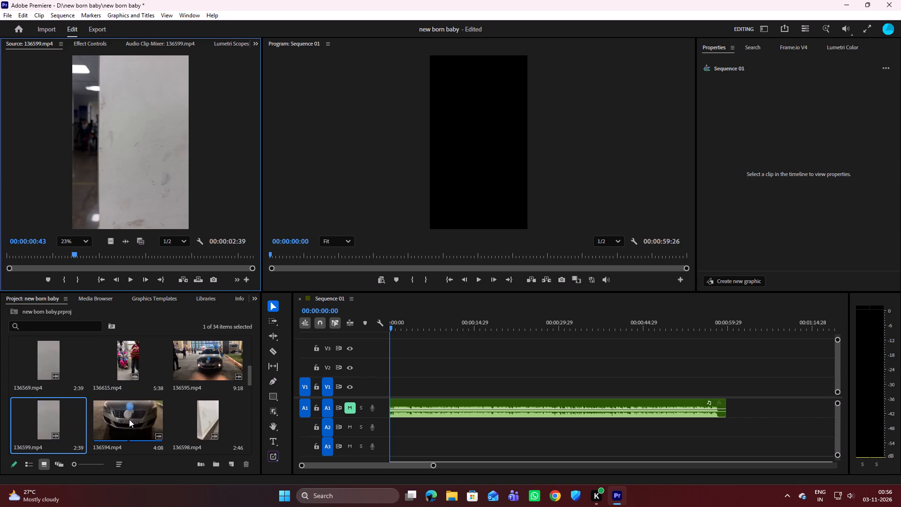
# Preview 136598.mp4 from its beginning and place only its video on V2, about one second into Sequence 01.
pyautogui.doubleClick(204, 418)
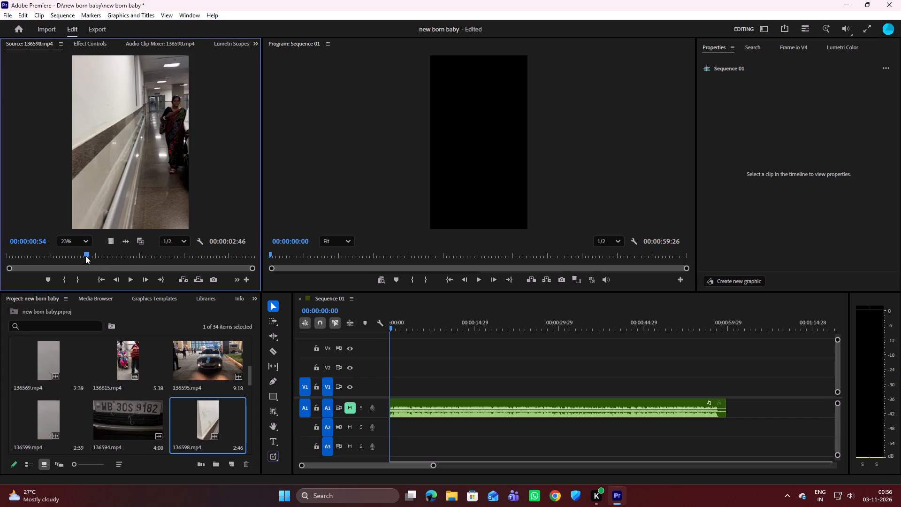
pyautogui.moveTo(85, 256); pyautogui.dragTo(0, 273)
pyautogui.press('space')
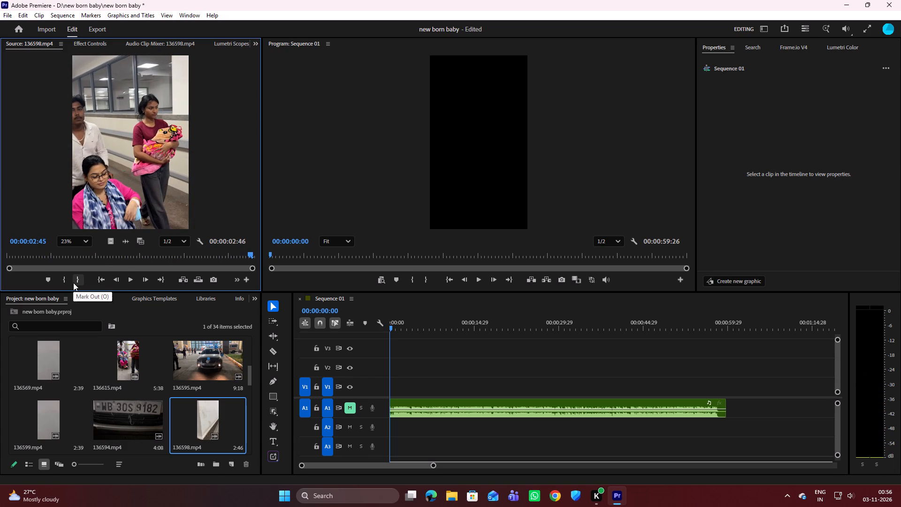
pyautogui.press('space')
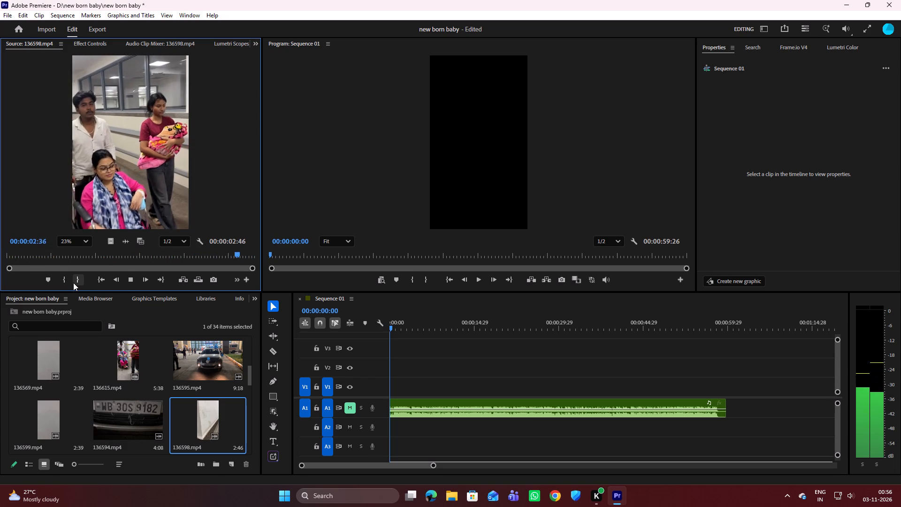
pyautogui.press('space')
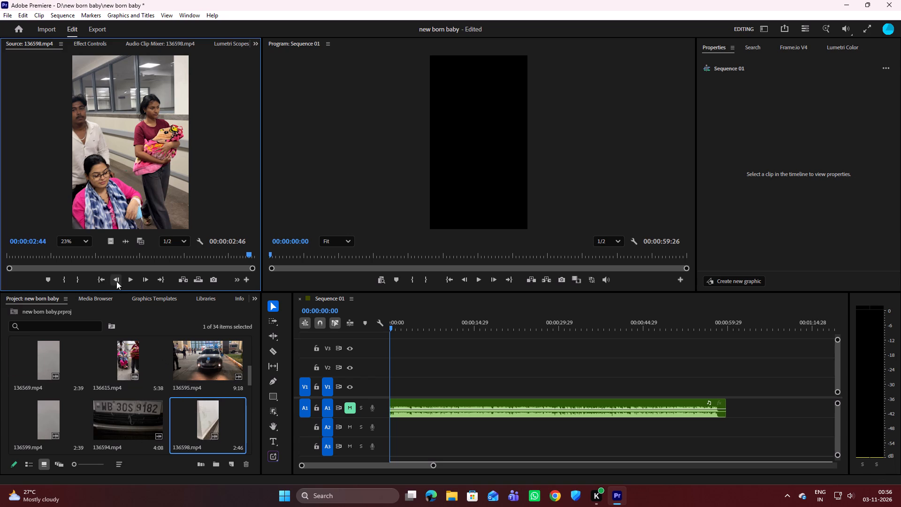
pyautogui.moveTo(109, 244); pyautogui.dragTo(395, 363)
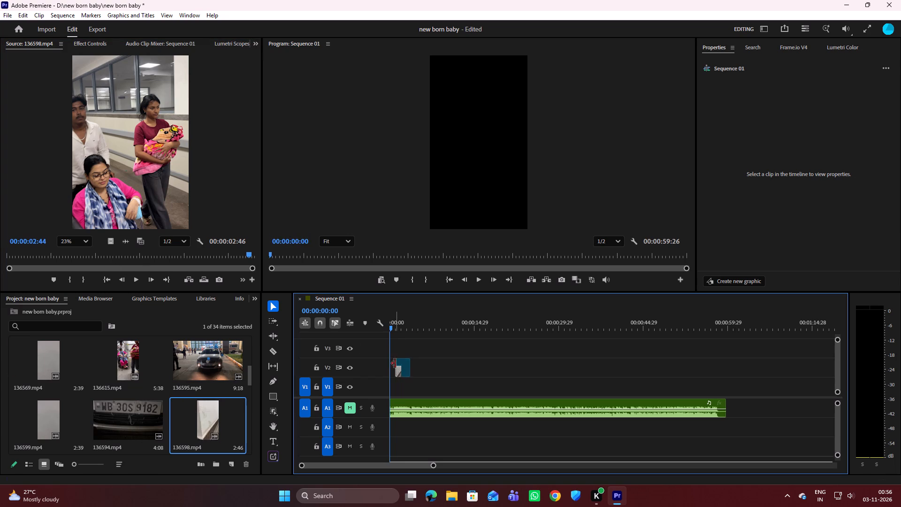
# Preview 136615.mp4 from its beginning and place only its video on V2, directly after the 136598.mp4 clip.
pyautogui.doubleClick(128, 361)
pyautogui.moveTo(126, 254); pyautogui.dragTo(0, 261)
pyautogui.press('space')
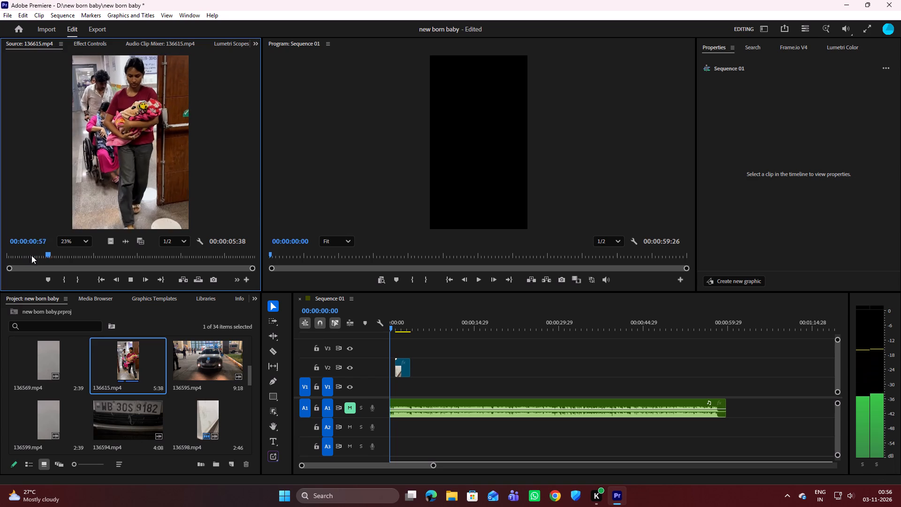
pyautogui.press('space')
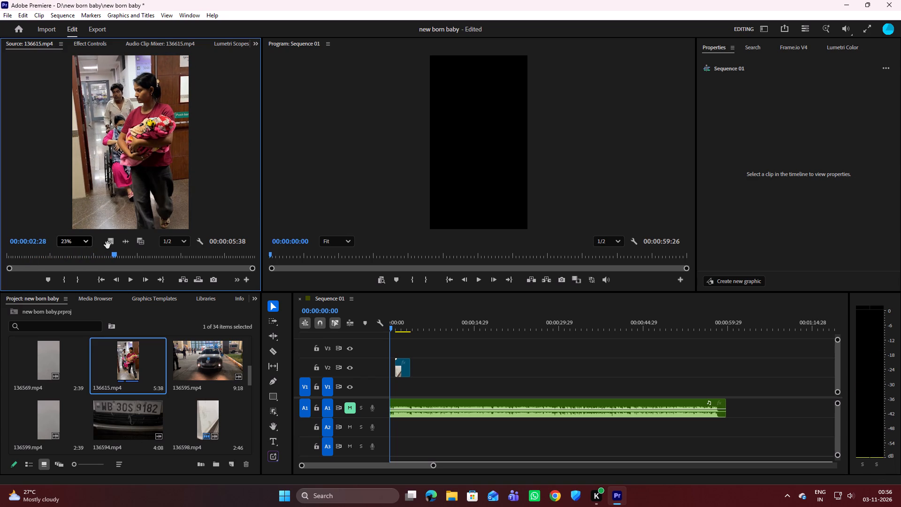
pyautogui.moveTo(111, 241); pyautogui.dragTo(426, 363)
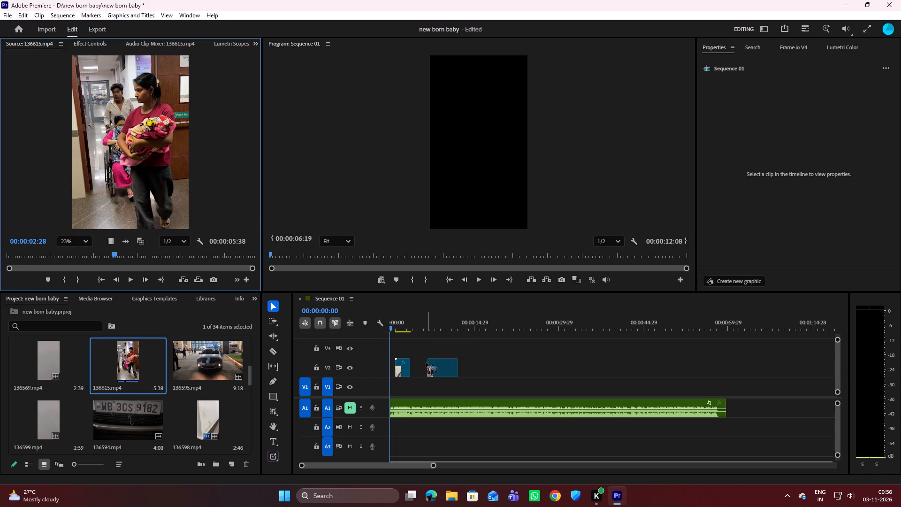
pyautogui.moveTo(426, 363); pyautogui.dragTo(415, 365)
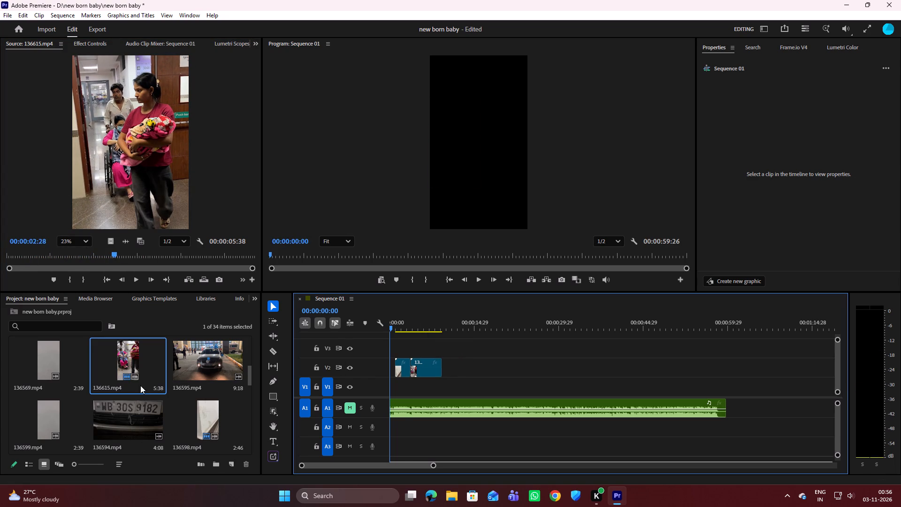
# Replay 136598.mp4 from its beginning in the Source monitor to check the shot again.
pyautogui.scroll(-2, 109, 409)
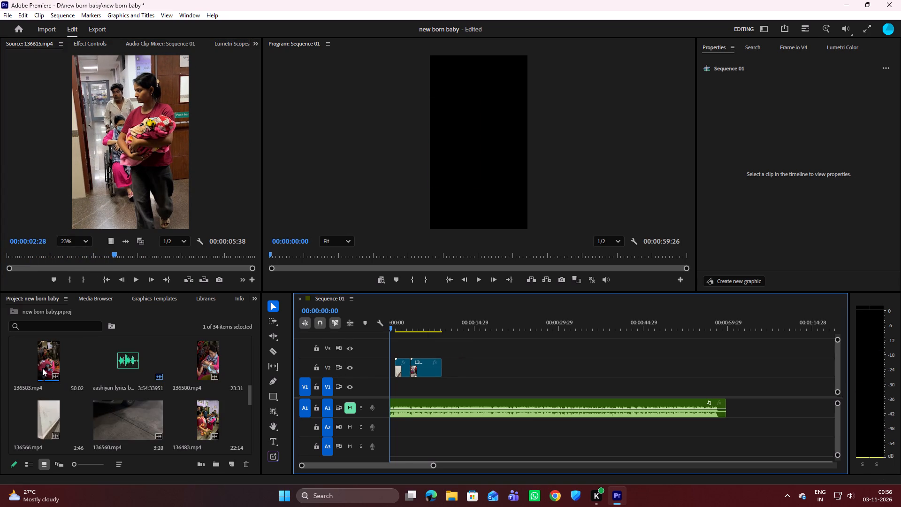
pyautogui.scroll(2, 89, 391)
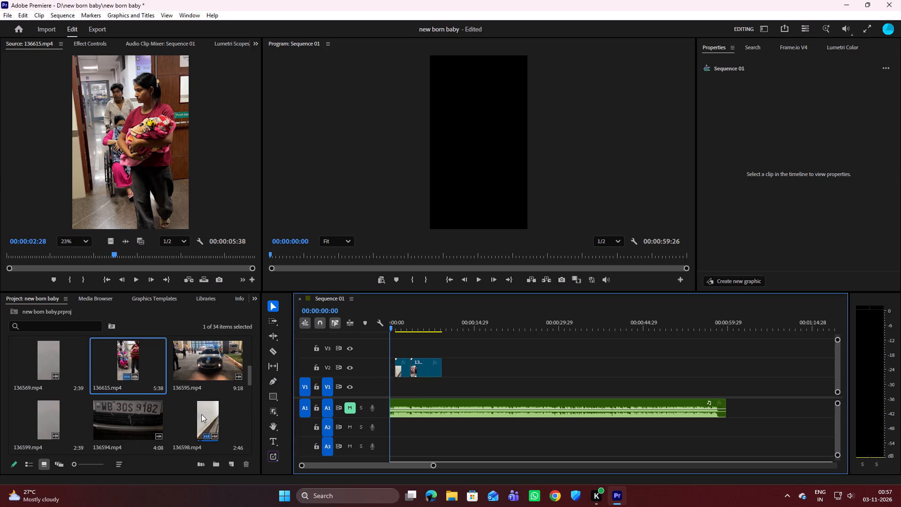
pyautogui.doubleClick(202, 415)
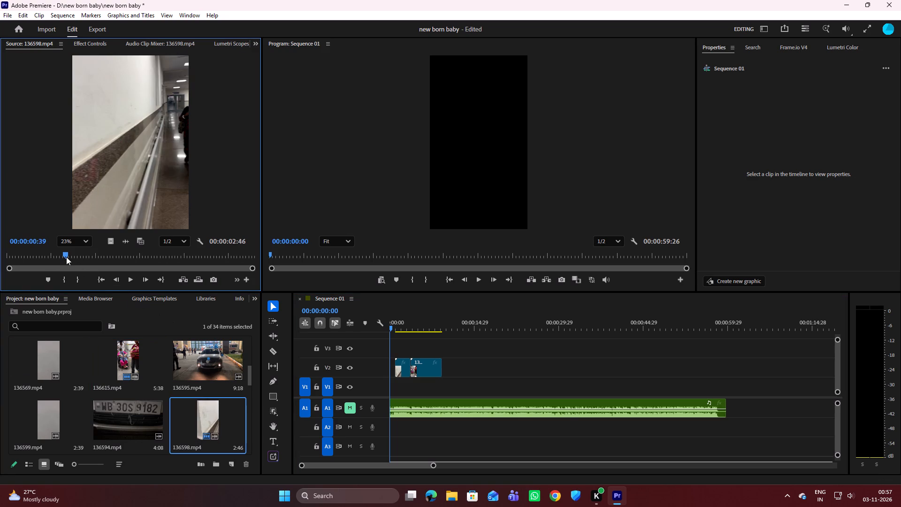
pyautogui.moveTo(64, 254); pyautogui.dragTo(0, 258)
pyautogui.press('space')
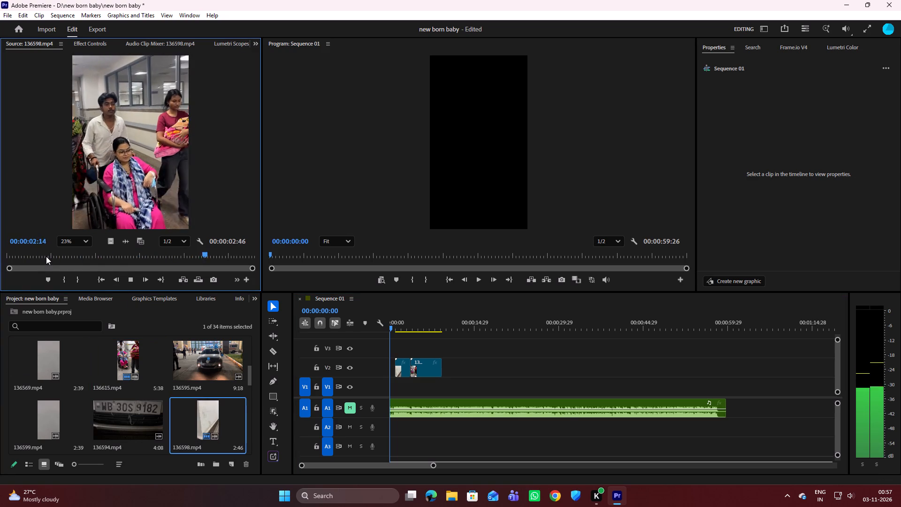
pyautogui.press('space')
pyautogui.press('space')
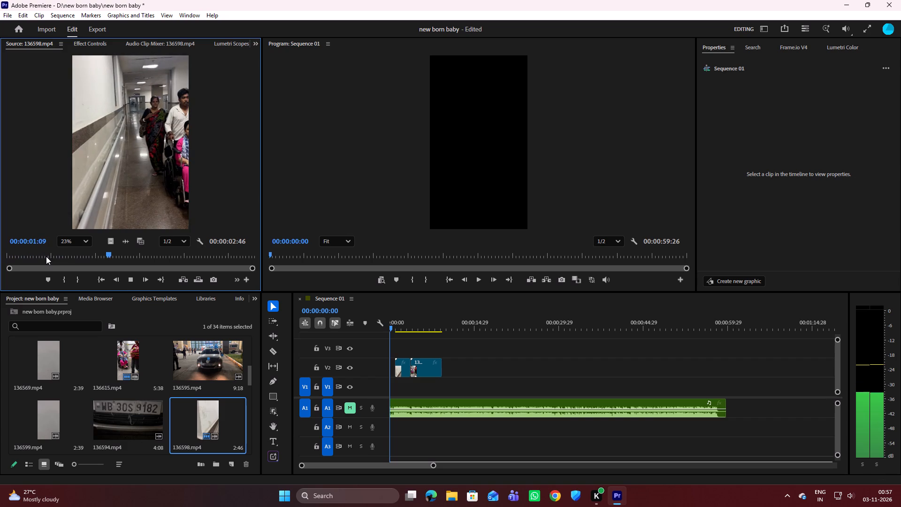
pyautogui.moveTo(111, 240); pyautogui.dragTo(264, 341)
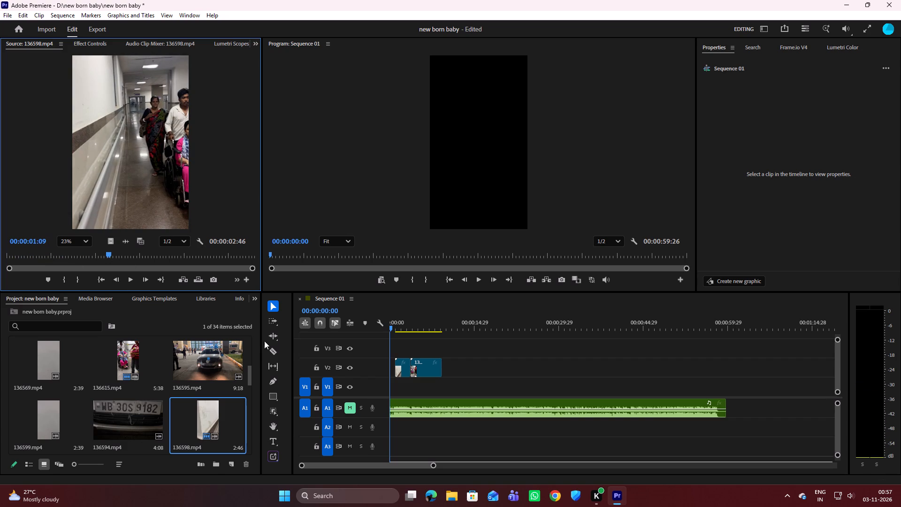
pyautogui.moveTo(264, 341); pyautogui.dragTo(114, 296)
pyautogui.moveTo(114, 296); pyautogui.dragTo(101, 247)
# Preview 136583.mp4 from its beginning in the Source monitor while looking through the project's remaining clips.
pyautogui.scroll(-1, 192, 415)
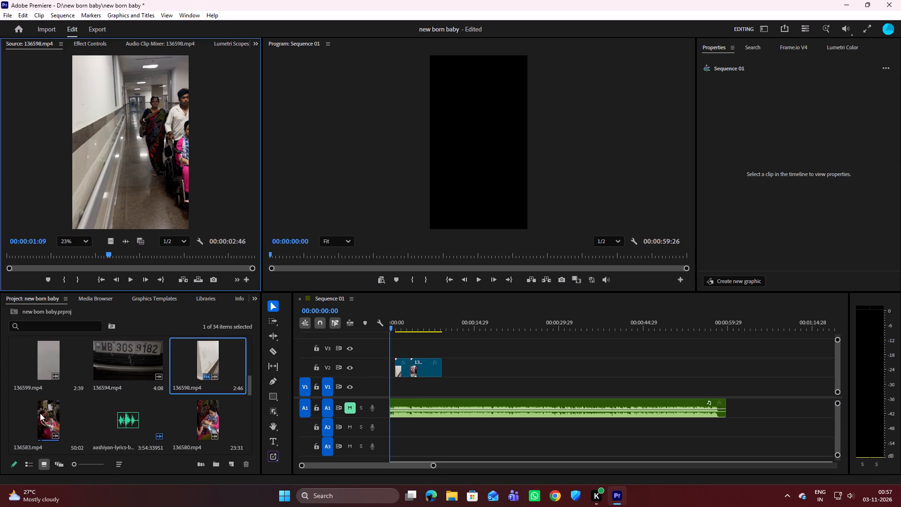
pyautogui.doubleClick(40, 413)
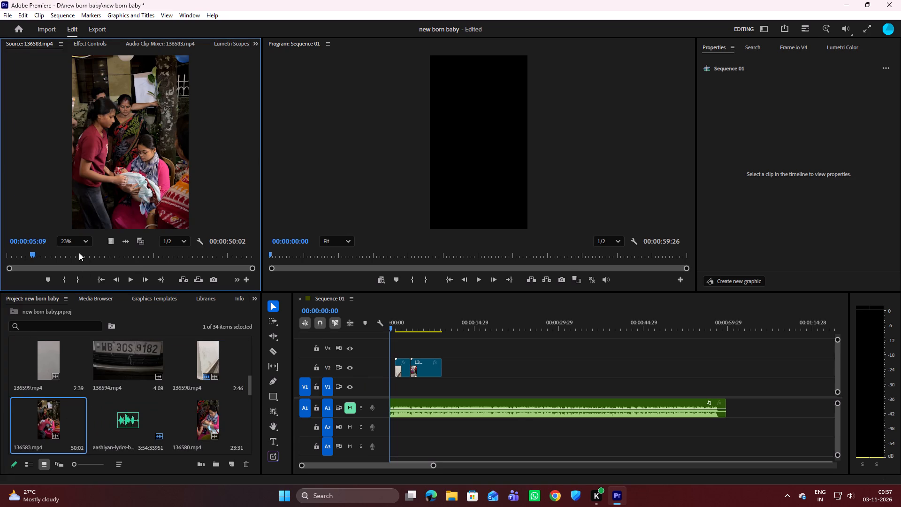
pyautogui.moveTo(35, 251); pyautogui.dragTo(0, 260)
pyautogui.press('space')
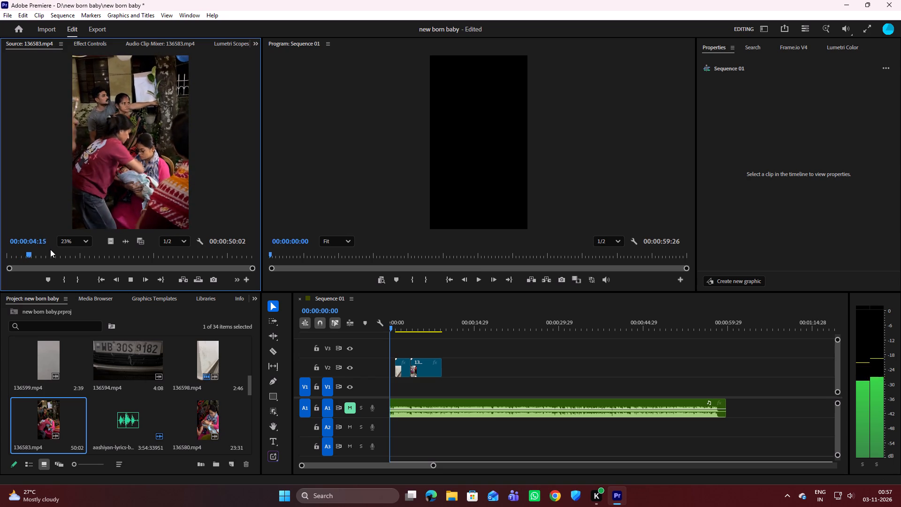
pyautogui.scroll(-2, 127, 396)
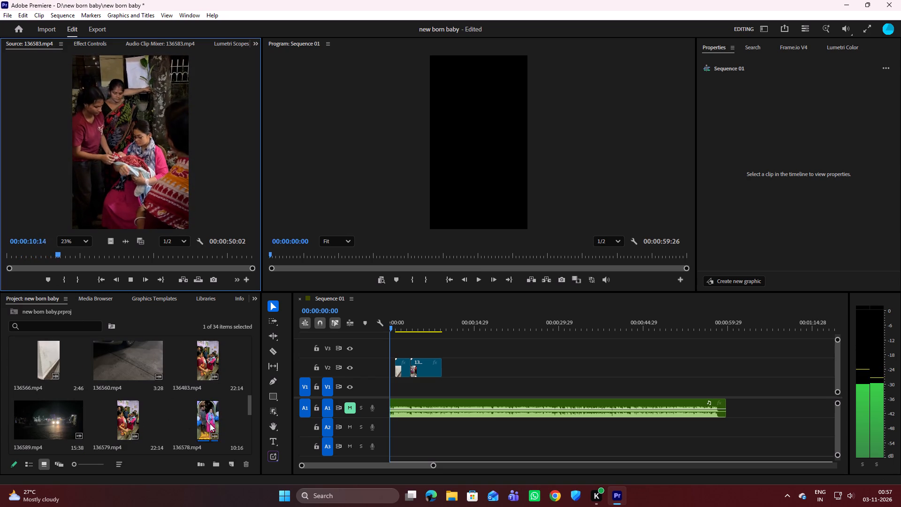
pyautogui.scroll(-1, 210, 423)
pyautogui.scroll(-3, 76, 410)
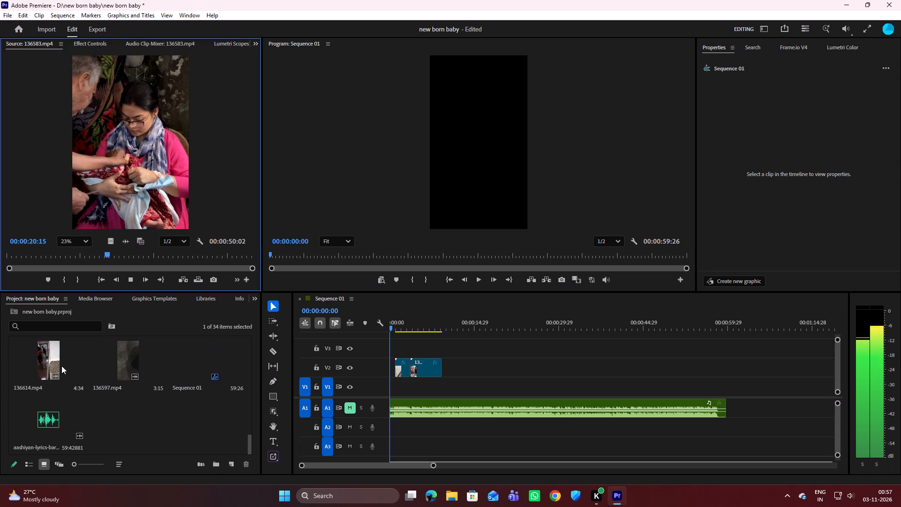
# Preview 136614.mp4 from its beginning and place only its video on V3, starting in line with the first V2 clip.
pyautogui.doubleClick(45, 366)
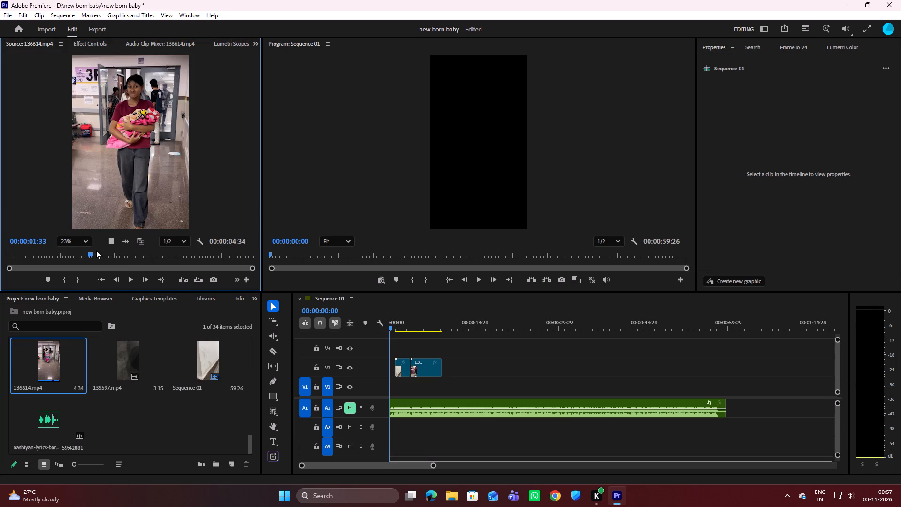
pyautogui.moveTo(91, 252); pyautogui.dragTo(0, 262)
pyautogui.press('space')
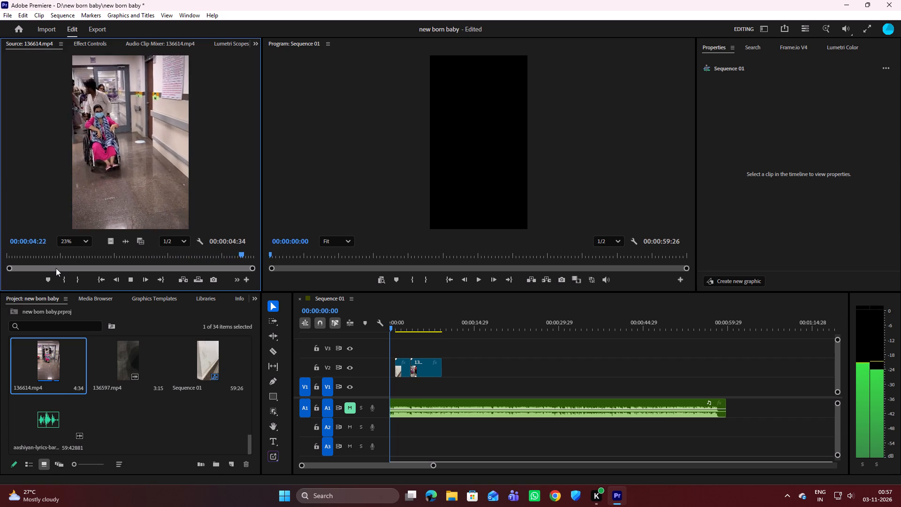
pyautogui.press('space')
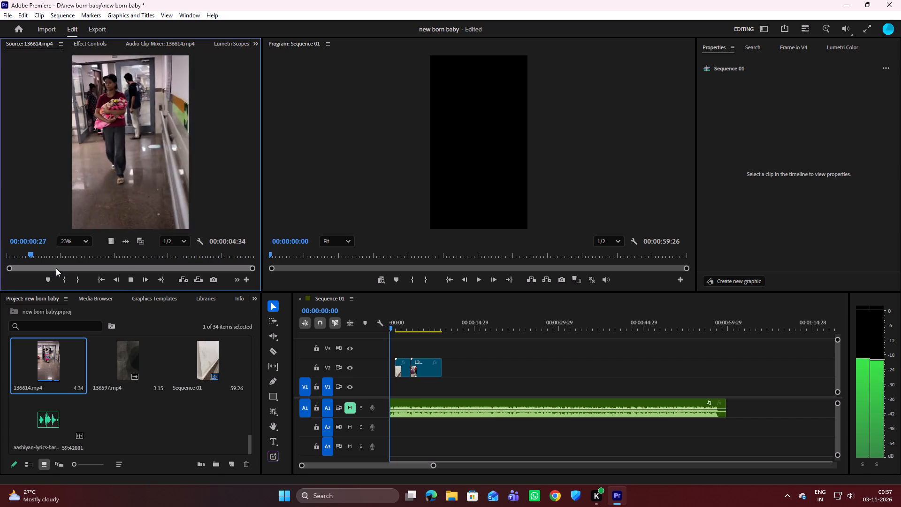
pyautogui.press('space')
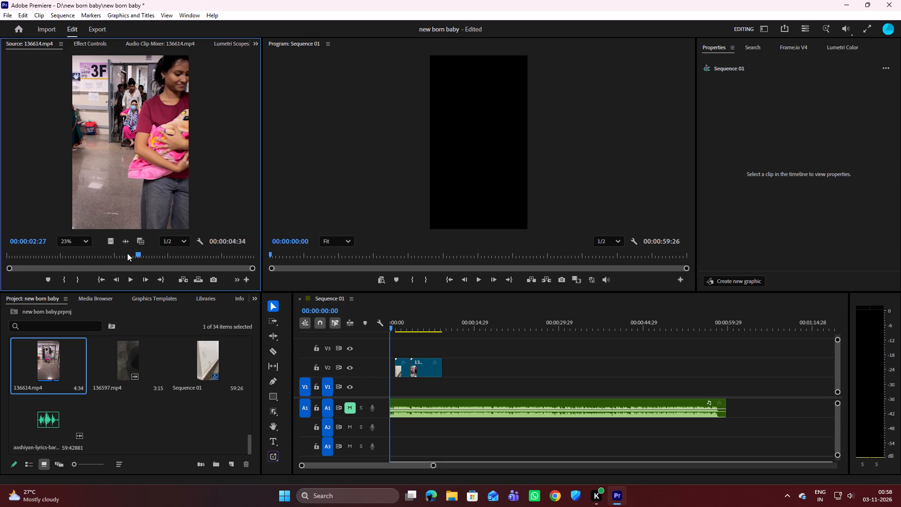
pyautogui.moveTo(138, 253); pyautogui.dragTo(1, 248)
pyautogui.press('space')
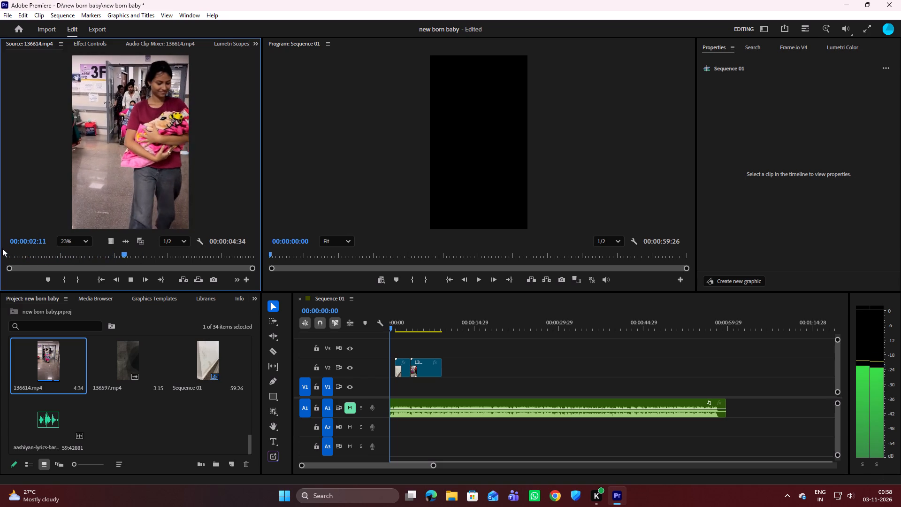
pyautogui.press('space')
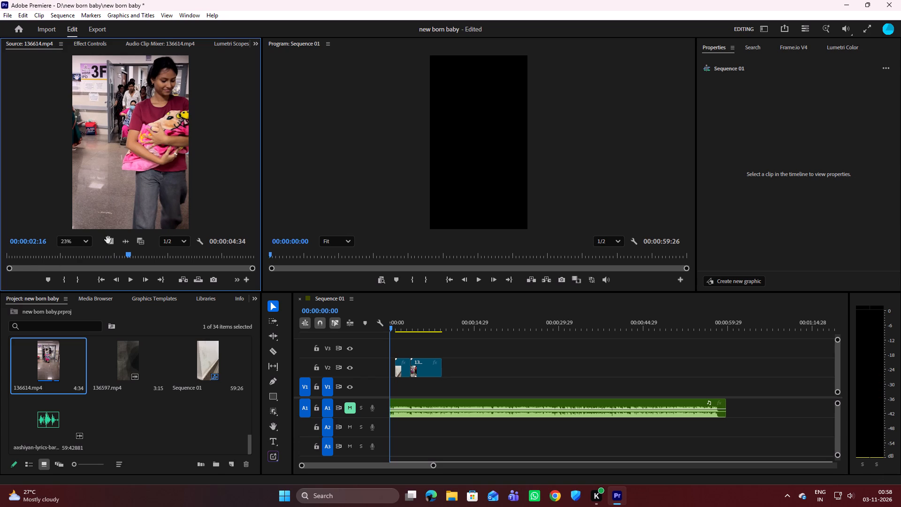
pyautogui.moveTo(108, 240); pyautogui.dragTo(372, 361)
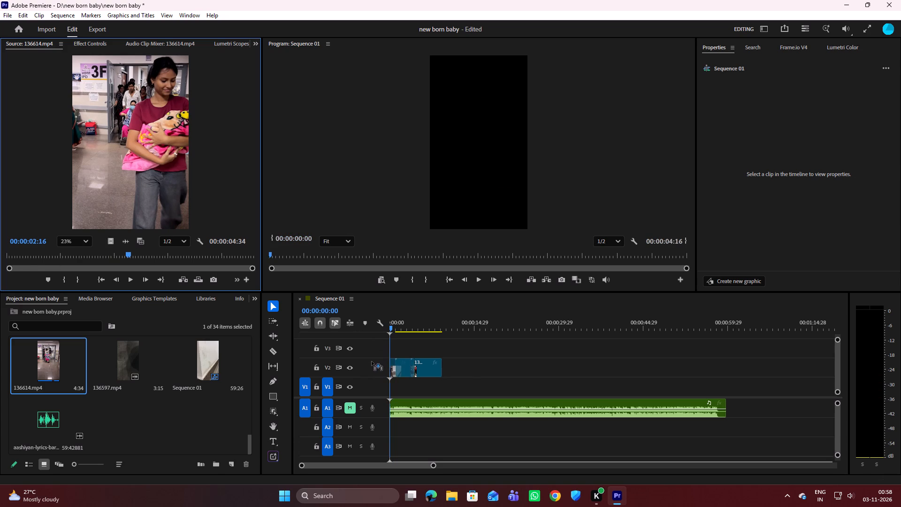
pyautogui.moveTo(372, 361); pyautogui.dragTo(430, 351)
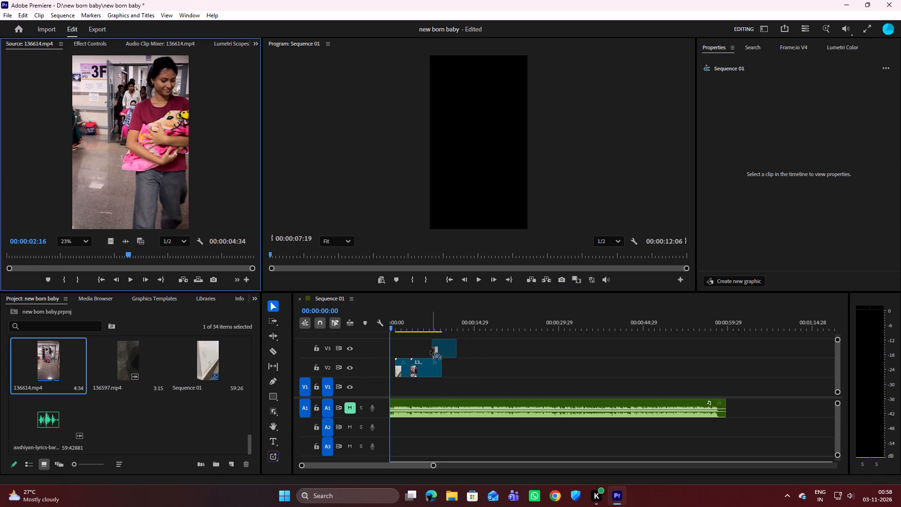
pyautogui.moveTo(430, 351); pyautogui.dragTo(400, 345)
pyautogui.click(399, 365)
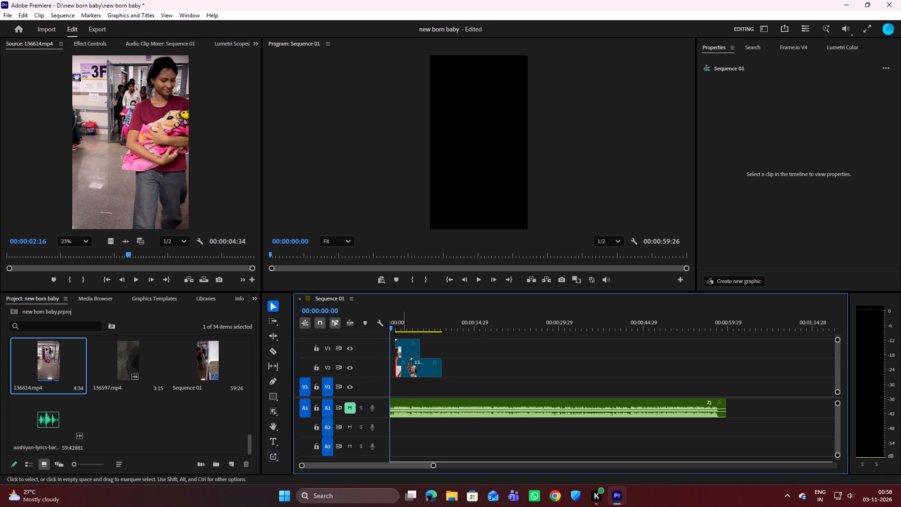
# Shift 136615.mp4 and 136598.mp4 later on V2 and move 136614.mp4 from V3 to the very start of V2.
pyautogui.click(421, 369)
pyautogui.moveTo(423, 369); pyautogui.dragTo(472, 372)
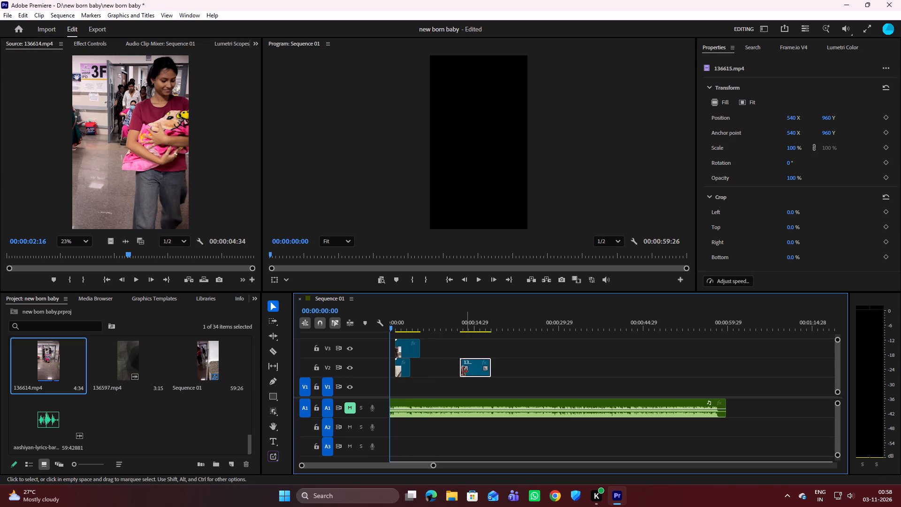
pyautogui.click(402, 371)
pyautogui.moveTo(401, 370); pyautogui.dragTo(443, 370)
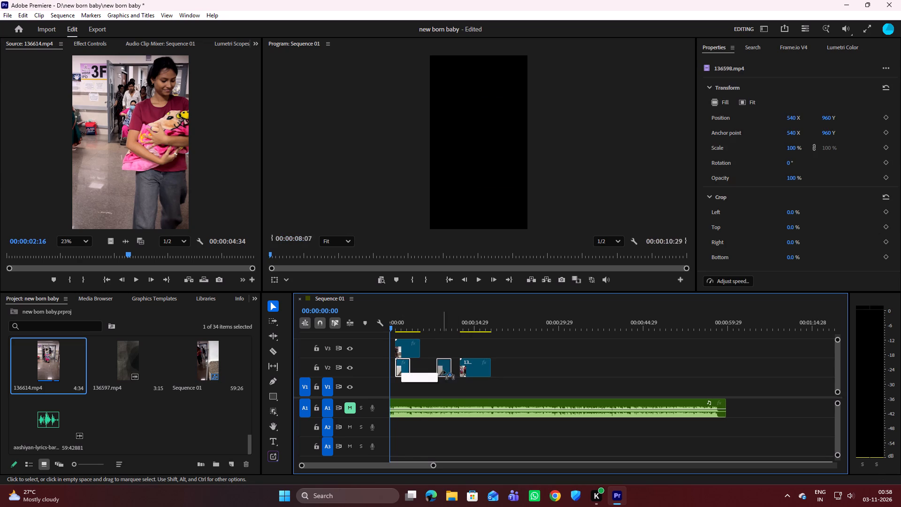
pyautogui.moveTo(443, 370); pyautogui.dragTo(447, 370)
pyautogui.moveTo(410, 349); pyautogui.dragTo(409, 361)
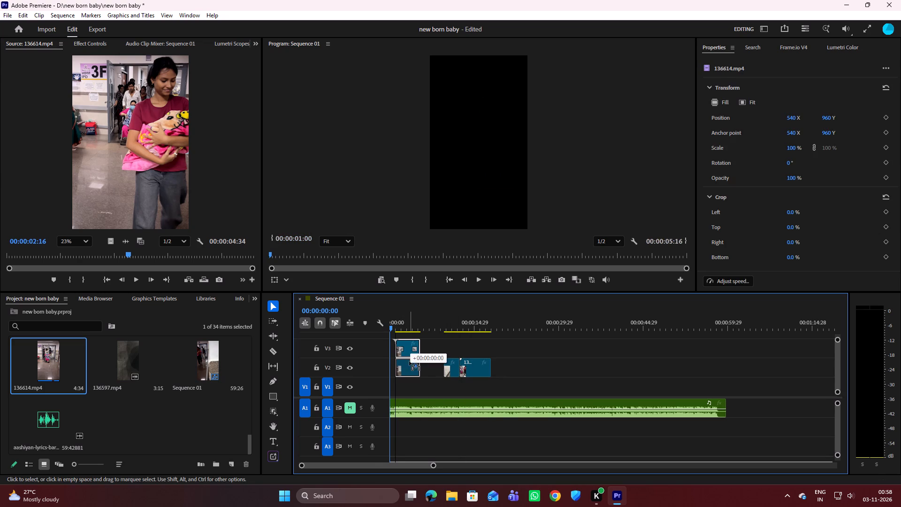
pyautogui.moveTo(409, 361); pyautogui.dragTo(403, 364)
# Move 136598.mp4 and 136615.mp4 together along V2 so they follow directly after 136614.mp4 without a gap.
pyautogui.moveTo(440, 347); pyautogui.dragTo(441, 346)
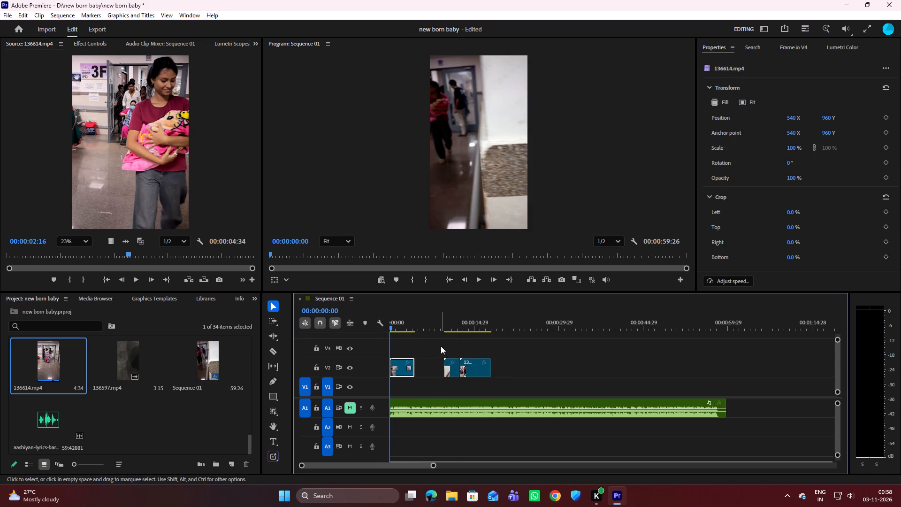
pyautogui.moveTo(441, 346); pyautogui.dragTo(500, 385)
pyautogui.moveTo(475, 368); pyautogui.dragTo(450, 371)
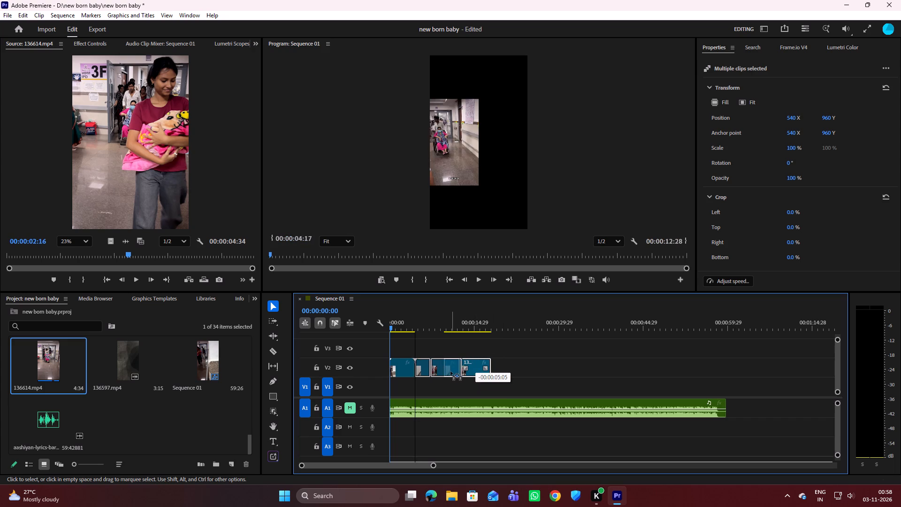
pyautogui.moveTo(450, 371); pyautogui.dragTo(450, 371)
pyautogui.click(517, 366)
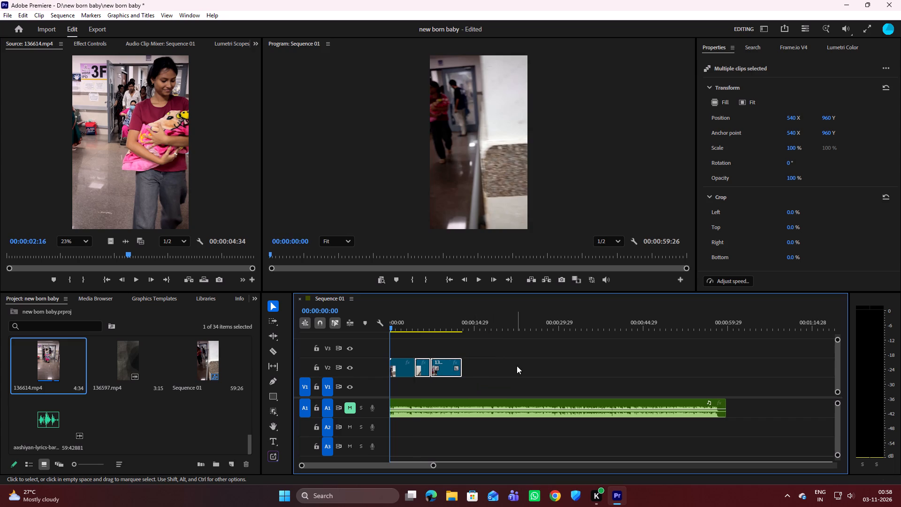
# Play the opening 136614.mp4 shot in Sequence 01 and examine its picture up close in the Program monitor.
pyautogui.press('space')
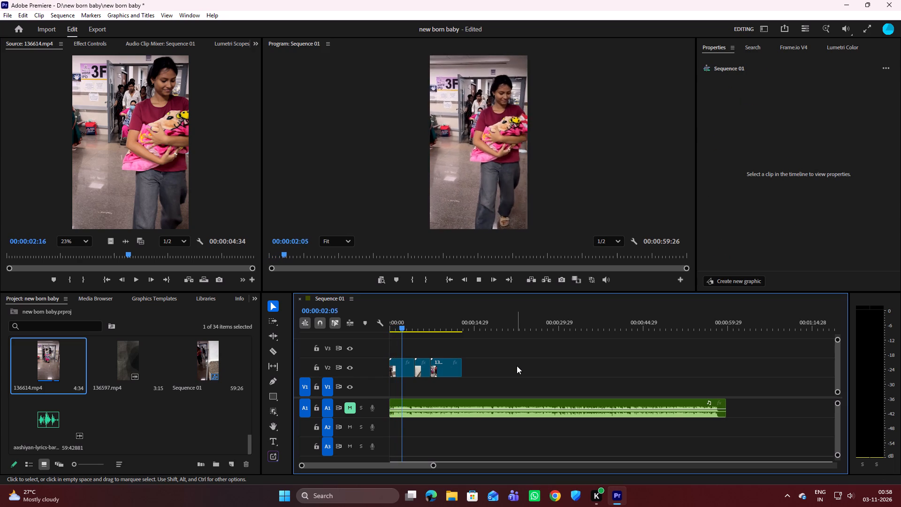
pyautogui.press('space')
pyautogui.moveTo(401, 326); pyautogui.dragTo(398, 325)
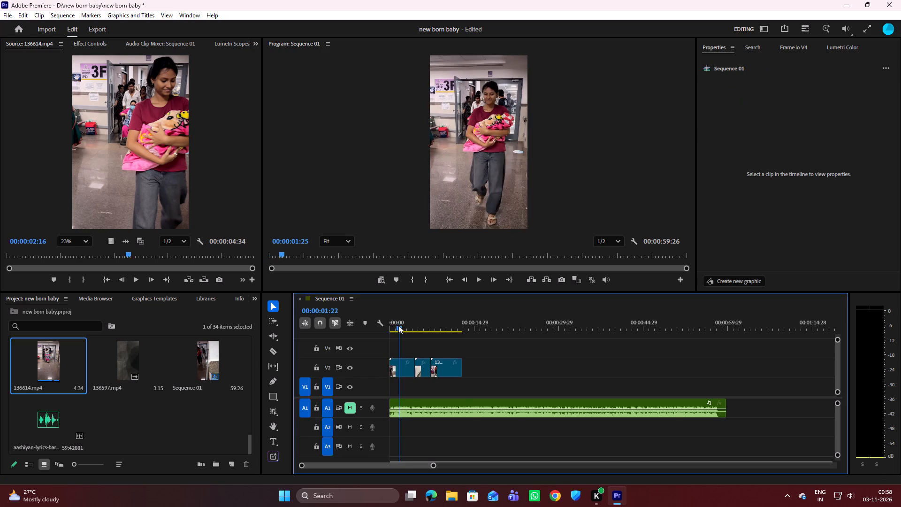
pyautogui.moveTo(398, 325); pyautogui.dragTo(395, 327)
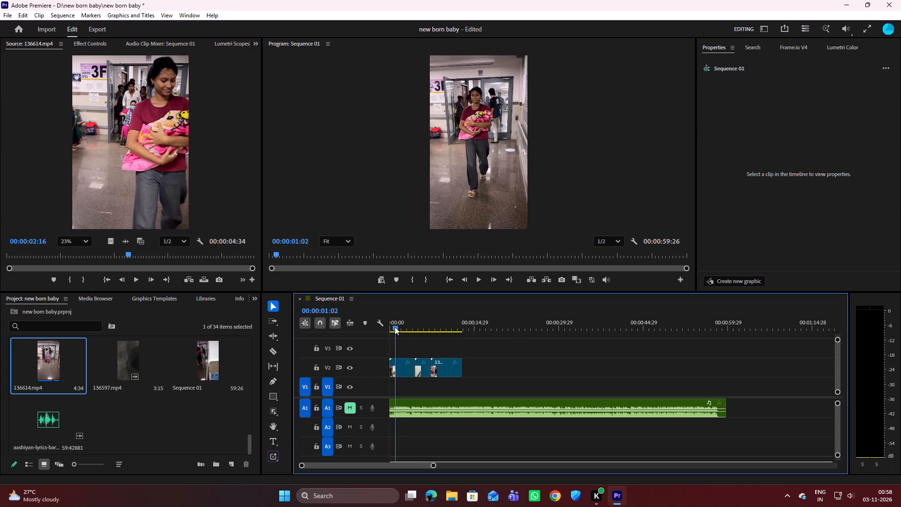
pyautogui.moveTo(395, 327); pyautogui.dragTo(393, 327)
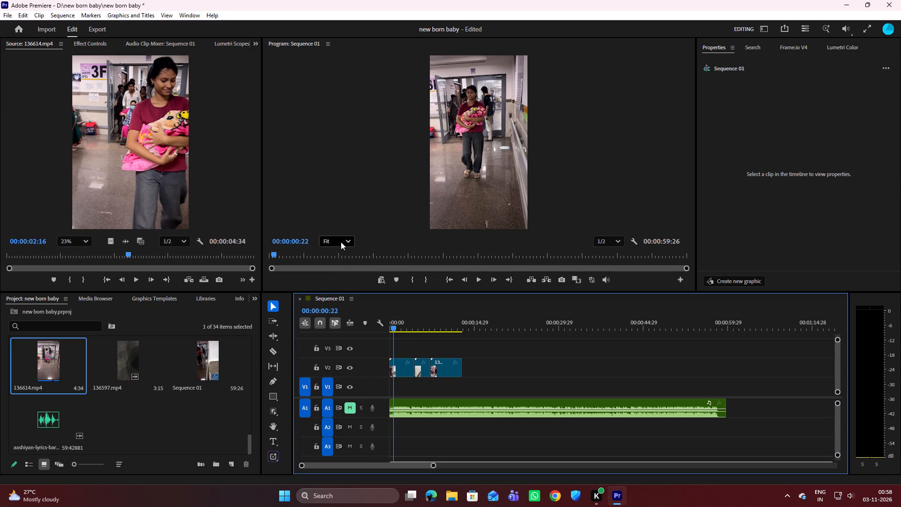
pyautogui.click(341, 242)
pyautogui.click(339, 279)
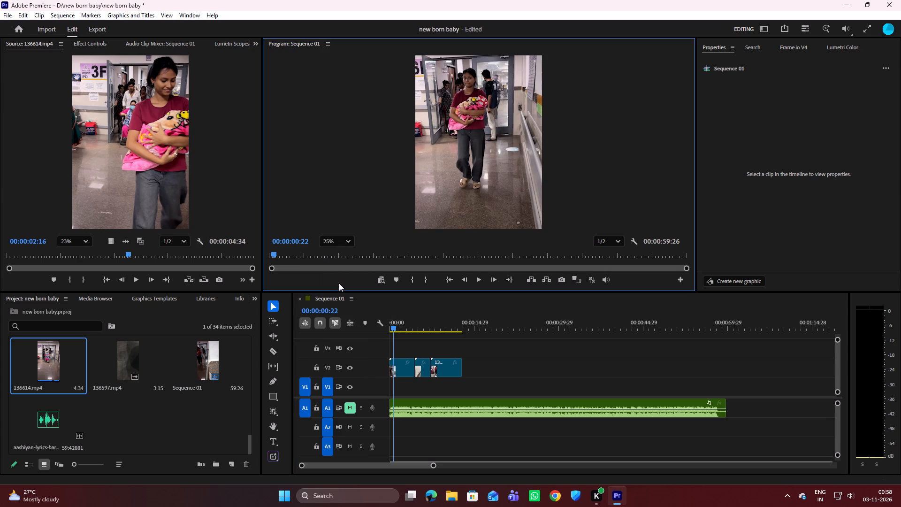
pyautogui.scroll(2, 470, 77)
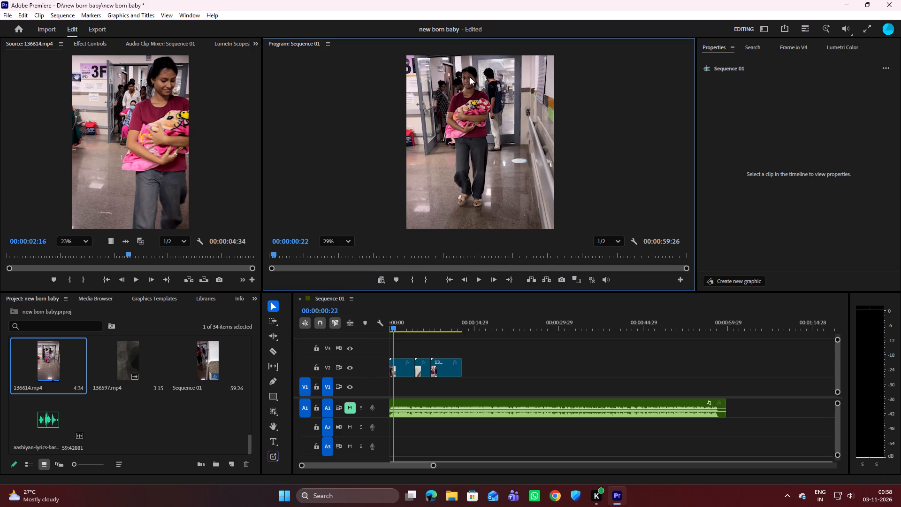
pyautogui.scroll(2, 470, 77)
pyautogui.moveTo(452, 75); pyautogui.dragTo(460, 98)
pyautogui.scroll(2, 448, 74)
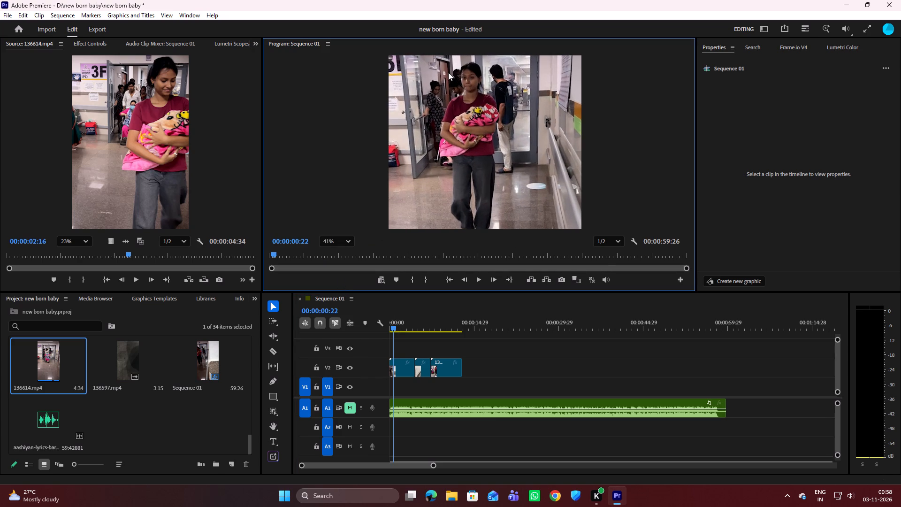
pyautogui.scroll(4, 448, 72)
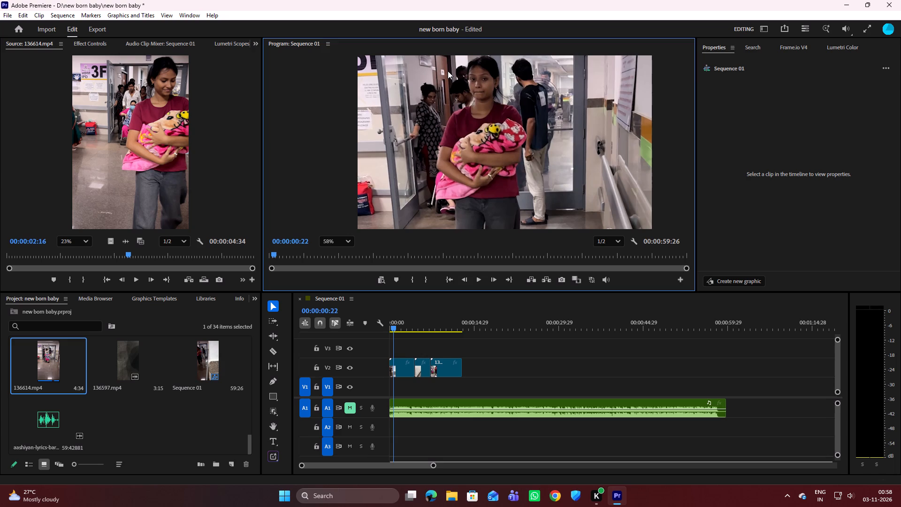
pyautogui.press('space')
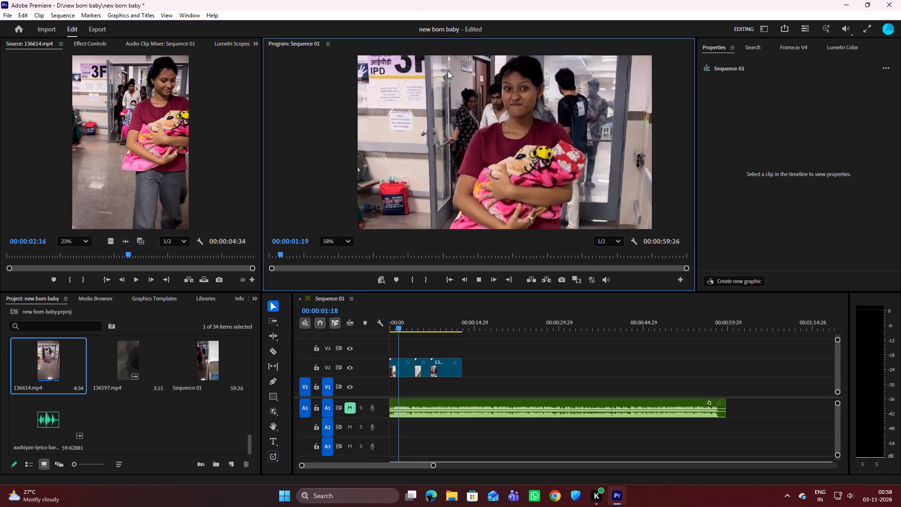
pyautogui.press('space')
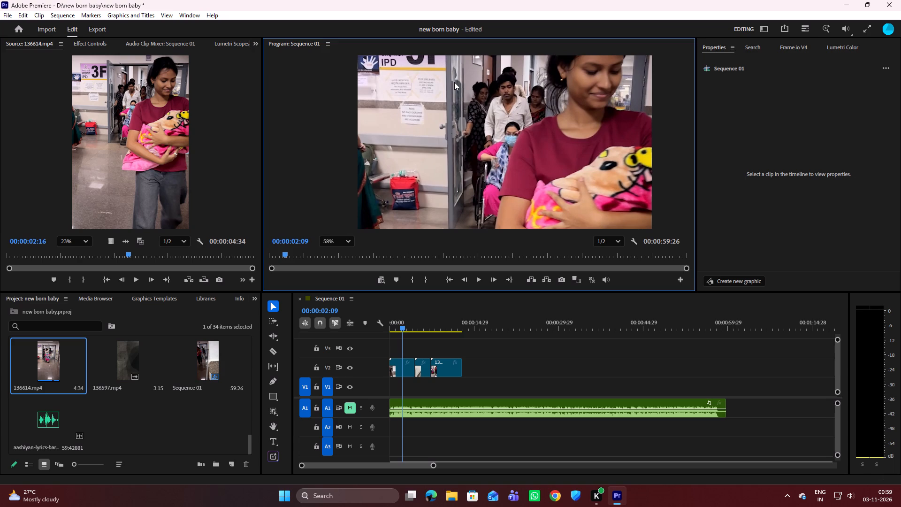
# Scrub Sequence 01 from its start through 136614.mp4 into 136598.mp4, examining the action and the cut between them.
pyautogui.click(402, 326)
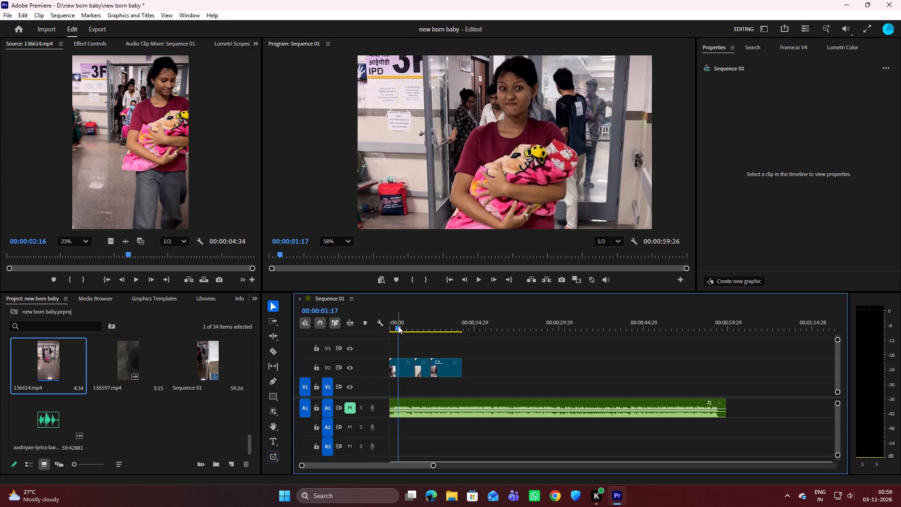
pyautogui.moveTo(396, 326); pyautogui.dragTo(383, 331)
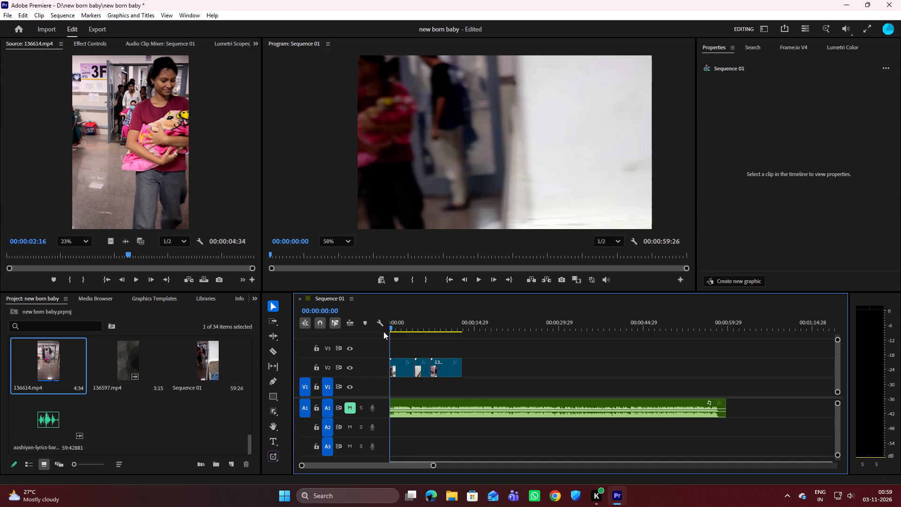
pyautogui.moveTo(383, 331); pyautogui.dragTo(382, 332)
pyautogui.moveTo(382, 332); pyautogui.dragTo(395, 331)
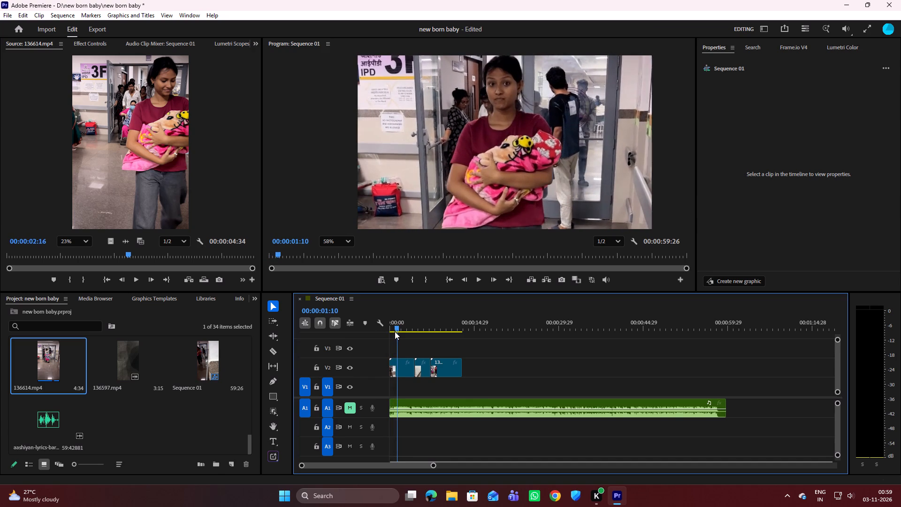
pyautogui.moveTo(395, 331); pyautogui.dragTo(399, 331)
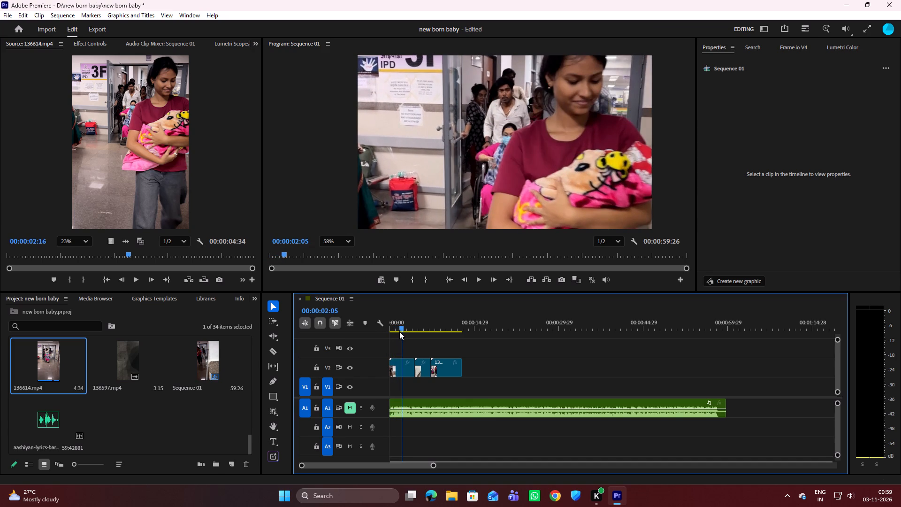
pyautogui.moveTo(399, 331); pyautogui.dragTo(396, 333)
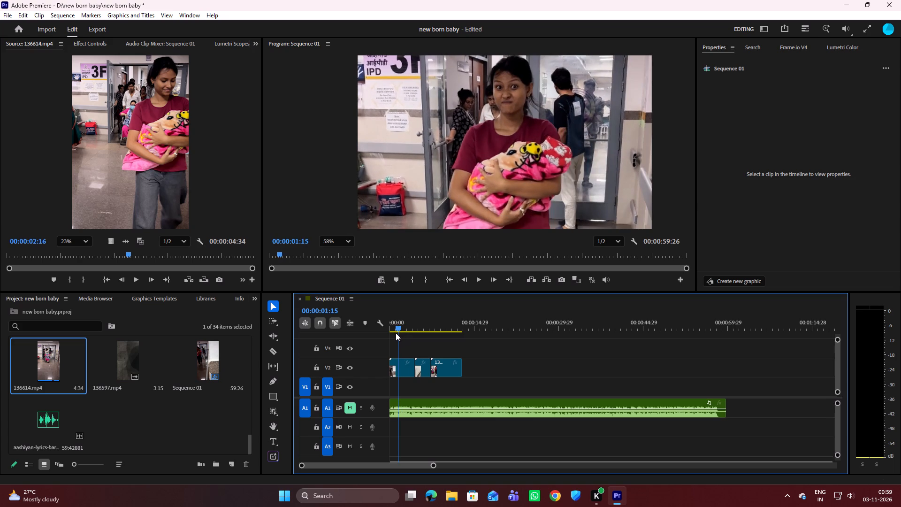
pyautogui.moveTo(396, 333); pyautogui.dragTo(403, 331)
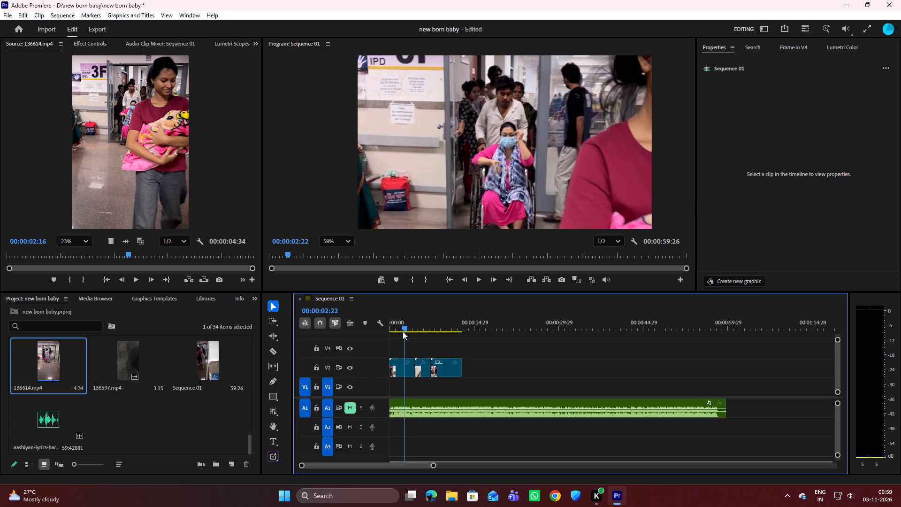
pyautogui.moveTo(403, 331); pyautogui.dragTo(403, 331)
pyautogui.moveTo(405, 330); pyautogui.dragTo(403, 330)
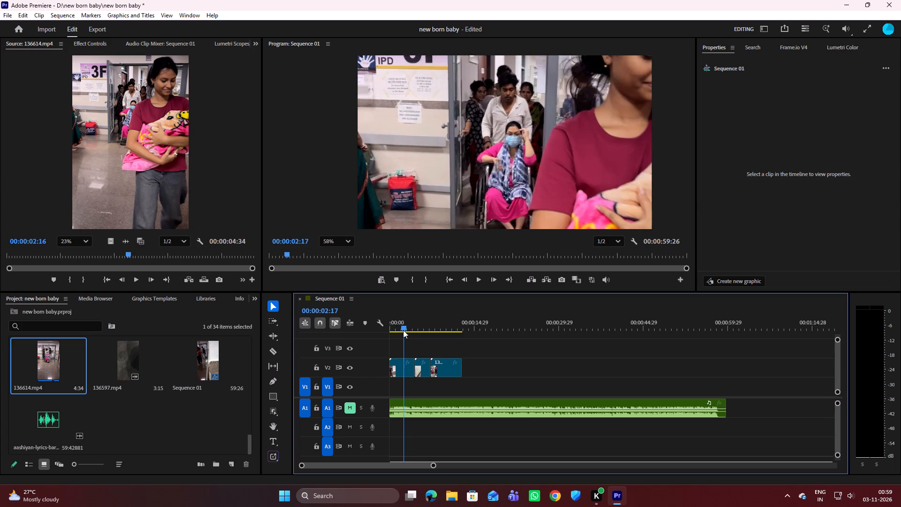
pyautogui.moveTo(403, 330); pyautogui.dragTo(405, 330)
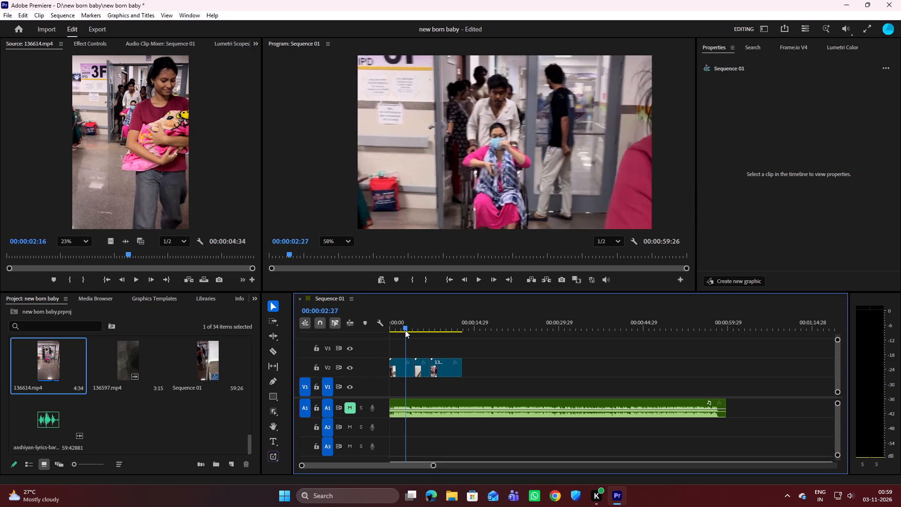
pyautogui.moveTo(405, 330); pyautogui.dragTo(411, 329)
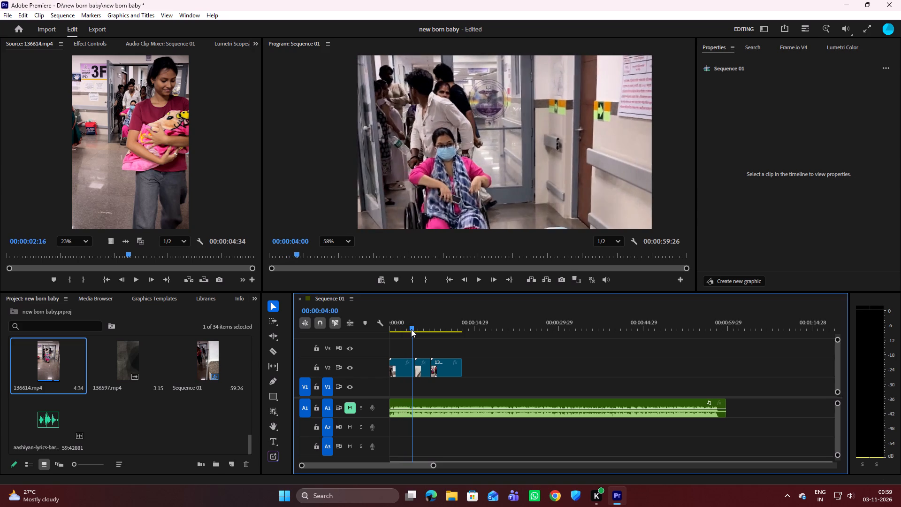
pyautogui.moveTo(411, 329); pyautogui.dragTo(418, 328)
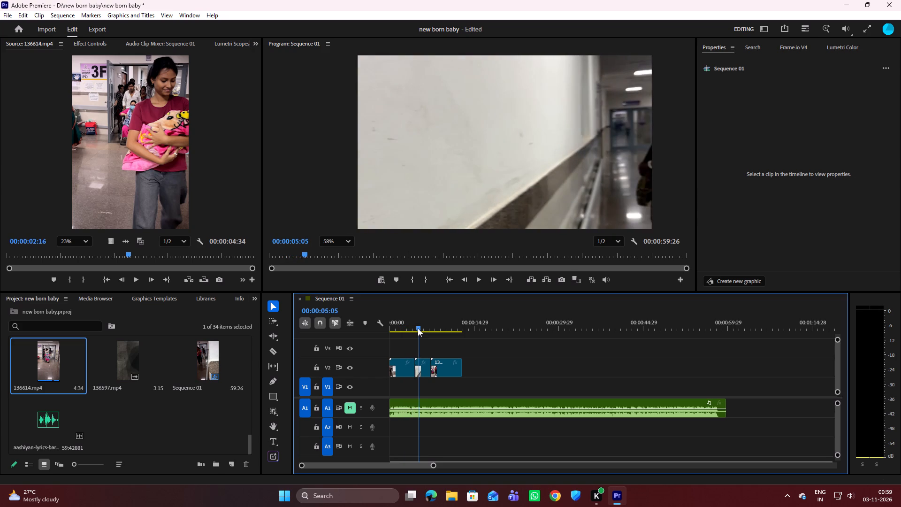
pyautogui.moveTo(418, 328); pyautogui.dragTo(422, 327)
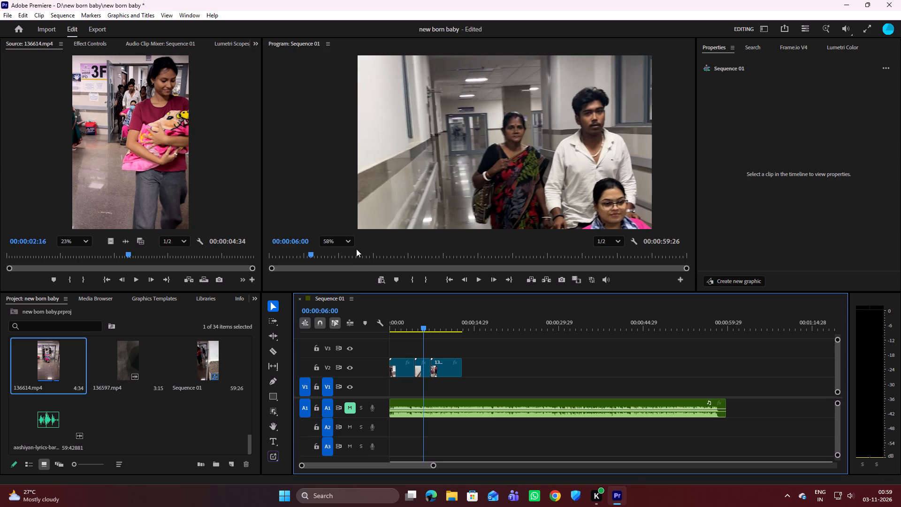
# Set the Program monitor's zoom level to Fit.
pyautogui.click(348, 238)
pyautogui.click(338, 257)
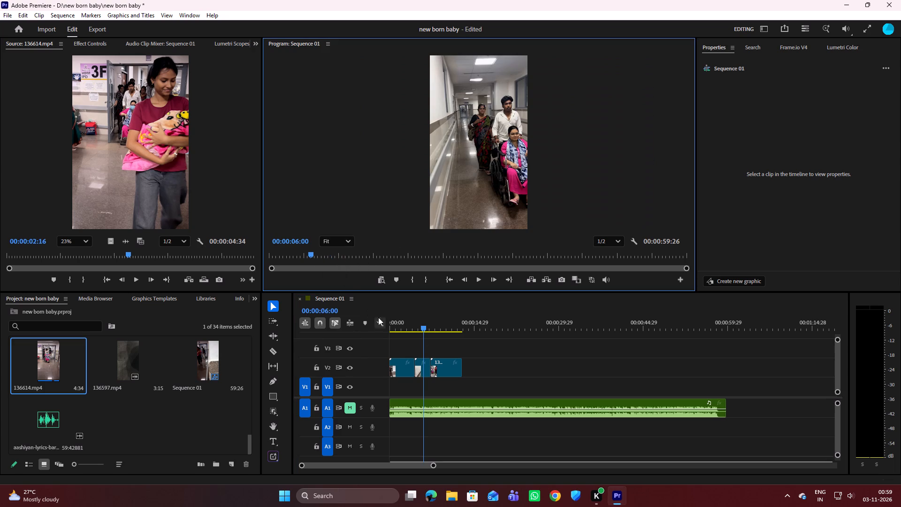
# Scrub back and forth through the three clips on V2, examining the action in each and the cuts between them.
pyautogui.moveTo(423, 324); pyautogui.dragTo(431, 323)
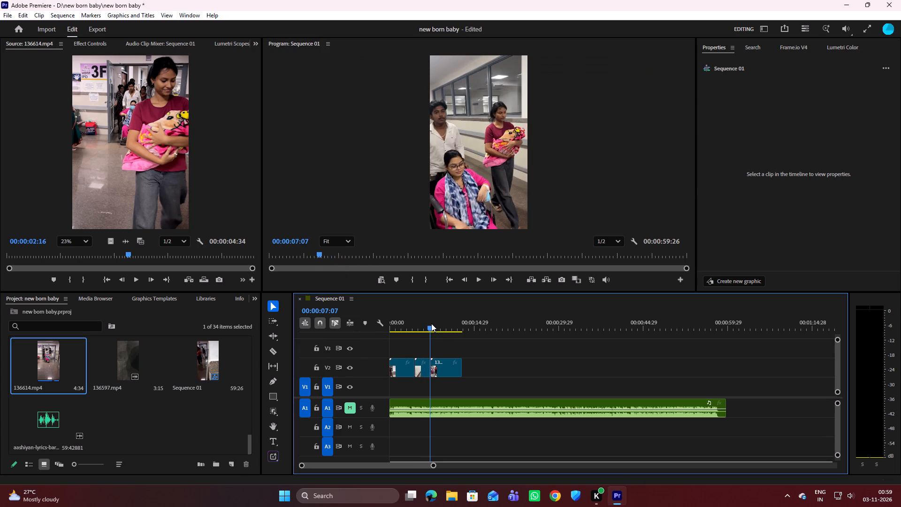
pyautogui.moveTo(431, 323); pyautogui.dragTo(436, 322)
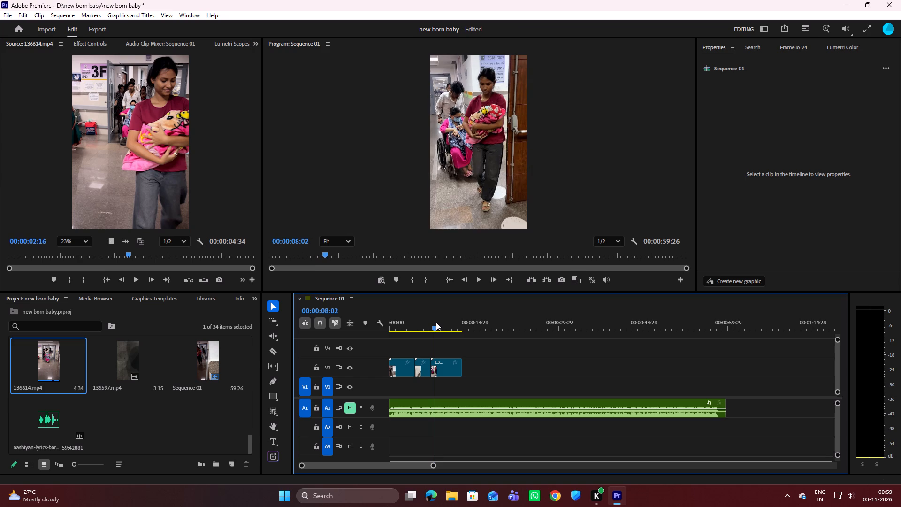
pyautogui.moveTo(436, 322); pyautogui.dragTo(444, 319)
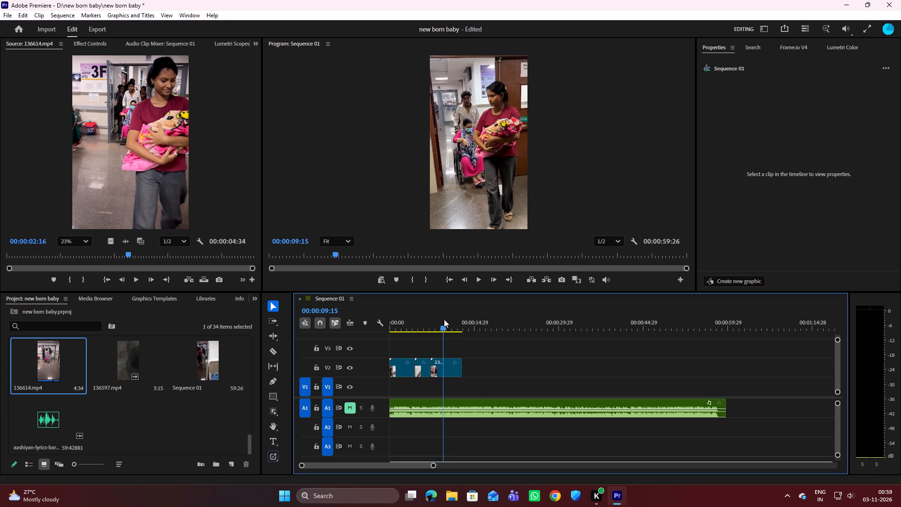
pyautogui.moveTo(444, 319); pyautogui.dragTo(450, 319)
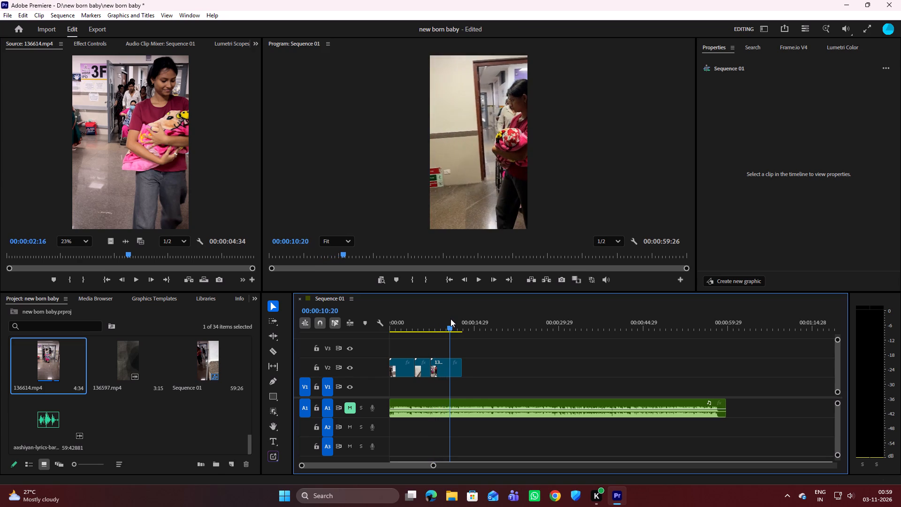
pyautogui.moveTo(450, 319); pyautogui.dragTo(449, 320)
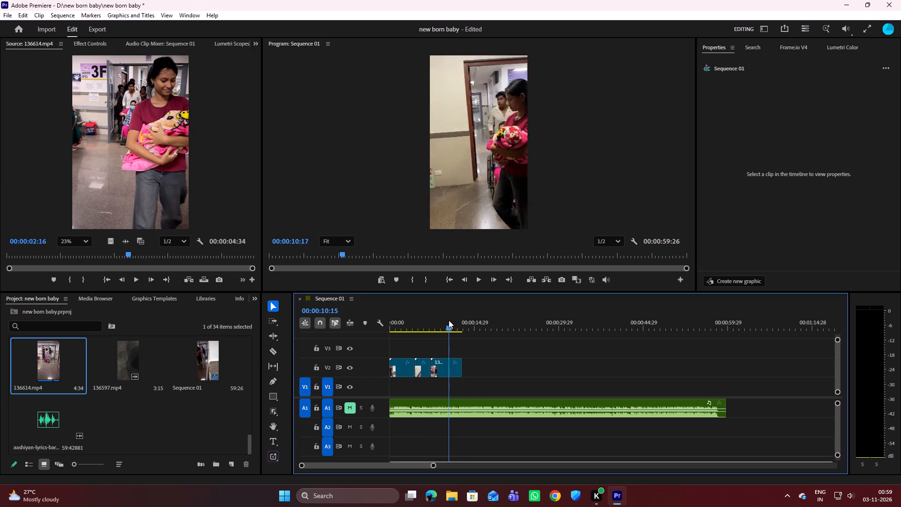
pyautogui.moveTo(449, 320); pyautogui.dragTo(426, 320)
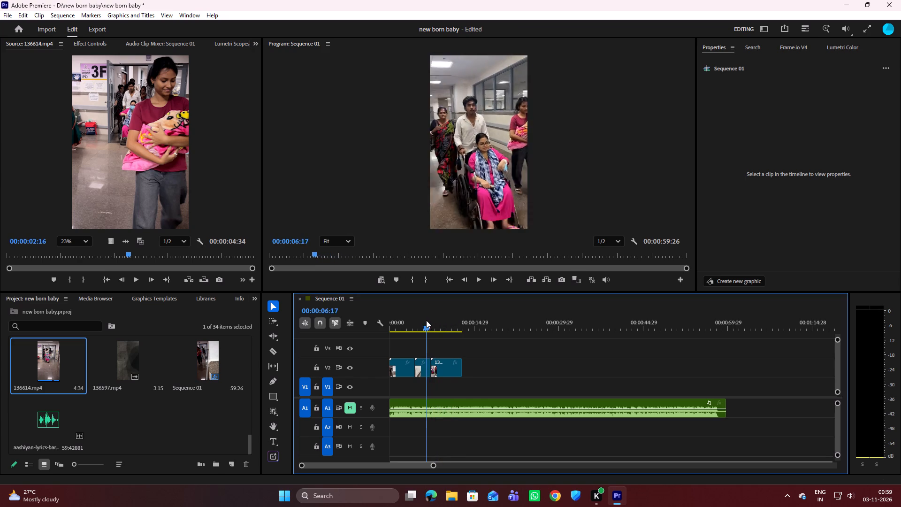
pyautogui.moveTo(426, 320); pyautogui.dragTo(399, 315)
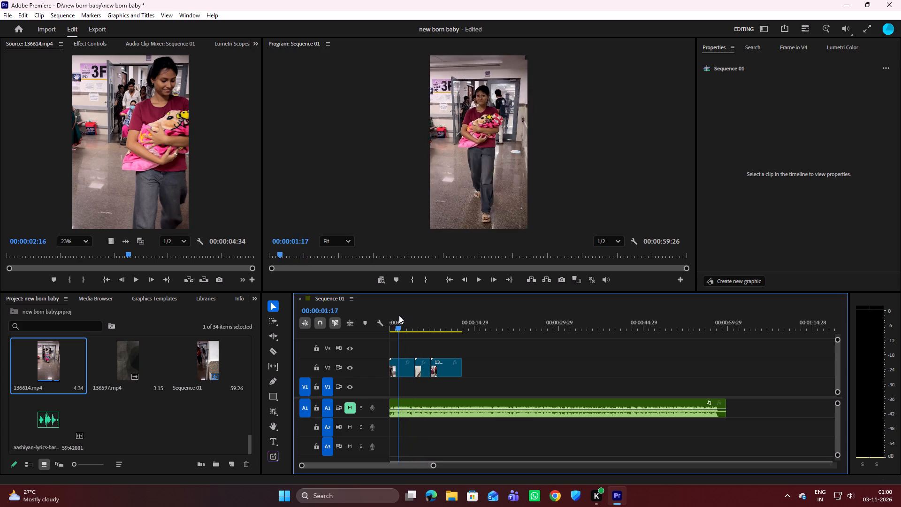
pyautogui.moveTo(399, 315); pyautogui.dragTo(423, 311)
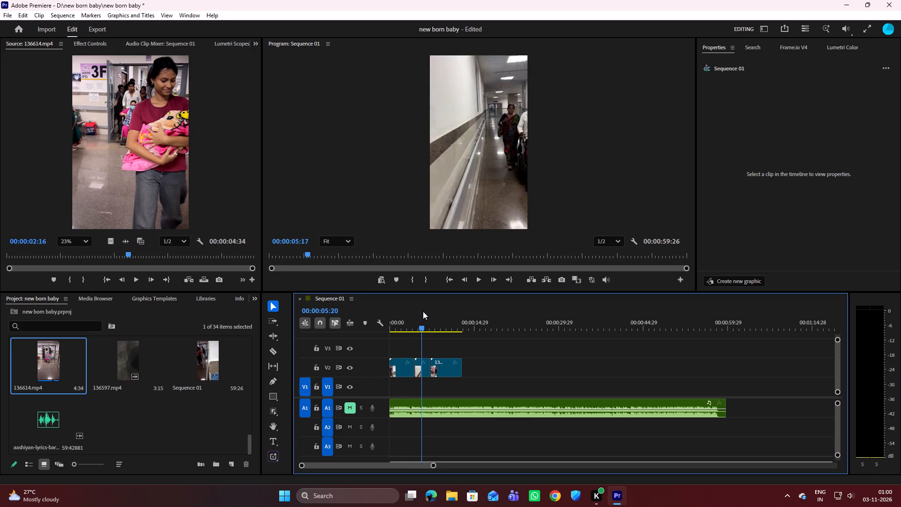
pyautogui.moveTo(423, 311); pyautogui.dragTo(437, 306)
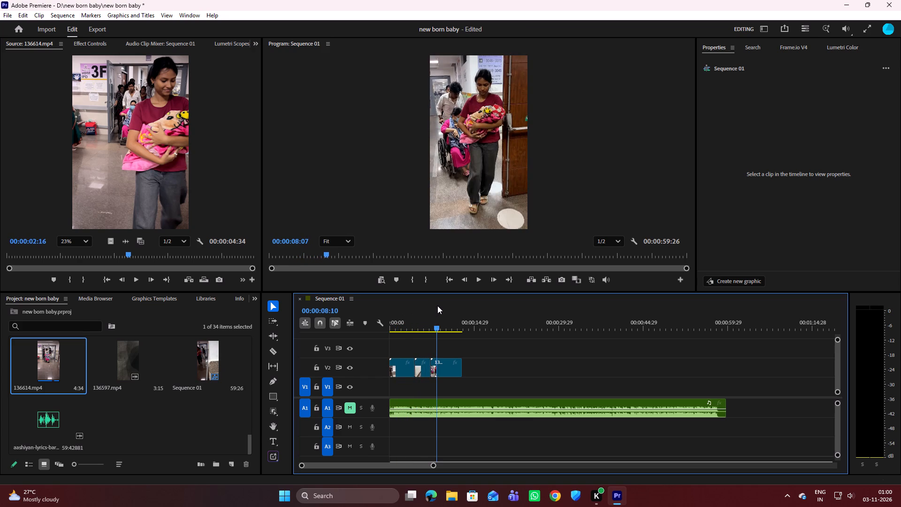
pyautogui.moveTo(437, 306); pyautogui.dragTo(428, 305)
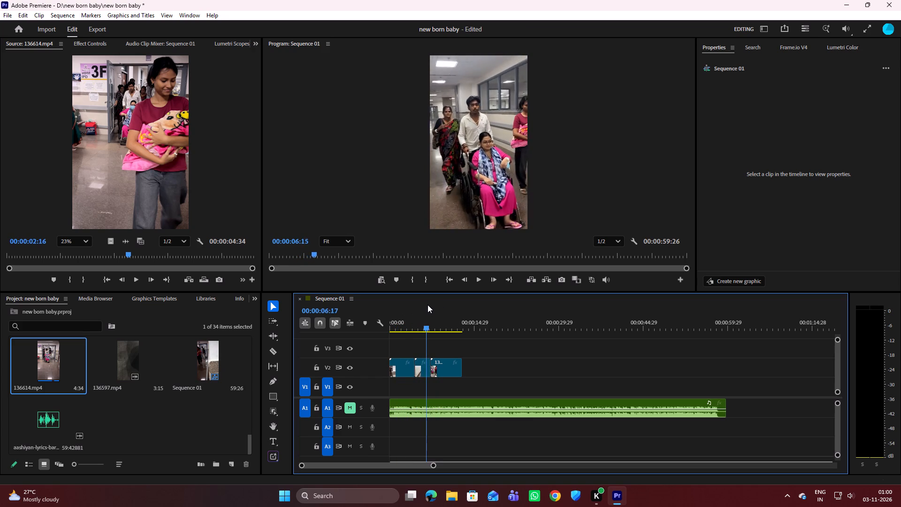
pyautogui.moveTo(428, 305); pyautogui.dragTo(438, 302)
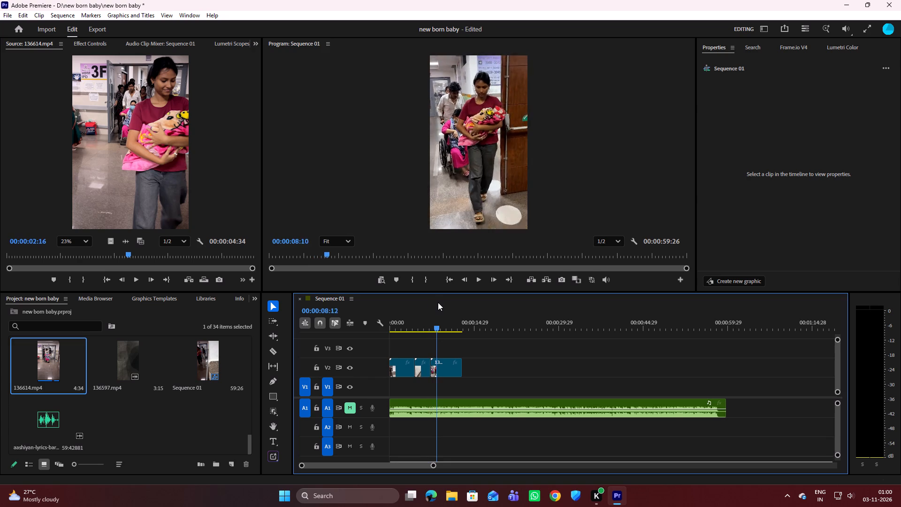
pyautogui.moveTo(438, 302); pyautogui.dragTo(449, 301)
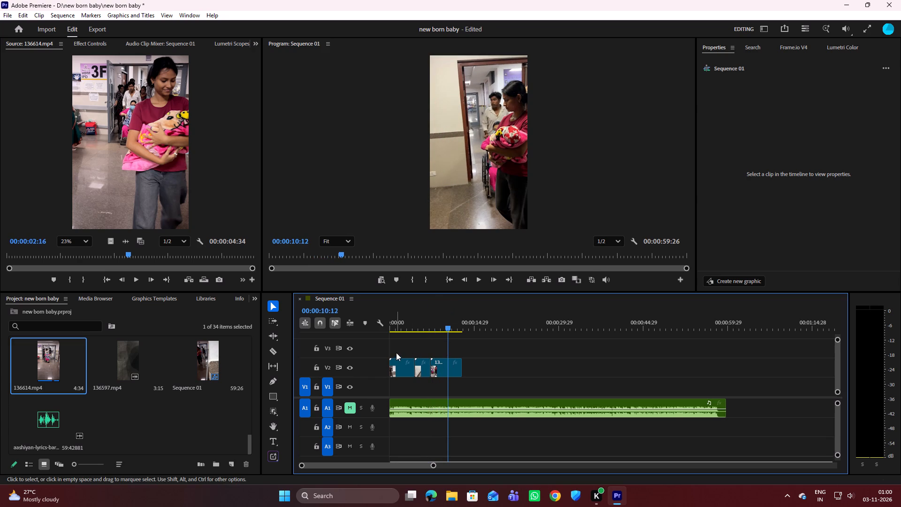
# Move 136614.mp4 from the start of V2 to directly after 136615.mp4 on the same track.
pyautogui.click(397, 363)
pyautogui.moveTo(397, 363); pyautogui.dragTo(479, 361)
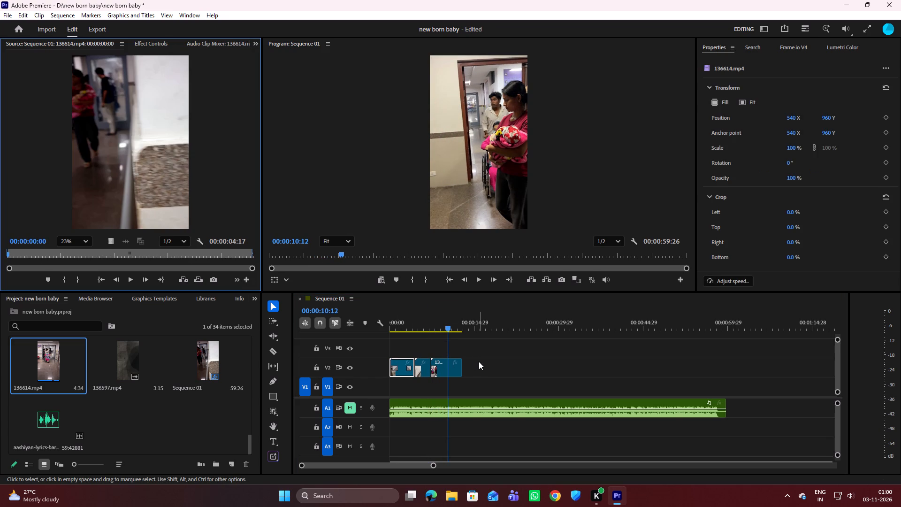
pyautogui.moveTo(401, 361); pyautogui.dragTo(475, 371)
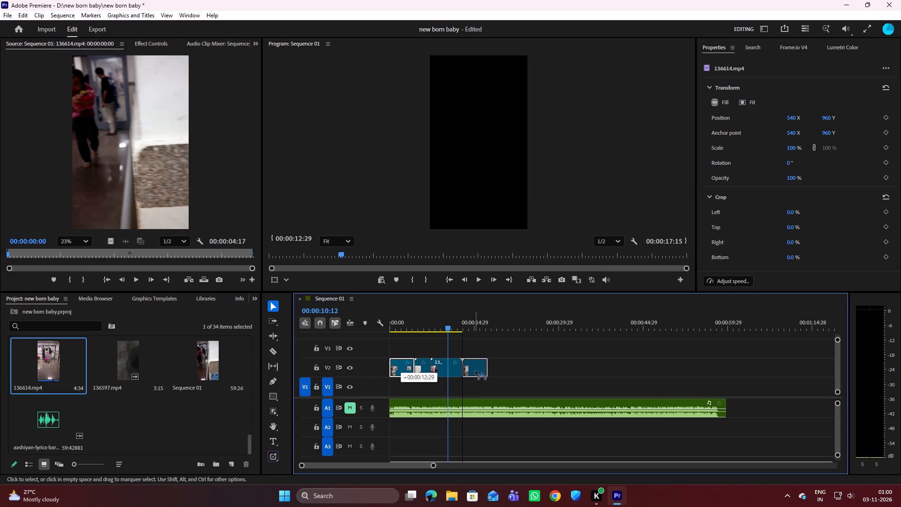
pyautogui.moveTo(475, 371); pyautogui.dragTo(476, 367)
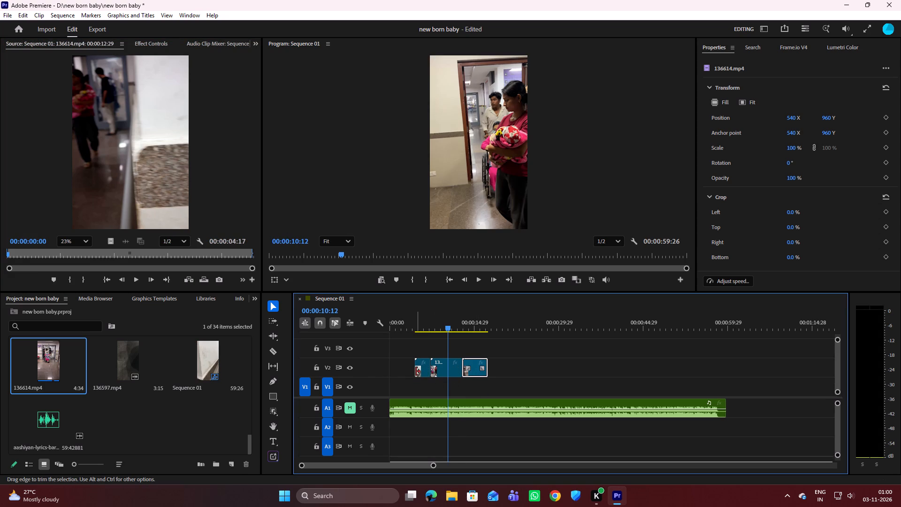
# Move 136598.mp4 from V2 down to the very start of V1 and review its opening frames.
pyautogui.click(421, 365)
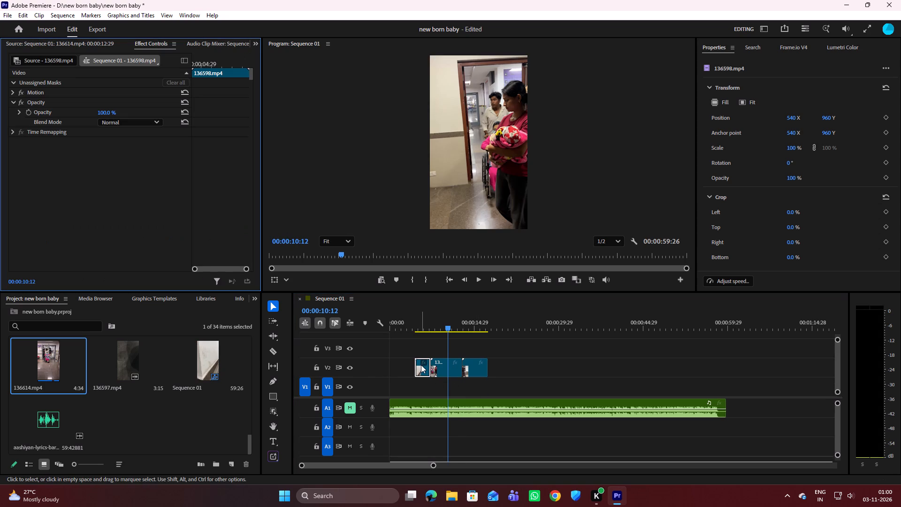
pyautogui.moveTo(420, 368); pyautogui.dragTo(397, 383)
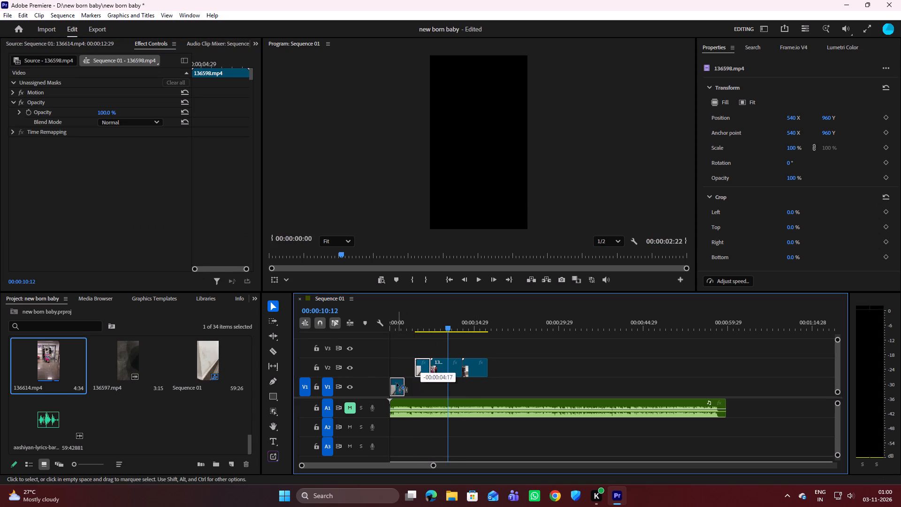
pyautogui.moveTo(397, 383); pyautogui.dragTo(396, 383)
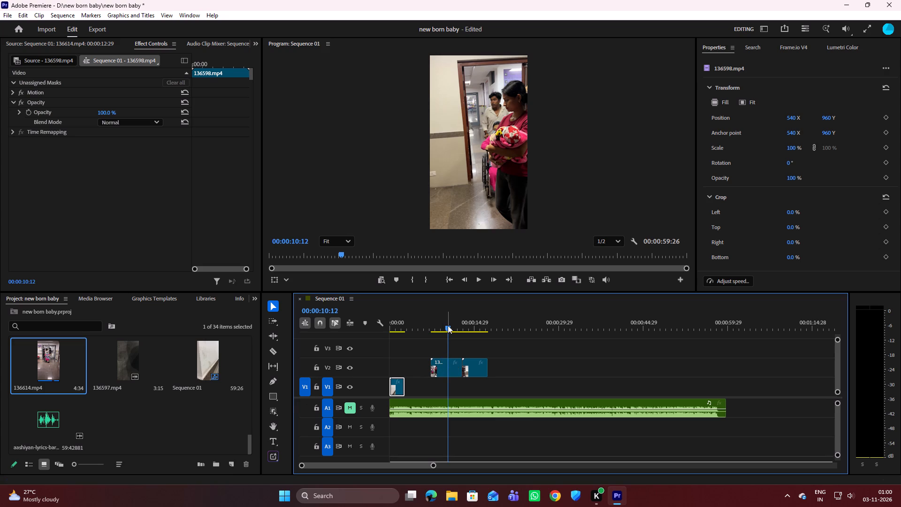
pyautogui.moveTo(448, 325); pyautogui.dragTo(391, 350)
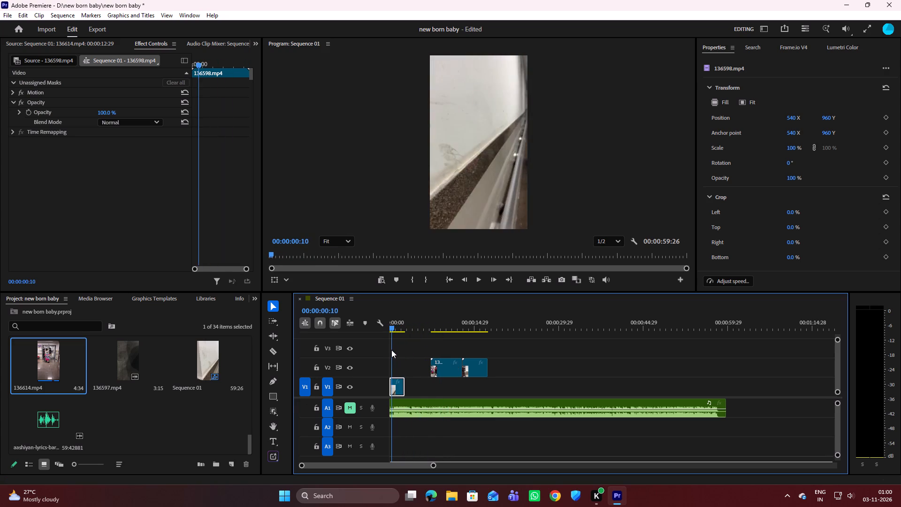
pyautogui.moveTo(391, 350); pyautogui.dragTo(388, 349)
# Shift 136598.mp4 later on V1 to make room and move 136615.mp4 from V2 to the very start of V1.
pyautogui.moveTo(395, 387); pyautogui.dragTo(396, 387)
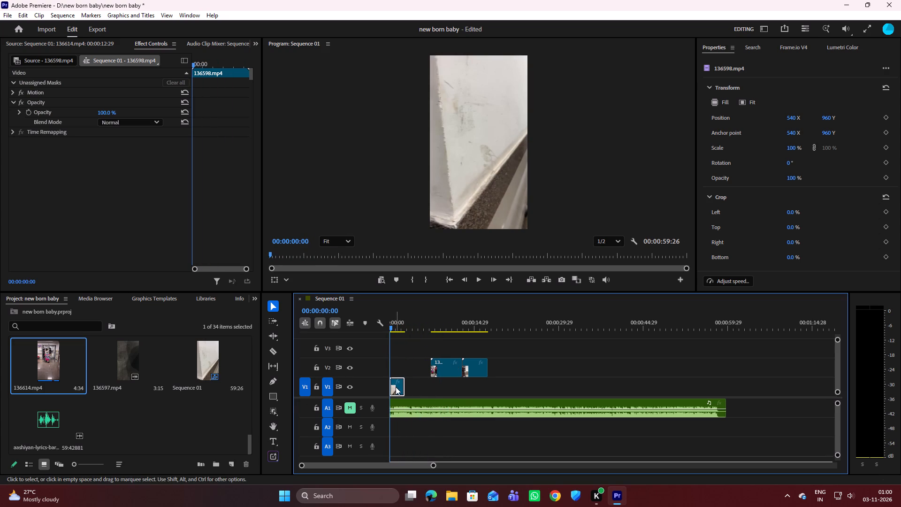
pyautogui.moveTo(396, 387); pyautogui.dragTo(425, 388)
pyautogui.moveTo(443, 369); pyautogui.dragTo(407, 368)
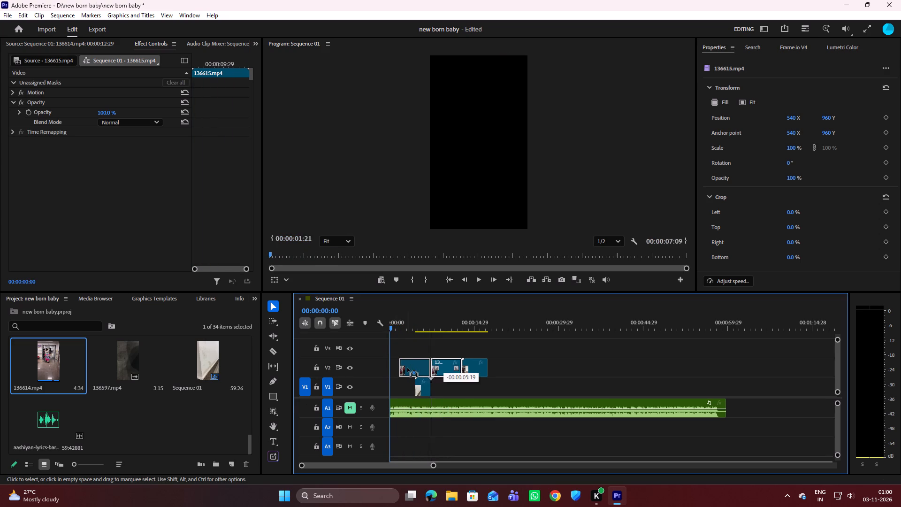
pyautogui.moveTo(407, 368); pyautogui.dragTo(399, 368)
pyautogui.moveTo(420, 389); pyautogui.dragTo(436, 385)
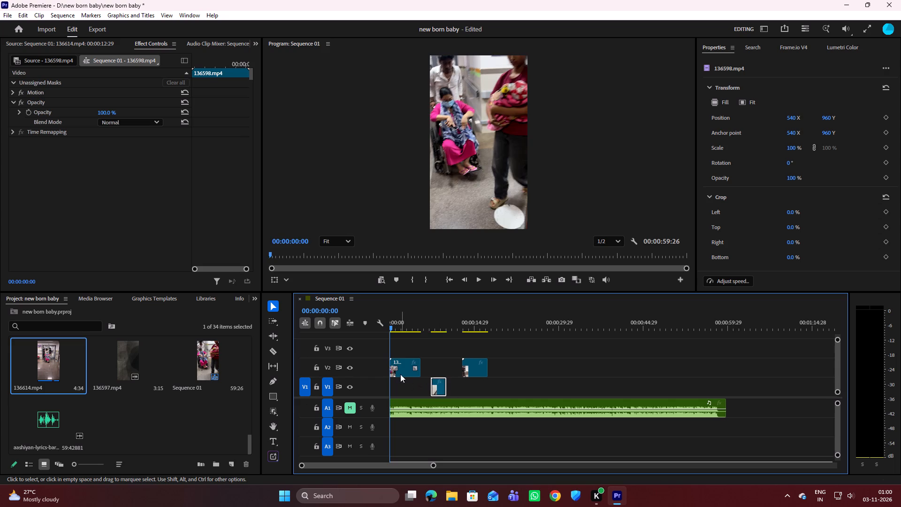
pyautogui.moveTo(397, 365); pyautogui.dragTo(400, 383)
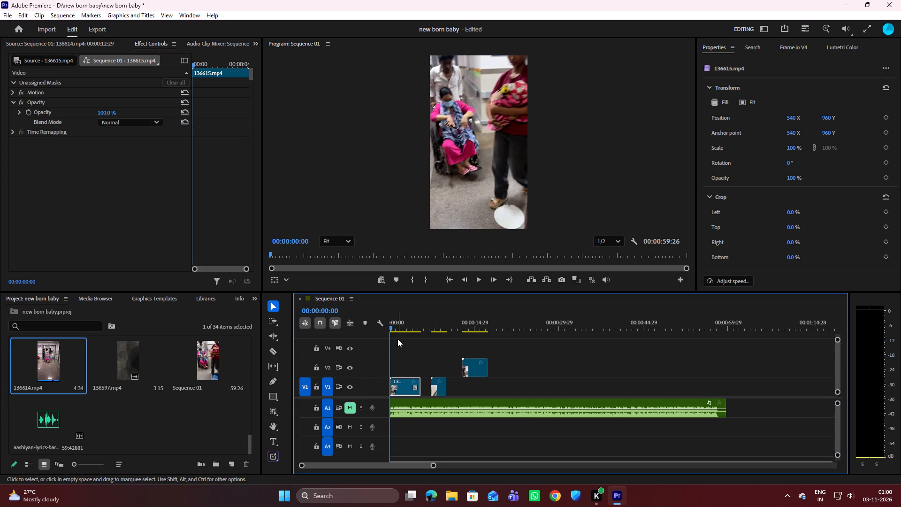
# Play the opening 136615.mp4 shot, and move 136598.mp4 along V1 to follow directly after it without a gap.
pyautogui.press('space')
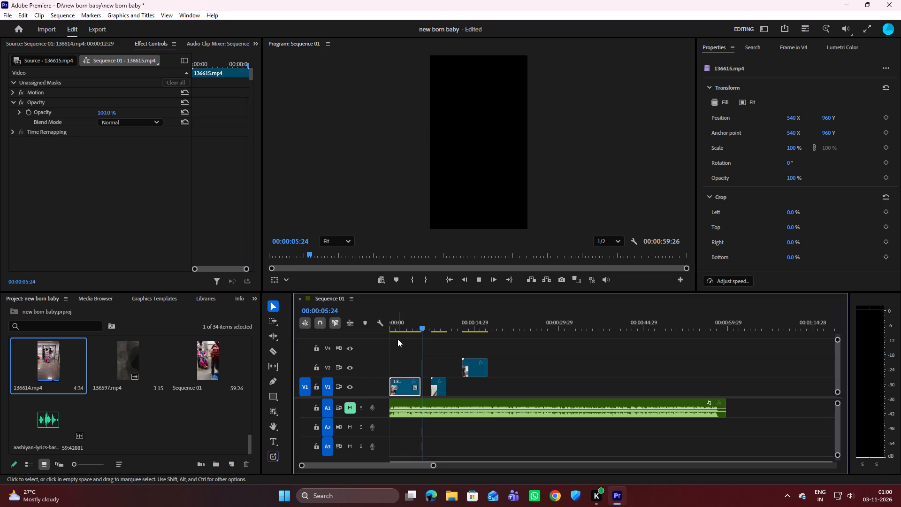
pyautogui.press('space')
pyautogui.click(442, 389)
pyautogui.moveTo(441, 388); pyautogui.dragTo(428, 391)
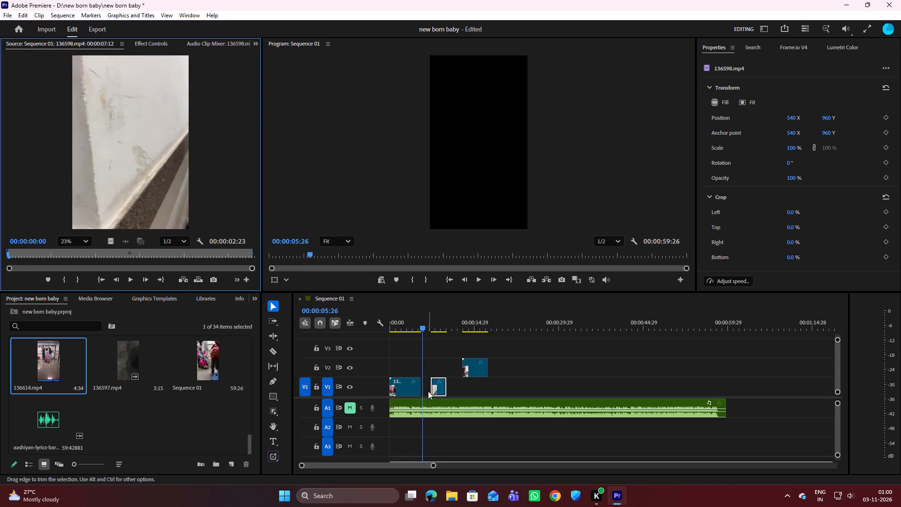
pyautogui.moveTo(428, 391); pyautogui.dragTo(425, 392)
pyautogui.moveTo(440, 390); pyautogui.dragTo(428, 387)
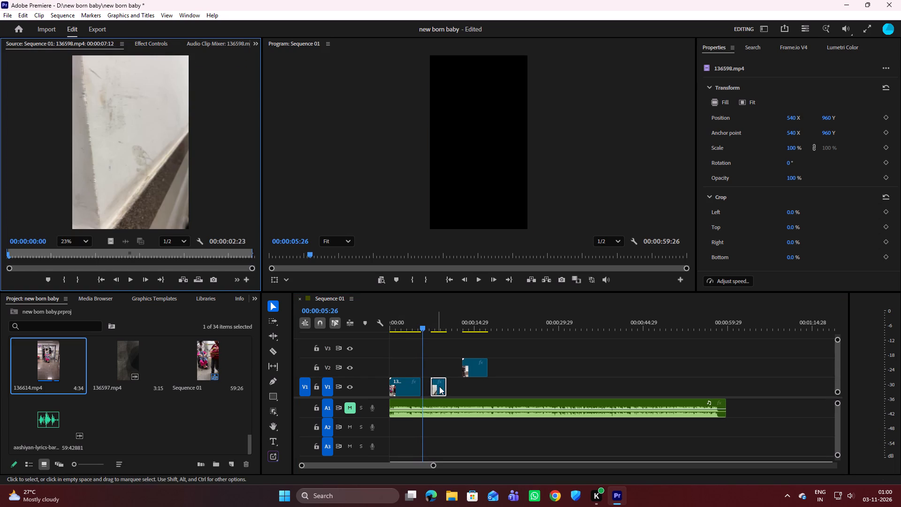
pyautogui.moveTo(439, 386); pyautogui.dragTo(426, 386)
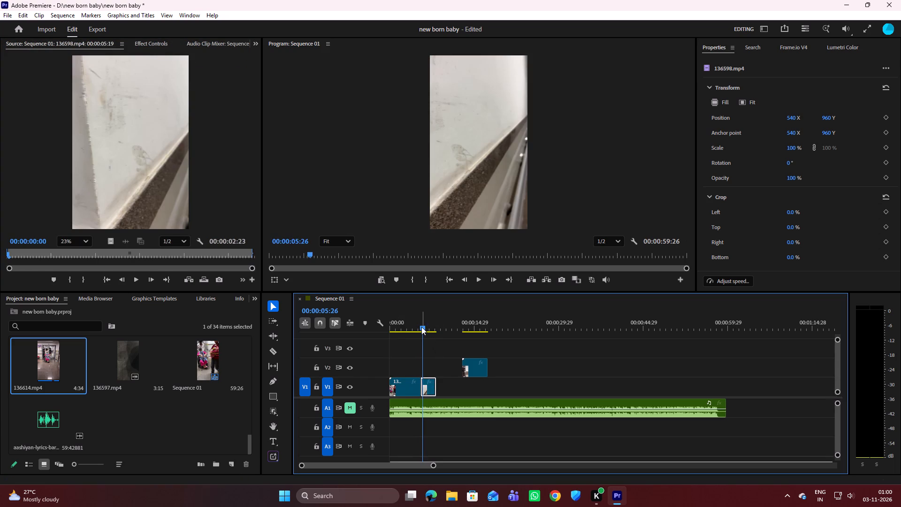
# Move 136614.mp4 from V2 to directly after 136598.mp4 on V1 and play the new clip order from near the start.
pyautogui.moveTo(421, 327); pyautogui.dragTo(390, 335)
pyautogui.click(474, 364)
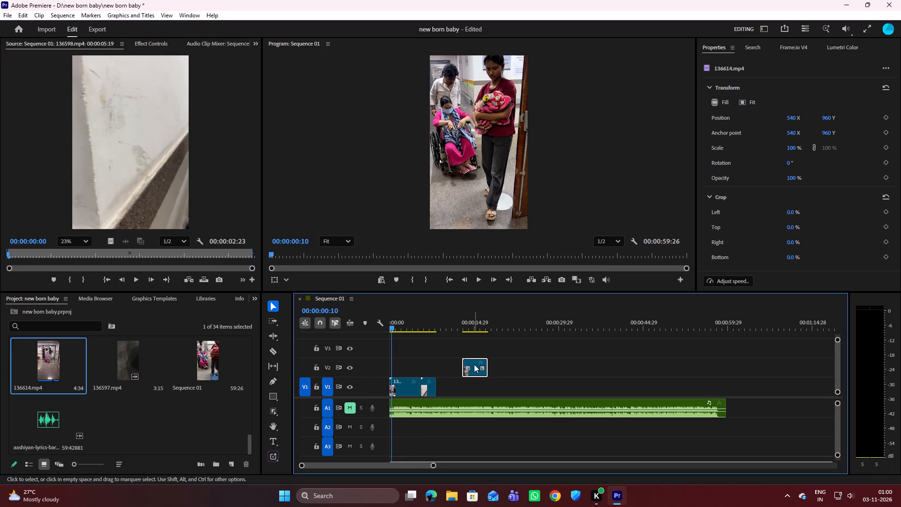
pyautogui.moveTo(474, 364); pyautogui.dragTo(446, 387)
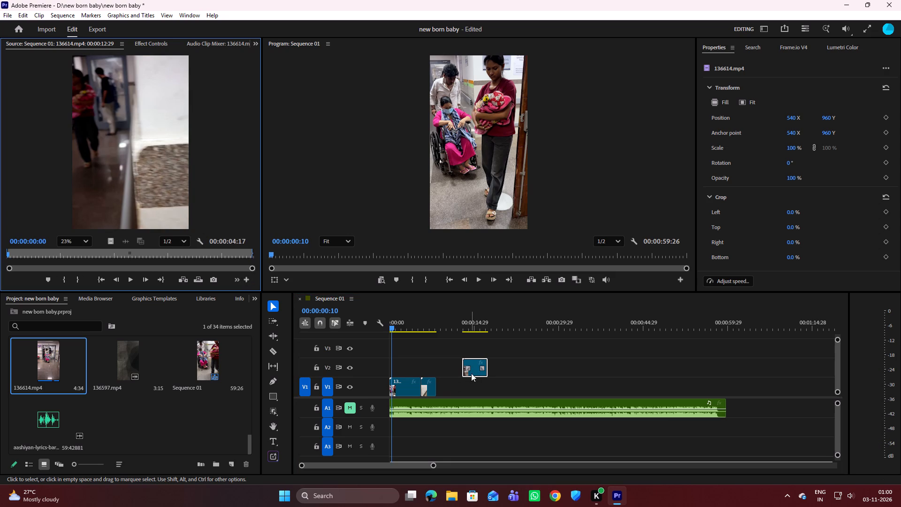
pyautogui.moveTo(474, 365); pyautogui.dragTo(457, 381)
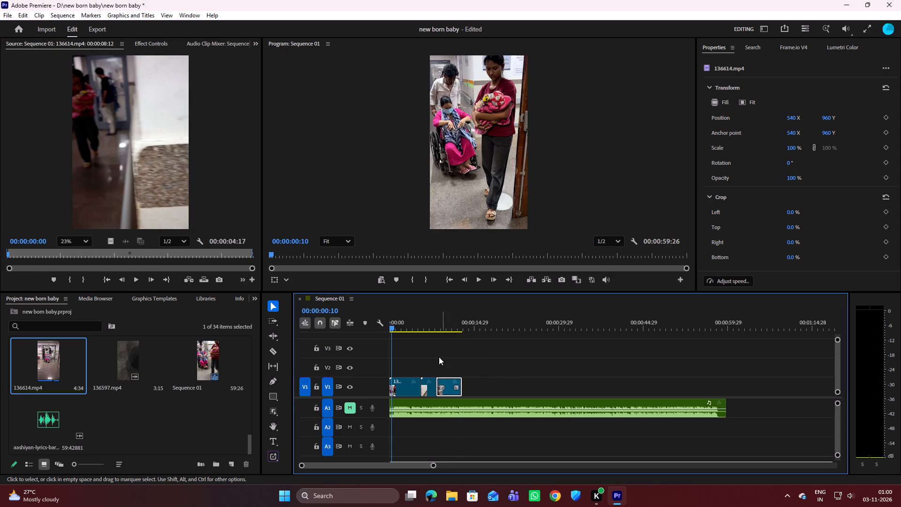
pyautogui.press('space')
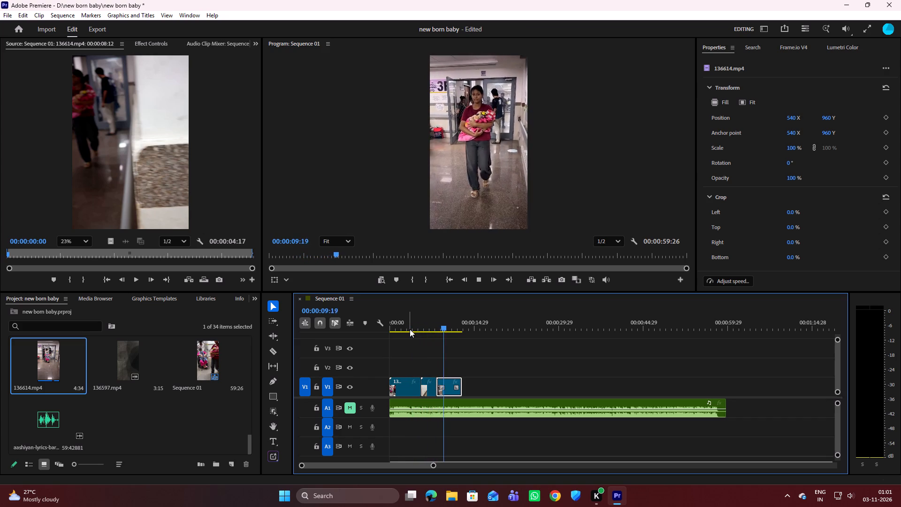
pyautogui.press('space')
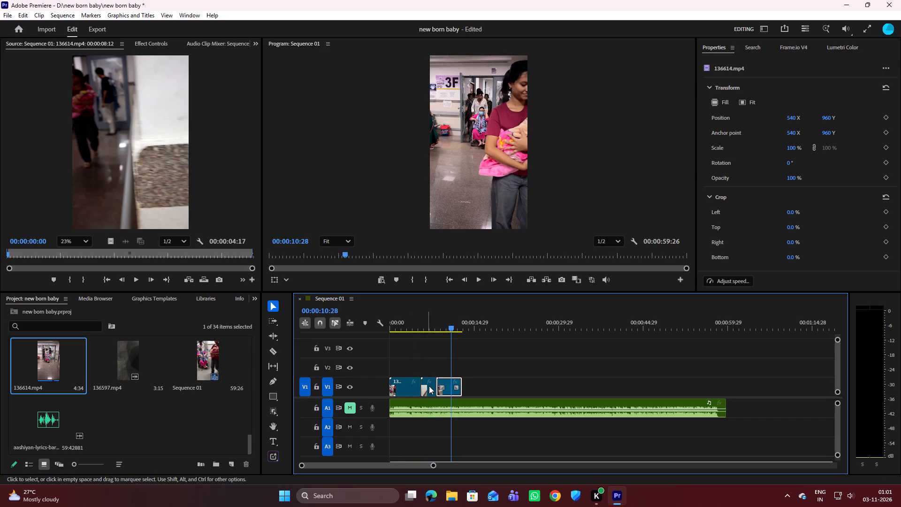
# Move 136598.mp4 on V1 over the tail end of 136614.mp4, and shift both clips back to directly follow 136615.mp4.
pyautogui.click(429, 386)
pyautogui.moveTo(429, 384); pyautogui.dragTo(465, 382)
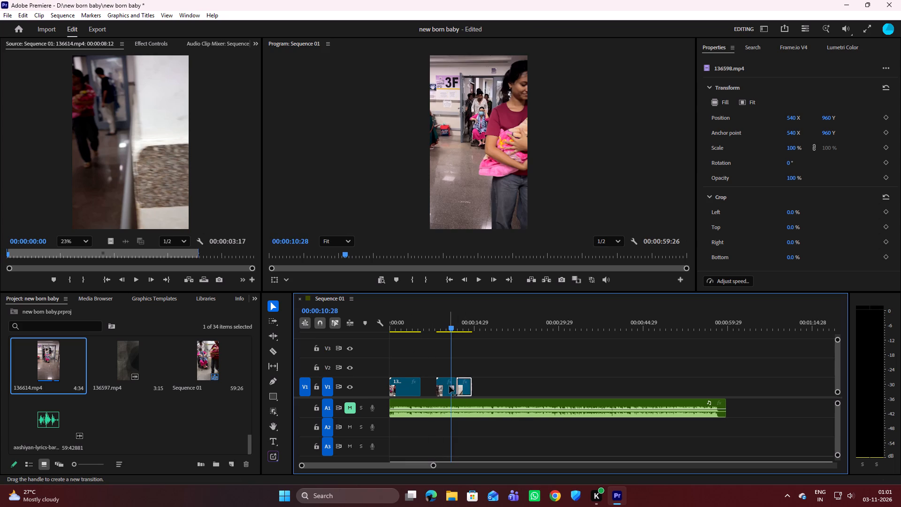
pyautogui.click(449, 386)
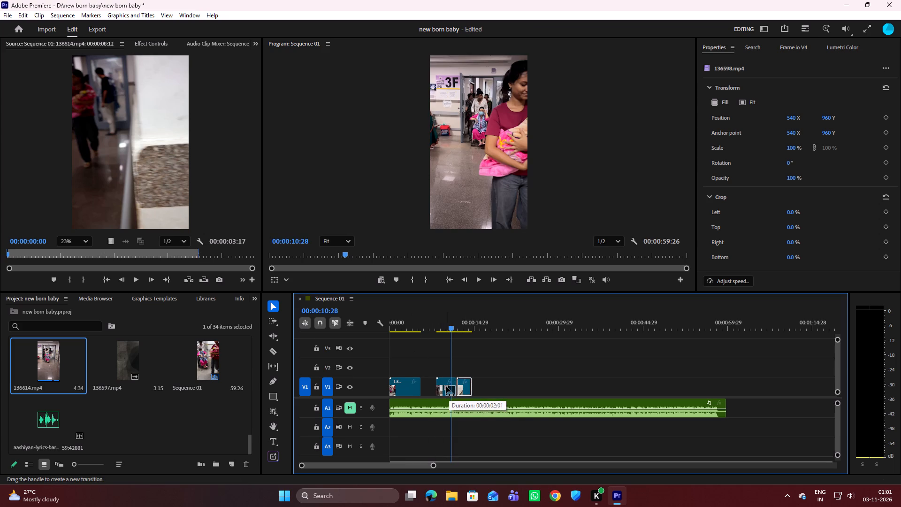
pyautogui.hotkey('ctrl', 'z')
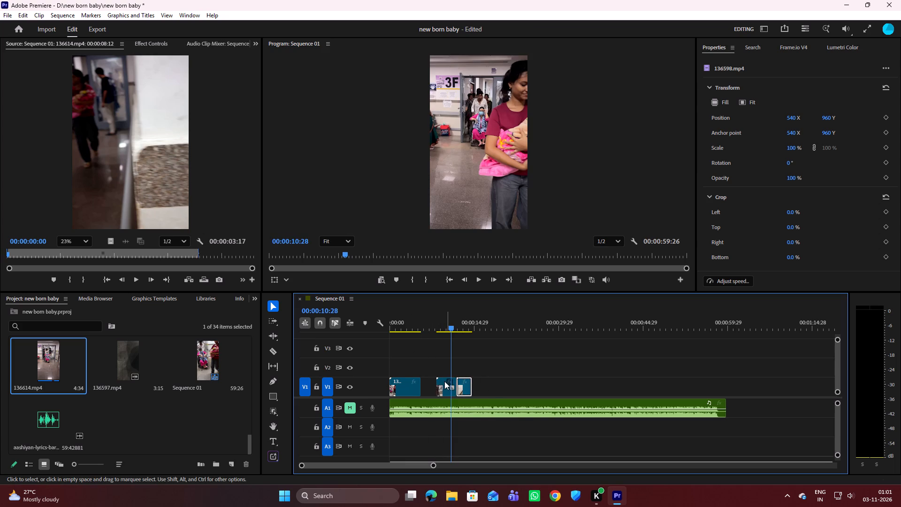
pyautogui.click(444, 381)
pyautogui.moveTo(442, 362); pyautogui.dragTo(481, 384)
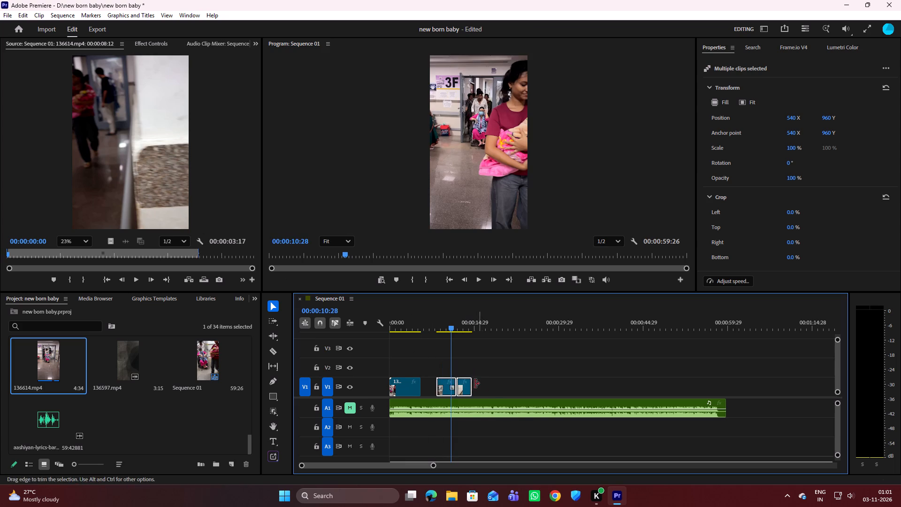
pyautogui.moveTo(462, 388); pyautogui.dragTo(448, 390)
pyautogui.click(499, 383)
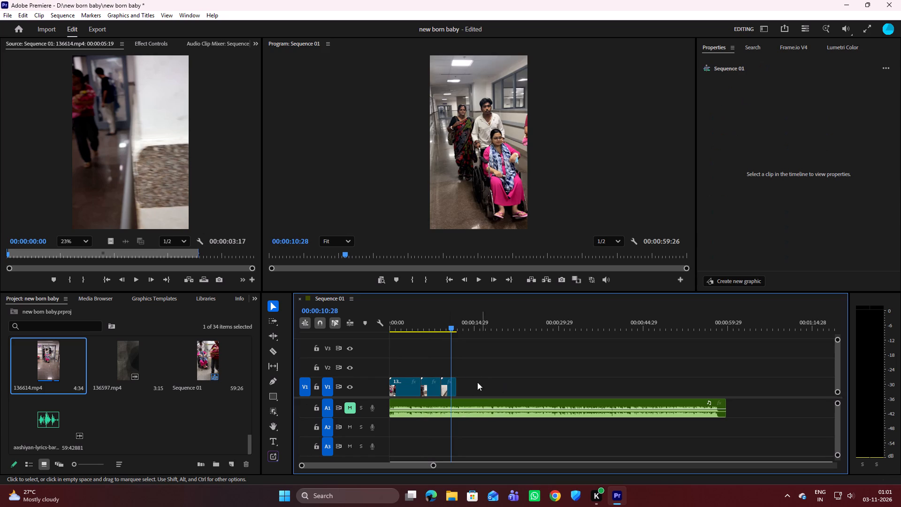
# Play the reordered V1 clips from the start of the sequence through to the end of the last clip.
pyautogui.moveTo(451, 328); pyautogui.dragTo(388, 335)
pyautogui.press('space')
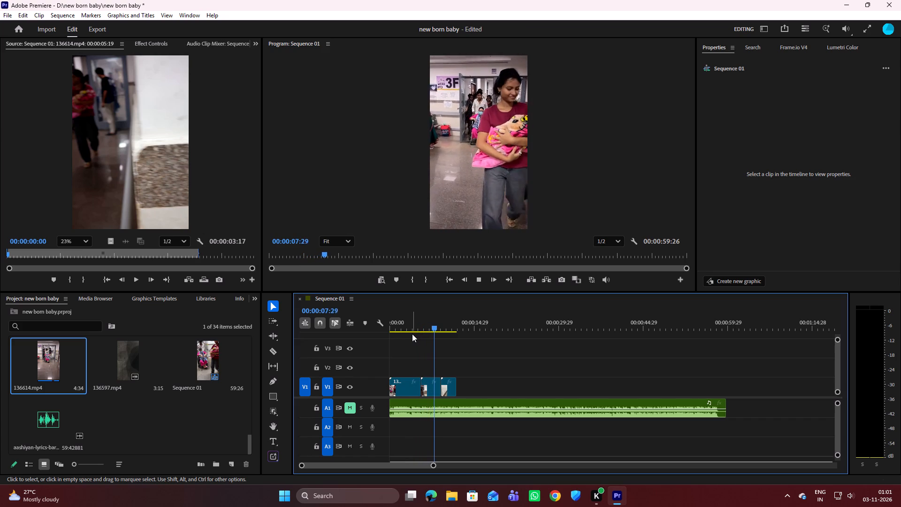
pyautogui.press('space')
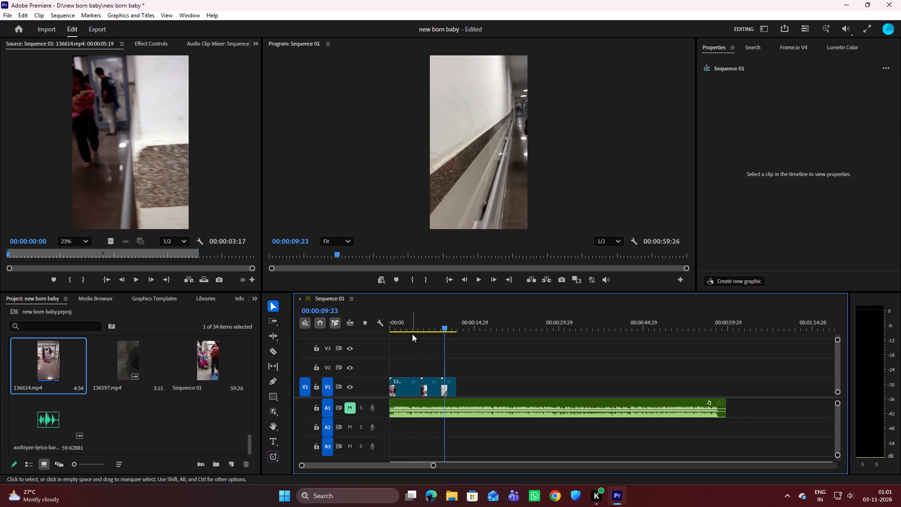
pyautogui.press('space')
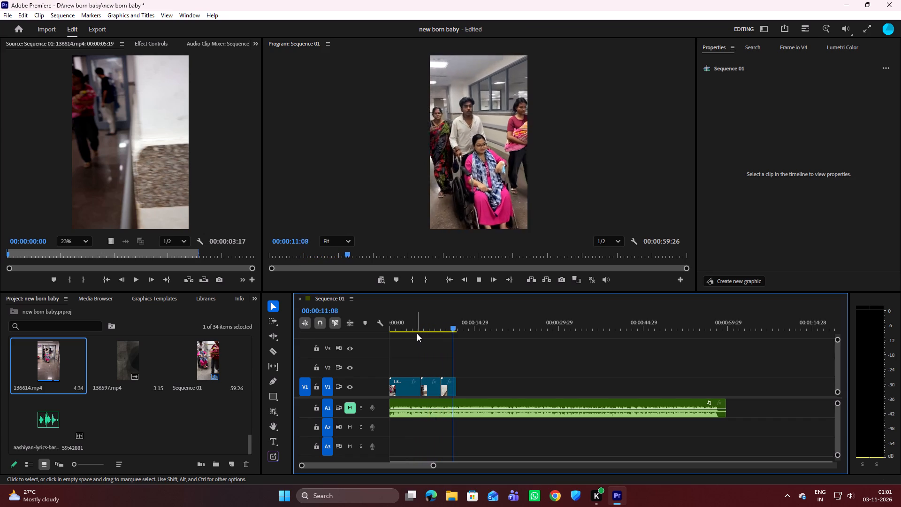
pyautogui.press('space')
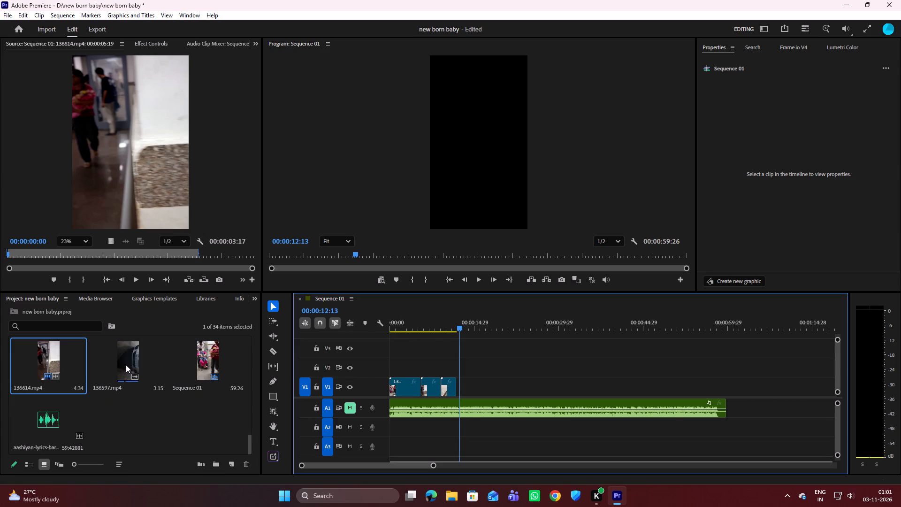
# Open 136616.mp4 from the project bin in the Source monitor and review it from its beginning.
pyautogui.scroll(1, 112, 394)
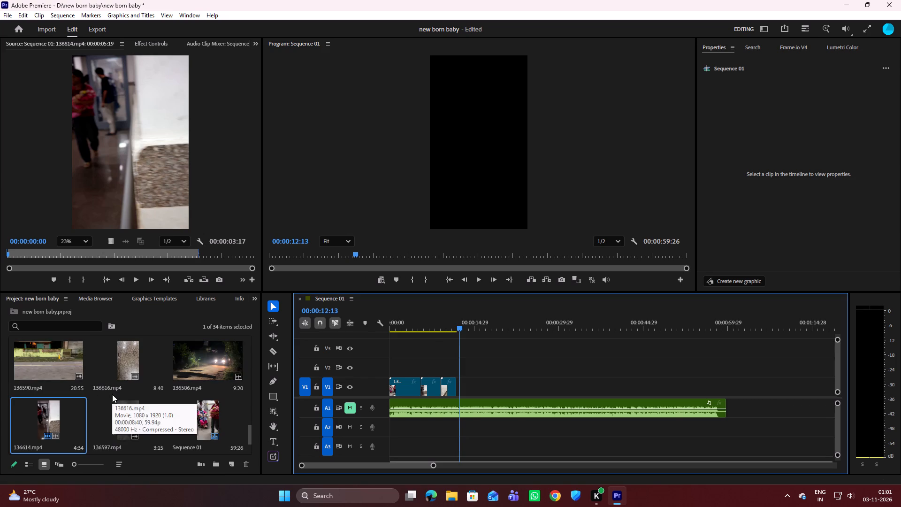
pyautogui.doubleClick(118, 357)
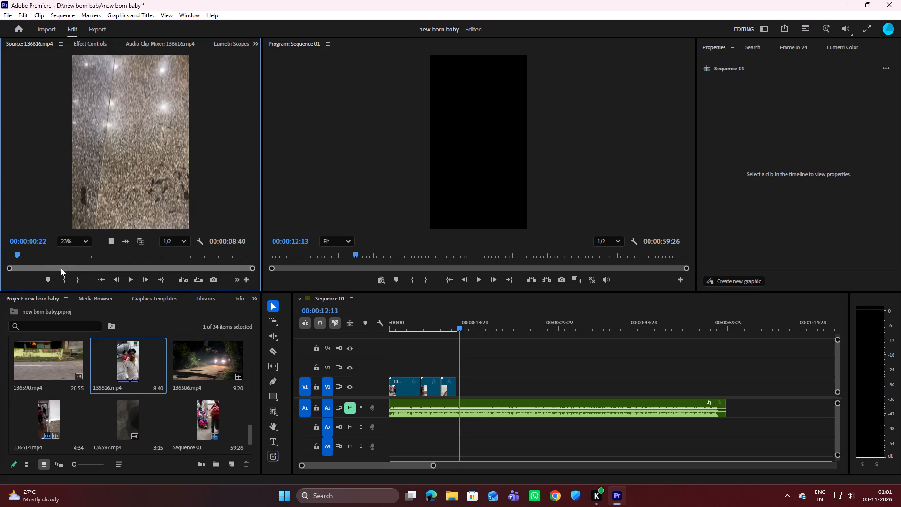
pyautogui.moveTo(16, 252); pyautogui.dragTo(0, 258)
pyautogui.press('space')
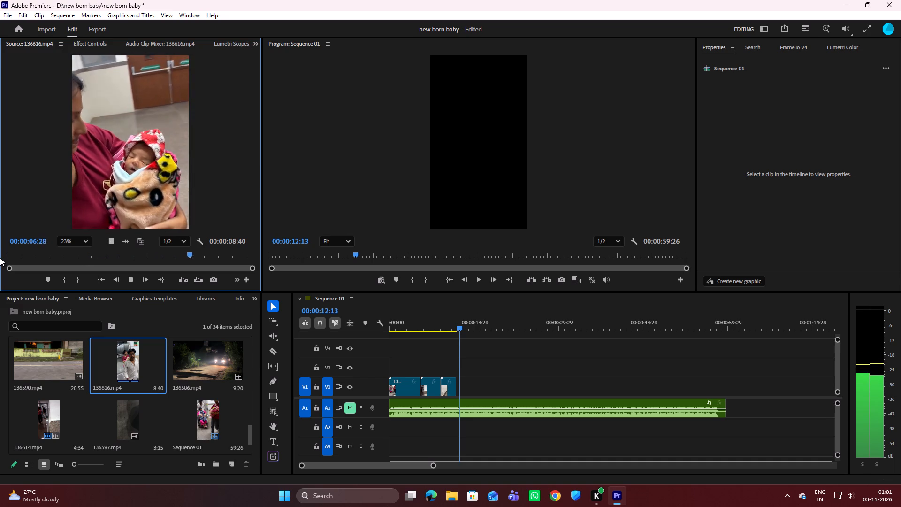
pyautogui.press('space')
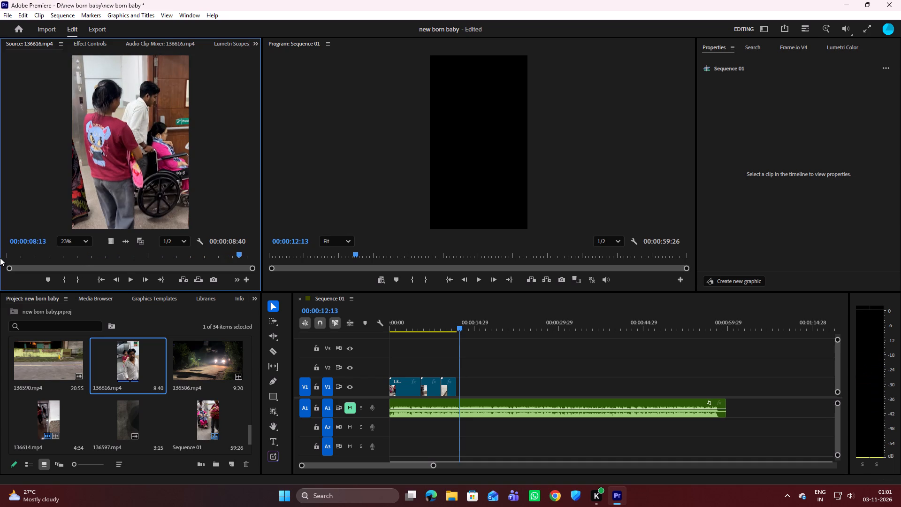
pyautogui.press('space')
pyautogui.press('space')
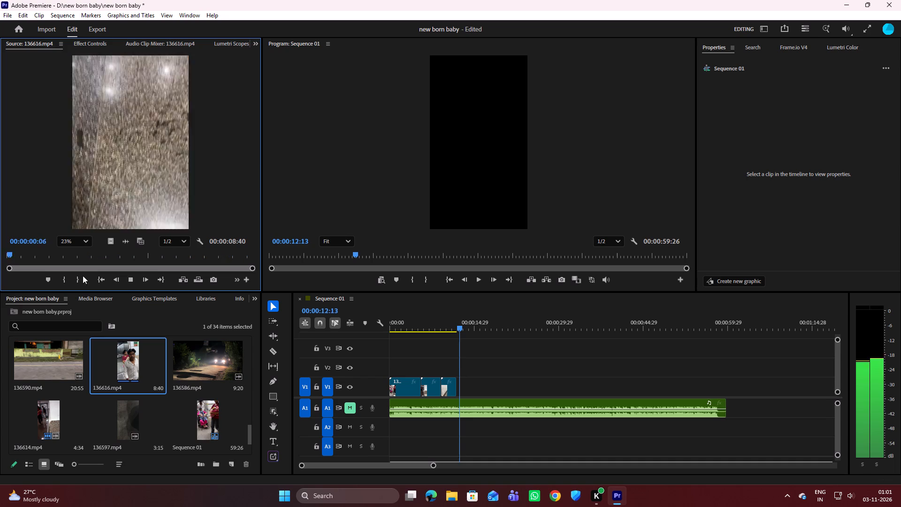
pyautogui.press('space')
# Place only the video of 136616.mp4 at the very start of V1, with the three existing clips moved to directly follow it.
pyautogui.moveTo(395, 352); pyautogui.dragTo(410, 361)
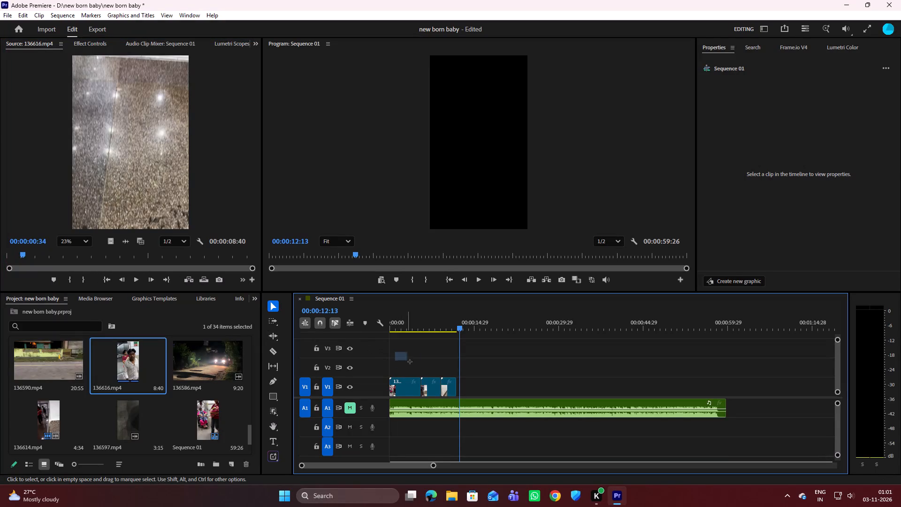
pyautogui.moveTo(410, 361); pyautogui.dragTo(467, 389)
pyautogui.moveTo(408, 385); pyautogui.dragTo(466, 382)
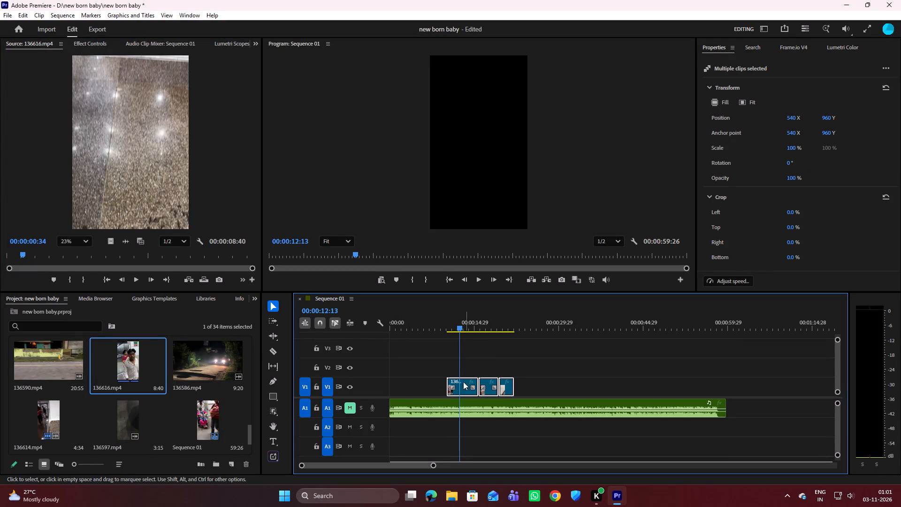
pyautogui.moveTo(108, 243); pyautogui.dragTo(383, 390)
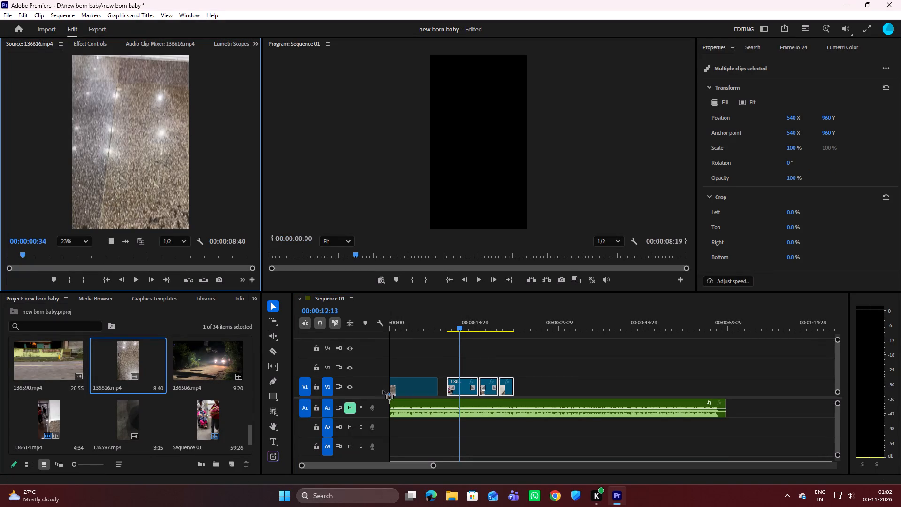
pyautogui.moveTo(383, 390); pyautogui.dragTo(389, 391)
pyautogui.moveTo(444, 361); pyautogui.dragTo(505, 392)
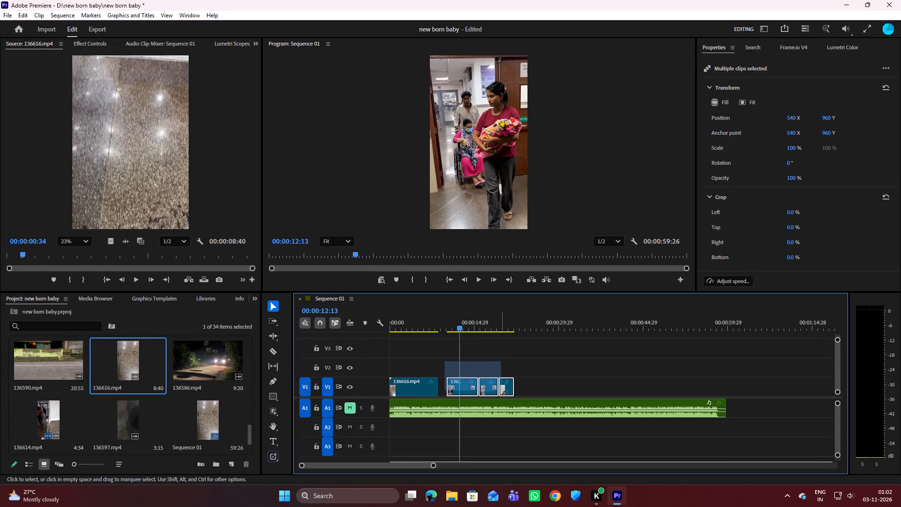
pyautogui.moveTo(505, 392); pyautogui.dragTo(510, 393)
pyautogui.moveTo(466, 382); pyautogui.dragTo(460, 384)
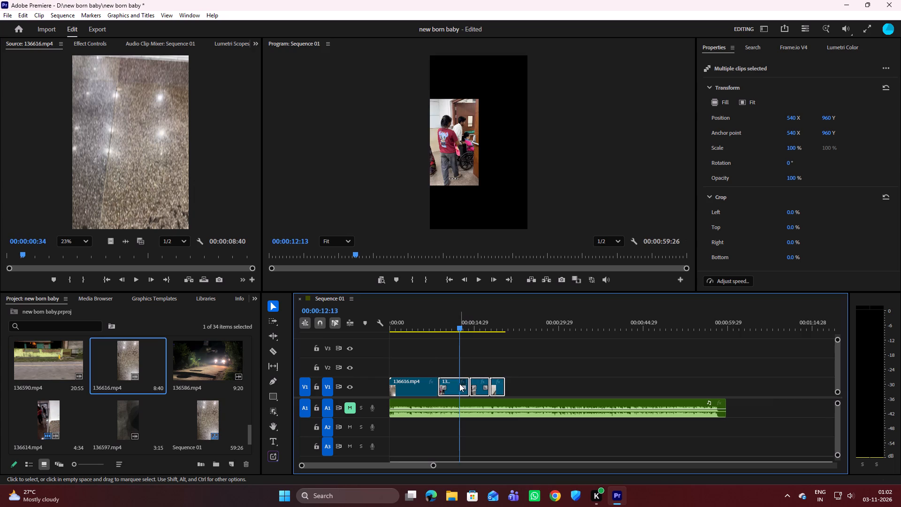
pyautogui.click(475, 348)
# Play the sequence from the start to review the four V1 clips in their new order.
pyautogui.moveTo(461, 323); pyautogui.dragTo(382, 336)
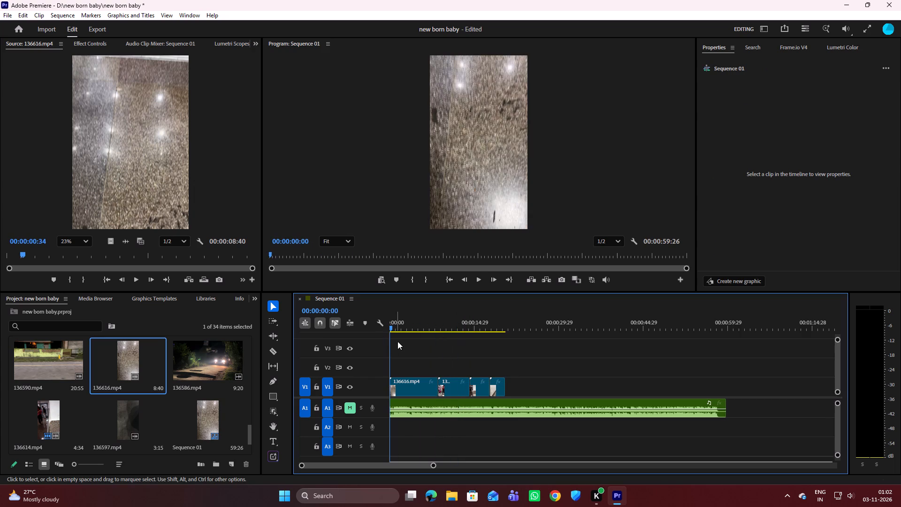
pyautogui.press('space')
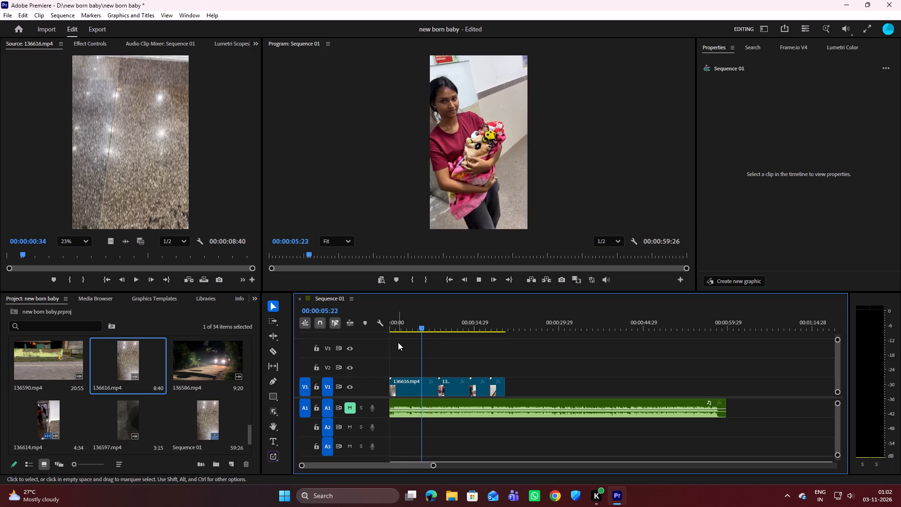
pyautogui.press('space')
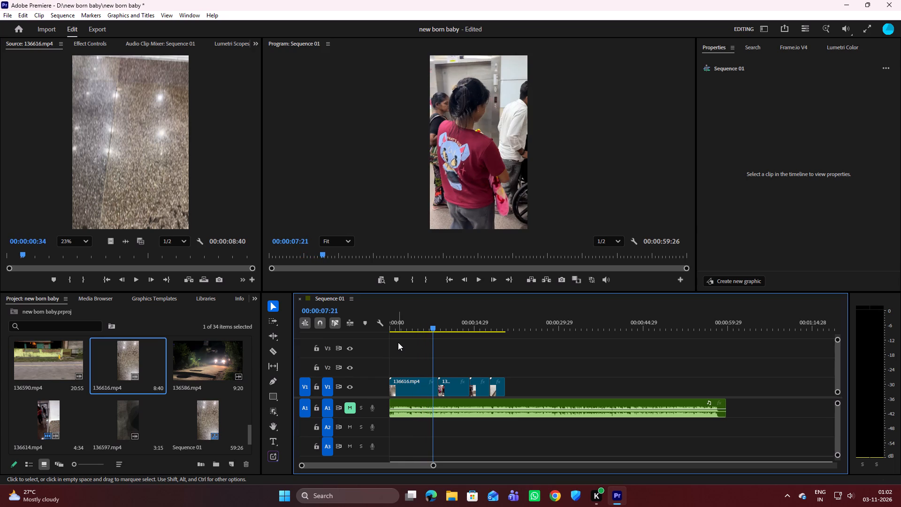
pyautogui.press('space')
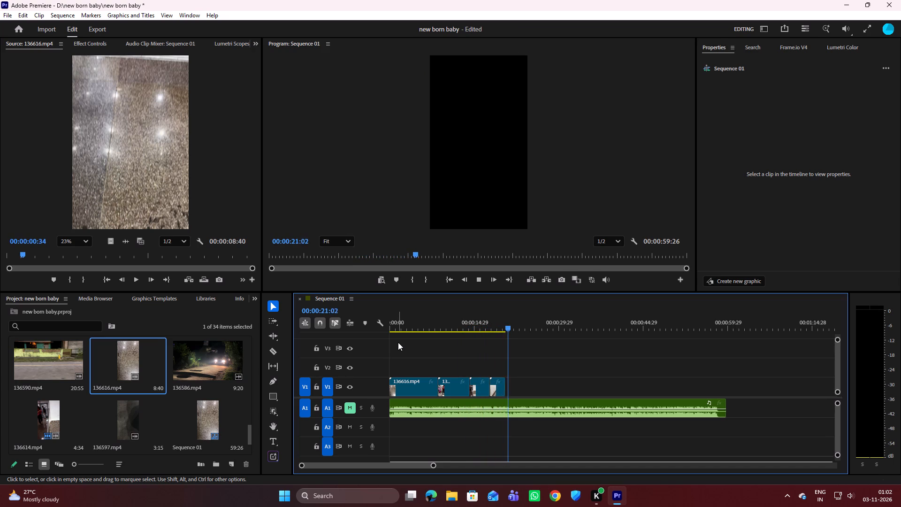
pyautogui.press('space')
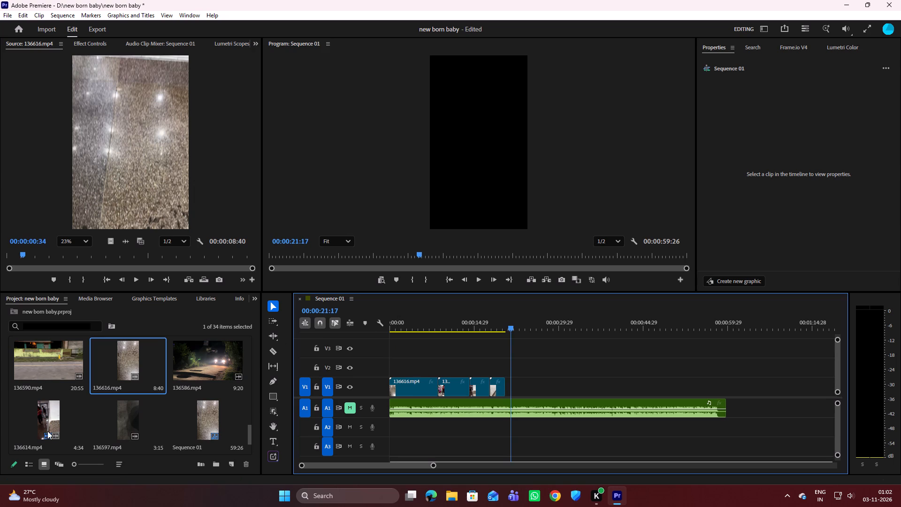
# Open the night car clip 136592.mp4 in the Source monitor and review it from its beginning.
pyautogui.scroll(1, 63, 375)
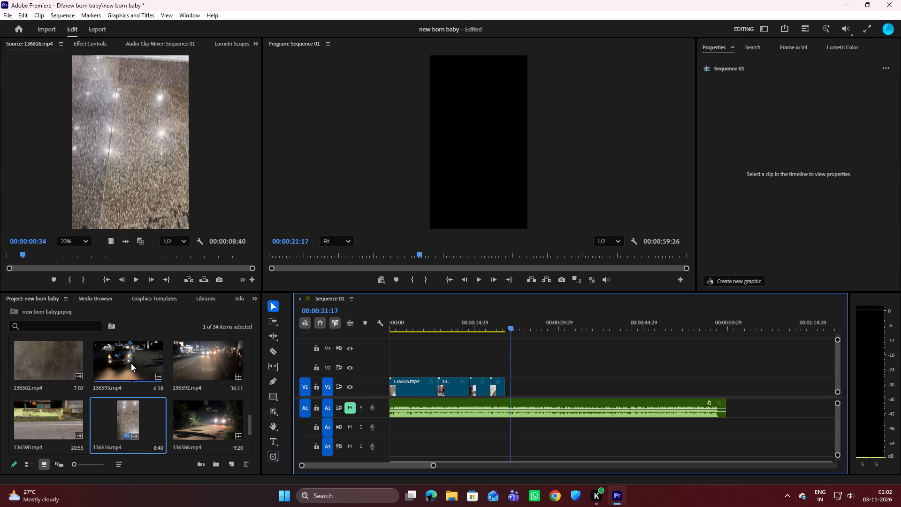
pyautogui.doubleClick(206, 363)
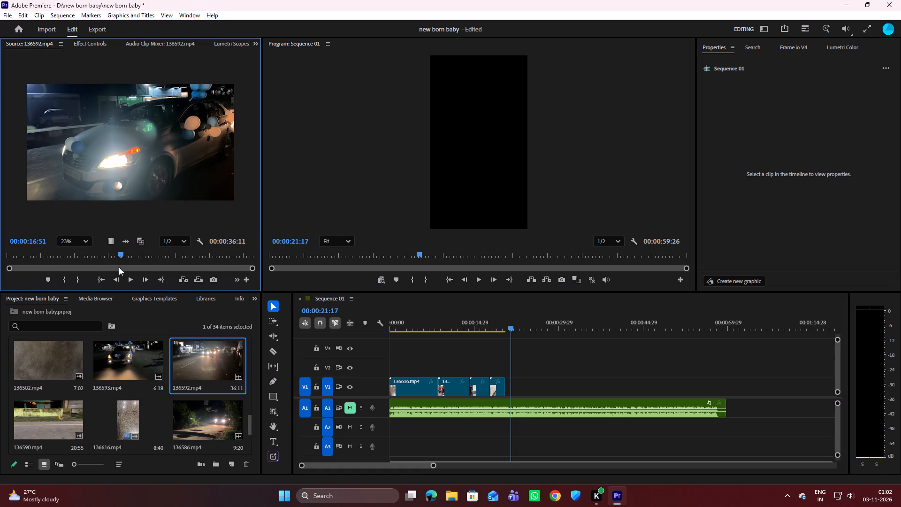
pyautogui.moveTo(122, 254); pyautogui.dragTo(0, 262)
pyautogui.press('space')
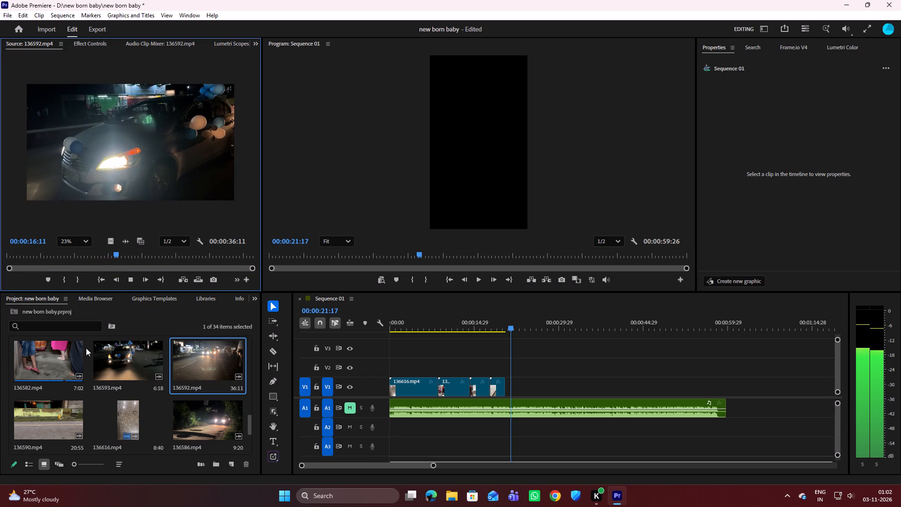
pyautogui.press('space')
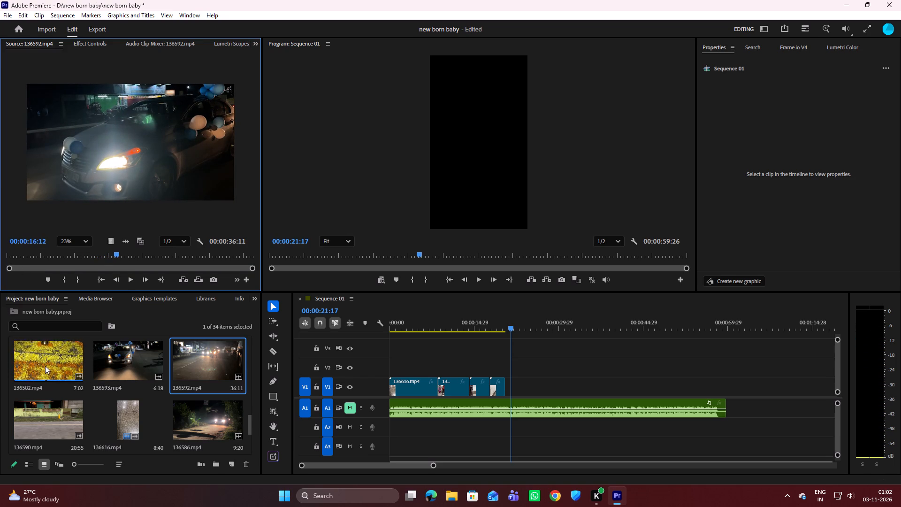
# Open 136589.mp4 in the Source monitor, review the balloon-decorated car footage, and mark its In point at 00:00:10:03.
pyautogui.scroll(2, 160, 386)
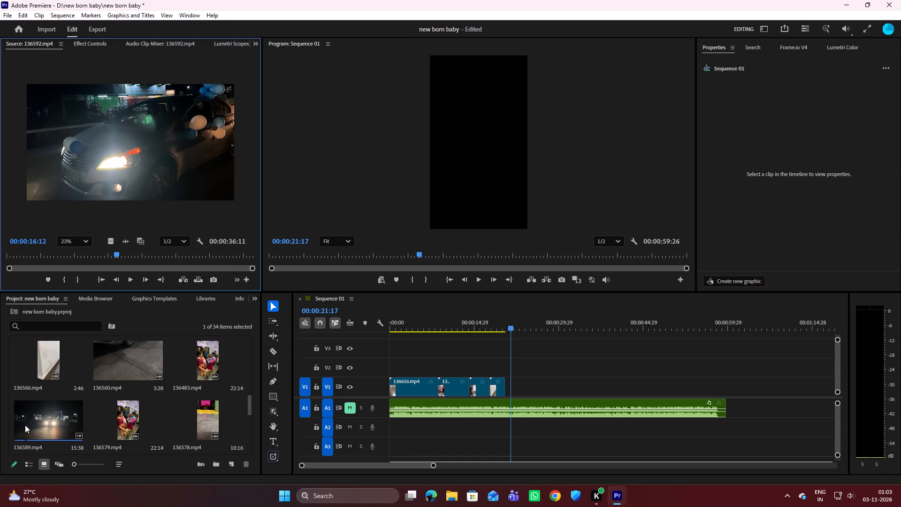
pyautogui.doubleClick(69, 419)
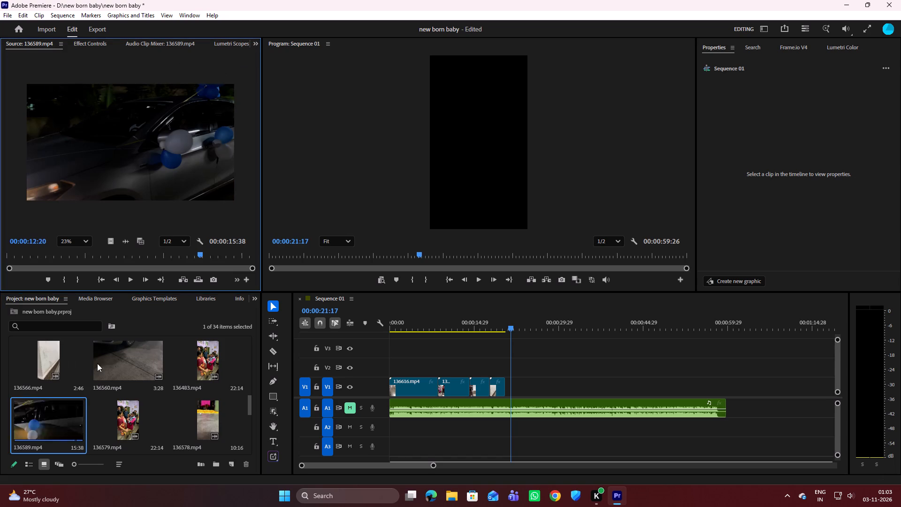
pyautogui.moveTo(201, 253); pyautogui.dragTo(42, 264)
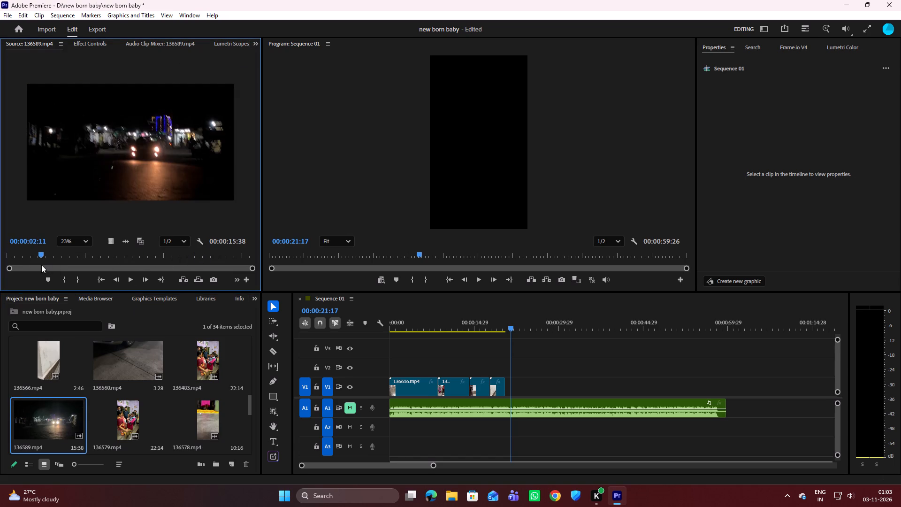
pyautogui.press('space')
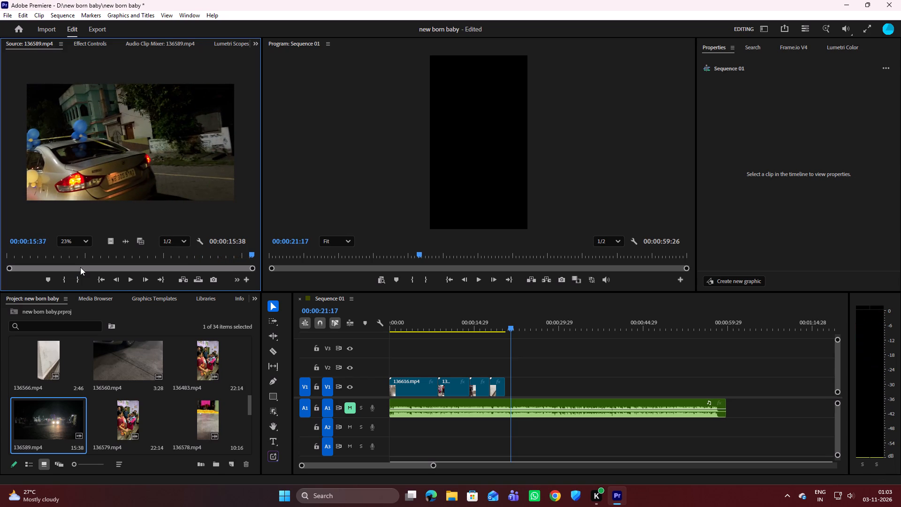
pyautogui.moveTo(252, 253); pyautogui.dragTo(180, 266)
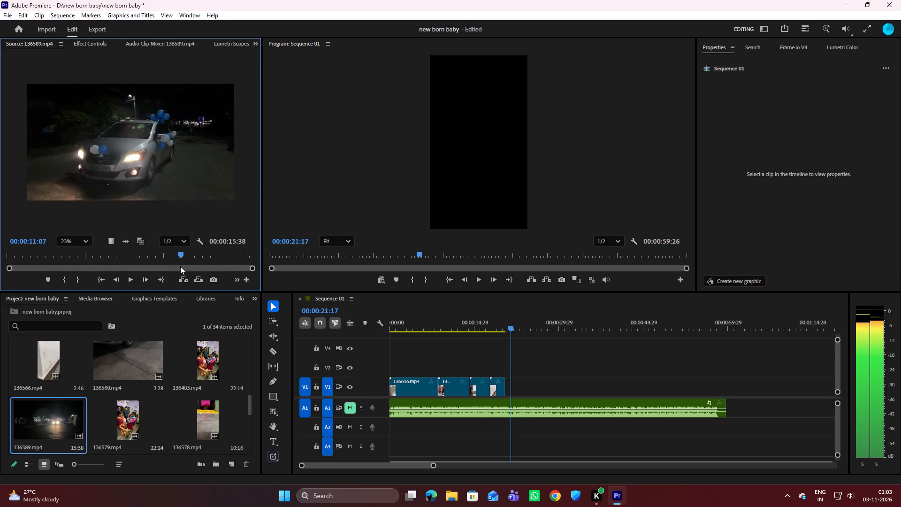
pyautogui.moveTo(180, 266); pyautogui.dragTo(167, 268)
pyautogui.press('space')
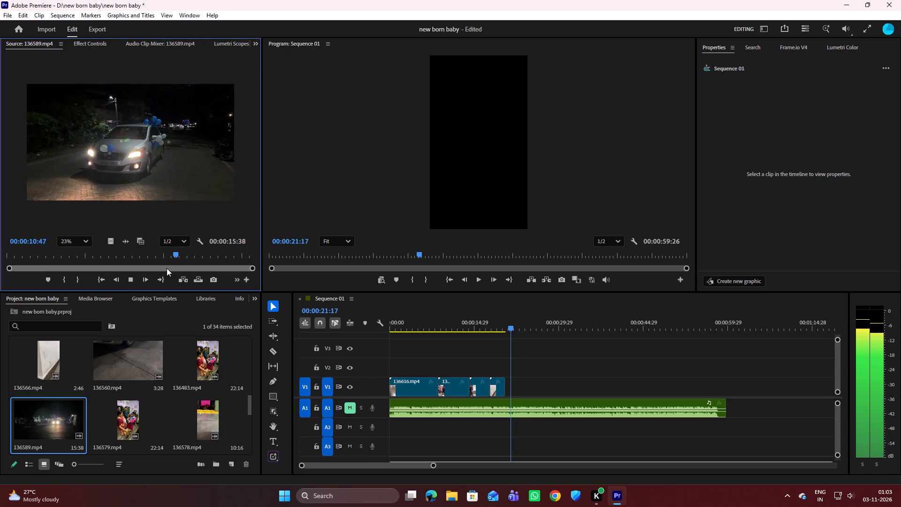
pyautogui.press('space')
pyautogui.moveTo(175, 254); pyautogui.dragTo(161, 259)
pyautogui.press('i')
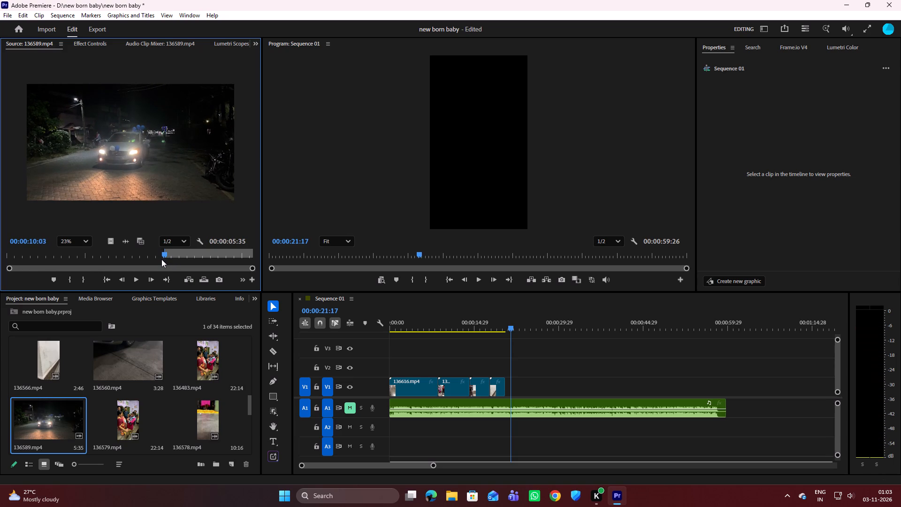
# Play 136589.mp4 from its In point, and place only the video of the marked range on V1 directly after the fourth clip.
pyautogui.press('space')
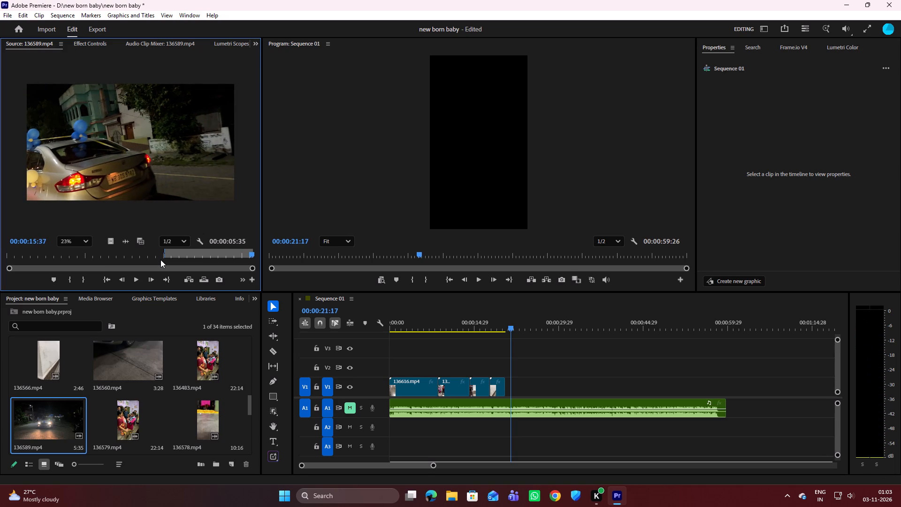
pyautogui.moveTo(189, 250); pyautogui.dragTo(270, 256)
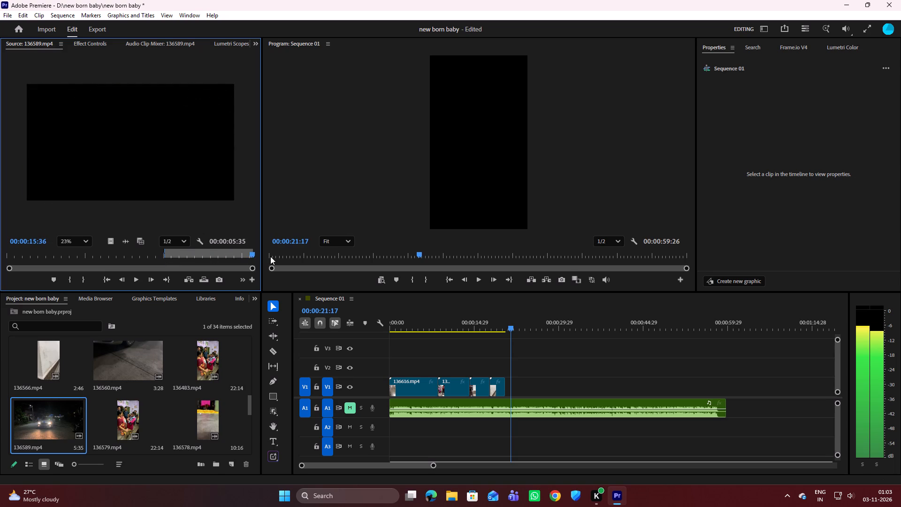
pyautogui.moveTo(110, 242); pyautogui.dragTo(512, 375)
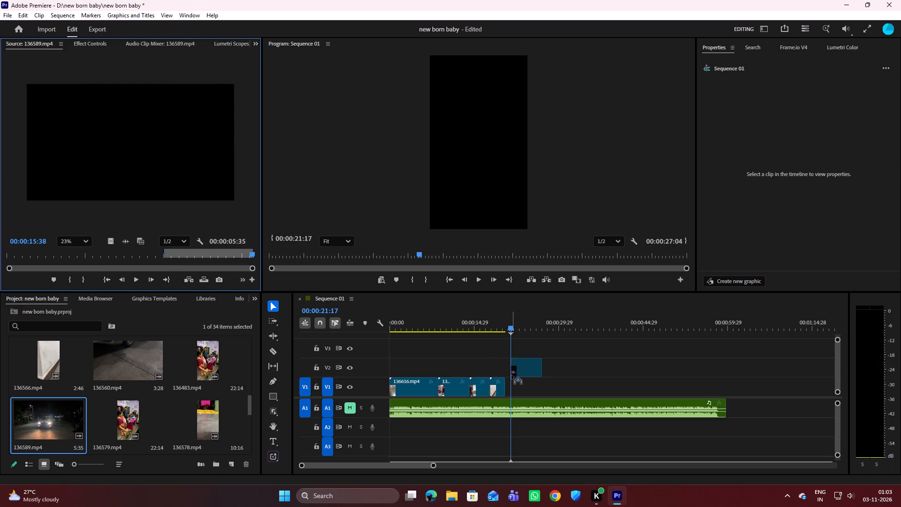
pyautogui.moveTo(512, 375); pyautogui.dragTo(508, 386)
# Play the sequence from just before the new car clip through its end to review the transition.
pyautogui.moveTo(511, 323); pyautogui.dragTo(506, 325)
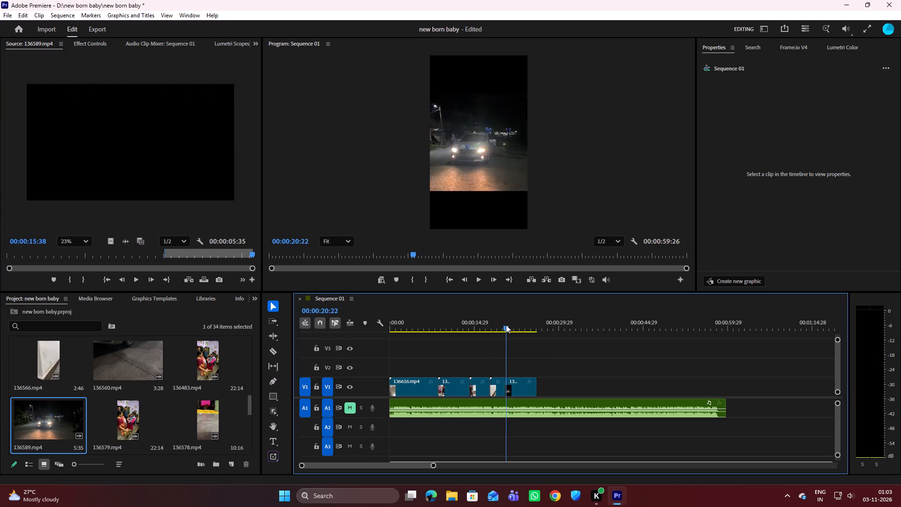
pyautogui.moveTo(506, 325); pyautogui.dragTo(503, 326)
pyautogui.press('space')
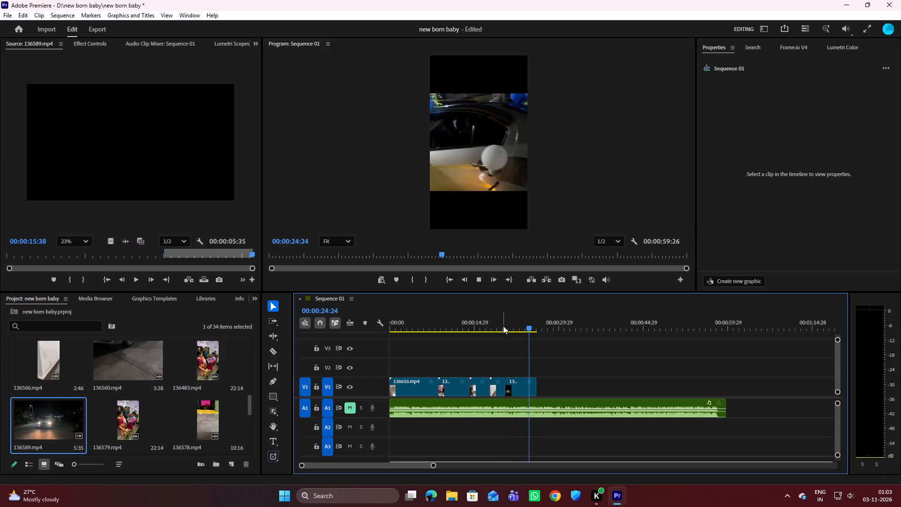
pyautogui.press('space')
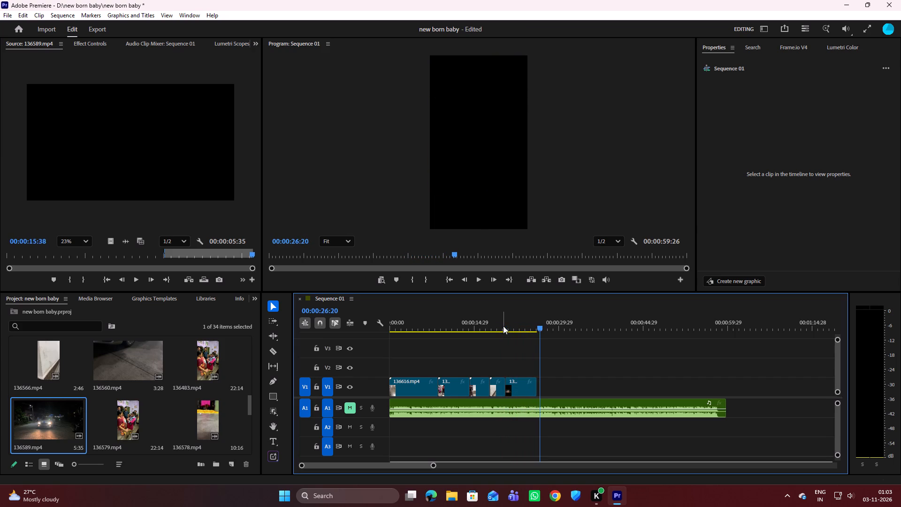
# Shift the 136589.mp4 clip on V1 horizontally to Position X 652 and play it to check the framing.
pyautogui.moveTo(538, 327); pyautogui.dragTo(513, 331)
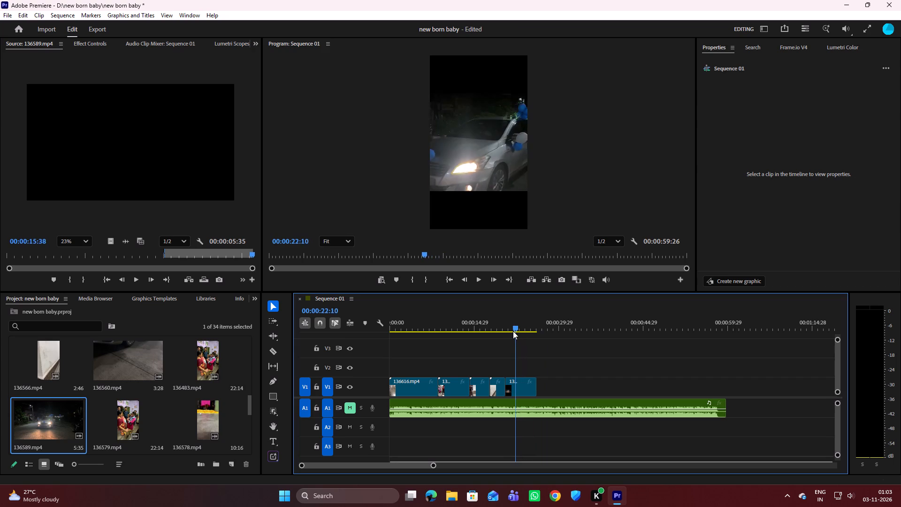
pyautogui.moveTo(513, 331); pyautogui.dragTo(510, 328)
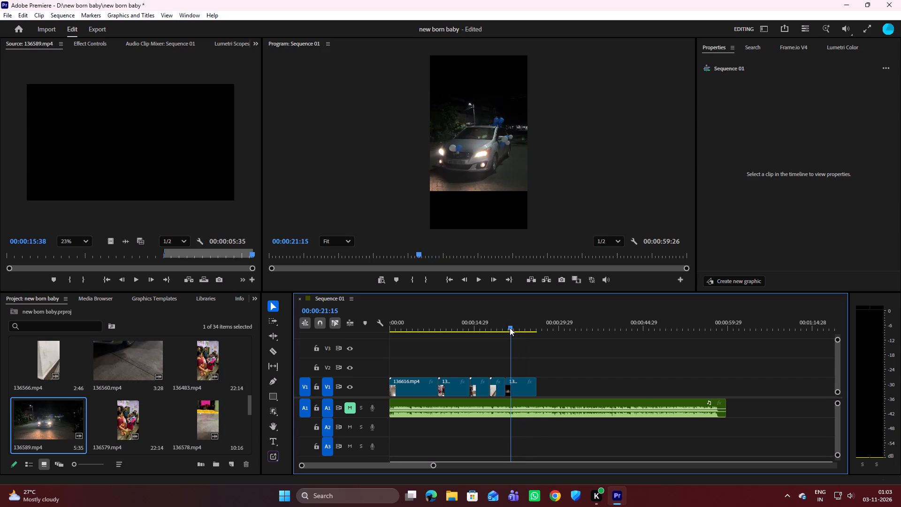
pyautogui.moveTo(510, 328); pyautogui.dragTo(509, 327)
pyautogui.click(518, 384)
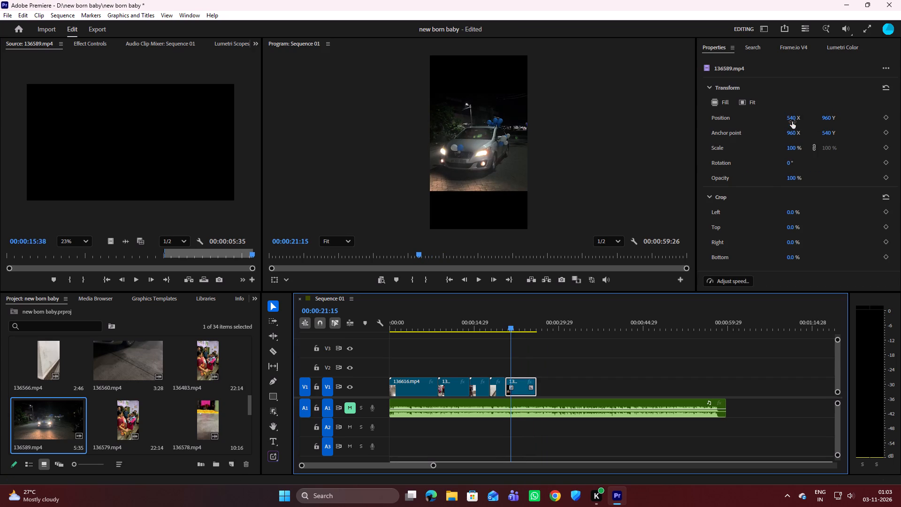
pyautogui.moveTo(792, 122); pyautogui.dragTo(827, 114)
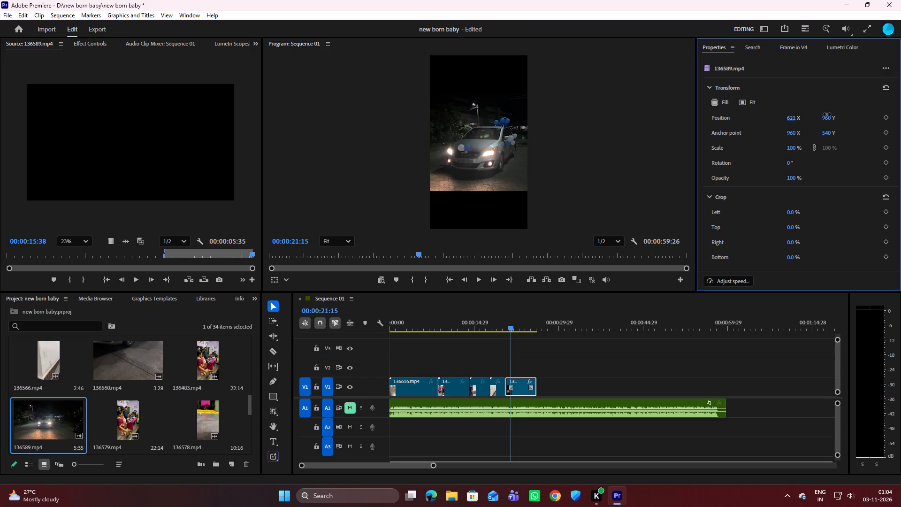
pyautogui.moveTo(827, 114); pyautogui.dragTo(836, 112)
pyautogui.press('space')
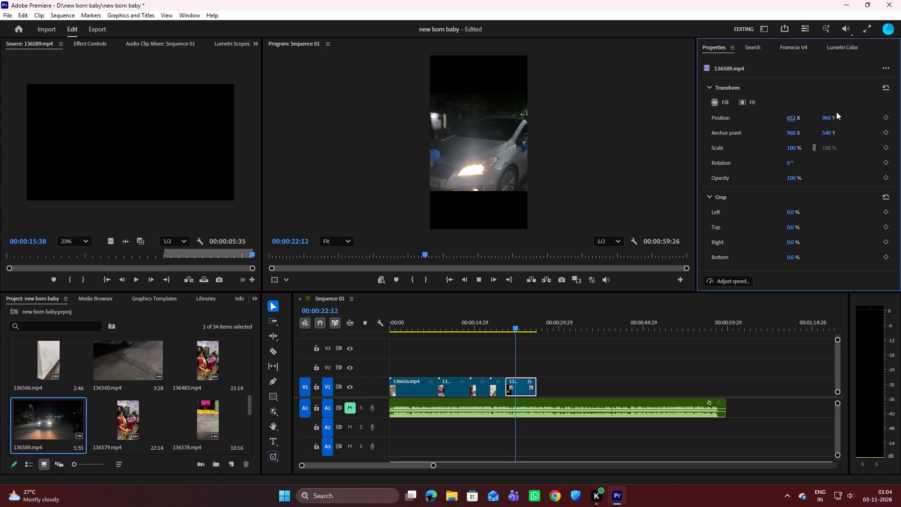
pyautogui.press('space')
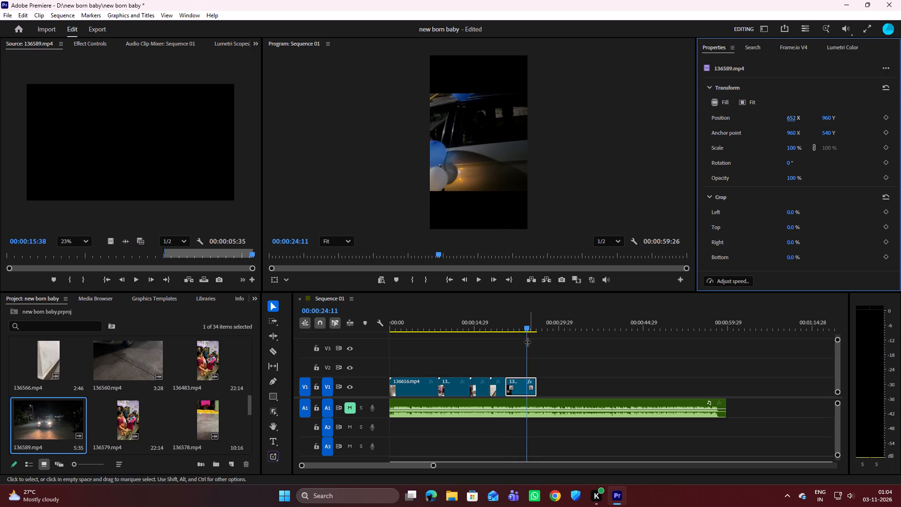
# Check the car's framing at several points in the 136589.mp4 clip and enlarge its Scale to 158%.
pyautogui.moveTo(527, 325); pyautogui.dragTo(508, 326)
pyautogui.moveTo(508, 326); pyautogui.dragTo(520, 322)
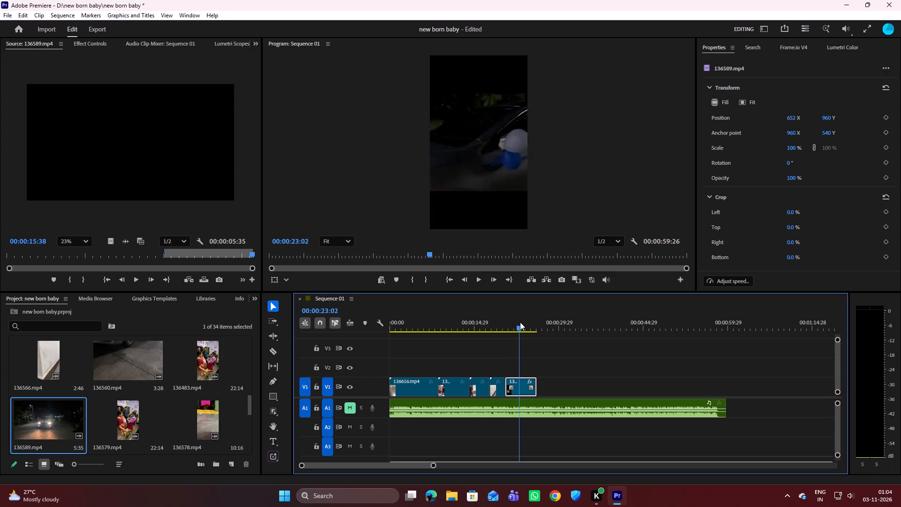
pyautogui.moveTo(520, 322); pyautogui.dragTo(524, 320)
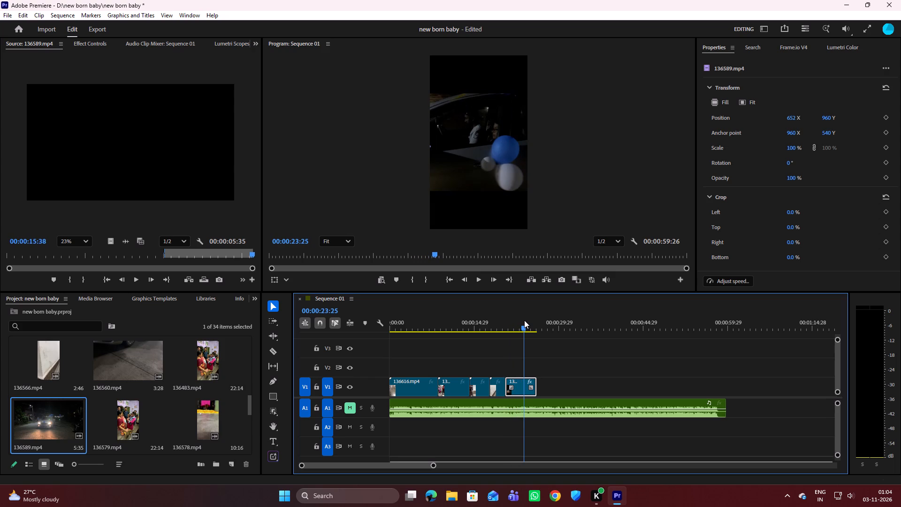
pyautogui.moveTo(524, 320); pyautogui.dragTo(512, 323)
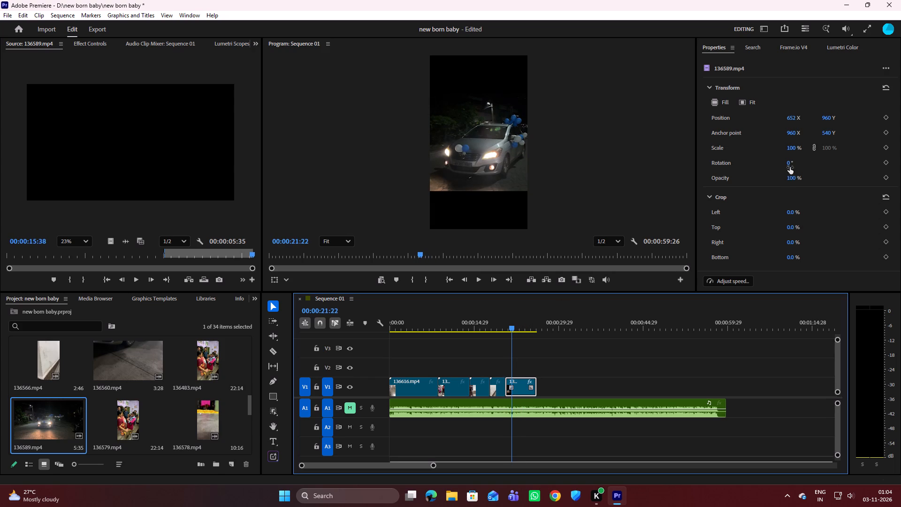
pyautogui.moveTo(793, 152); pyautogui.dragTo(804, 148)
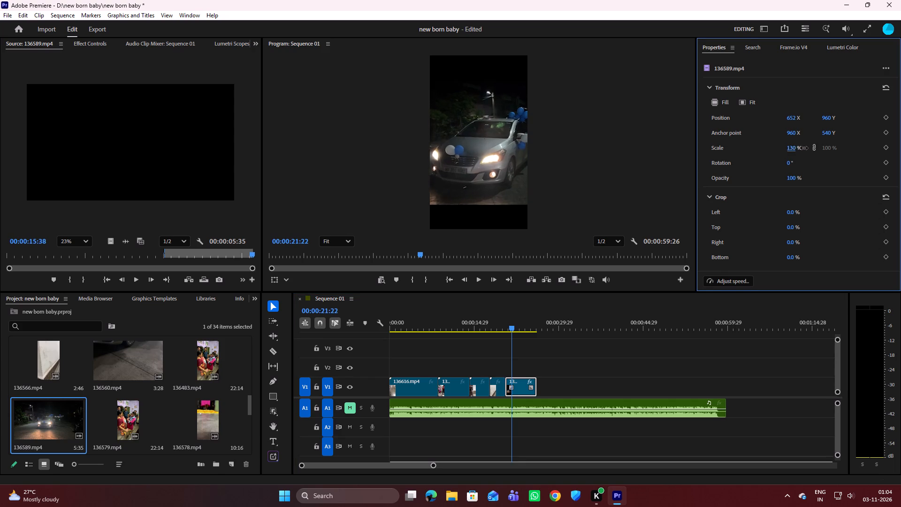
pyautogui.moveTo(804, 148); pyautogui.dragTo(833, 154)
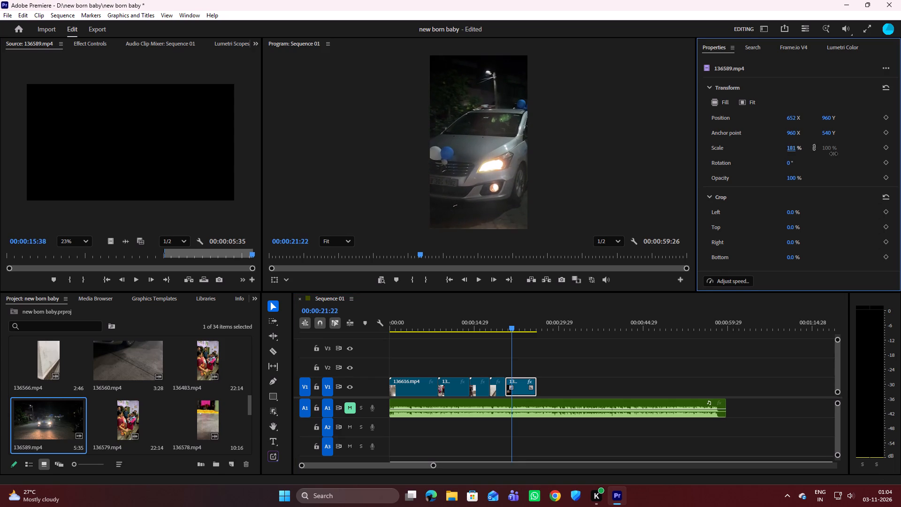
pyautogui.moveTo(833, 154); pyautogui.dragTo(829, 155)
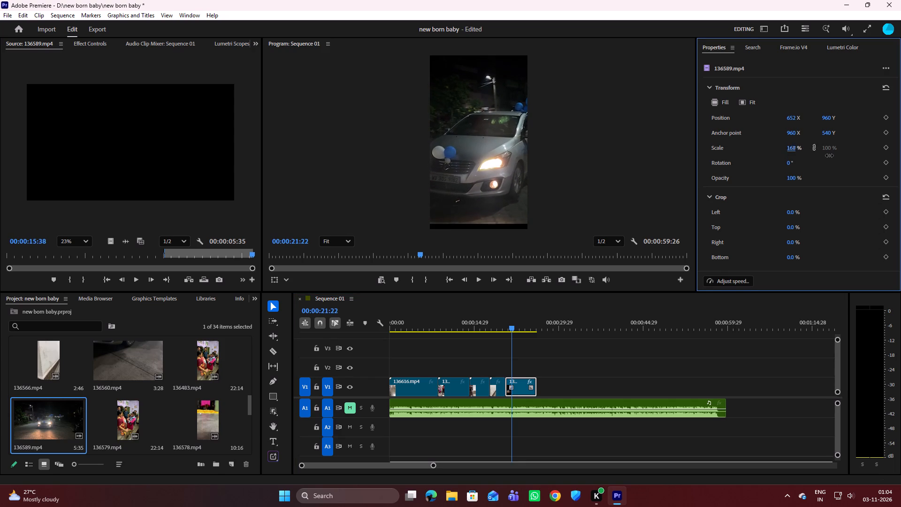
pyautogui.moveTo(829, 155); pyautogui.dragTo(830, 155)
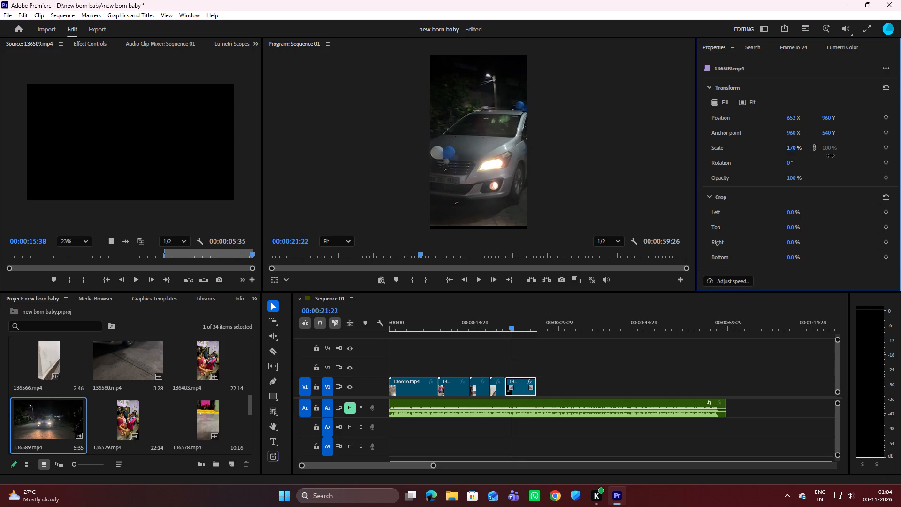
pyautogui.moveTo(830, 155); pyautogui.dragTo(826, 157)
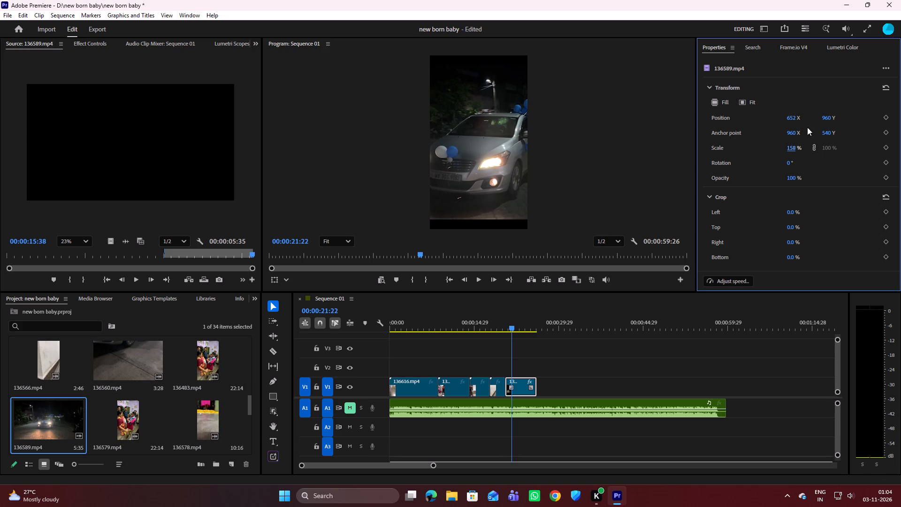
# Reposition the enlarged 136589.mp4 clip to X 690 and Y 1080, and play it to check the framing.
pyautogui.moveTo(793, 121); pyautogui.dragTo(795, 122)
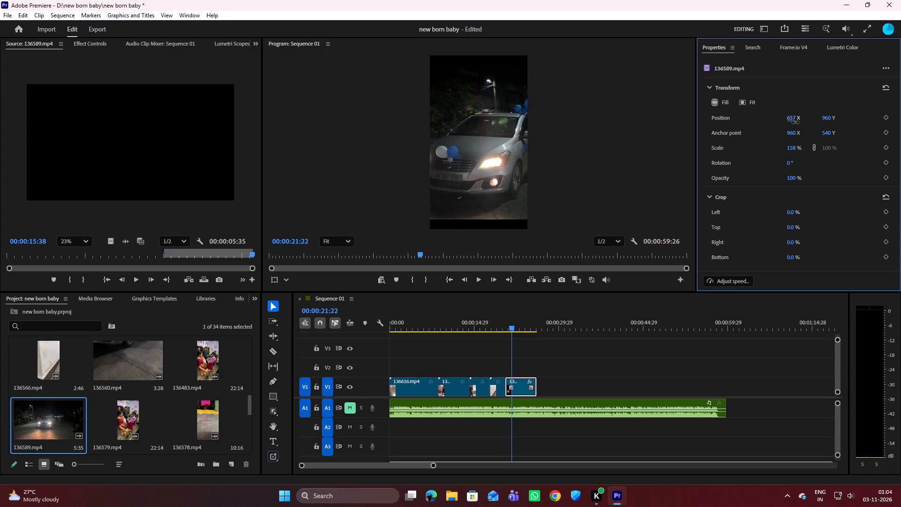
pyautogui.moveTo(795, 122); pyautogui.dragTo(812, 123)
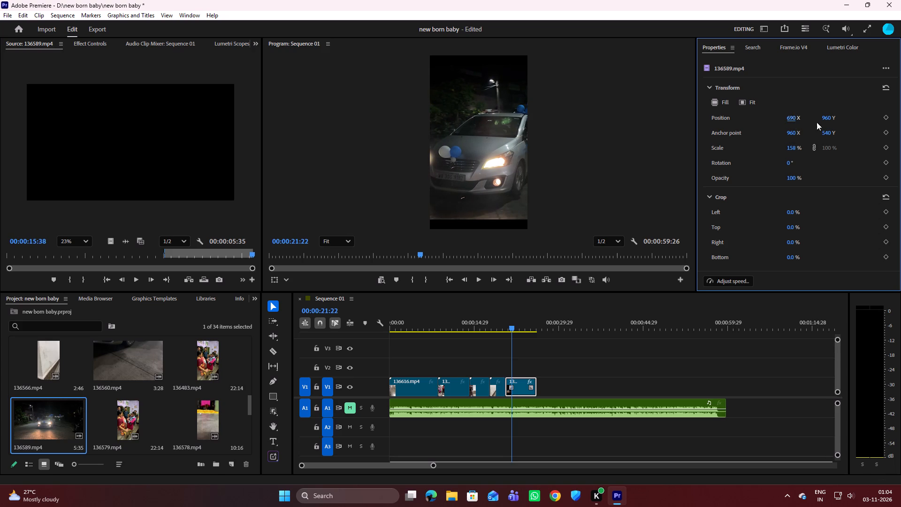
pyautogui.moveTo(834, 118); pyautogui.dragTo(872, 123)
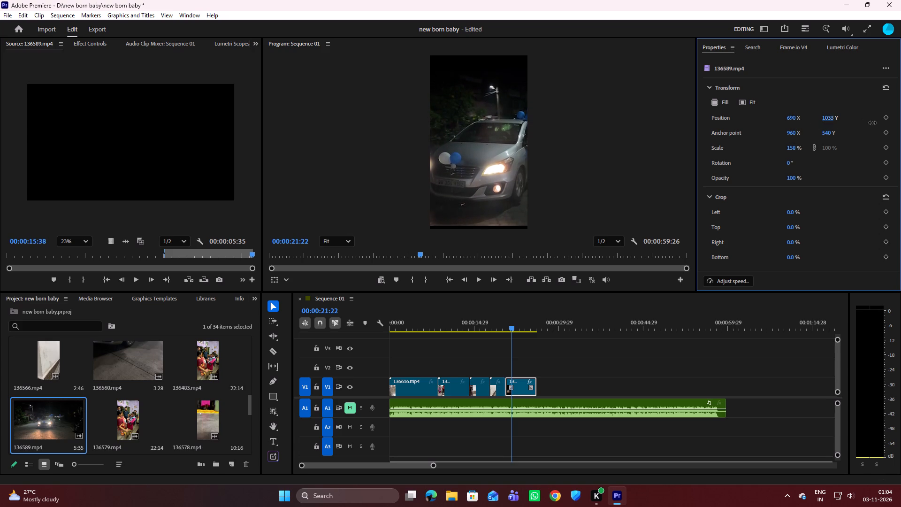
pyautogui.moveTo(872, 123); pyautogui.dragTo(894, 126)
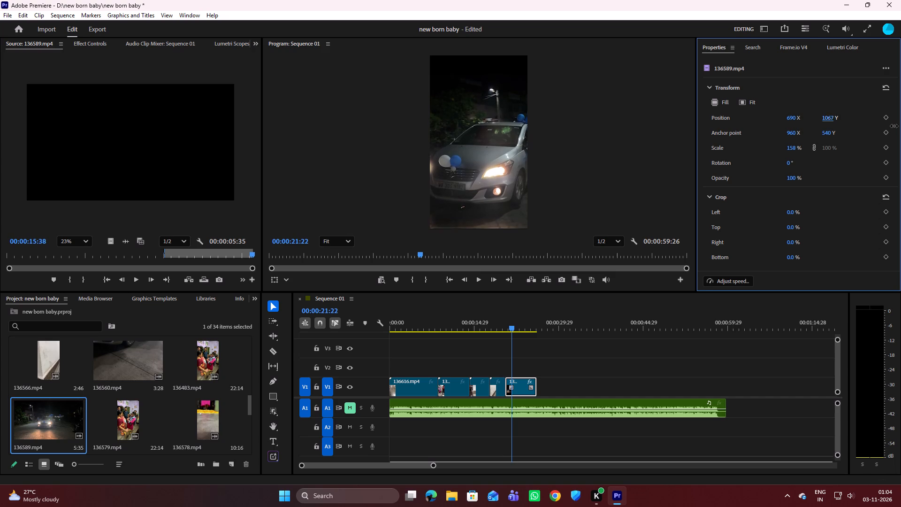
pyautogui.moveTo(894, 126); pyautogui.dragTo(897, 126)
pyautogui.press('space')
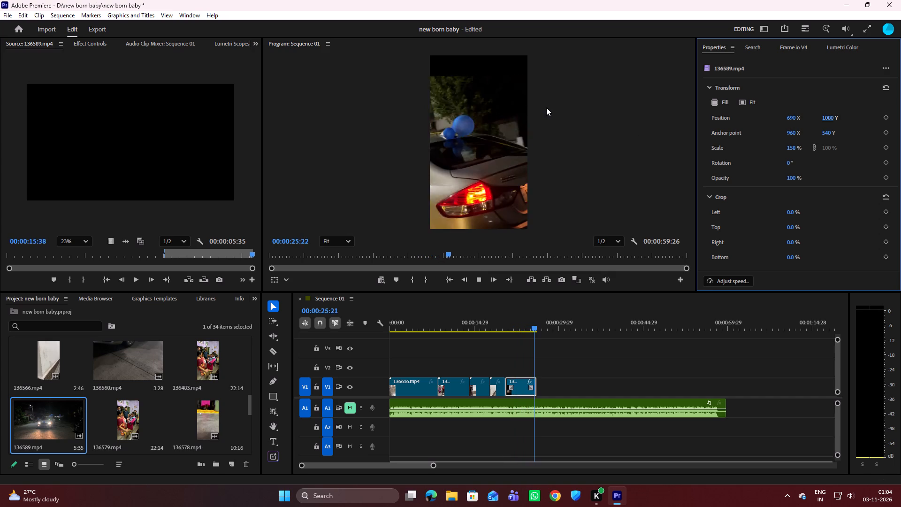
pyautogui.press('space')
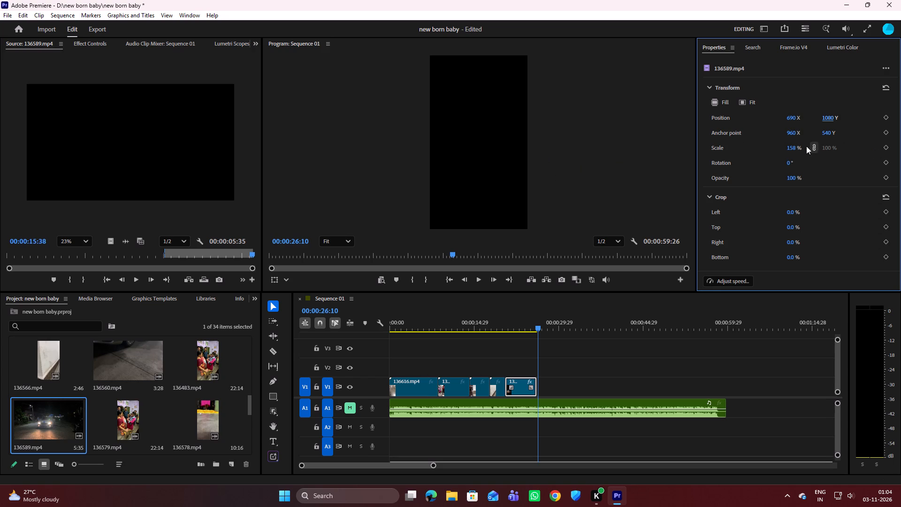
pyautogui.click(794, 146)
pyautogui.click(748, 153)
# Set the 136589.mp4 clip's Position Y to 937 at the frame with the approaching car, and play it through its end.
pyautogui.moveTo(537, 326); pyautogui.dragTo(523, 331)
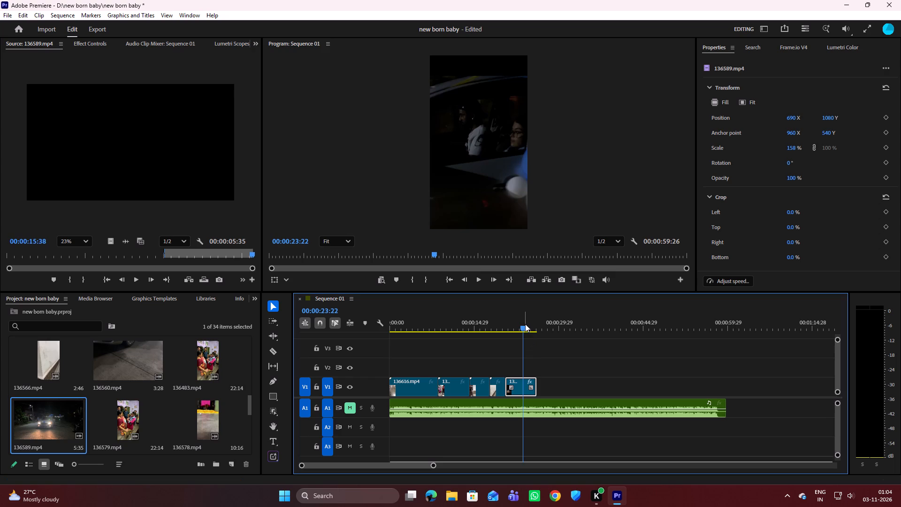
pyautogui.moveTo(524, 326); pyautogui.dragTo(512, 328)
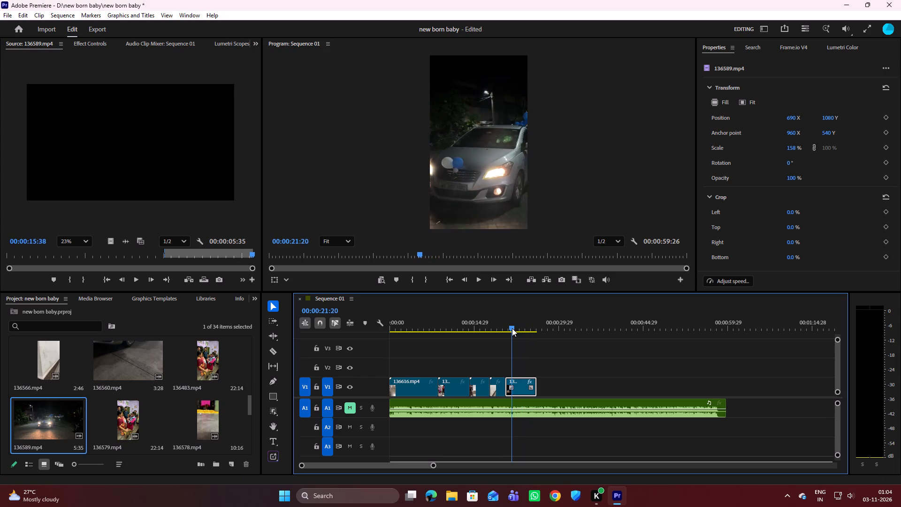
pyautogui.moveTo(512, 328); pyautogui.dragTo(509, 328)
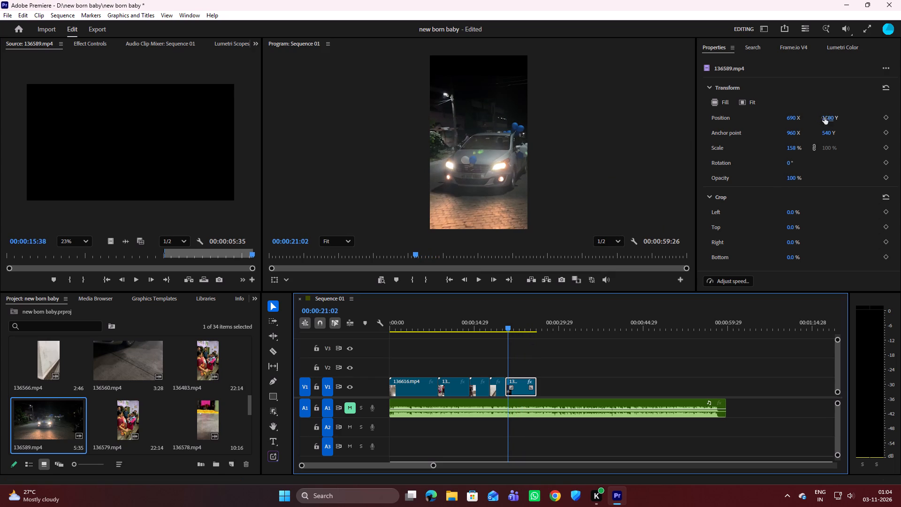
pyautogui.moveTo(826, 117); pyautogui.dragTo(792, 122)
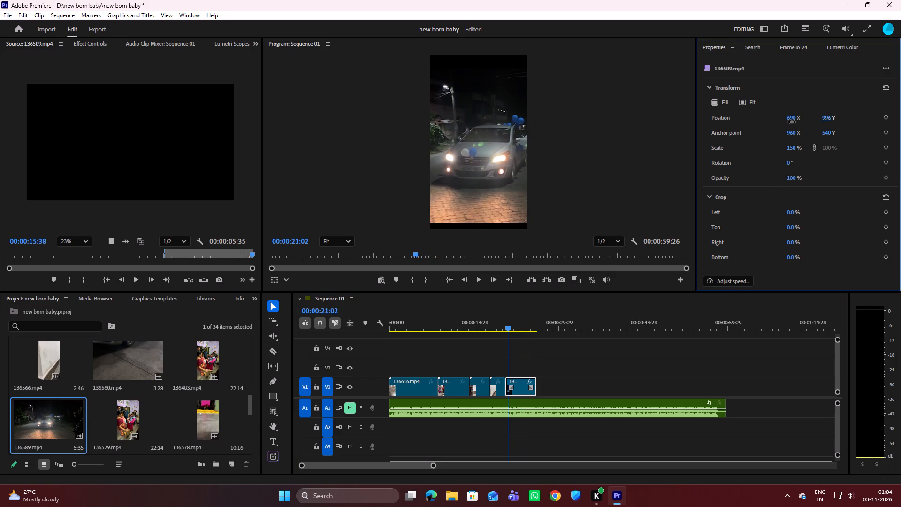
pyautogui.moveTo(792, 122); pyautogui.dragTo(760, 122)
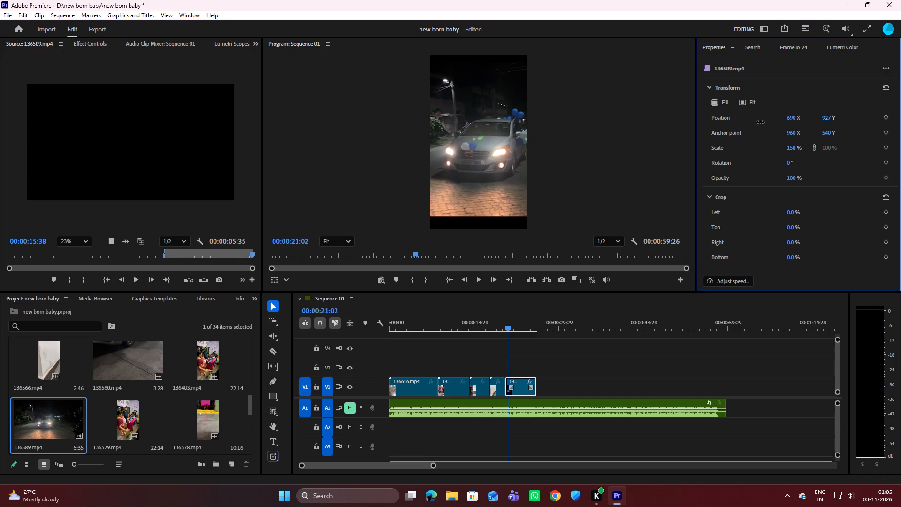
pyautogui.moveTo(760, 122); pyautogui.dragTo(764, 121)
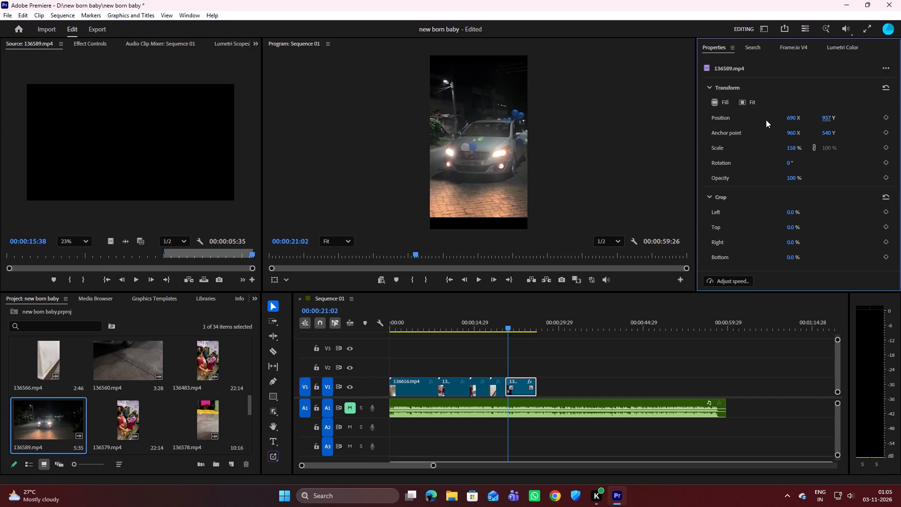
pyautogui.press('space')
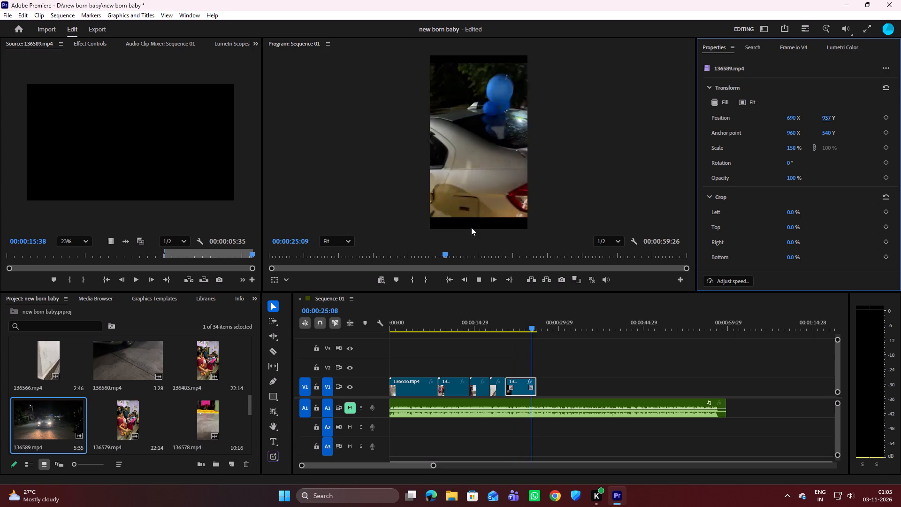
pyautogui.press('space')
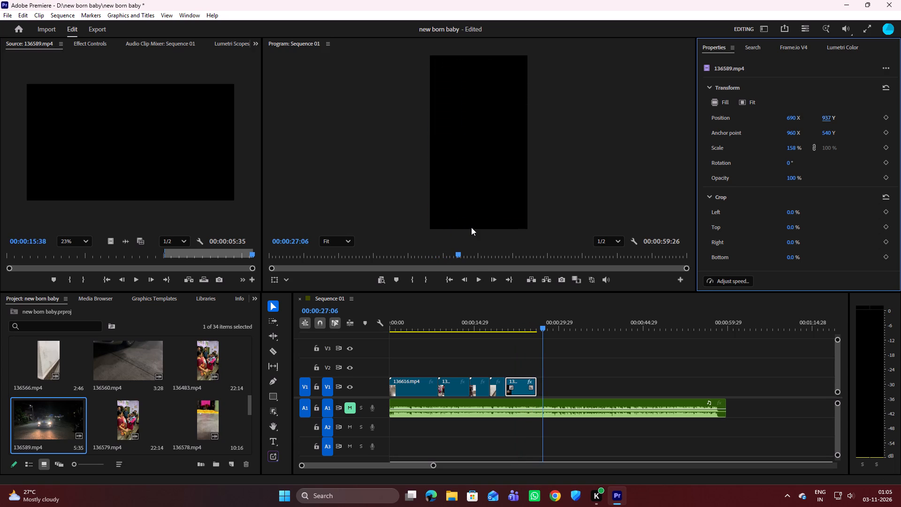
# Play Sequence 01 from its beginning to review the hospital clips arranged on V1 with the music.
pyautogui.press('space')
pyautogui.press('space')
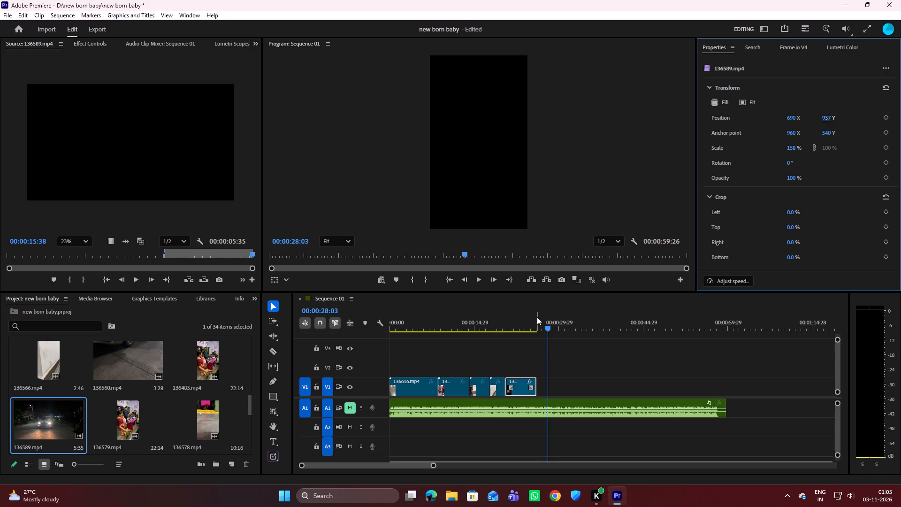
pyautogui.moveTo(548, 325); pyautogui.dragTo(330, 339)
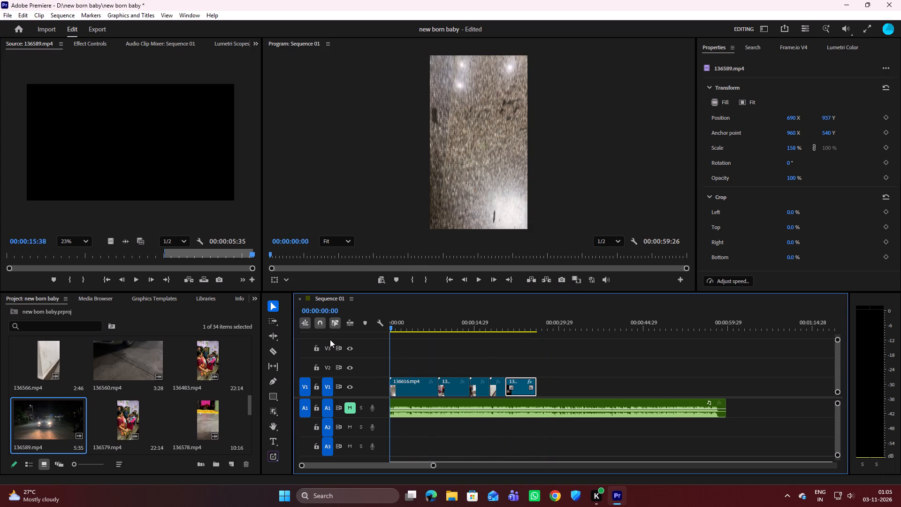
pyautogui.moveTo(330, 339); pyautogui.dragTo(329, 339)
pyautogui.press('space')
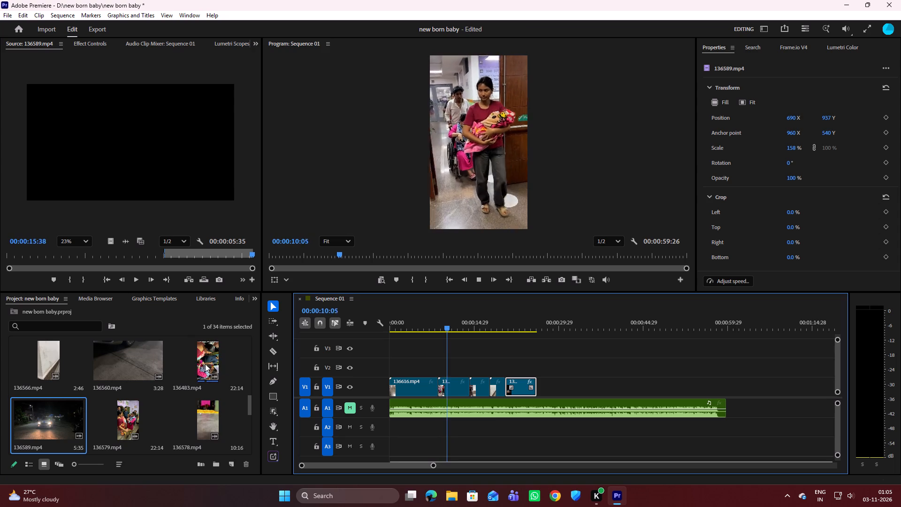
pyautogui.press('space')
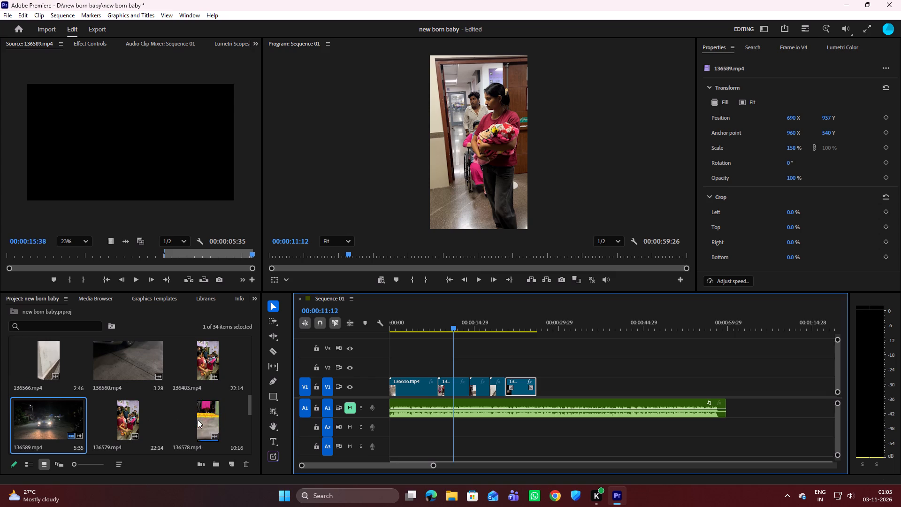
# Look through the project footage for another clip, open 136578.mp4 as the source, and preview it from its first frame.
pyautogui.scroll(-6, 178, 425)
pyautogui.scroll(2, 80, 410)
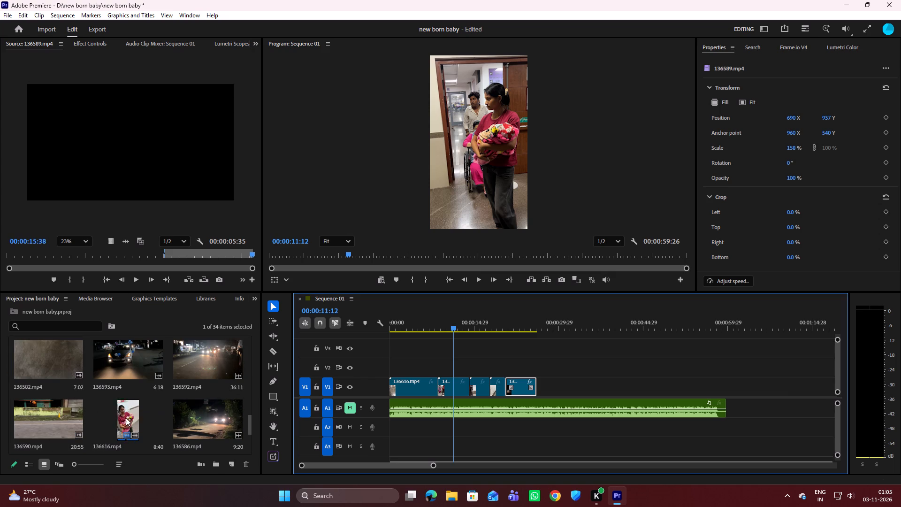
pyautogui.scroll(1, 129, 418)
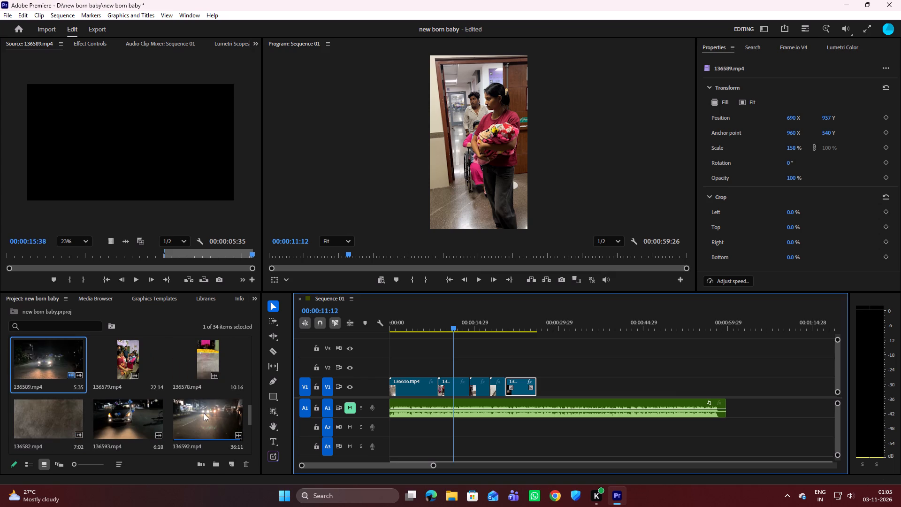
pyautogui.doubleClick(211, 362)
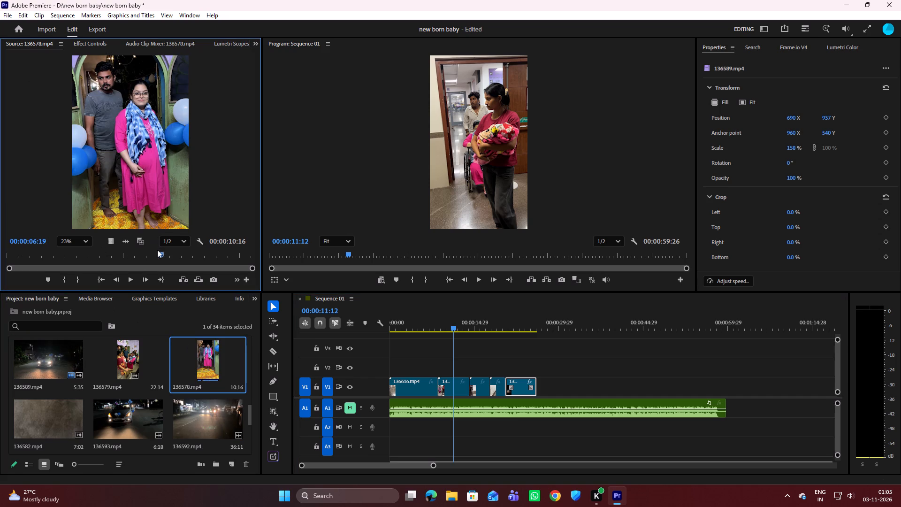
pyautogui.moveTo(161, 252); pyautogui.dragTo(0, 253)
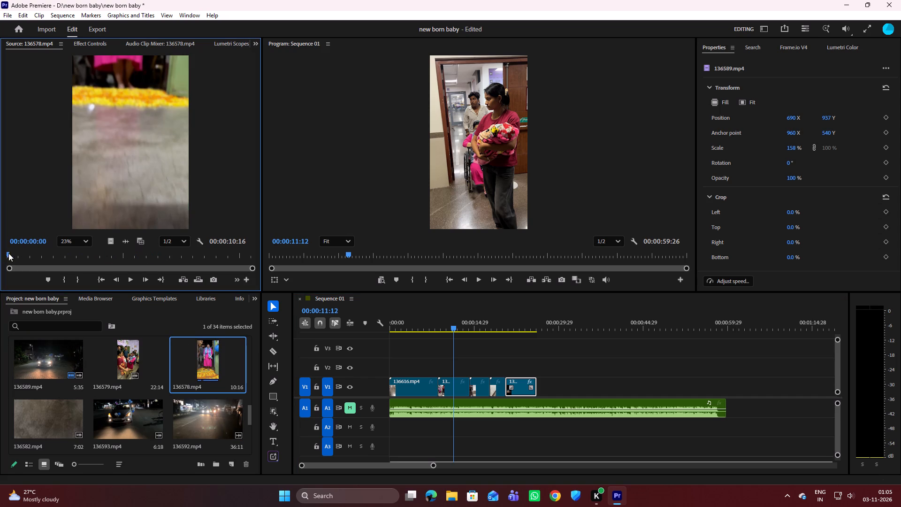
pyautogui.press('space')
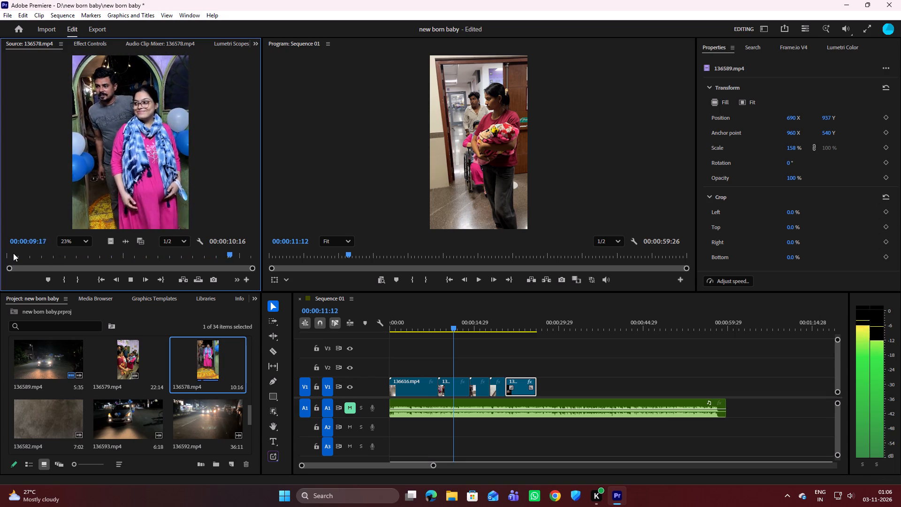
pyautogui.press('space')
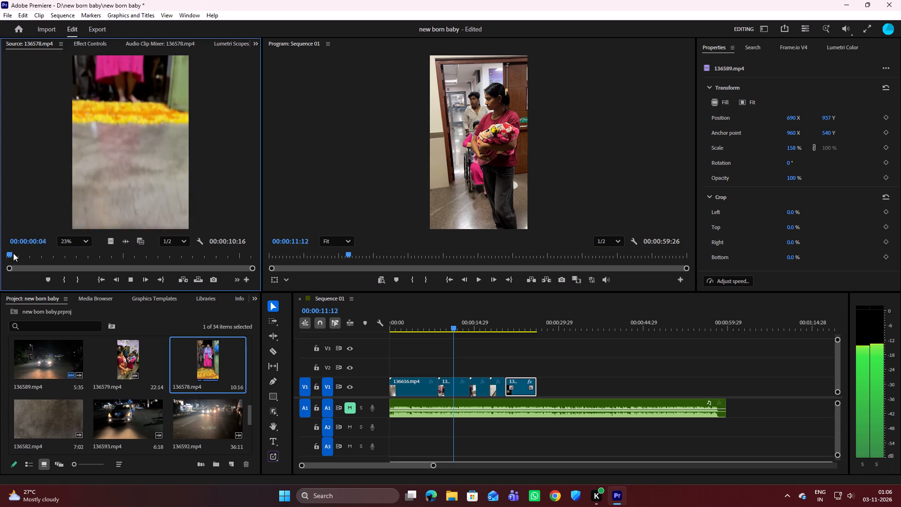
# Stop the 136578.mp4 preview, open 136579.mp4 as the source, and preview it from its first frame.
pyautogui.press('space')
pyautogui.doubleClick(135, 360)
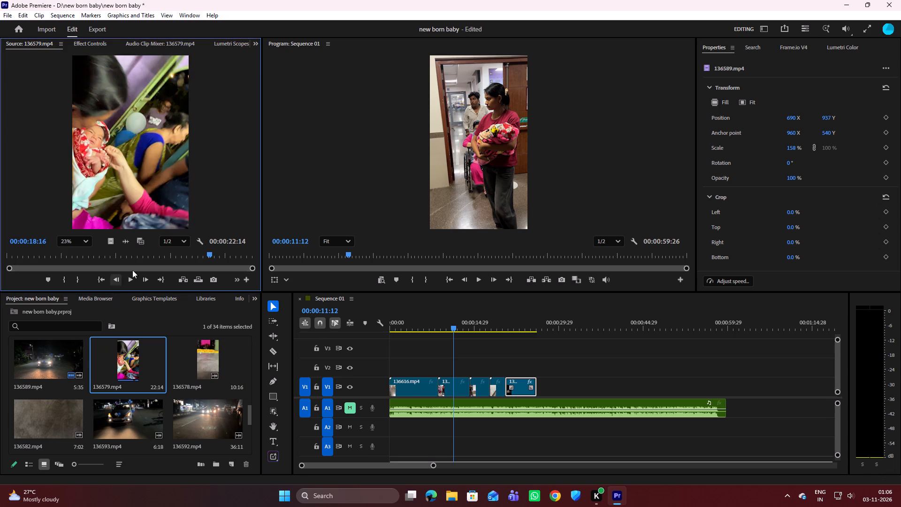
pyautogui.moveTo(209, 253); pyautogui.dragTo(0, 260)
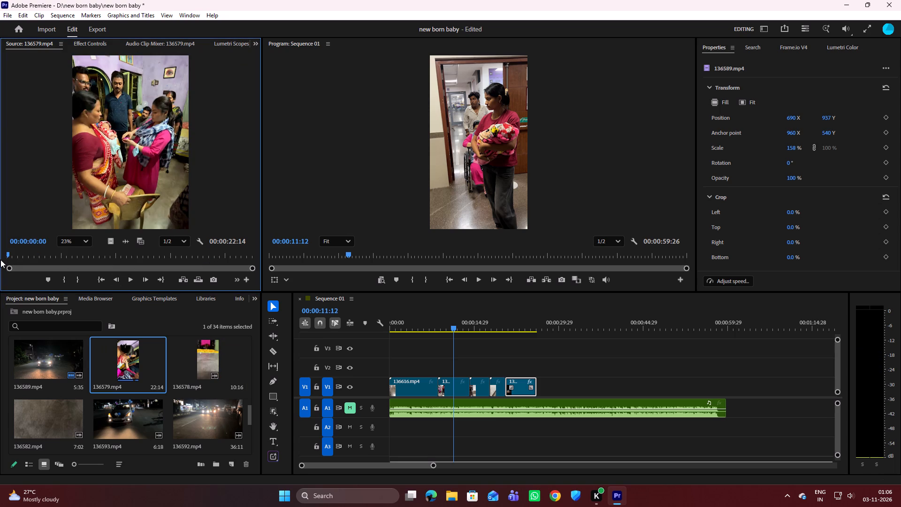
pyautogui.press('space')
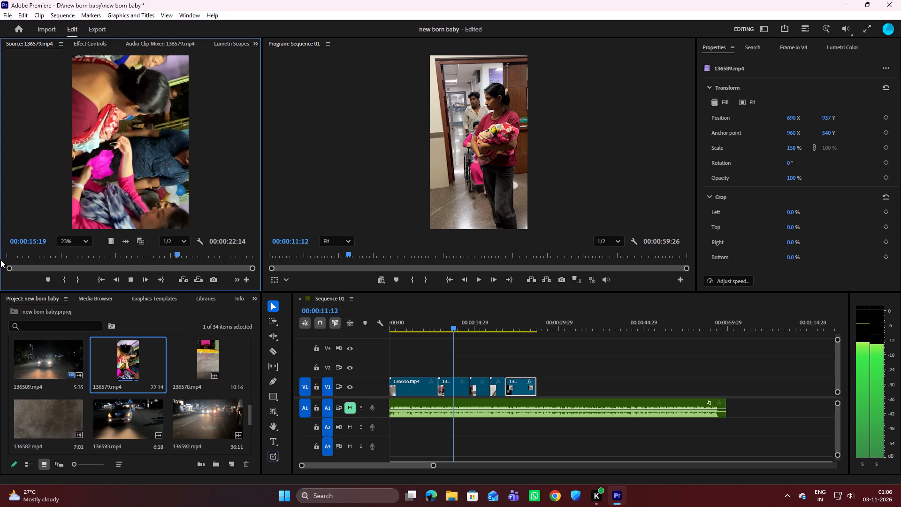
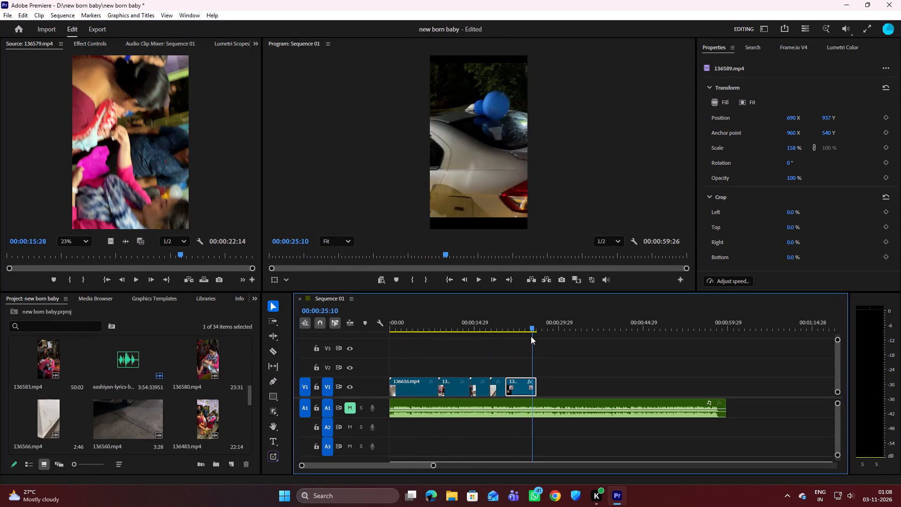
# Open 136483.mp4 as the source and scrub back to its first frame to preview it.
pyautogui.doubleClick(206, 409)
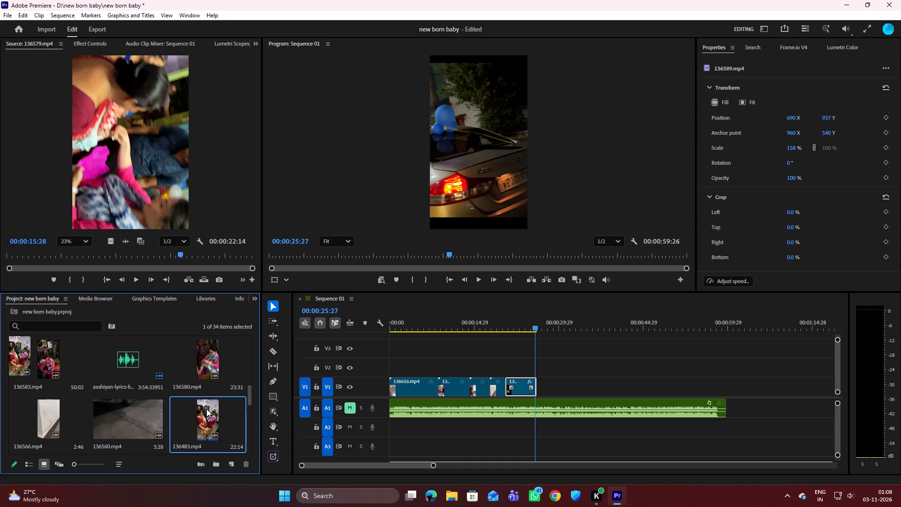
pyautogui.moveTo(112, 255); pyautogui.dragTo(13, 253)
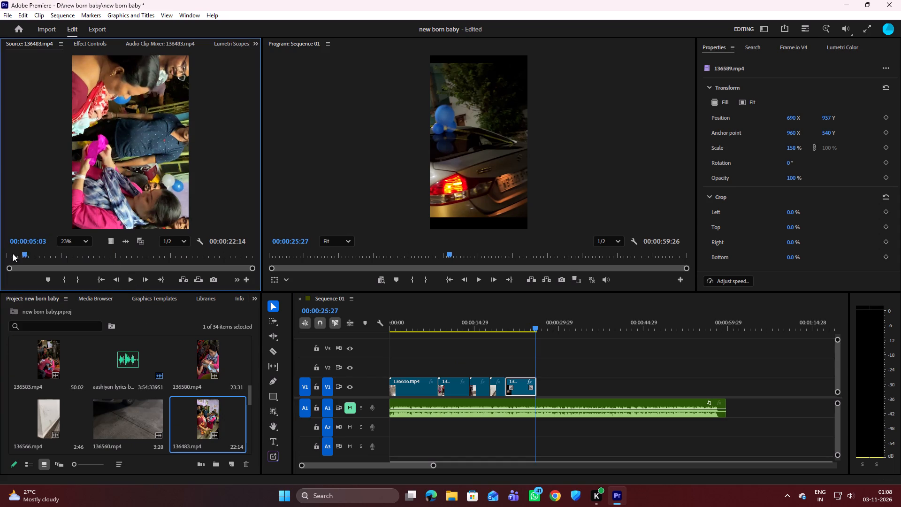
pyautogui.moveTo(13, 253); pyautogui.dragTo(0, 255)
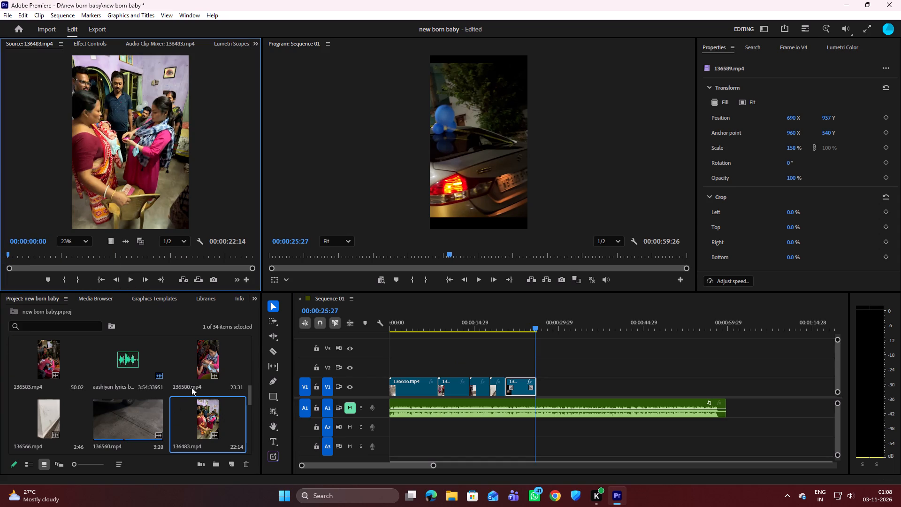
# Open 136580.mp4 and 136583.mp4 in turn as the source and preview each from its first frame.
pyautogui.doubleClick(206, 361)
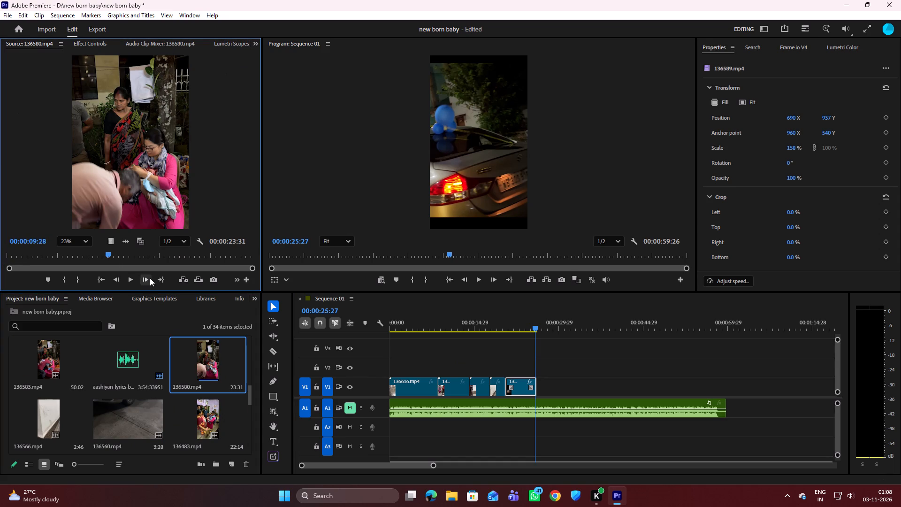
pyautogui.moveTo(105, 254); pyautogui.dragTo(0, 259)
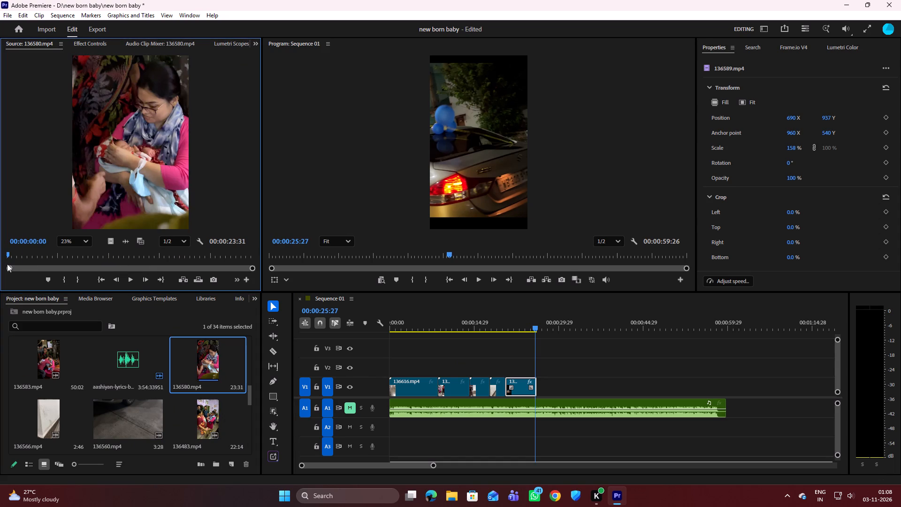
pyautogui.click(134, 279)
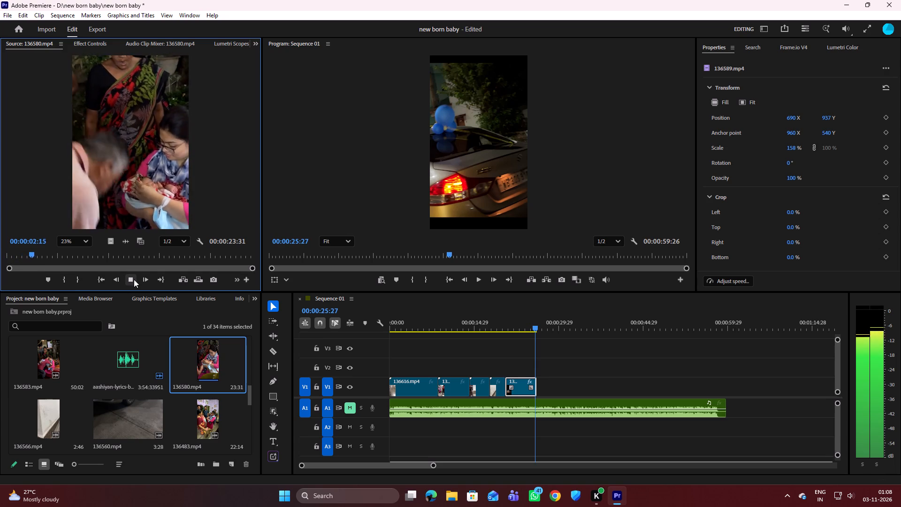
pyautogui.press('space')
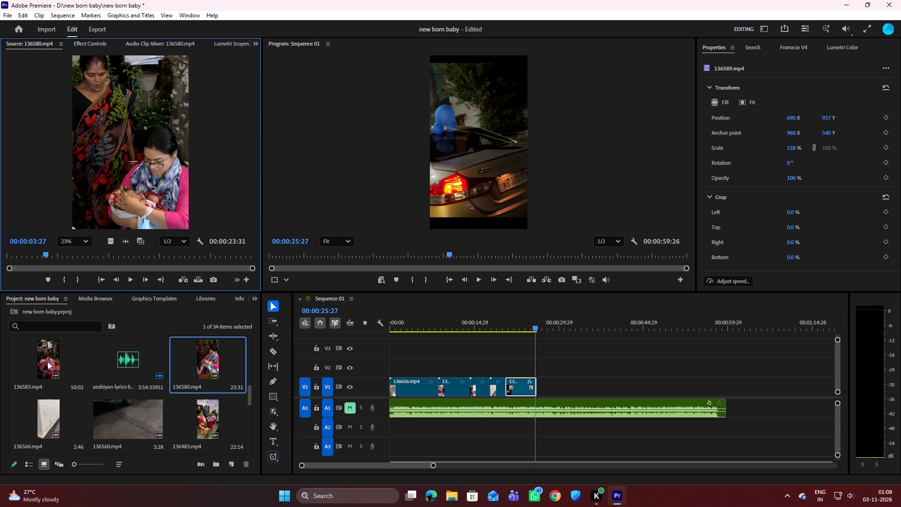
pyautogui.doubleClick(47, 361)
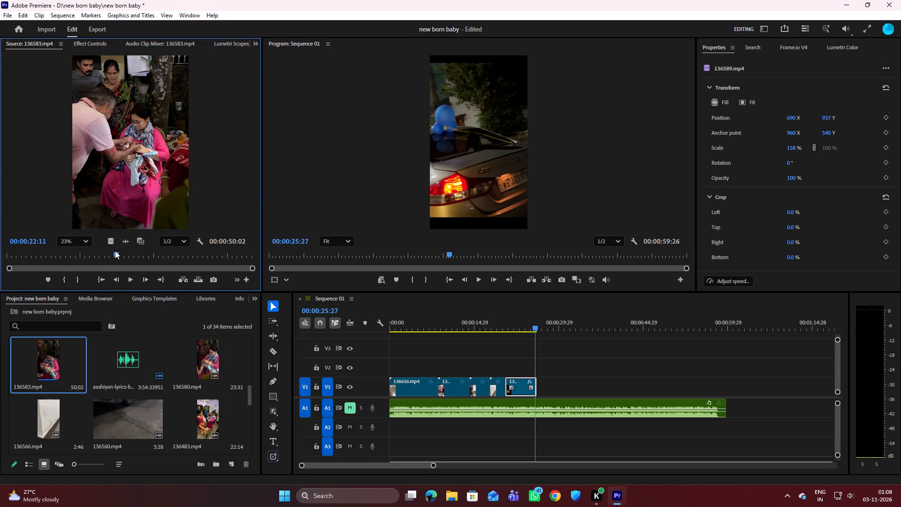
pyautogui.moveTo(115, 251); pyautogui.dragTo(0, 263)
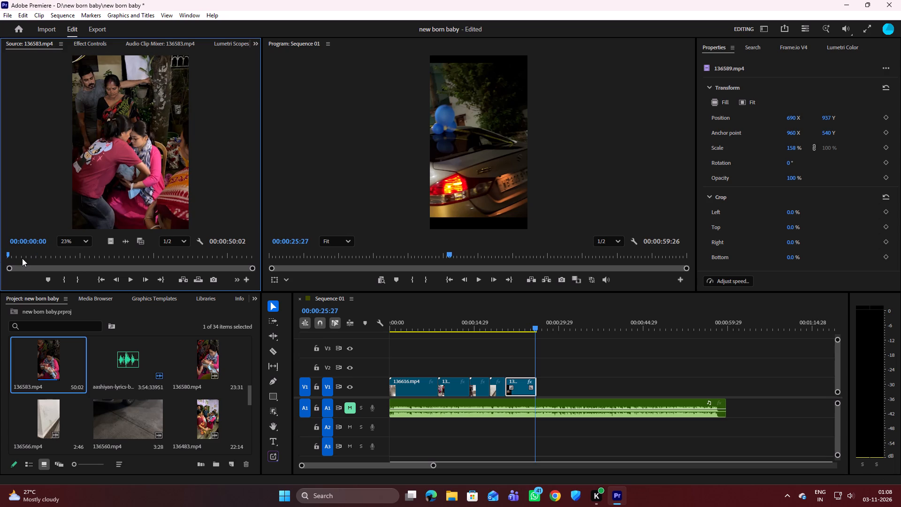
pyautogui.press('space')
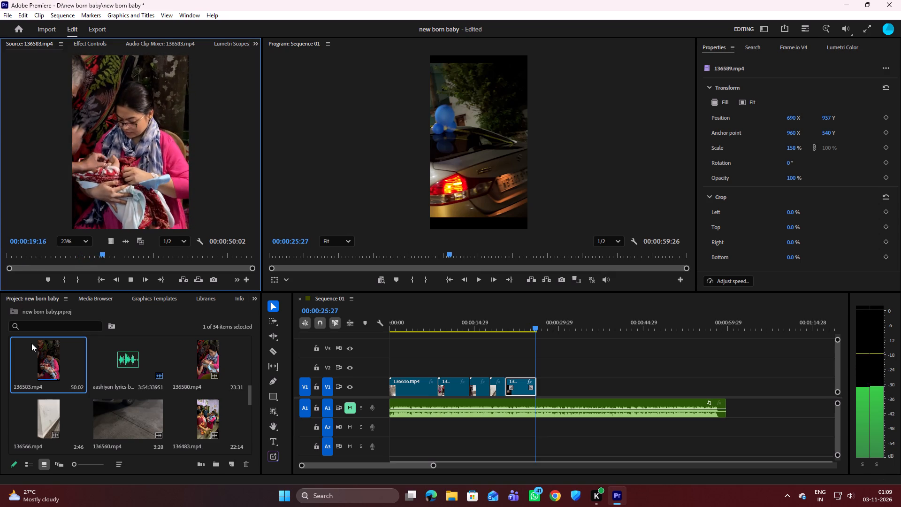
pyautogui.press('space')
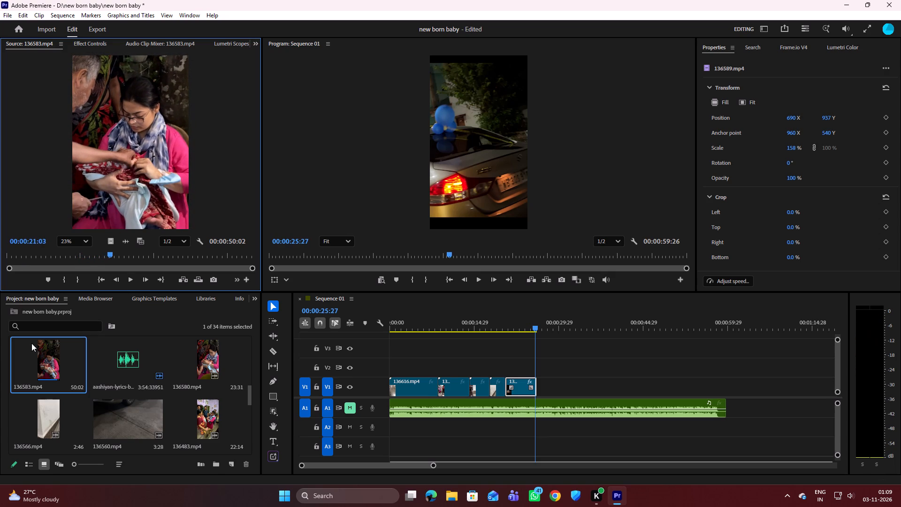
pyautogui.press('space')
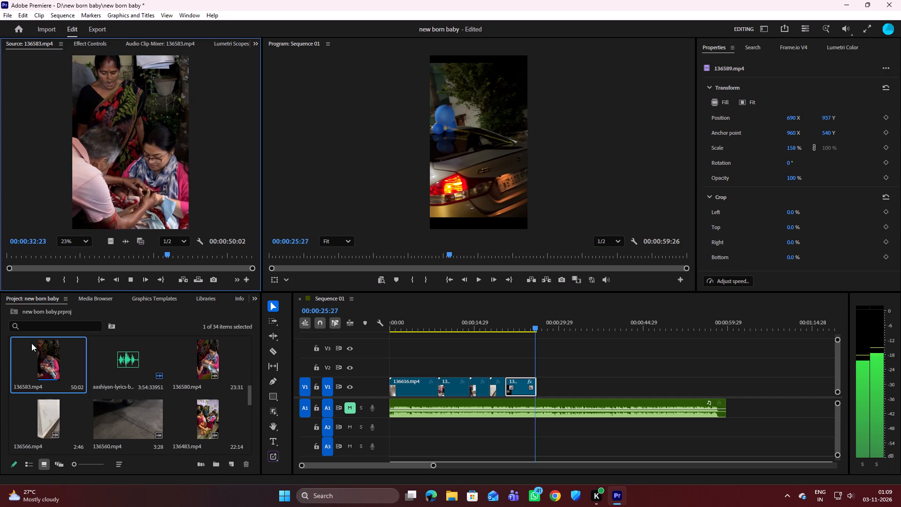
pyautogui.press('space')
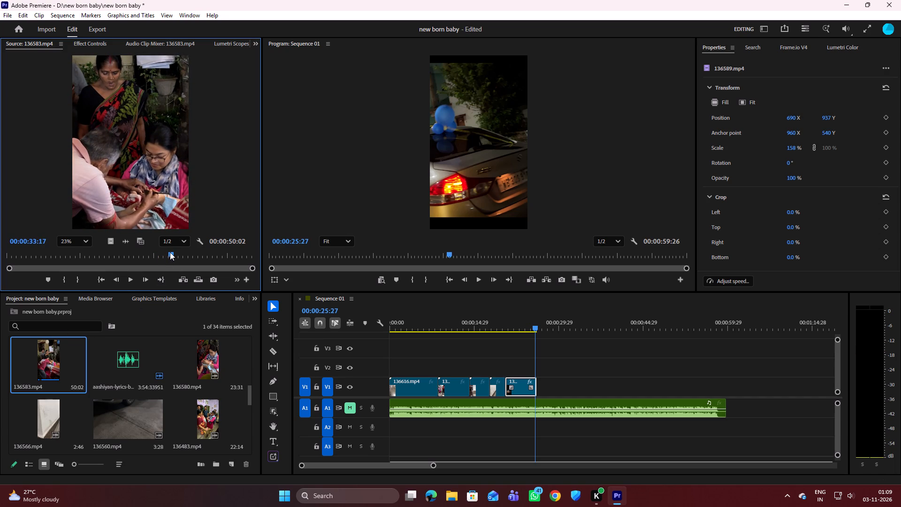
# Find the start of the usable part of 136583.mp4 and mark the source In point at 00:00:11:00.
pyautogui.moveTo(170, 252); pyautogui.dragTo(67, 258)
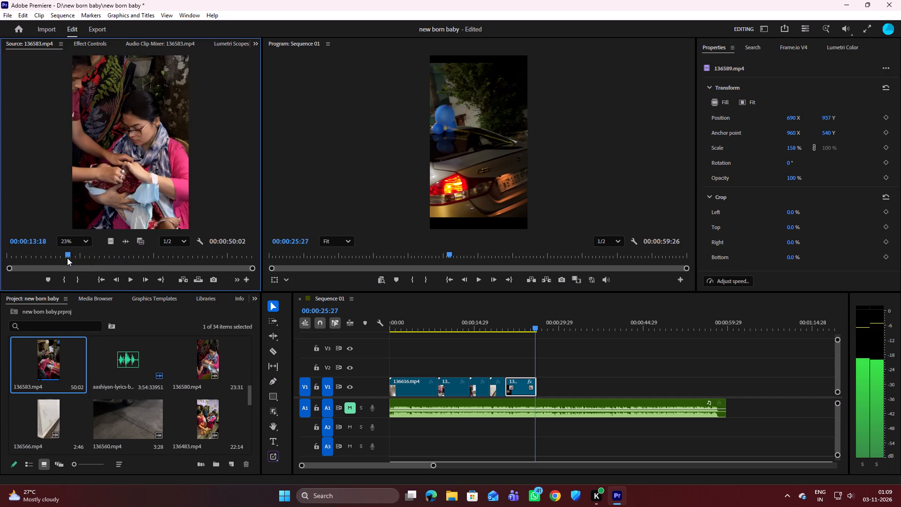
pyautogui.moveTo(67, 258); pyautogui.dragTo(56, 258)
pyautogui.press('space')
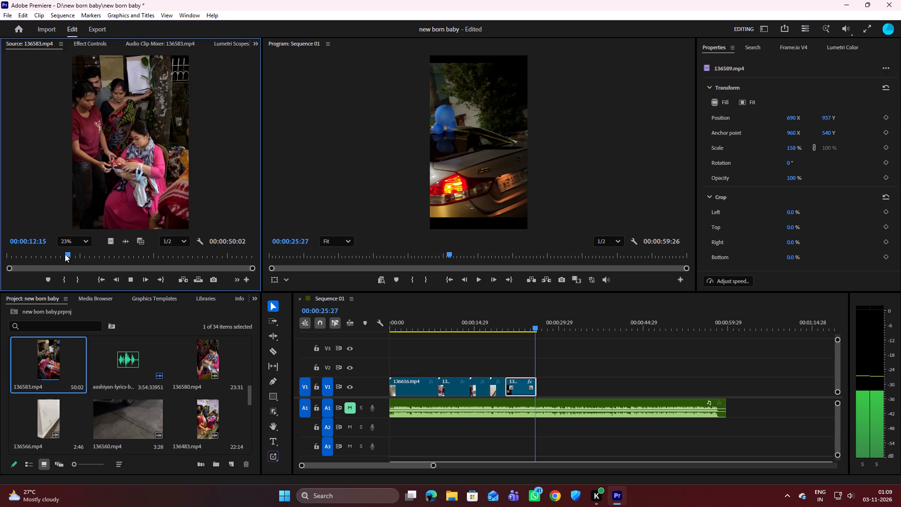
pyautogui.press('space')
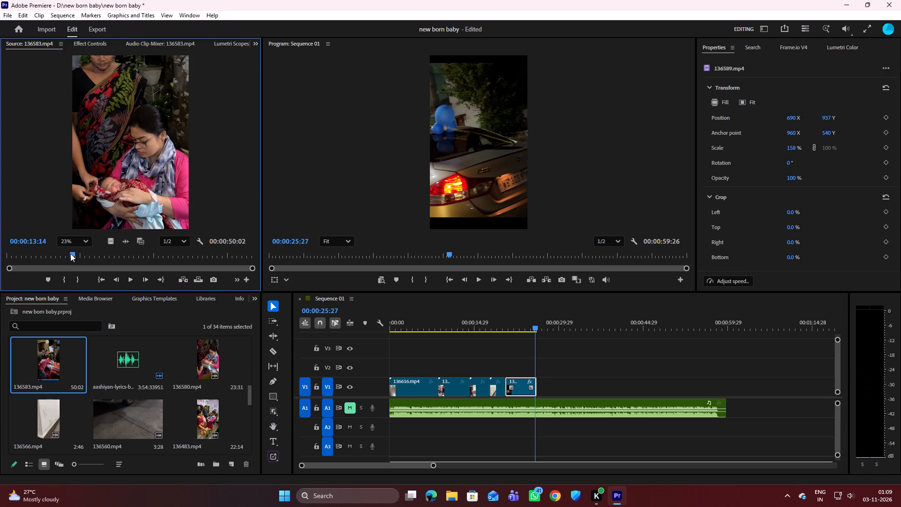
pyautogui.moveTo(70, 253); pyautogui.dragTo(62, 255)
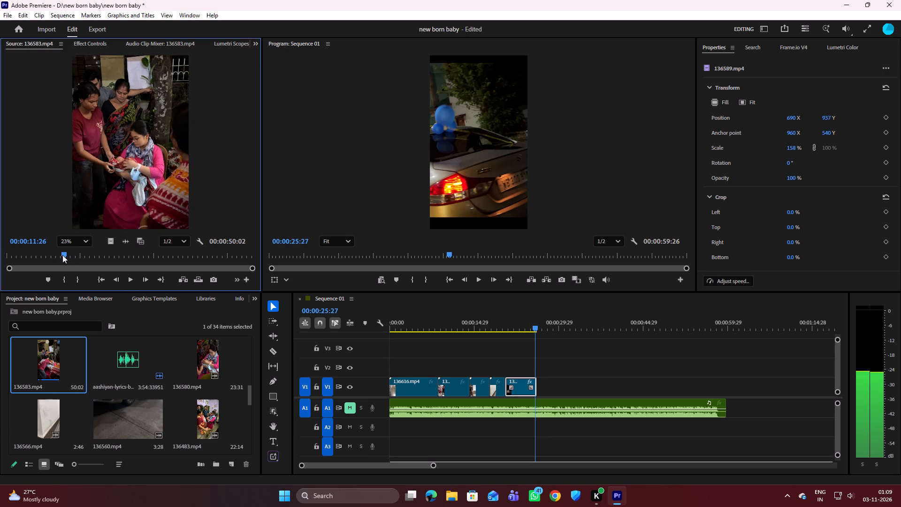
pyautogui.moveTo(62, 255); pyautogui.dragTo(60, 254)
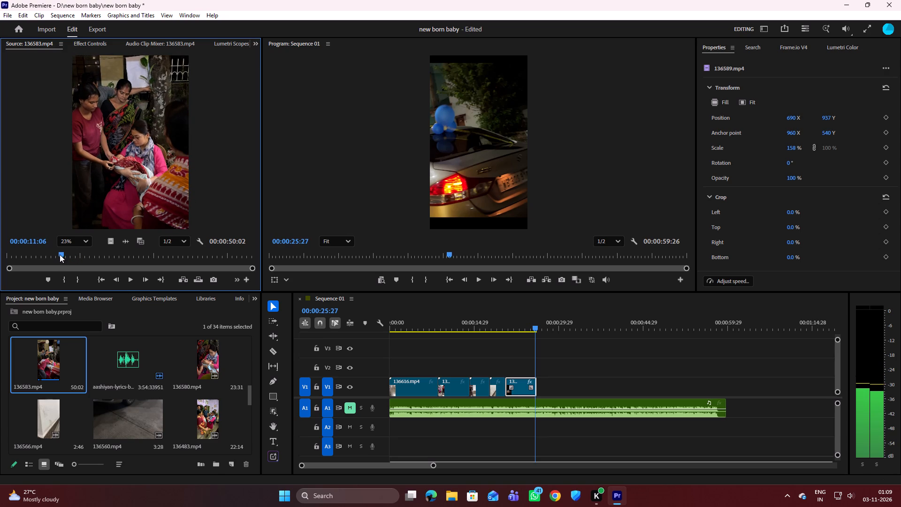
pyautogui.moveTo(60, 254); pyautogui.dragTo(59, 254)
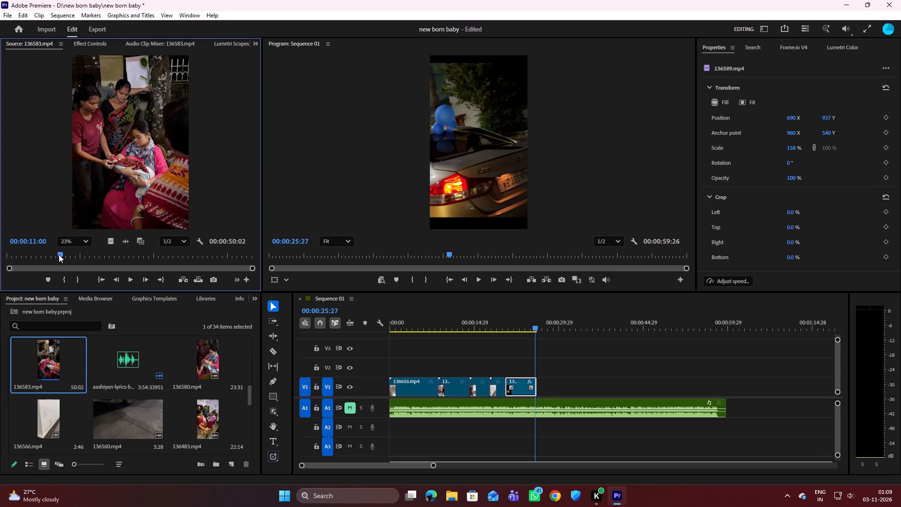
pyautogui.press('i')
# Play 136583.mp4 on from the In point and mark the source Out point at 00:00:27:28.
pyautogui.press('space')
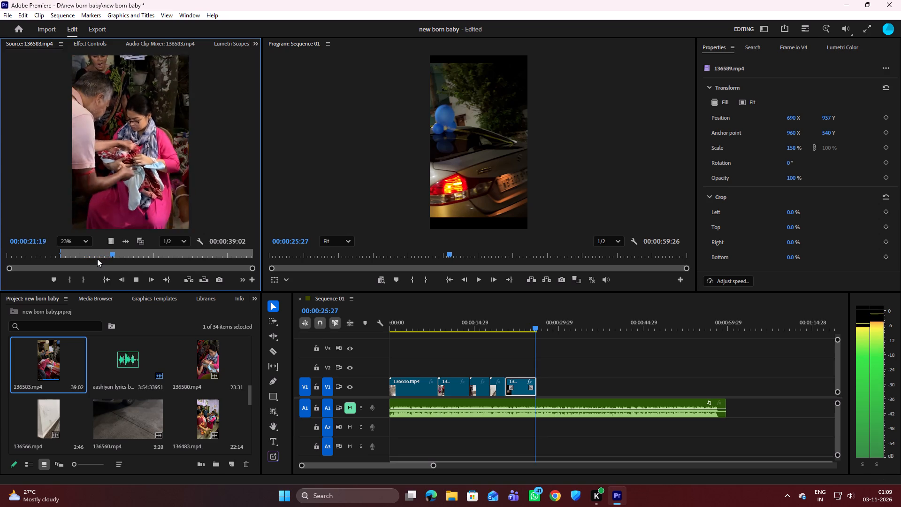
pyautogui.press('space')
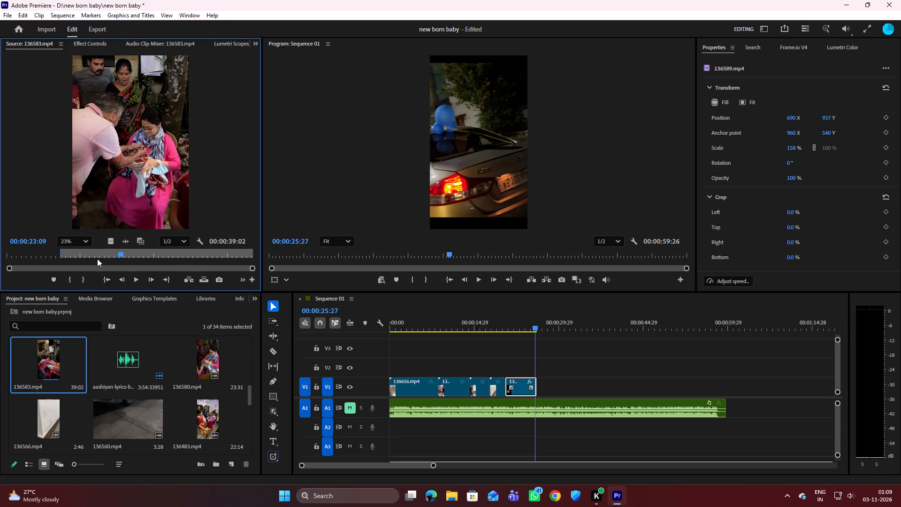
pyautogui.press('space')
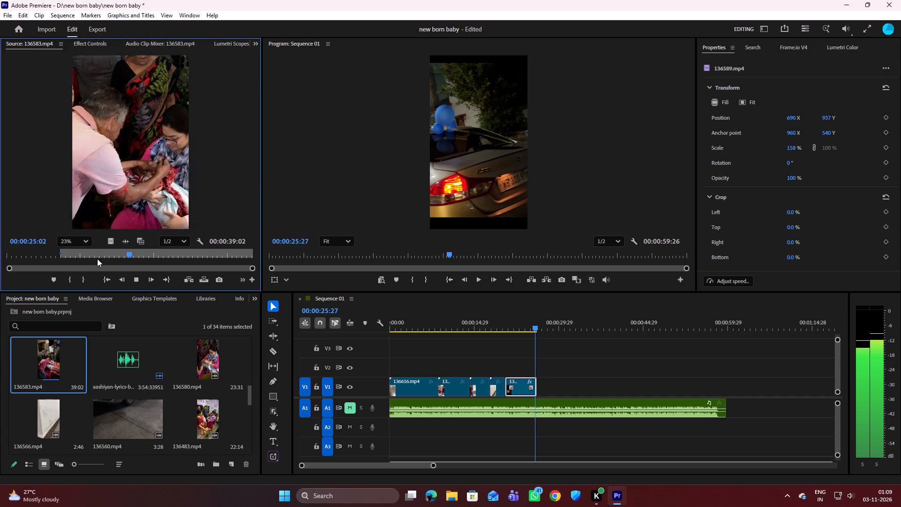
pyautogui.press('space')
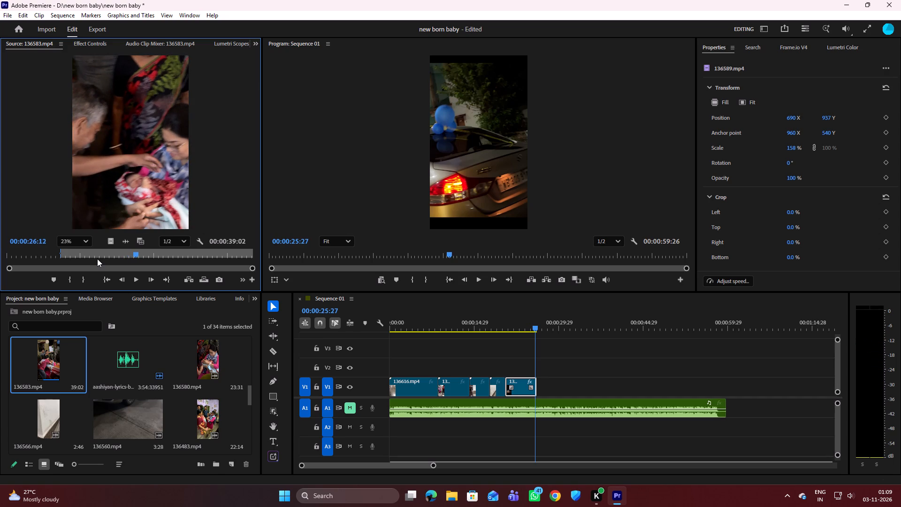
pyautogui.press('space')
pyautogui.press('space')
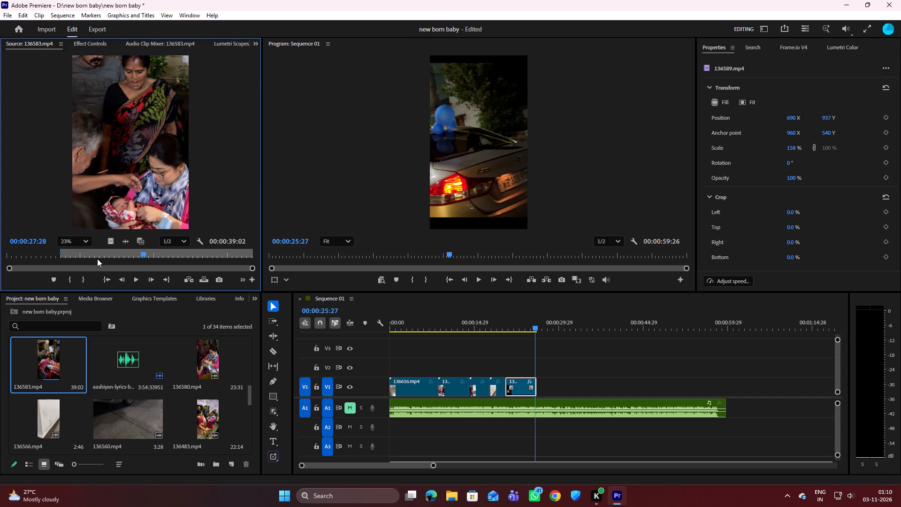
pyautogui.press('o')
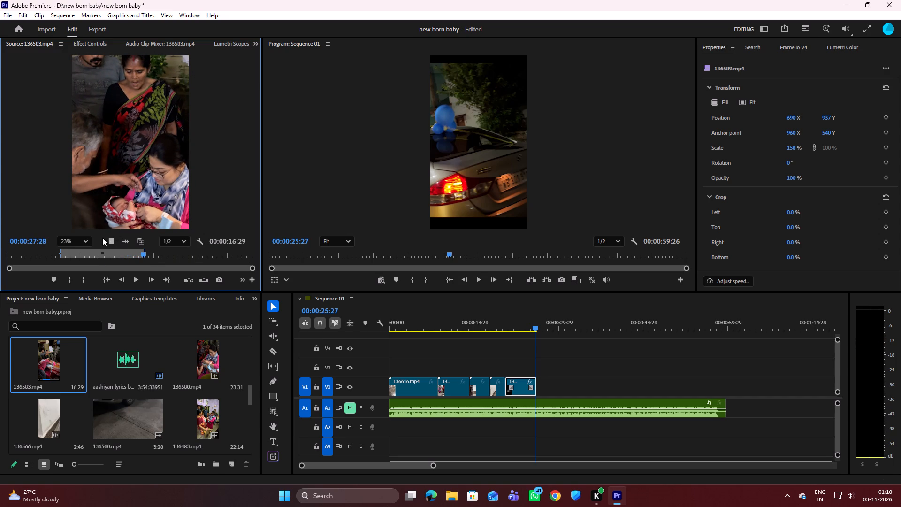
# Place only the video of the marked 136583.mp4 range on V1, directly after the 136589.mp4 clip.
pyautogui.moveTo(110, 242); pyautogui.dragTo(535, 382)
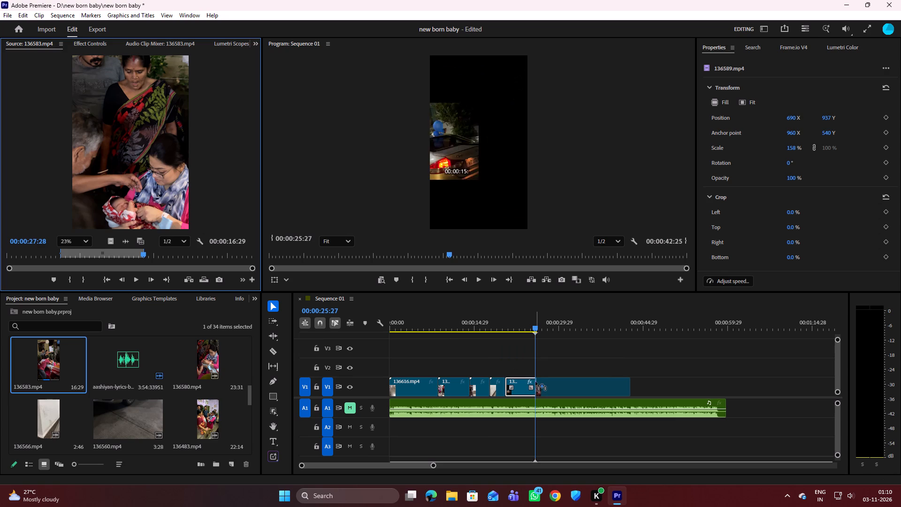
pyautogui.moveTo(535, 382); pyautogui.dragTo(539, 381)
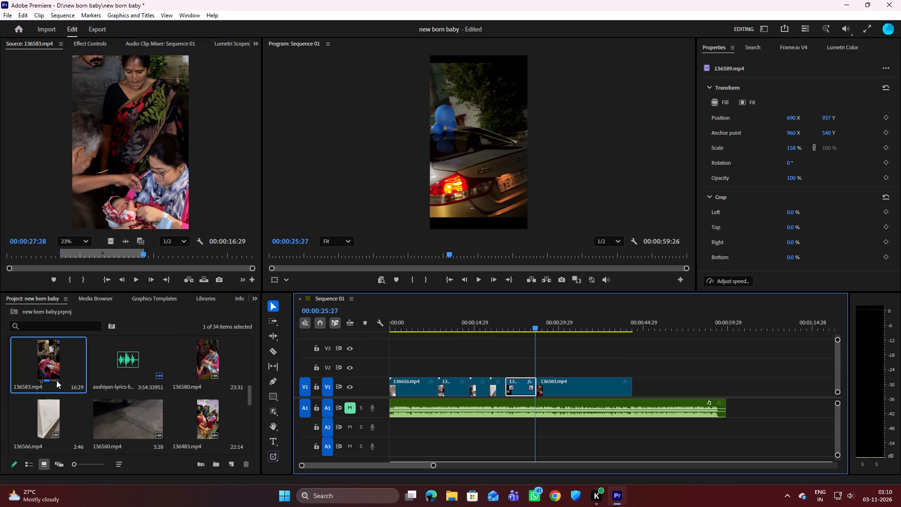
# Look through the project footage for the next clip to use.
pyautogui.scroll(3, 56, 380)
pyautogui.scroll(4, 130, 366)
pyautogui.scroll(-3, 145, 385)
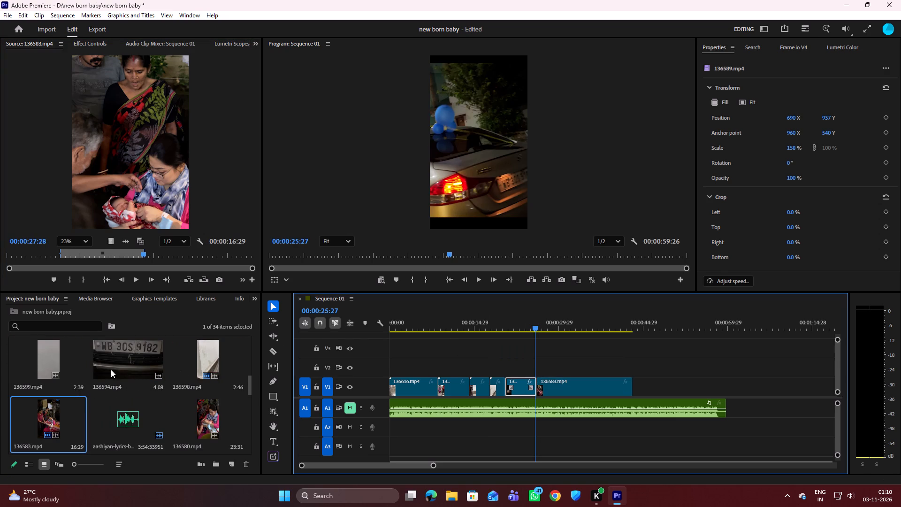
pyautogui.scroll(2, 108, 378)
pyautogui.scroll(-2, 147, 388)
pyautogui.scroll(2, 147, 388)
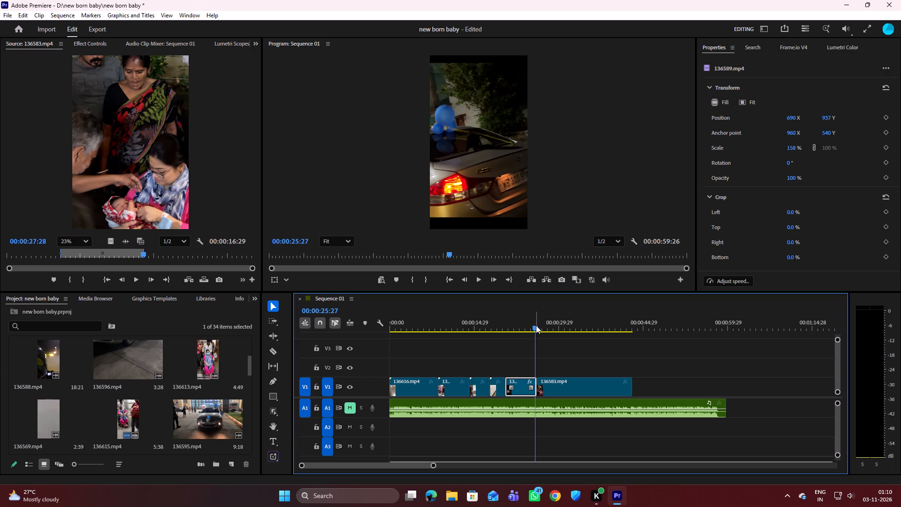
# Scrub through the hospital clips on V1 and on toward the end of the music to review Sequence 01.
pyautogui.moveTo(536, 325); pyautogui.dragTo(487, 330)
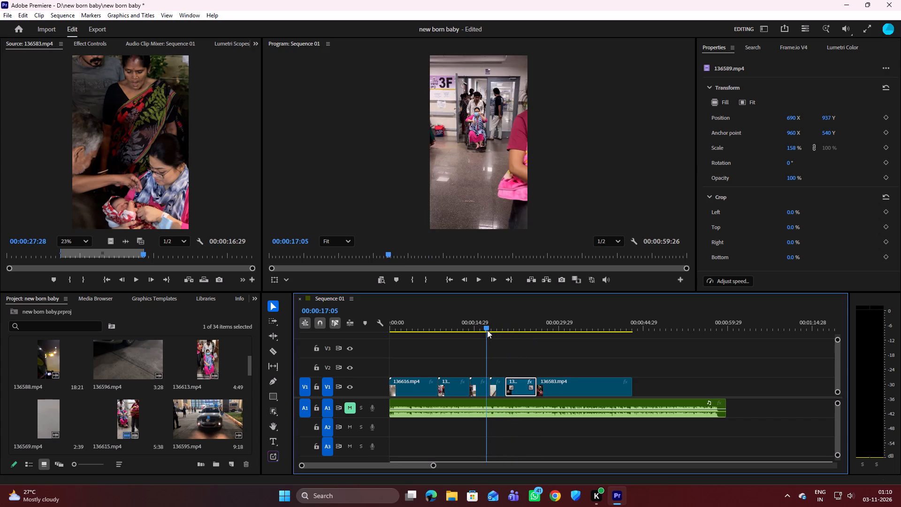
pyautogui.moveTo(487, 330); pyautogui.dragTo(452, 339)
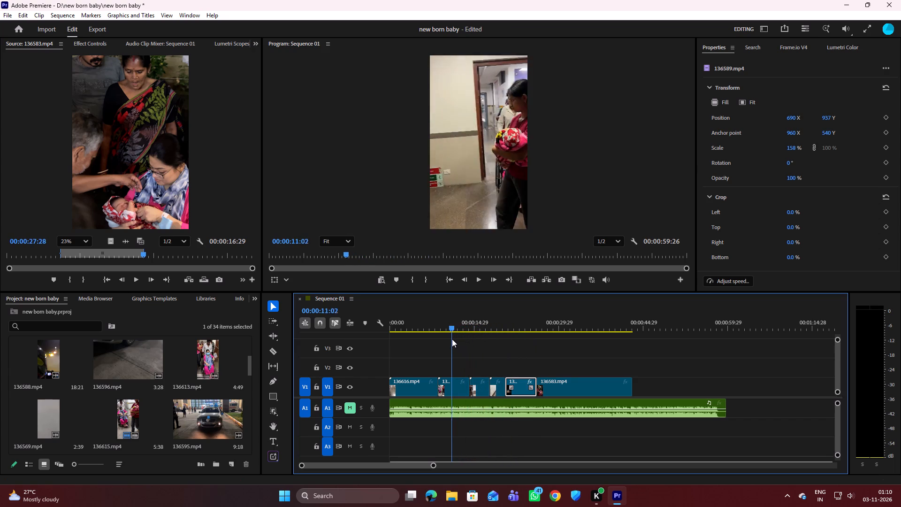
pyautogui.moveTo(452, 339); pyautogui.dragTo(423, 342)
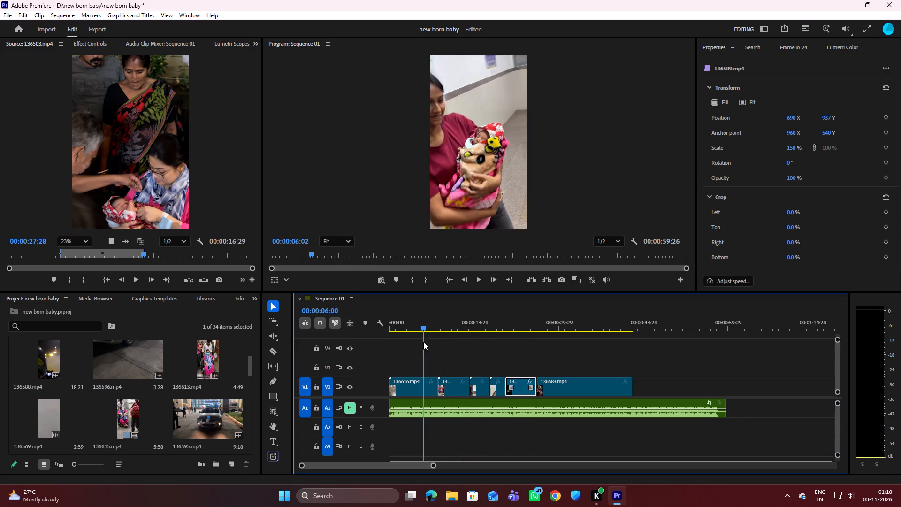
pyautogui.moveTo(423, 342); pyautogui.dragTo(396, 345)
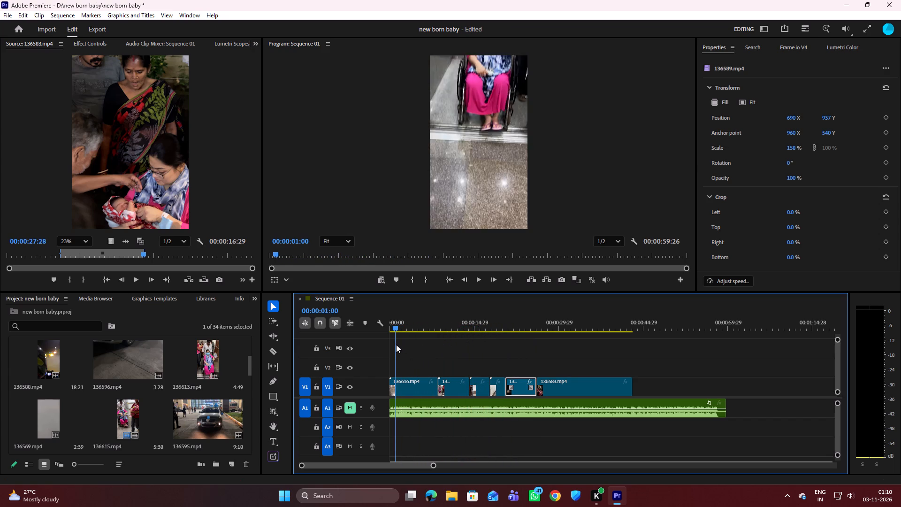
pyautogui.moveTo(396, 345); pyautogui.dragTo(434, 337)
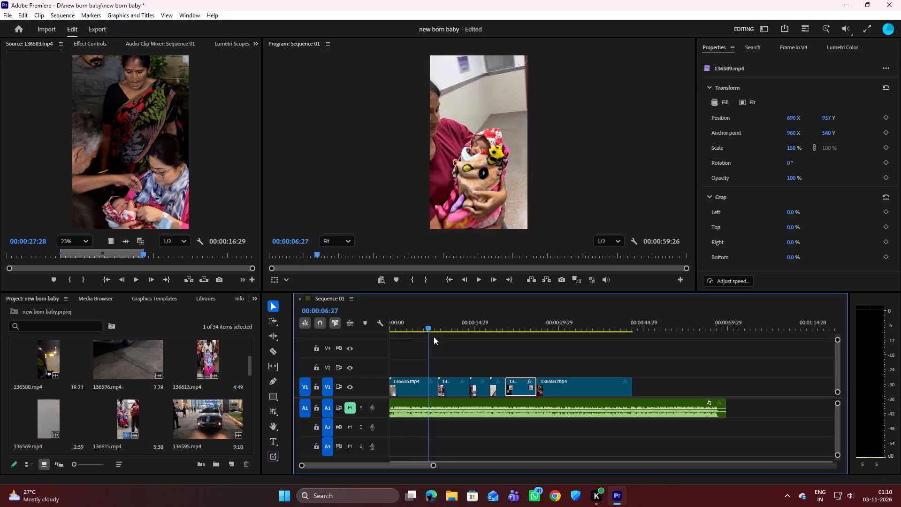
pyautogui.moveTo(434, 337); pyautogui.dragTo(716, 315)
# Find 136581.mp4 with the flower-petal doorway in the project footage, open it as the source, and go to its first frame.
pyautogui.scroll(2, 115, 409)
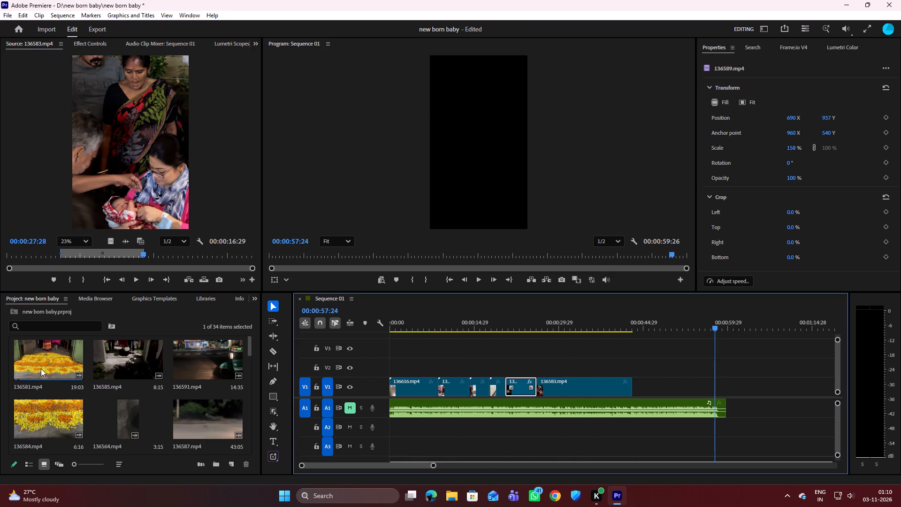
pyautogui.doubleClick(55, 362)
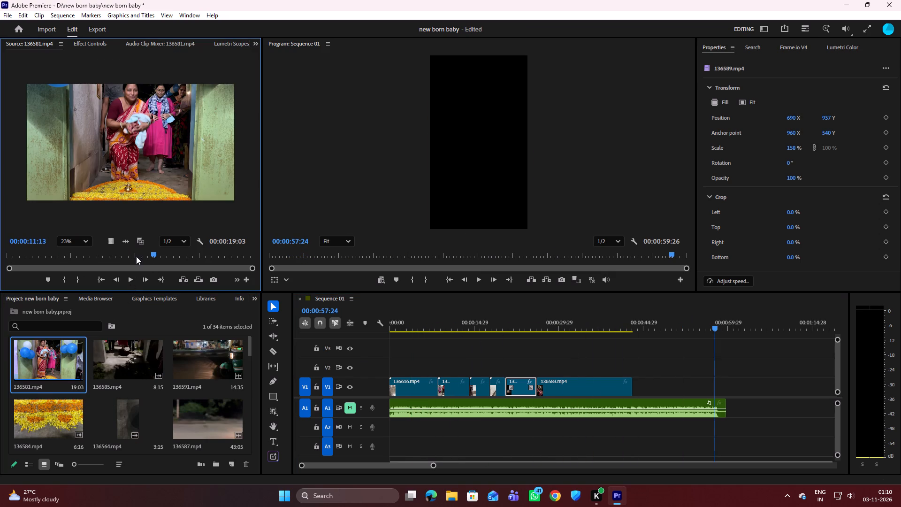
pyautogui.moveTo(153, 255); pyautogui.dragTo(0, 266)
pyautogui.scroll(6, 101, 397)
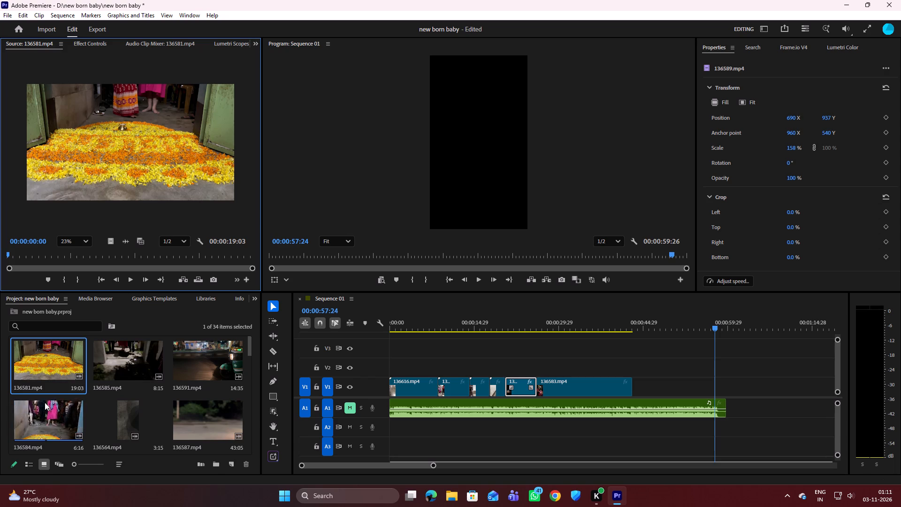
# Open 136584.mp4 as the source and play it through, replaying the family's walk to the doorway to judge where to start.
pyautogui.doubleClick(52, 409)
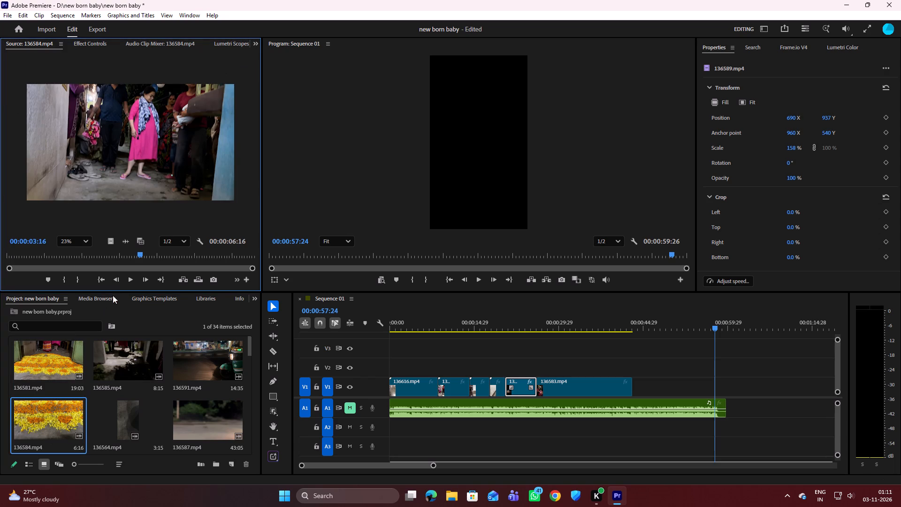
pyautogui.moveTo(141, 253); pyautogui.dragTo(9, 273)
pyautogui.press('space')
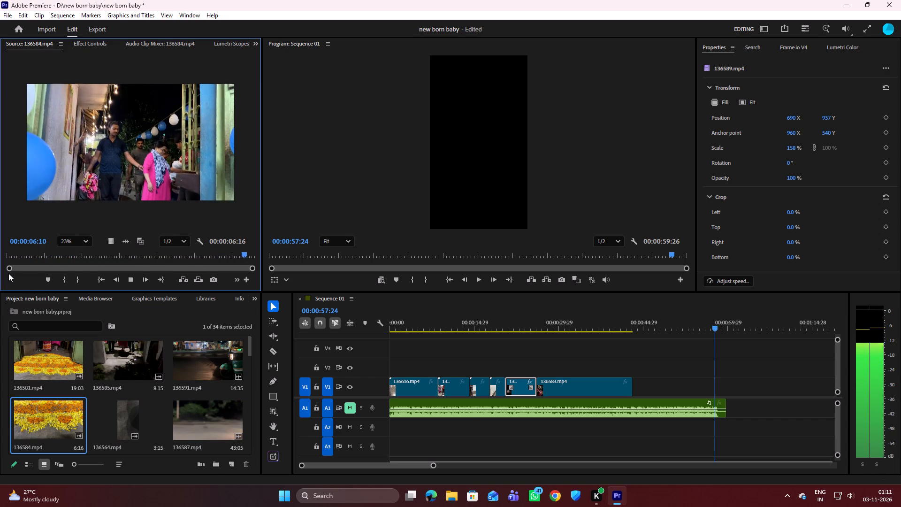
pyautogui.press('space')
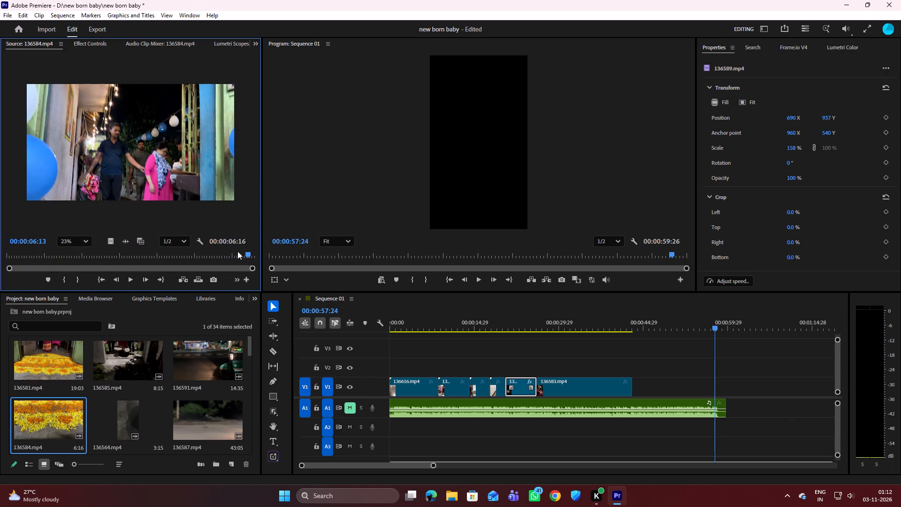
pyautogui.moveTo(242, 255); pyautogui.dragTo(89, 268)
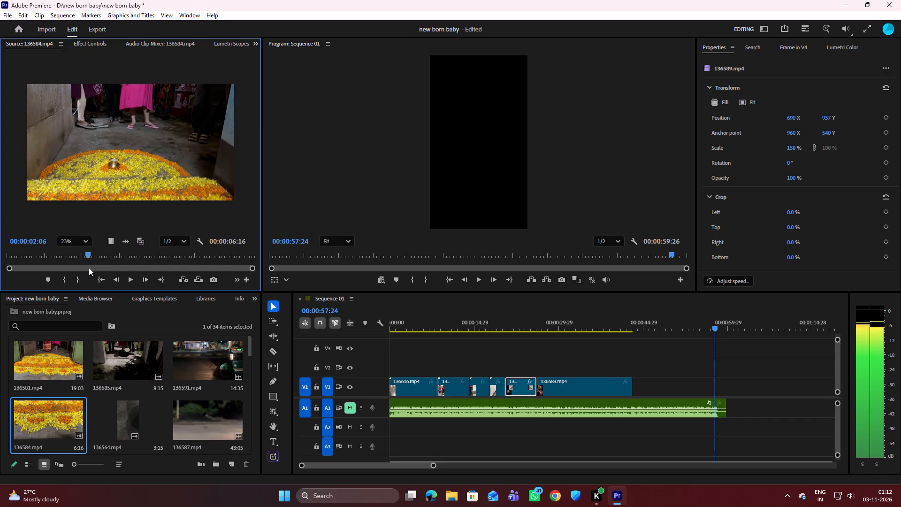
pyautogui.moveTo(89, 268); pyautogui.dragTo(86, 268)
pyautogui.press('space')
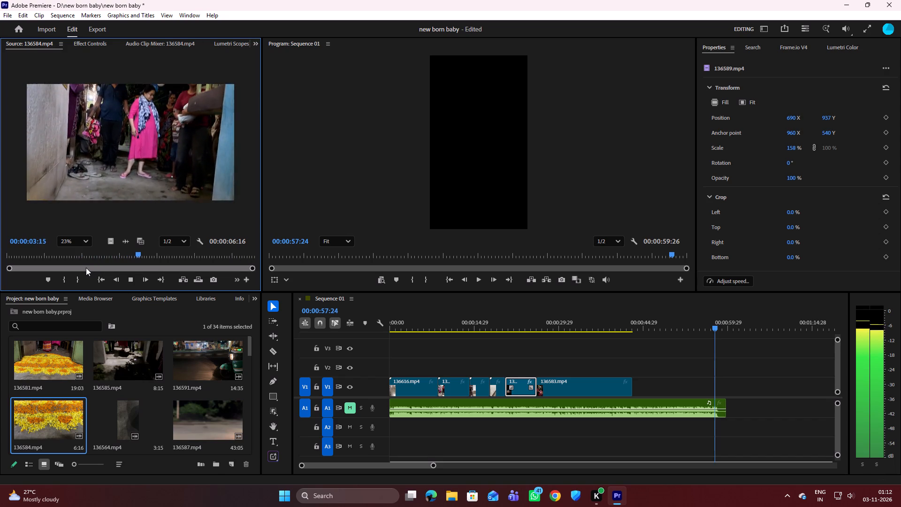
pyautogui.press('space')
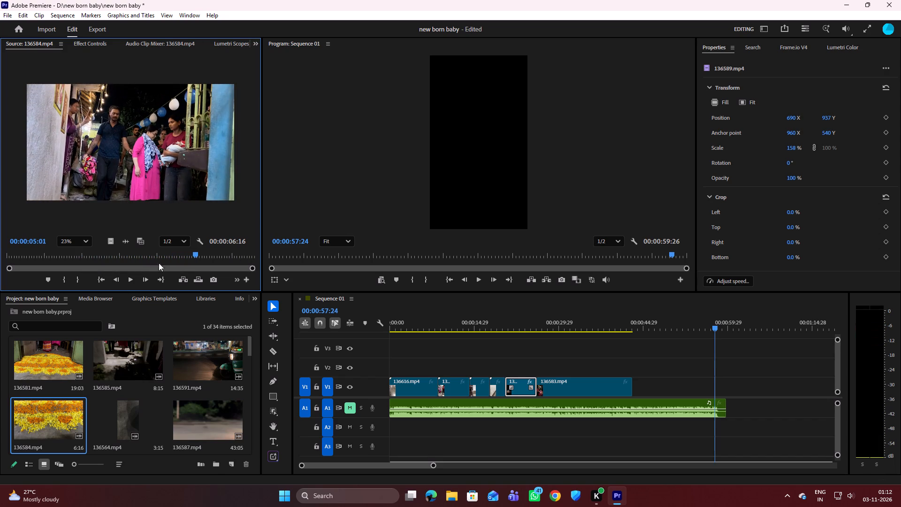
pyautogui.moveTo(193, 254); pyautogui.dragTo(137, 261)
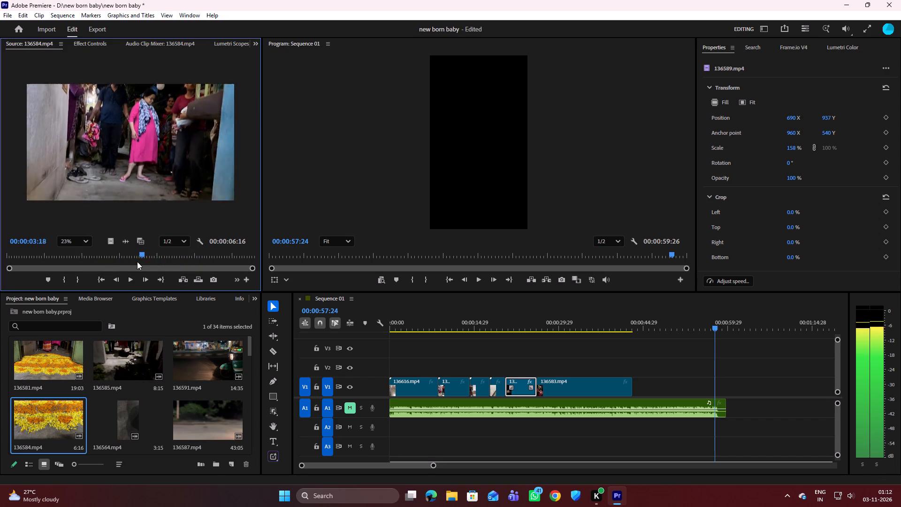
pyautogui.moveTo(137, 261); pyautogui.dragTo(130, 257)
pyautogui.press('space')
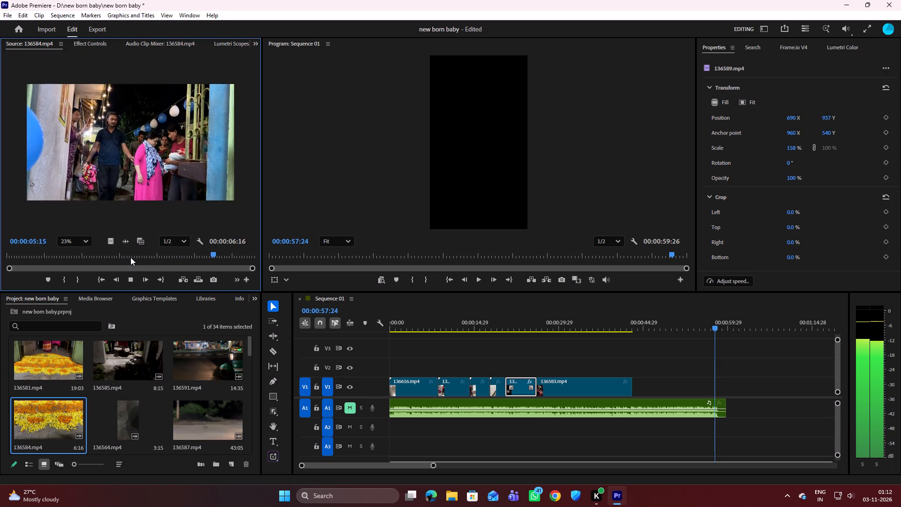
pyautogui.press('space')
pyautogui.press('space')
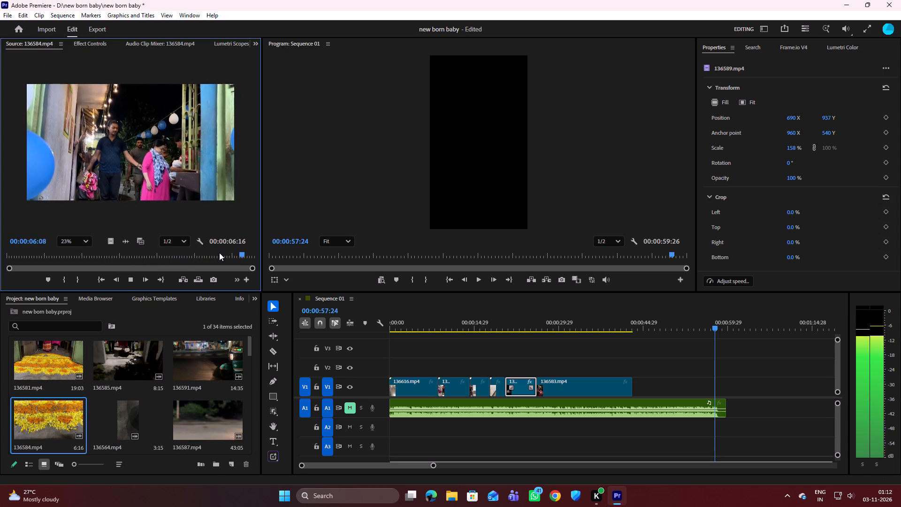
# Mark the In point of 136584.mp4 at 00:00:04:01, where the family walks toward the doorway, leaving the range open to the clip's end.
pyautogui.moveTo(251, 253); pyautogui.dragTo(153, 266)
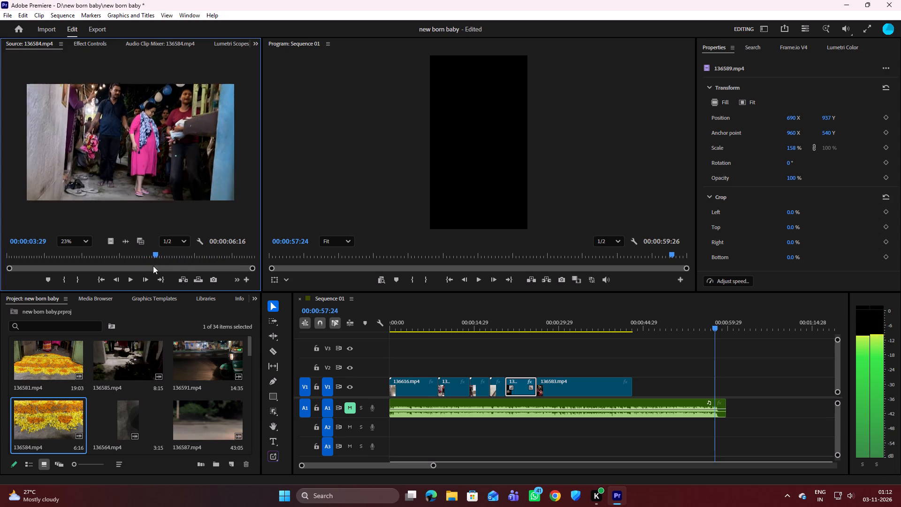
pyautogui.moveTo(153, 266); pyautogui.dragTo(130, 261)
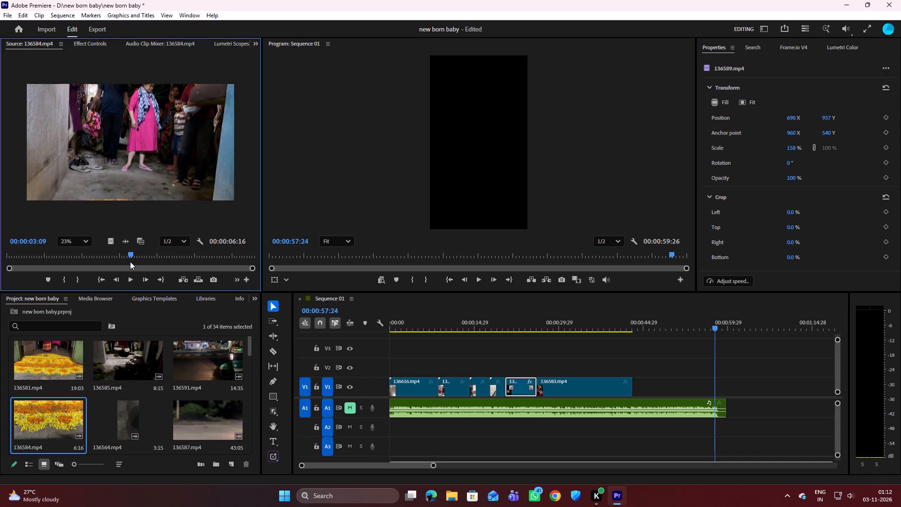
pyautogui.press('space')
pyautogui.press('space')
pyautogui.press('space')
pyautogui.press('space')
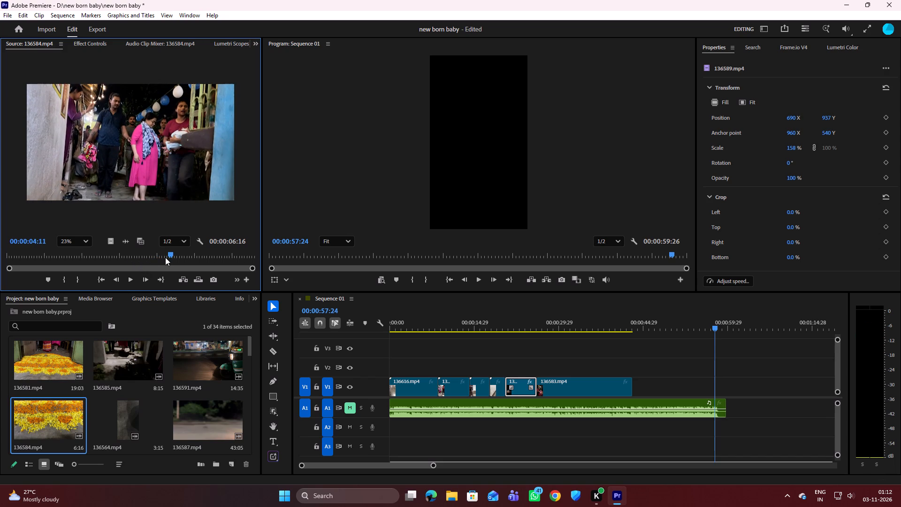
pyautogui.moveTo(168, 256); pyautogui.dragTo(60, 261)
pyautogui.press('space')
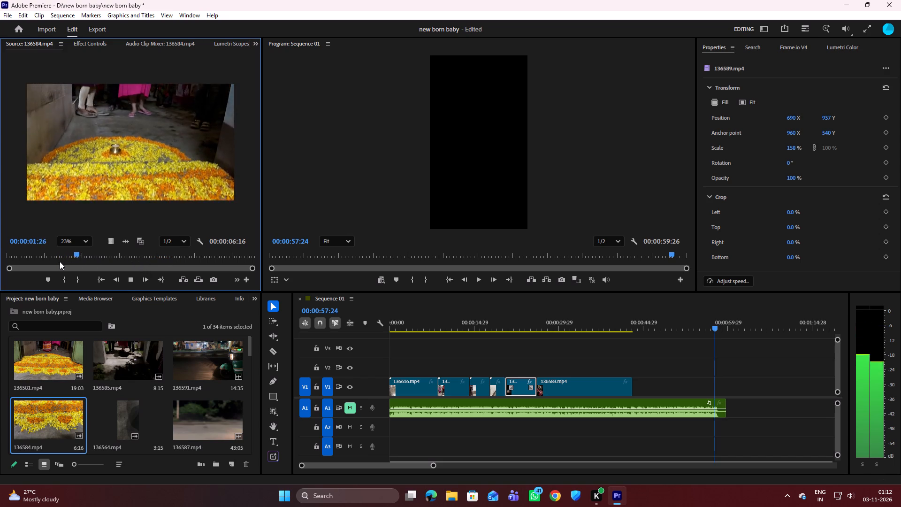
pyautogui.press('space')
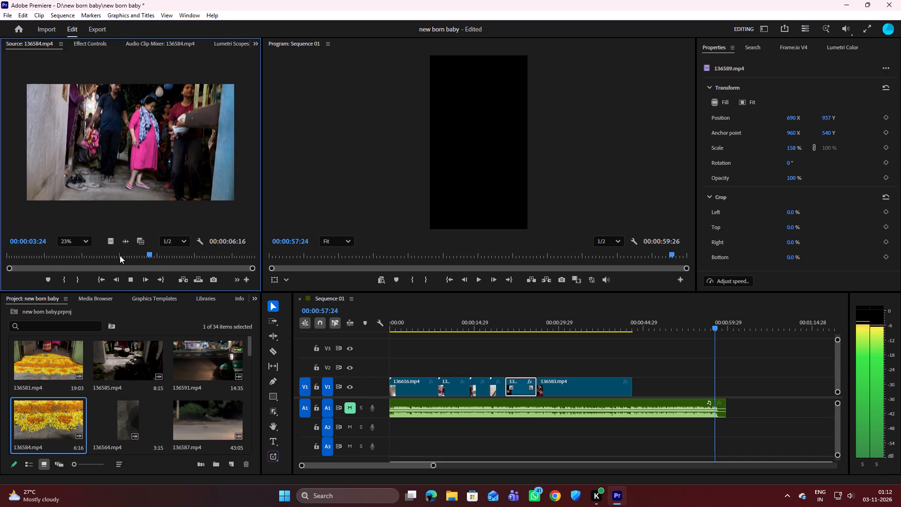
pyautogui.press('space')
pyautogui.press('space')
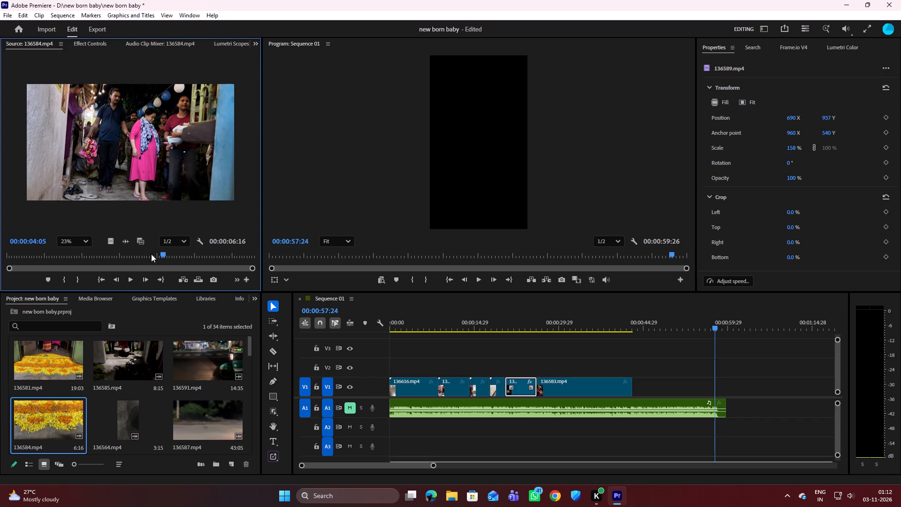
pyautogui.moveTo(162, 252); pyautogui.dragTo(157, 253)
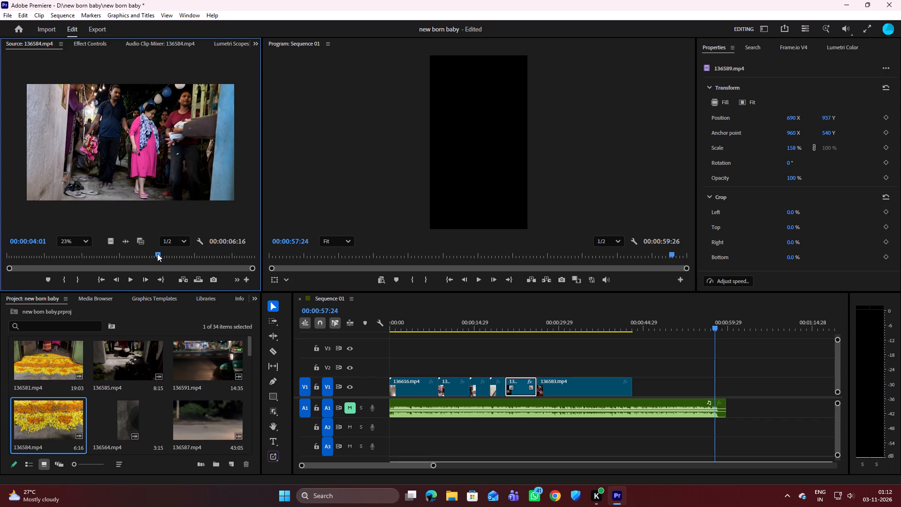
pyautogui.press('i')
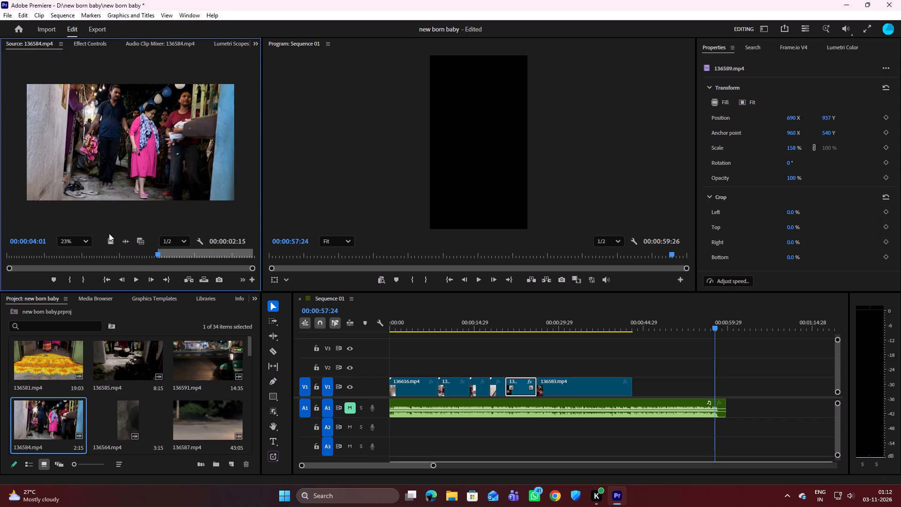
# Place only the video of the marked 136584.mp4 range on V1, directly after the 136583.mp4 clip.
pyautogui.moveTo(111, 240); pyautogui.dragTo(642, 386)
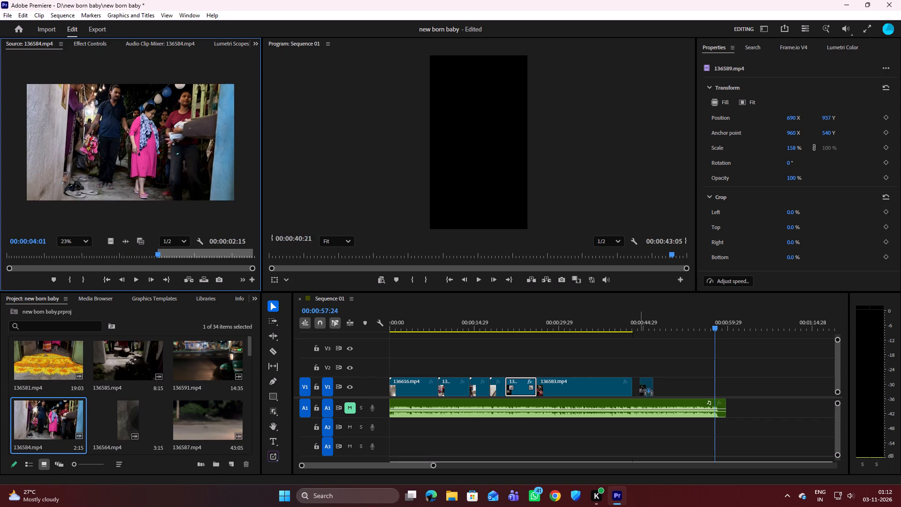
pyautogui.moveTo(642, 386); pyautogui.dragTo(637, 388)
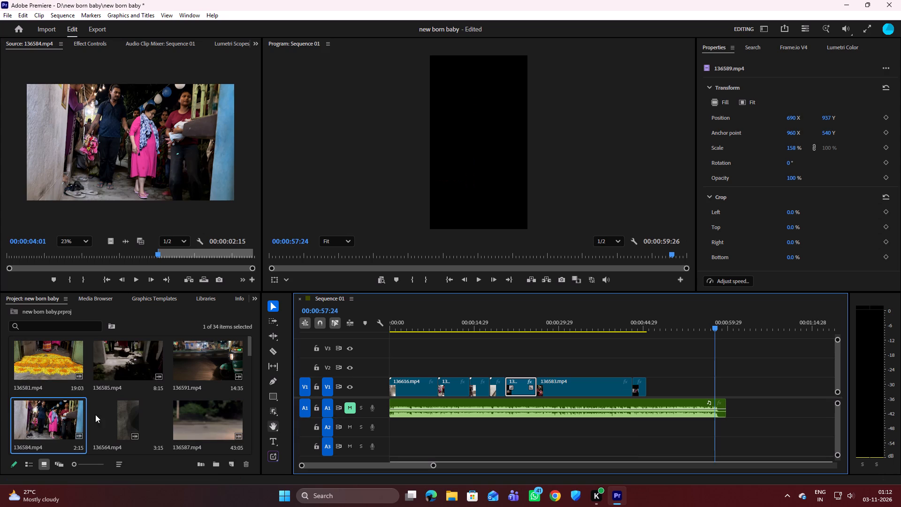
# Open 136581.mp4 as the source, review it from the first frame, and mark its Out point at 00:00:16:21.
pyautogui.doubleClick(51, 366)
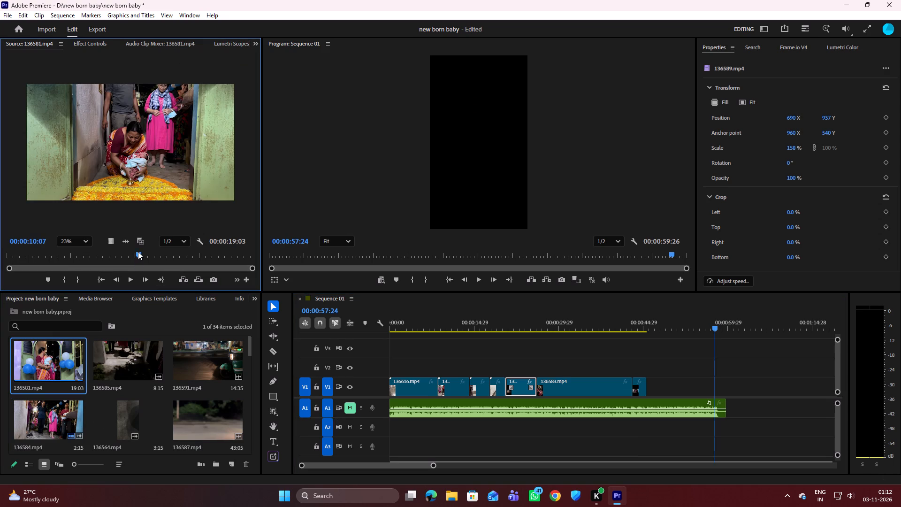
pyautogui.moveTo(138, 252); pyautogui.dragTo(0, 261)
pyautogui.press('space')
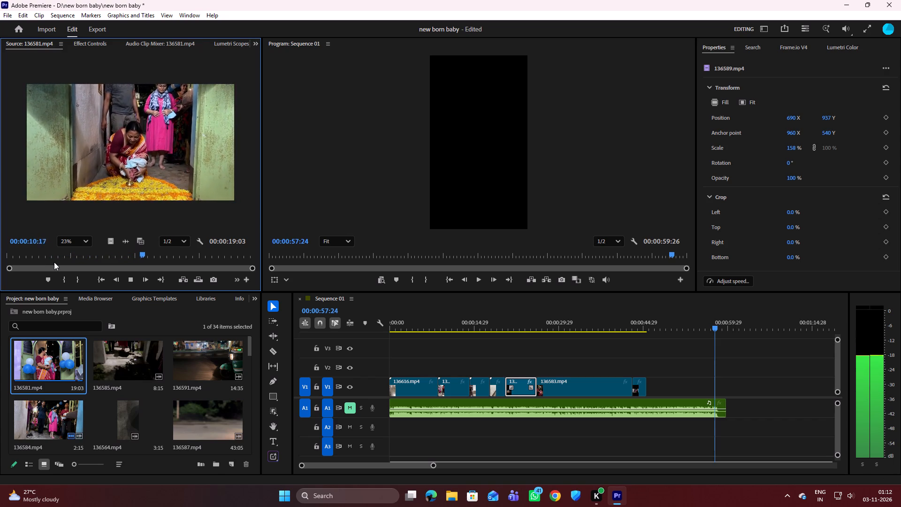
pyautogui.press('space')
pyautogui.press('space')
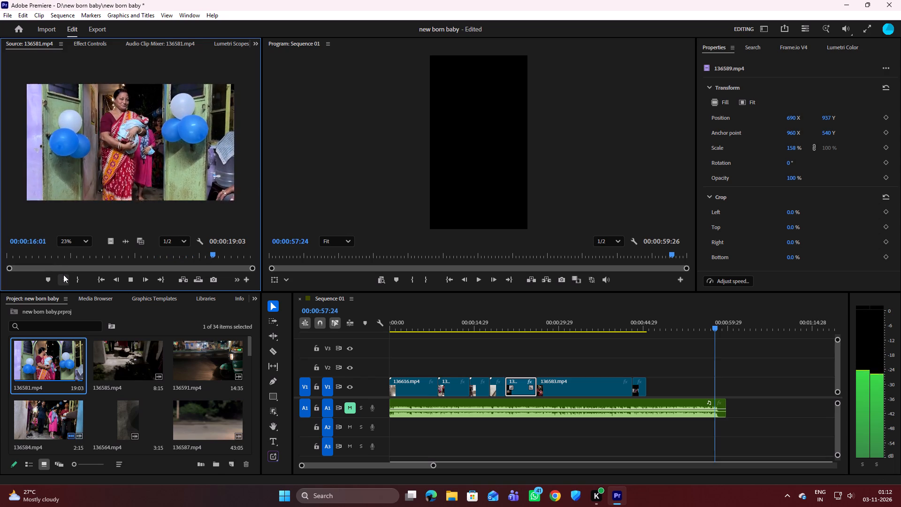
pyautogui.press('space')
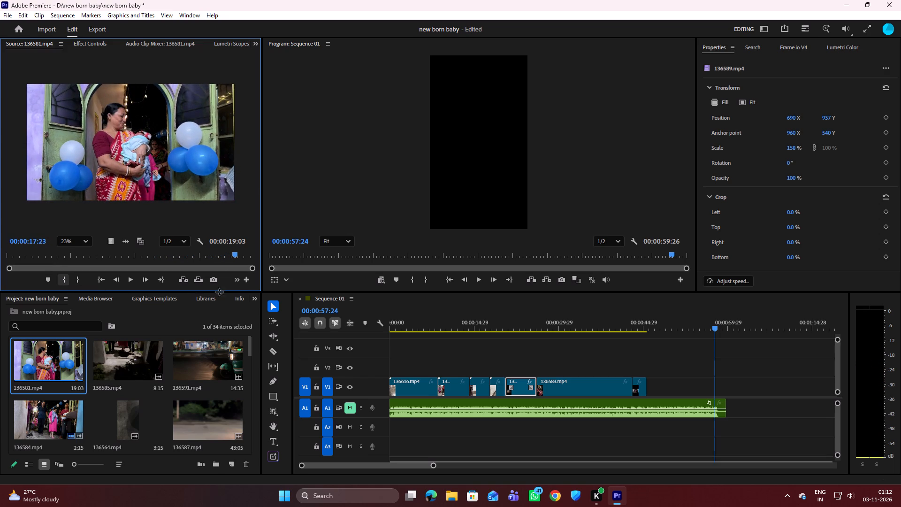
pyautogui.moveTo(233, 253); pyautogui.dragTo(221, 255)
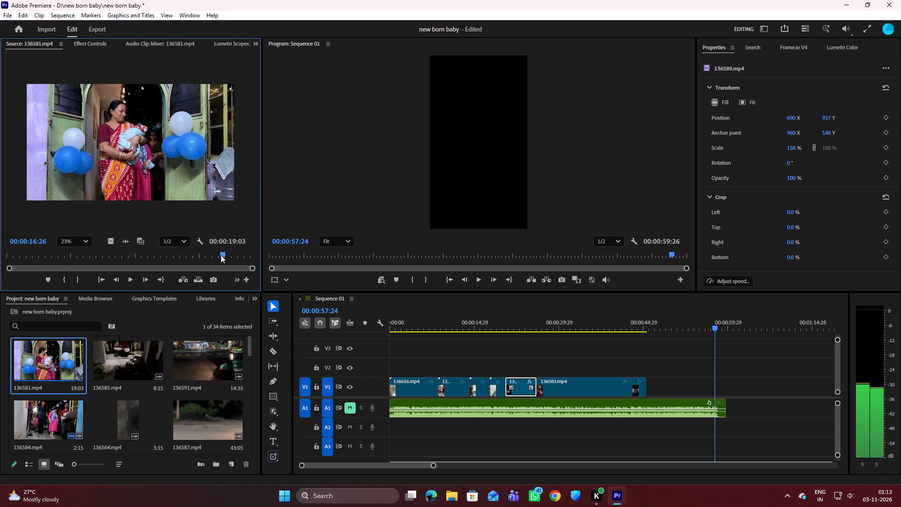
pyautogui.moveTo(221, 255); pyautogui.dragTo(185, 263)
pyautogui.press('space')
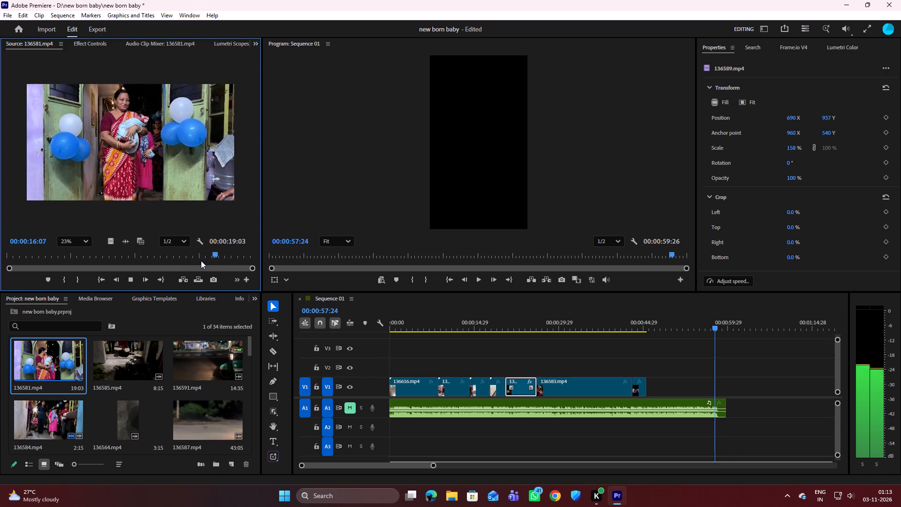
pyautogui.press('space')
pyautogui.press('o')
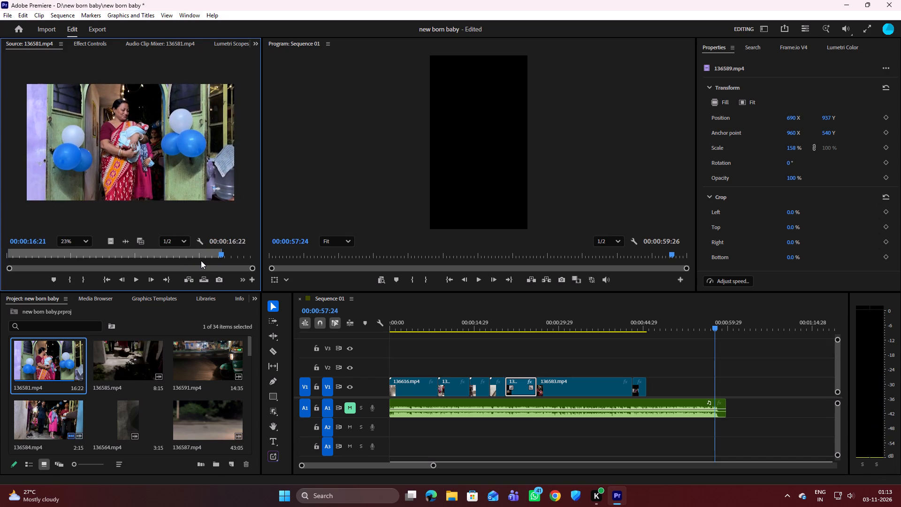
# Place only the video of the marked 136581.mp4 range on V1, directly after the 136584.mp4 clip.
pyautogui.moveTo(111, 239); pyautogui.dragTo(650, 384)
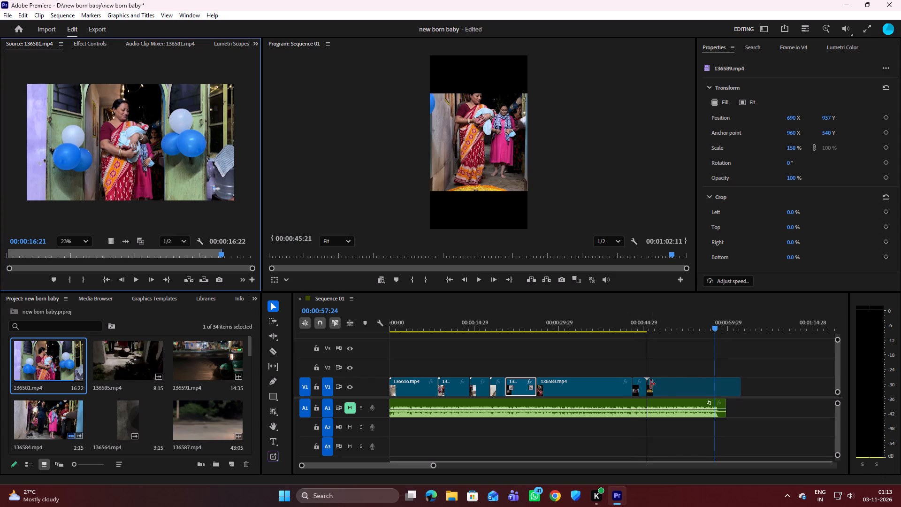
# Play the opening seconds of Sequence 01 from its first frame to review the start of the edit.
pyautogui.moveTo(714, 325); pyautogui.dragTo(399, 354)
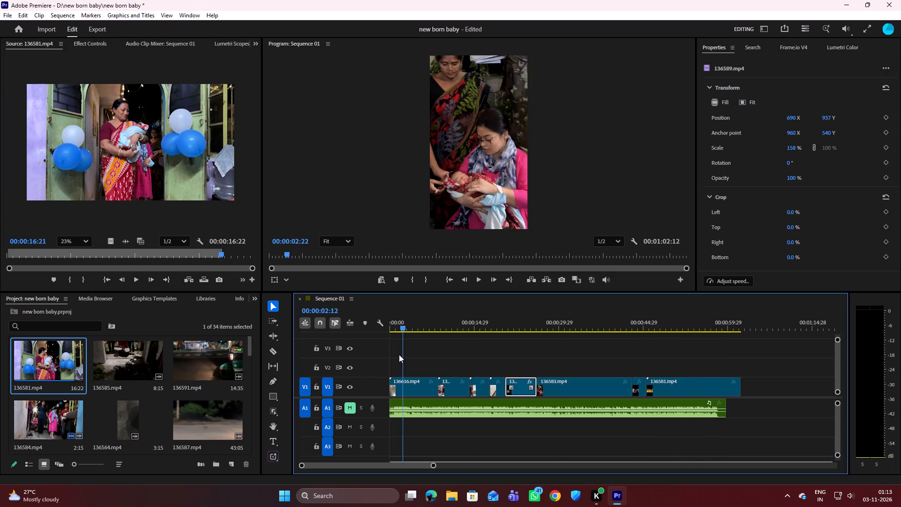
pyautogui.moveTo(399, 354); pyautogui.dragTo(386, 357)
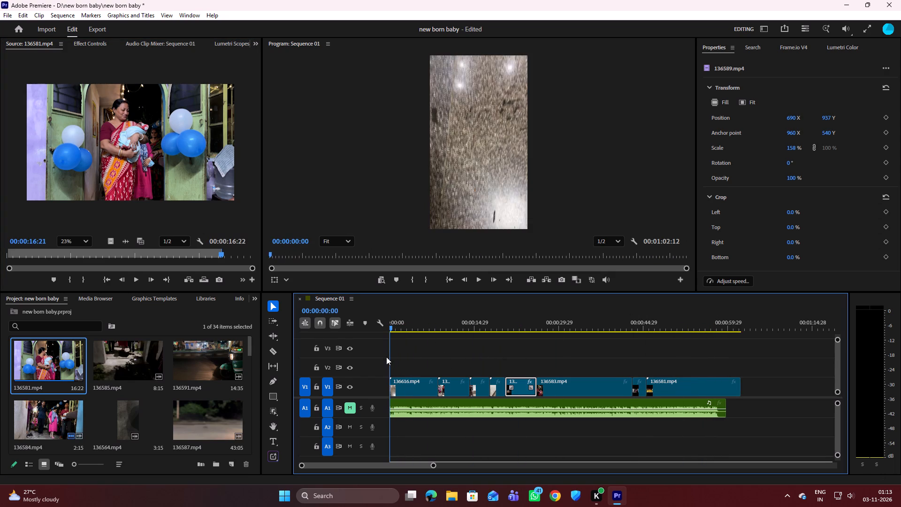
pyautogui.press('space')
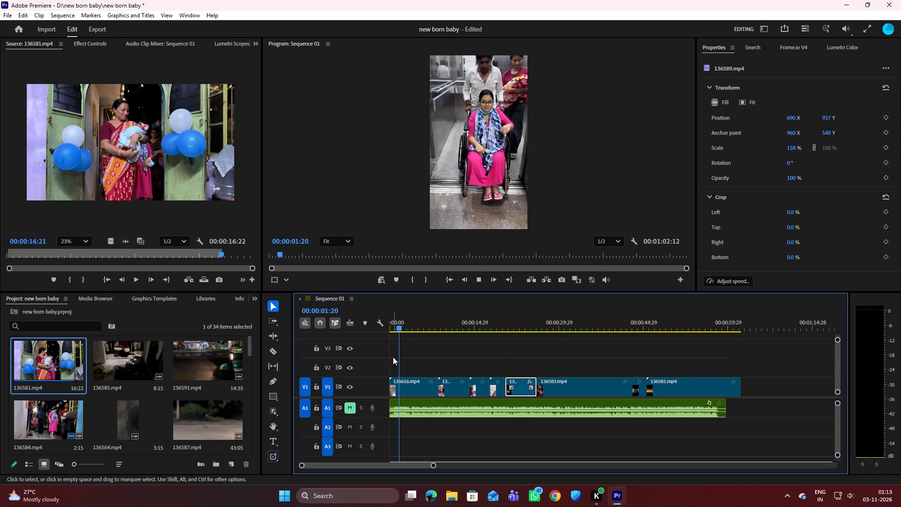
pyautogui.press('space')
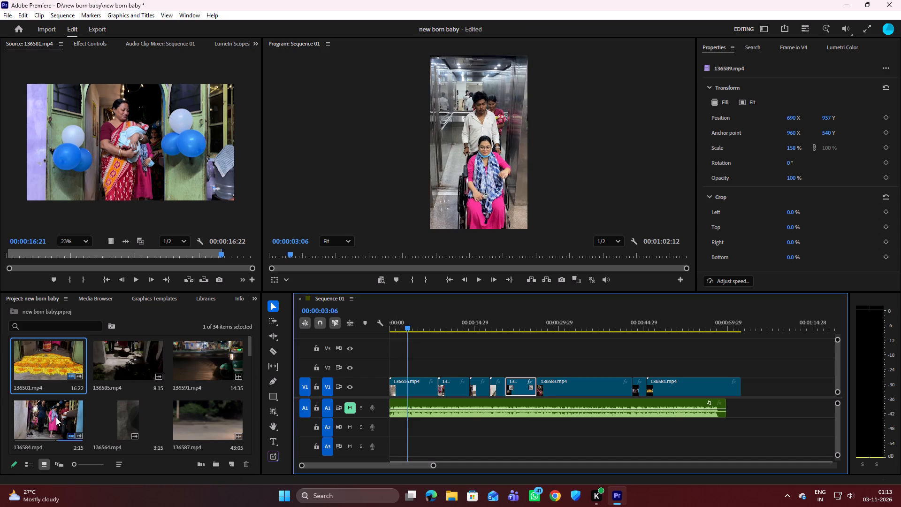
# Open 136585.mp4 as the source, review it from the first frame, and mark its In point at 00:00:02:08.
pyautogui.scroll(6, 82, 414)
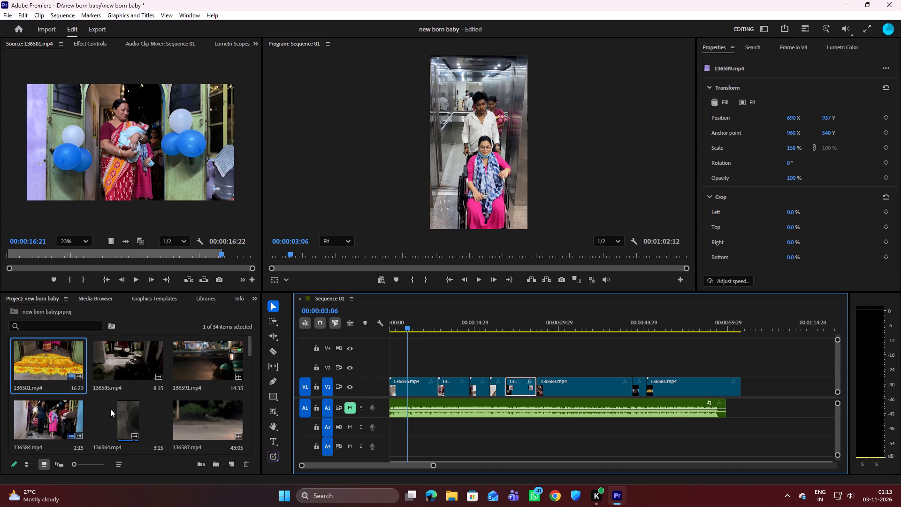
pyautogui.scroll(3, 90, 383)
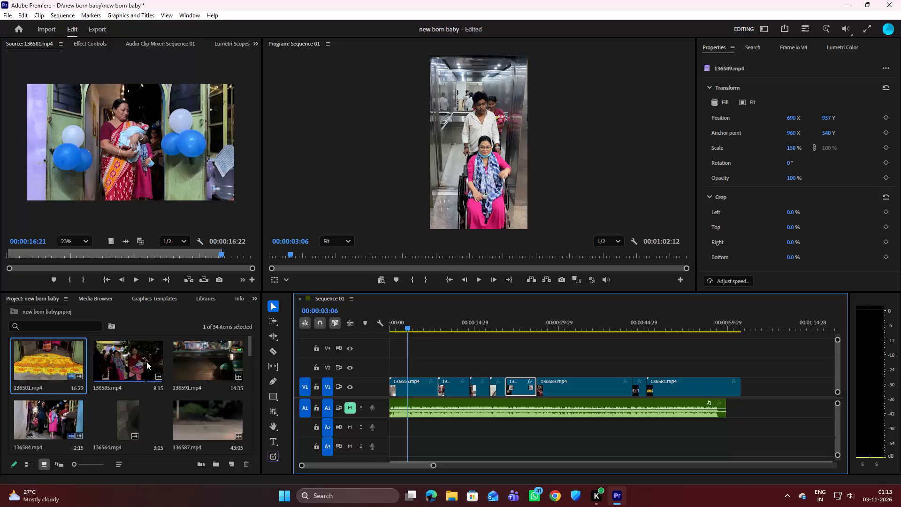
pyautogui.doubleClick(114, 365)
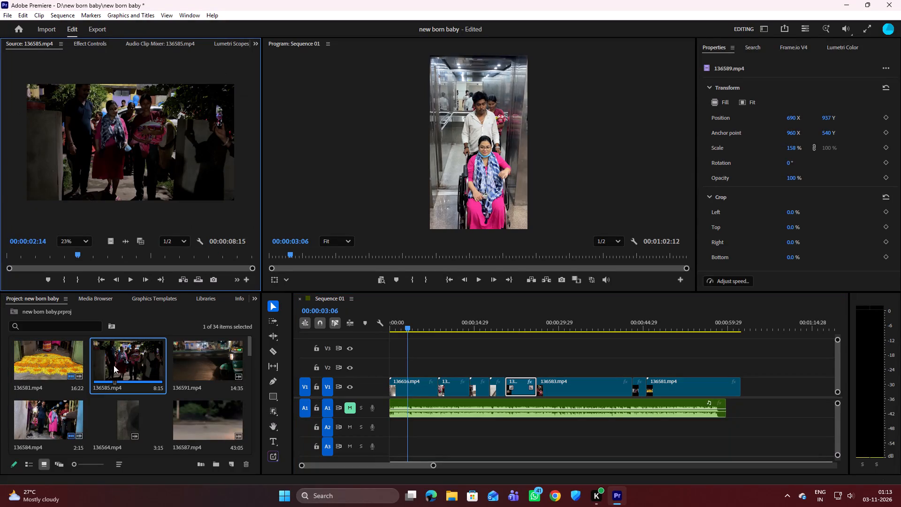
pyautogui.moveTo(76, 253); pyautogui.dragTo(6, 256)
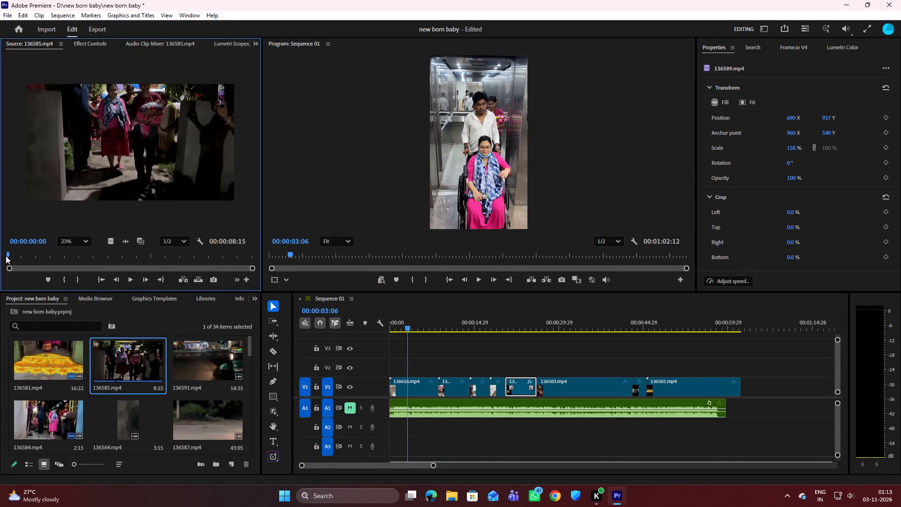
pyautogui.press('space')
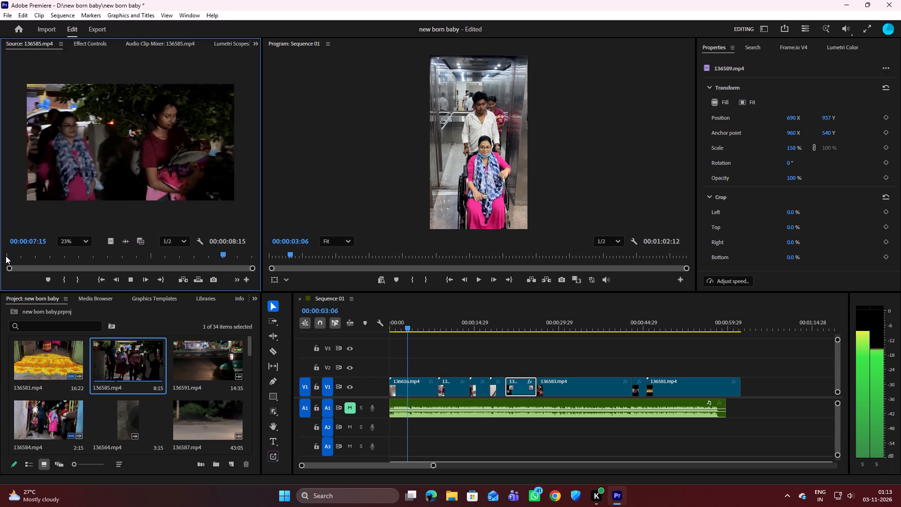
pyautogui.press('space')
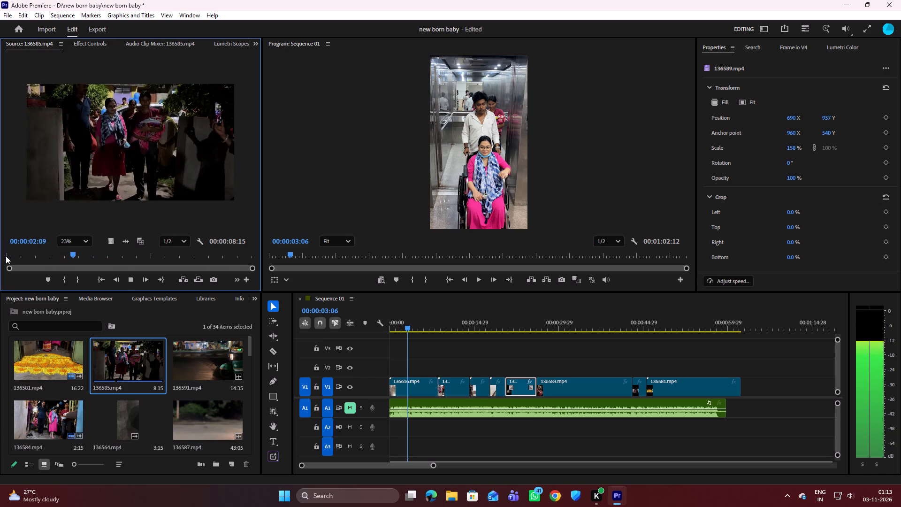
pyautogui.press('space')
pyautogui.press('space')
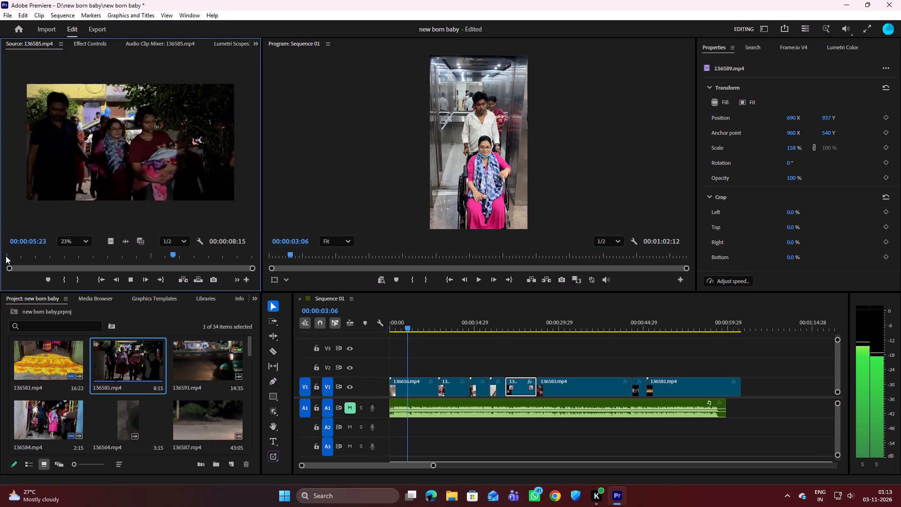
pyautogui.press('space')
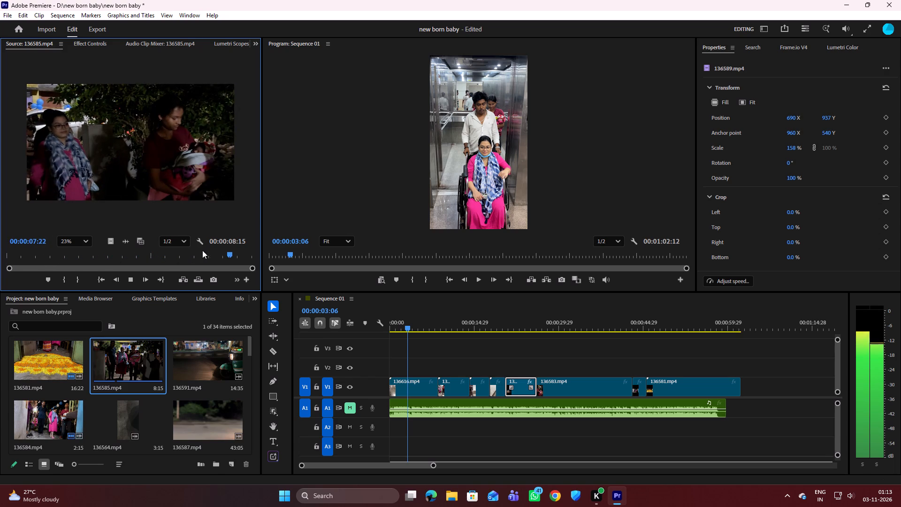
pyautogui.moveTo(229, 253); pyautogui.dragTo(118, 258)
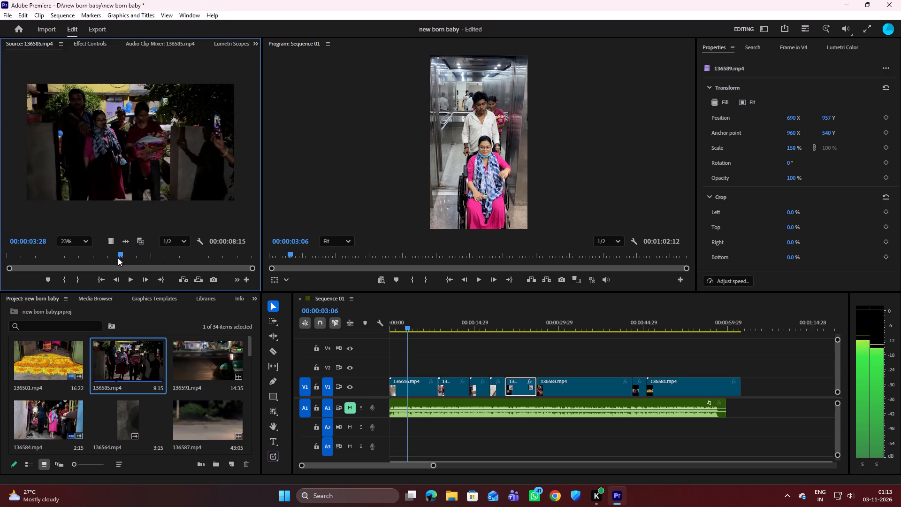
pyautogui.moveTo(118, 258); pyautogui.dragTo(47, 261)
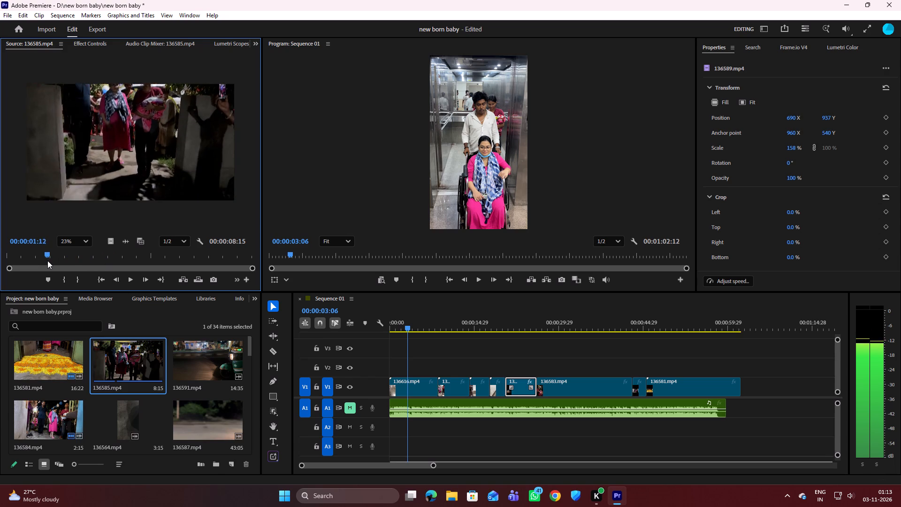
pyautogui.moveTo(47, 261); pyautogui.dragTo(72, 259)
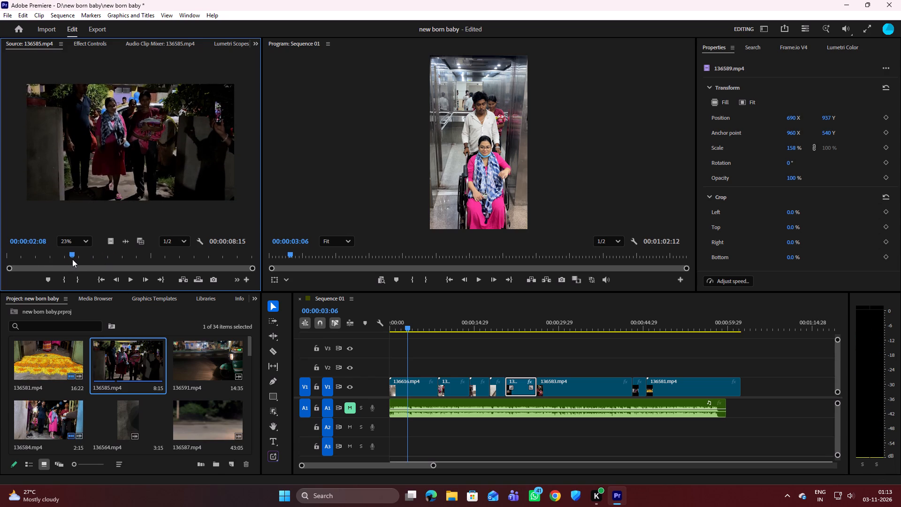
pyautogui.write('i')
# Play 136585.mp4 on from the In point and mark its Out point at 00:00:07:28.
pyautogui.press('space')
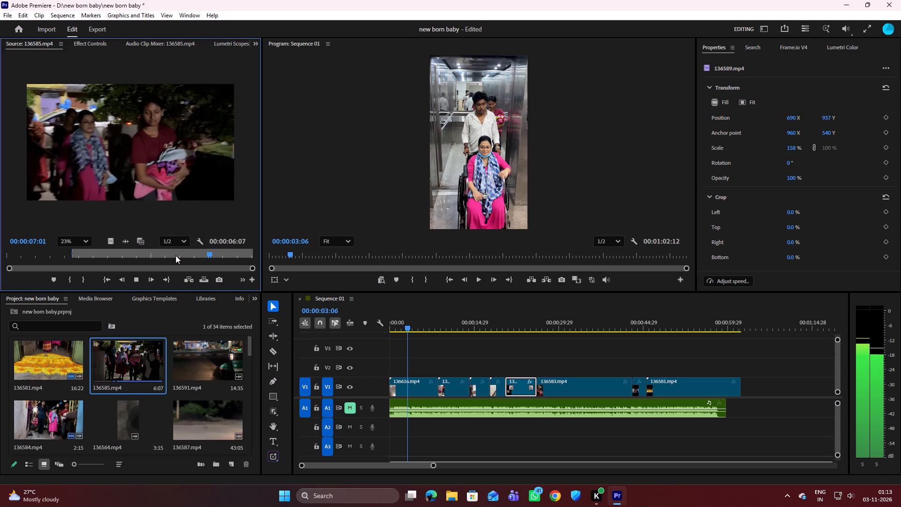
pyautogui.press('space')
pyautogui.press('space')
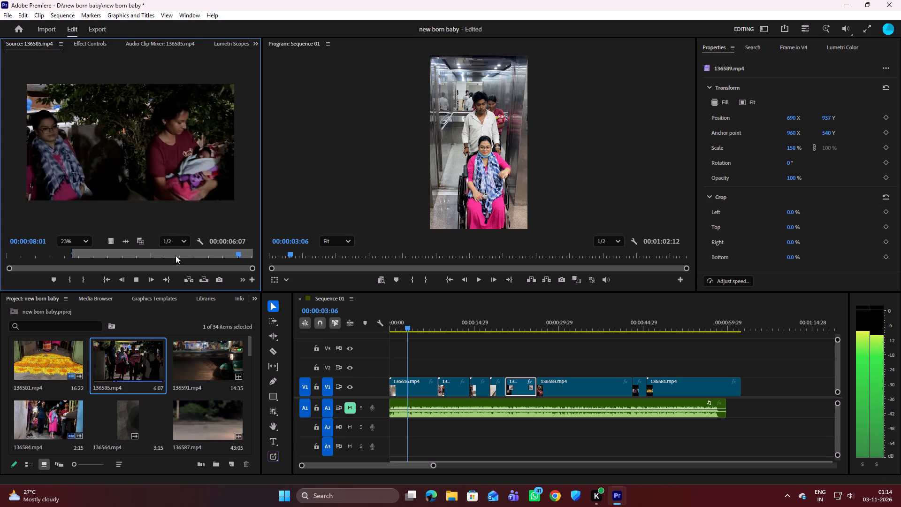
pyautogui.press('space')
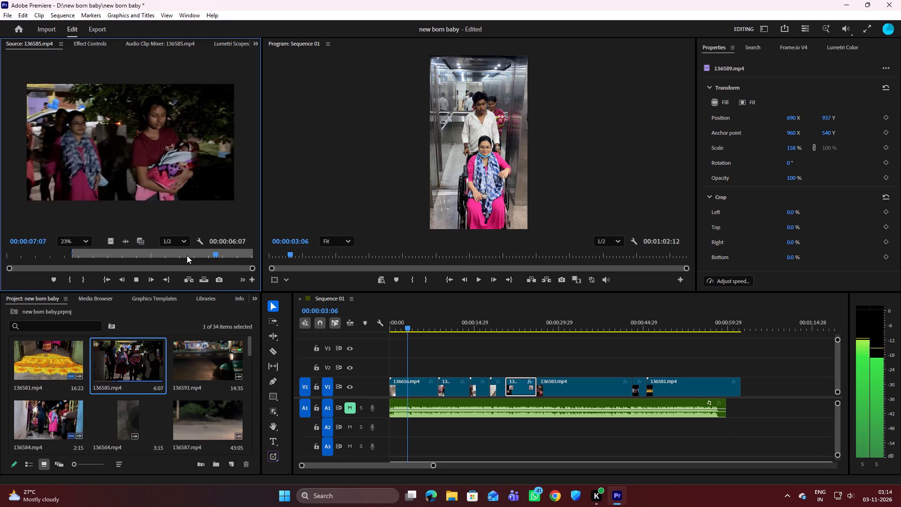
pyautogui.press('space')
pyautogui.press('space')
pyautogui.press('space')
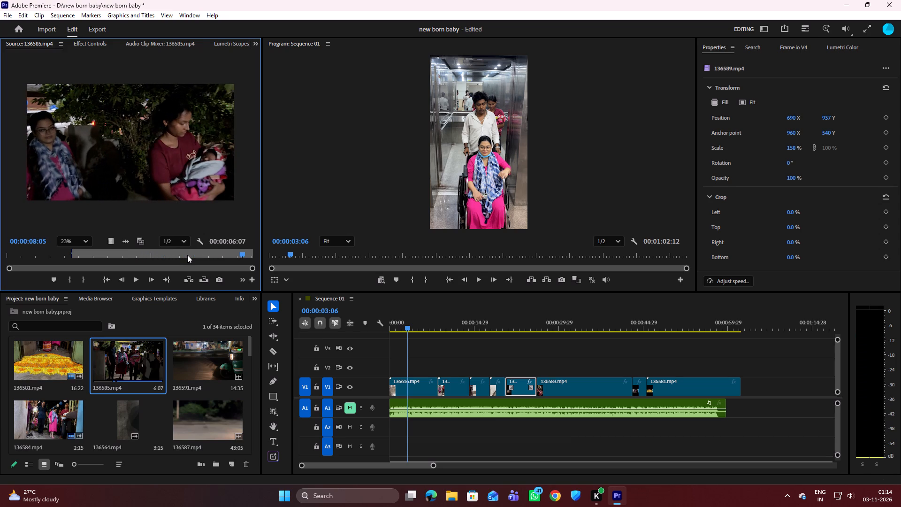
pyautogui.moveTo(240, 252); pyautogui.dragTo(233, 252)
pyautogui.press('o')
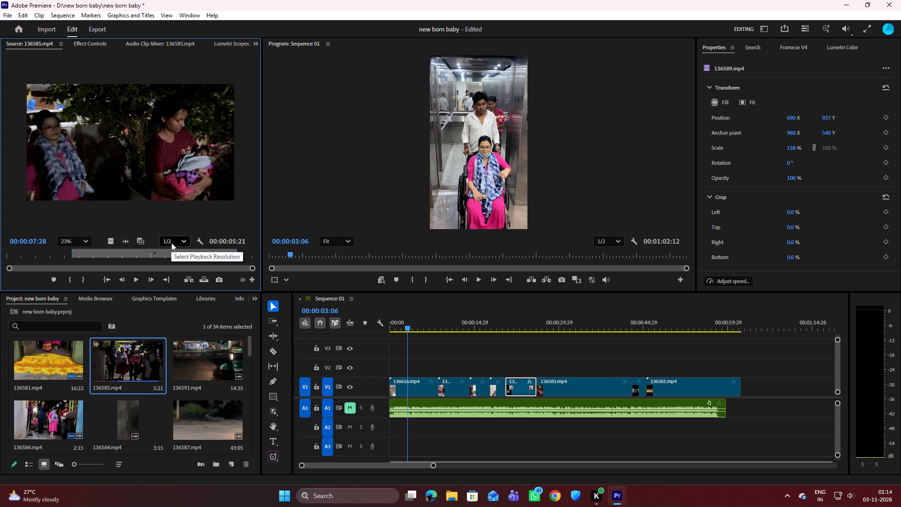
# Place only the video of the marked 136585.mp4 range on V1, directly after the 136581.mp4 clip.
pyautogui.moveTo(108, 244); pyautogui.dragTo(697, 377)
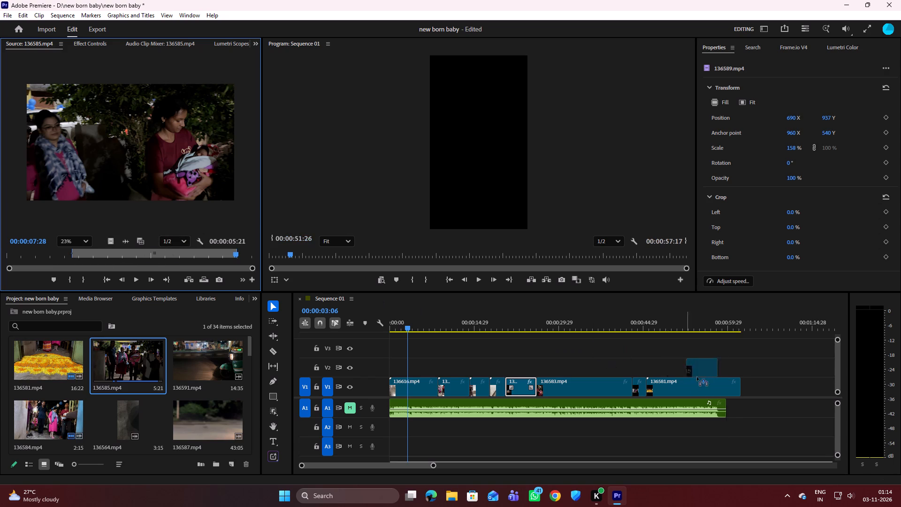
pyautogui.moveTo(697, 377); pyautogui.dragTo(741, 385)
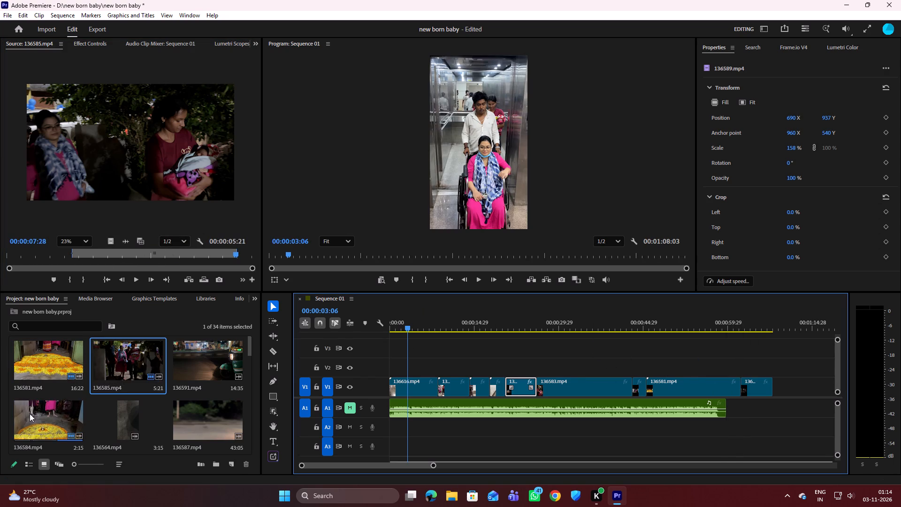
# Look through the project's clip thumbnails for the next homecoming shot and open 136483.mp4 as the source.
pyautogui.scroll(4, 85, 391)
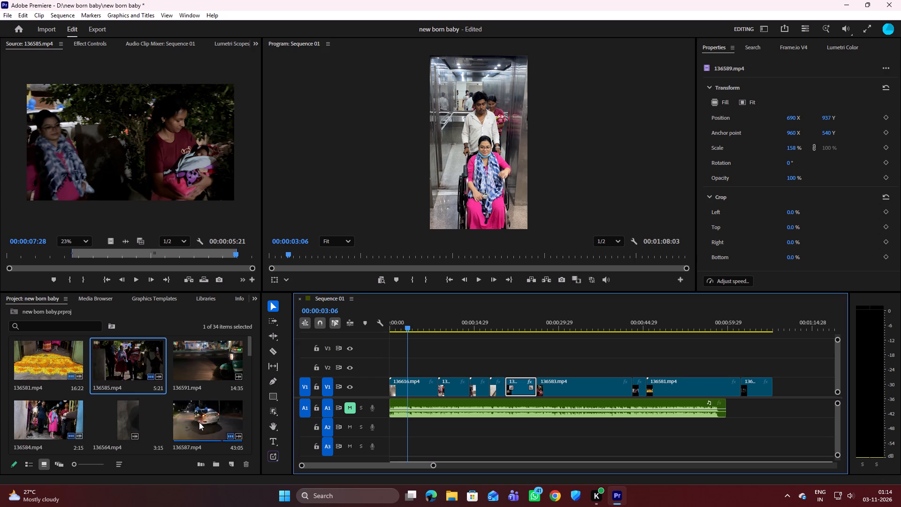
pyautogui.scroll(-2, 157, 421)
pyautogui.scroll(1, 60, 386)
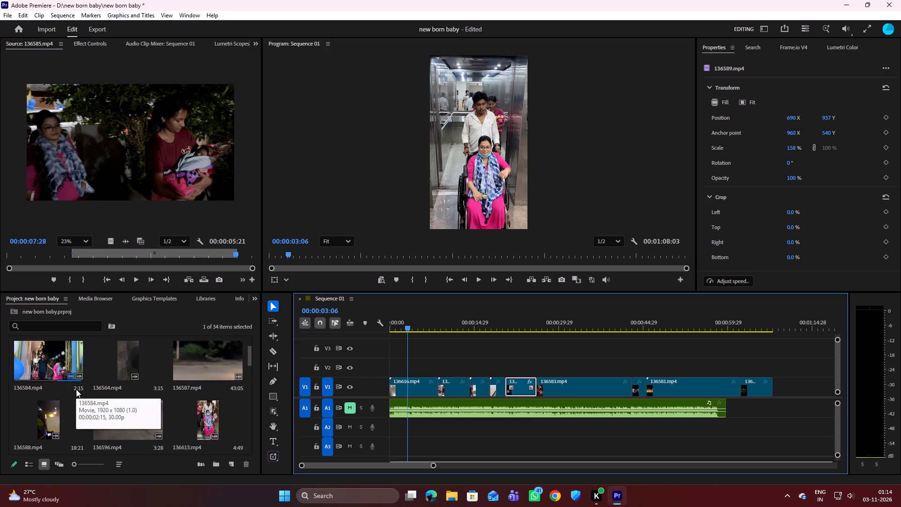
pyautogui.scroll(1, 76, 389)
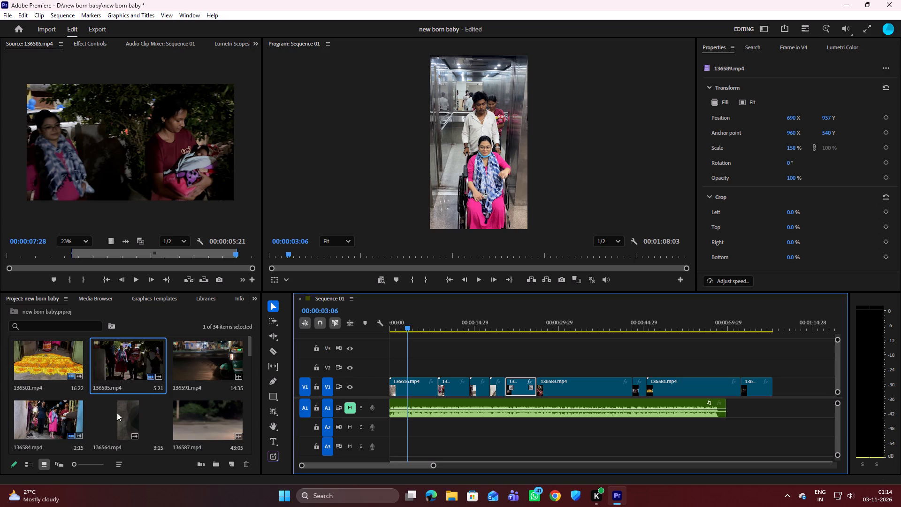
pyautogui.scroll(-1, 132, 425)
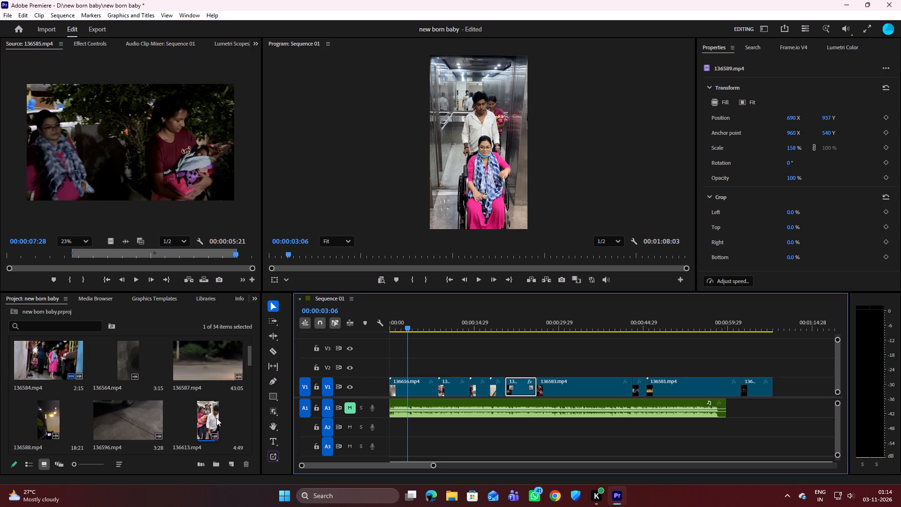
pyautogui.scroll(-2, 145, 411)
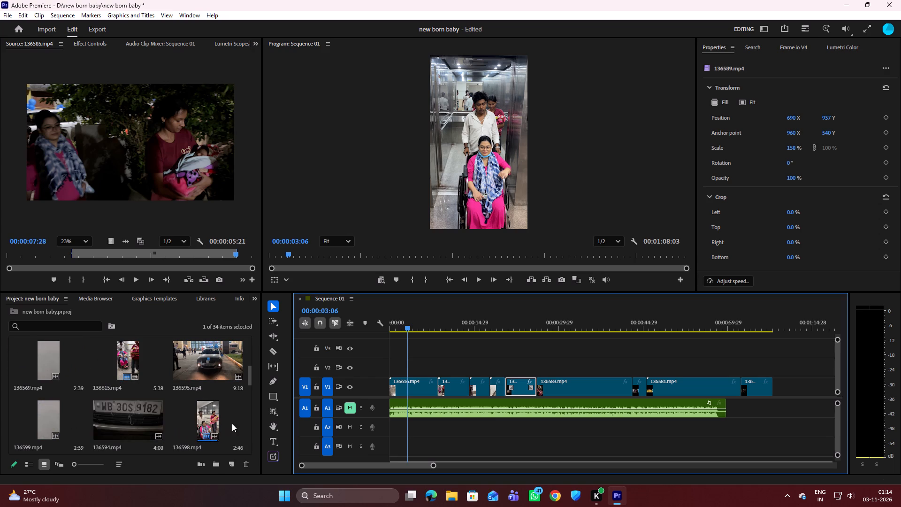
pyautogui.scroll(-2, 212, 418)
pyautogui.scroll(-3, 109, 454)
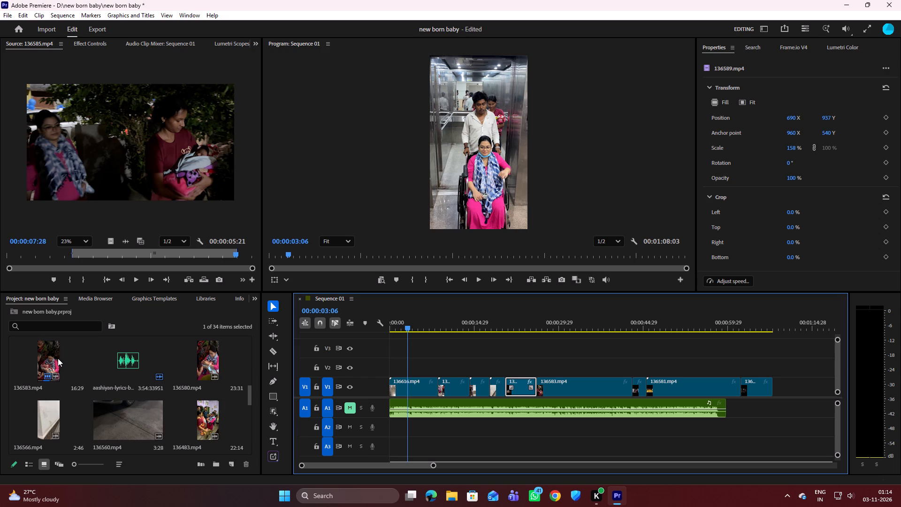
pyautogui.scroll(1, 114, 388)
pyautogui.scroll(-1, 174, 409)
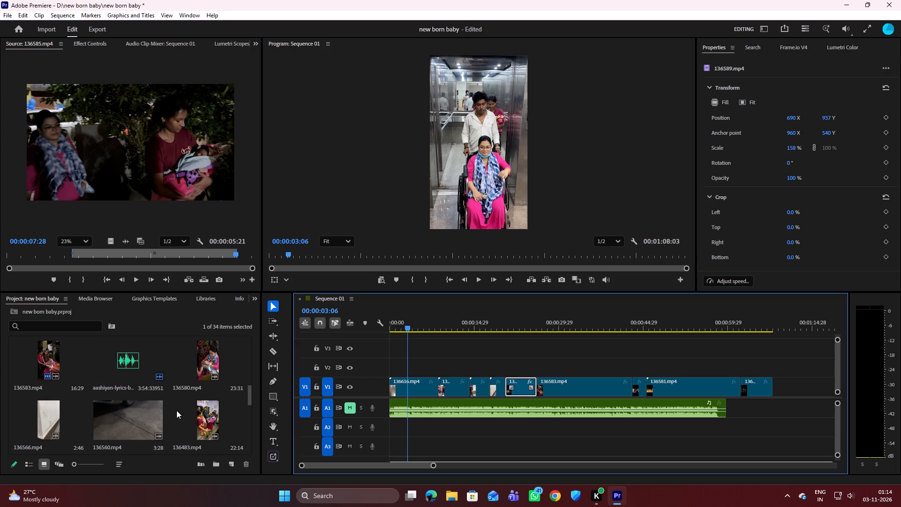
pyautogui.doubleClick(210, 419)
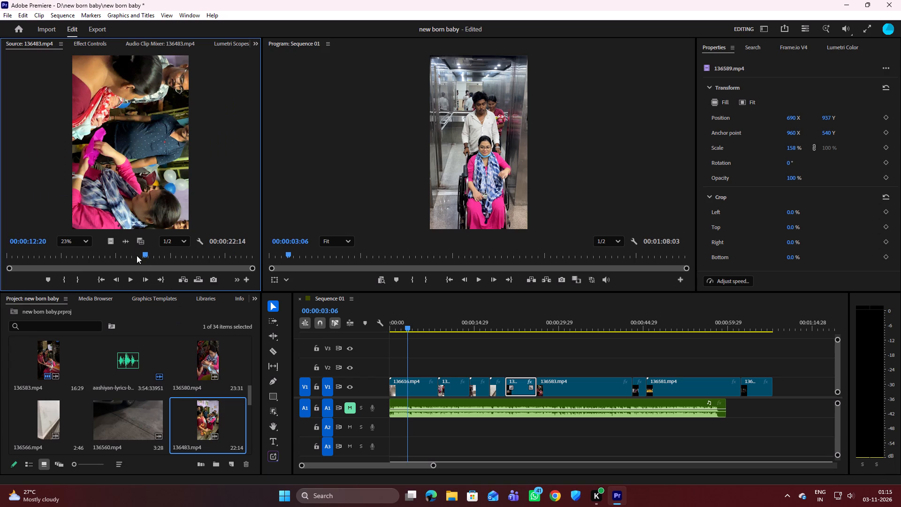
# Review 136483.mp4 in the source view from its first frame through to the end for a usable part.
pyautogui.moveTo(143, 257); pyautogui.dragTo(0, 295)
pyautogui.press('space')
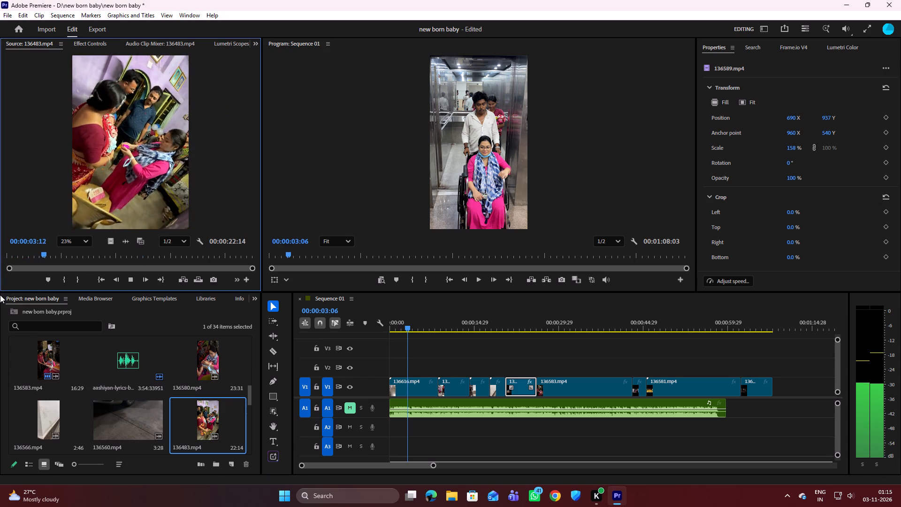
pyautogui.moveTo(60, 253); pyautogui.dragTo(113, 251)
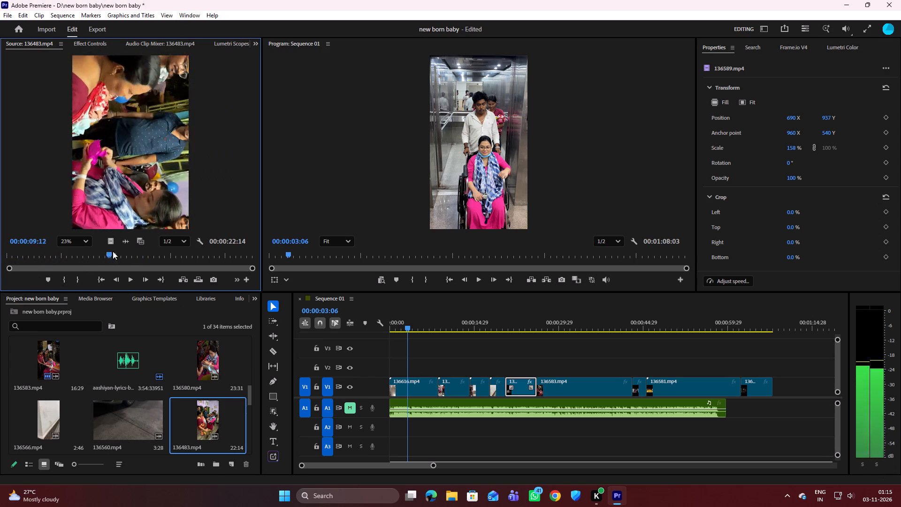
pyautogui.moveTo(113, 251); pyautogui.dragTo(128, 250)
pyautogui.press('space')
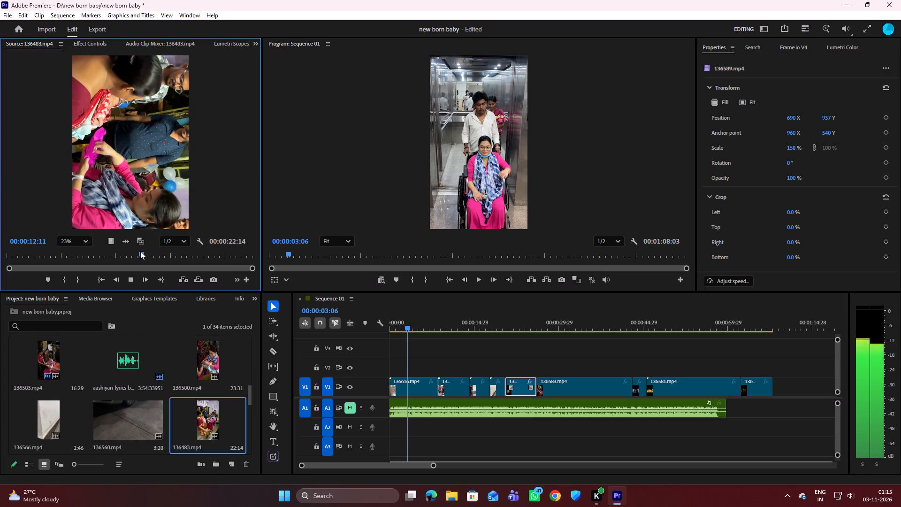
pyautogui.moveTo(140, 251); pyautogui.dragTo(217, 252)
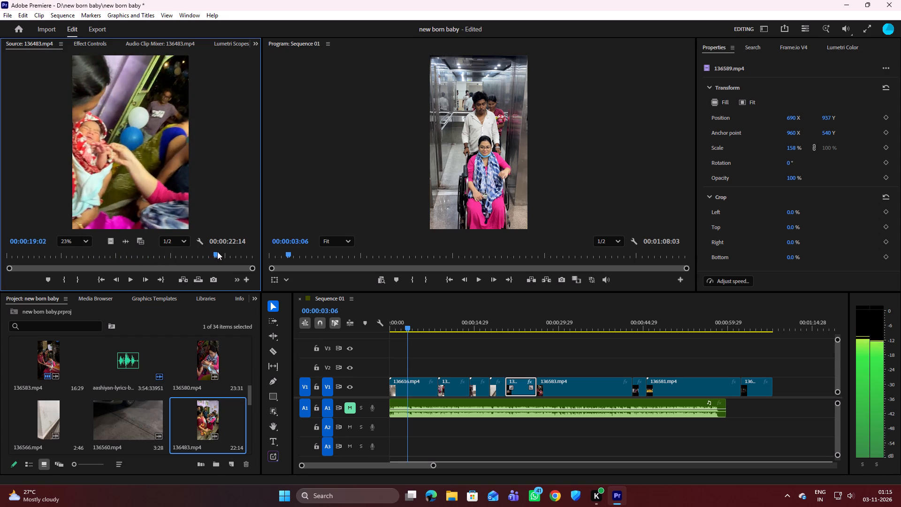
pyautogui.moveTo(217, 252); pyautogui.dragTo(206, 263)
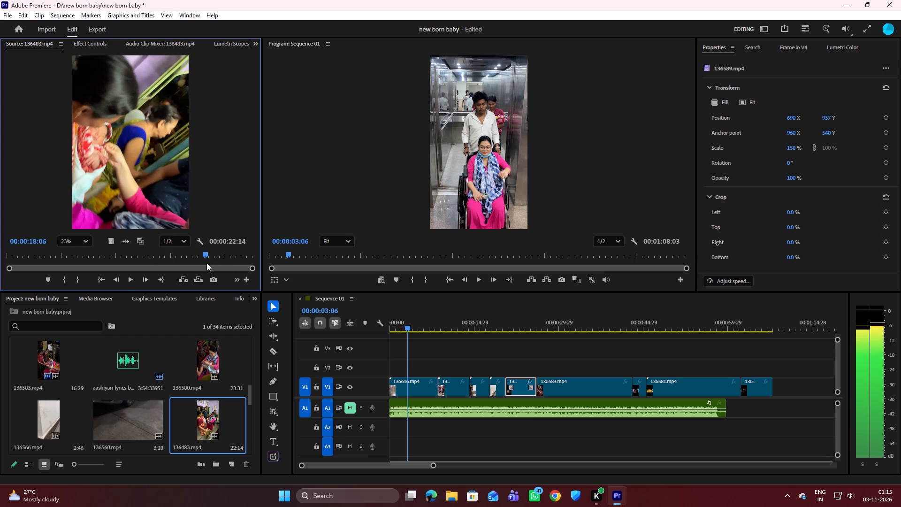
pyautogui.moveTo(206, 263); pyautogui.dragTo(206, 263)
pyautogui.press('space')
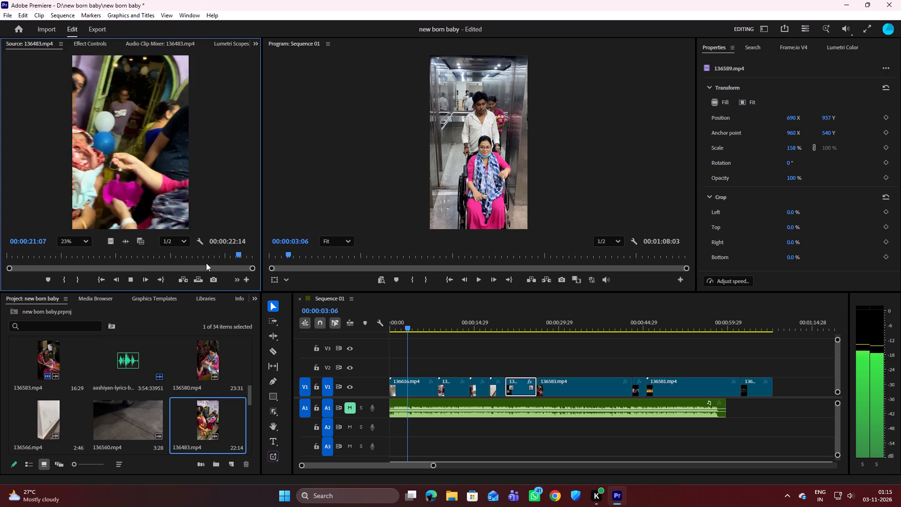
pyautogui.press('space')
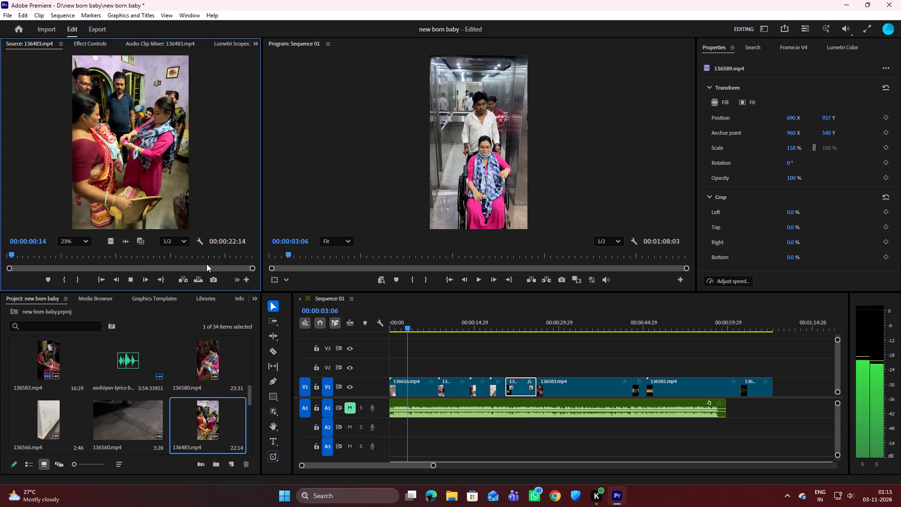
pyautogui.press('space')
# Mark the In point of 136483.mp4 at 00:00:18:27, where the baby's face is in view.
pyautogui.moveTo(22, 252); pyautogui.dragTo(76, 258)
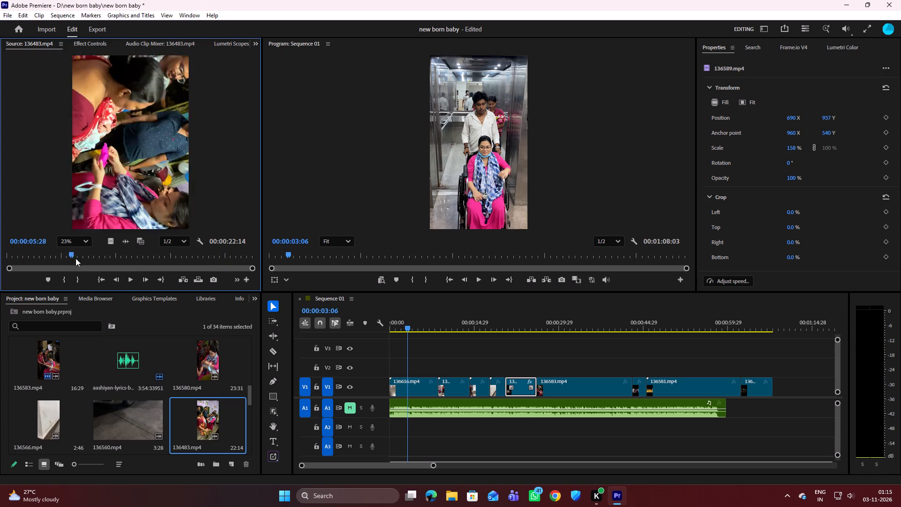
pyautogui.moveTo(76, 258); pyautogui.dragTo(171, 260)
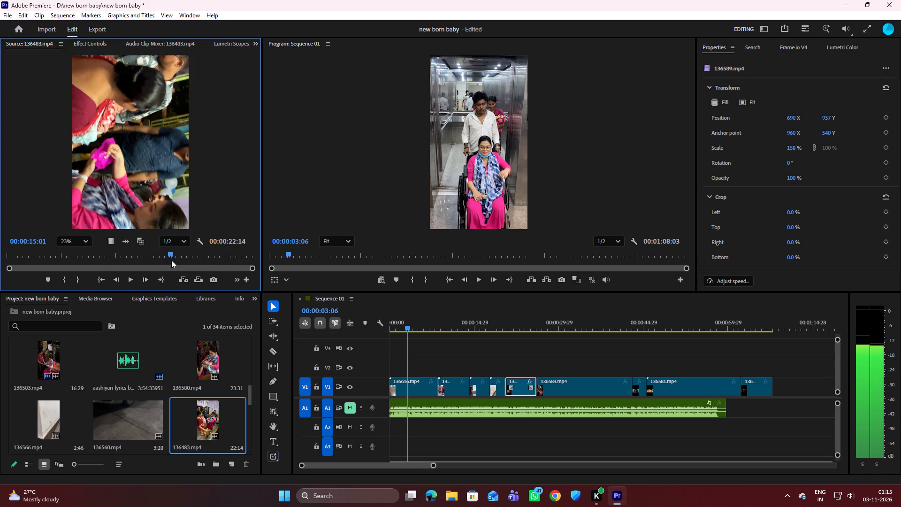
pyautogui.moveTo(171, 260); pyautogui.dragTo(191, 254)
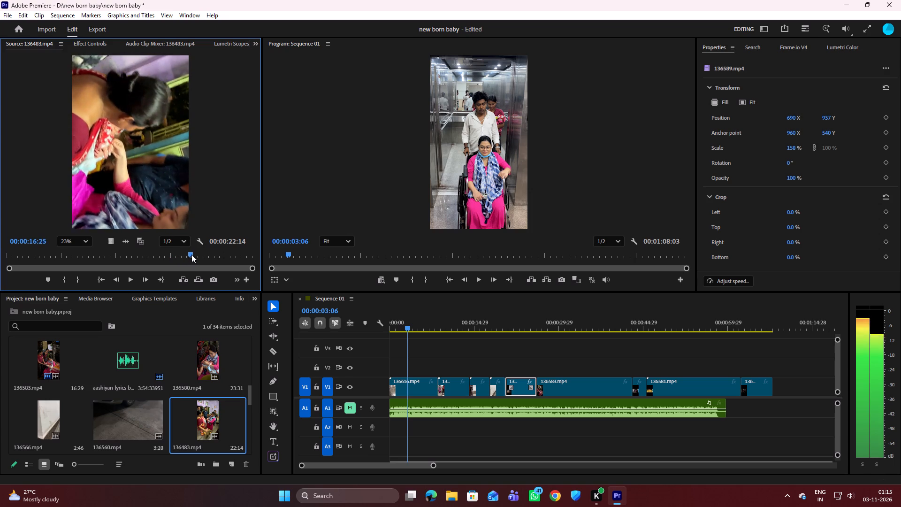
pyautogui.moveTo(191, 254); pyautogui.dragTo(206, 253)
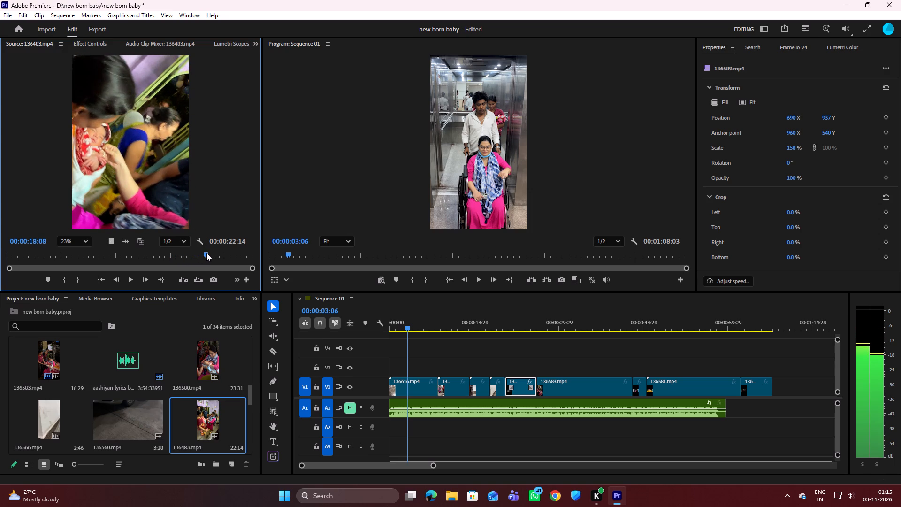
pyautogui.moveTo(206, 253); pyautogui.dragTo(197, 257)
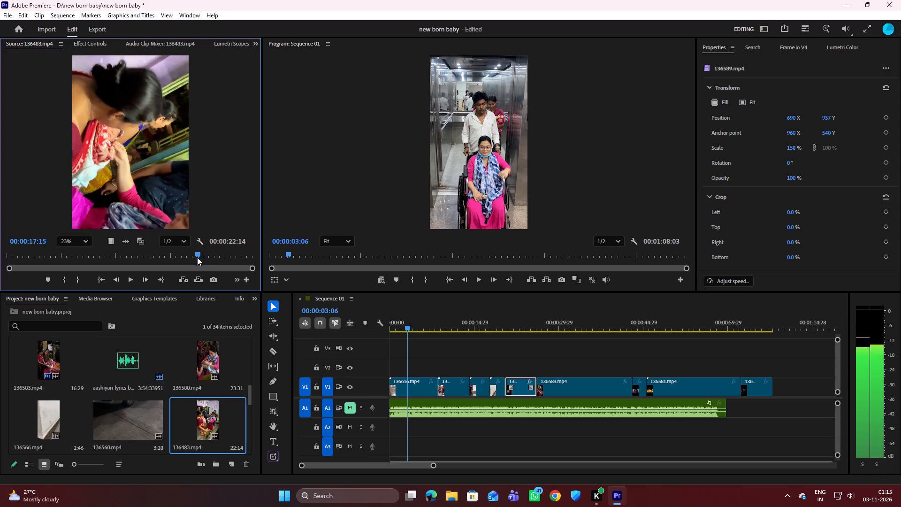
pyautogui.moveTo(197, 257); pyautogui.dragTo(195, 258)
pyautogui.press('i')
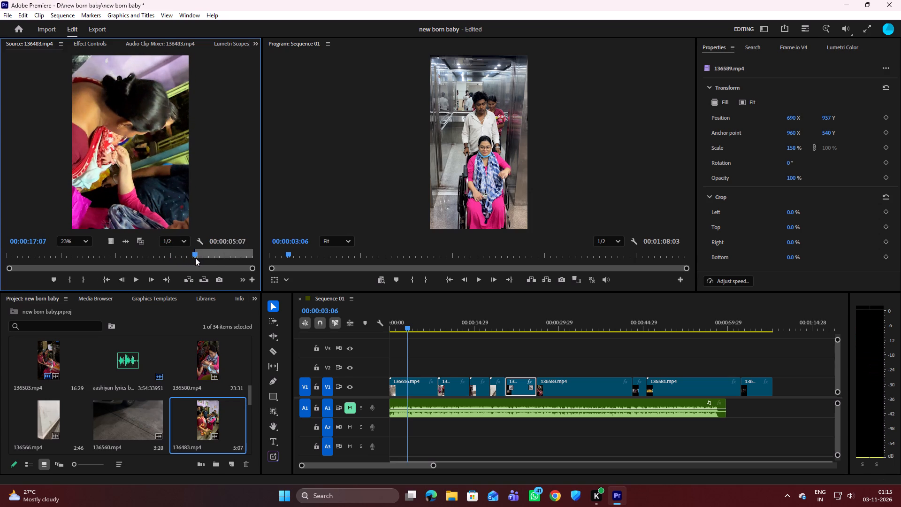
pyautogui.press('space')
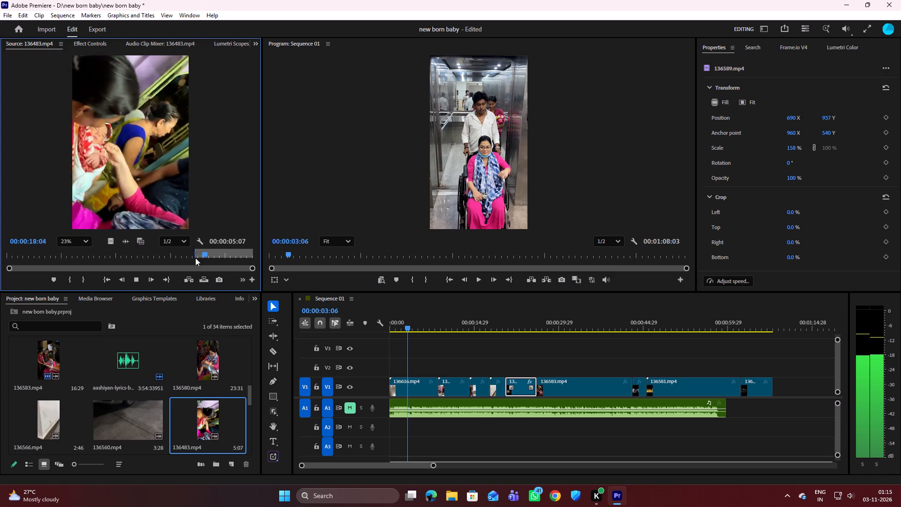
pyautogui.press('space')
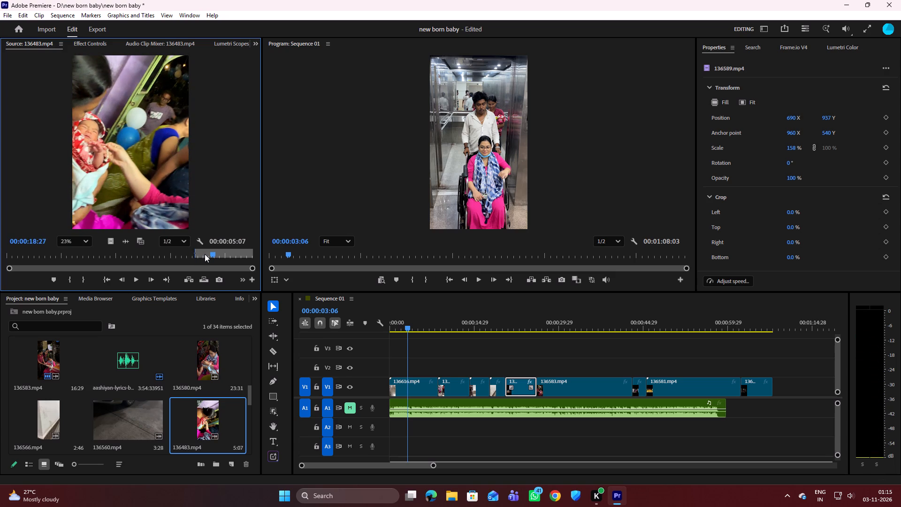
pyautogui.press('i')
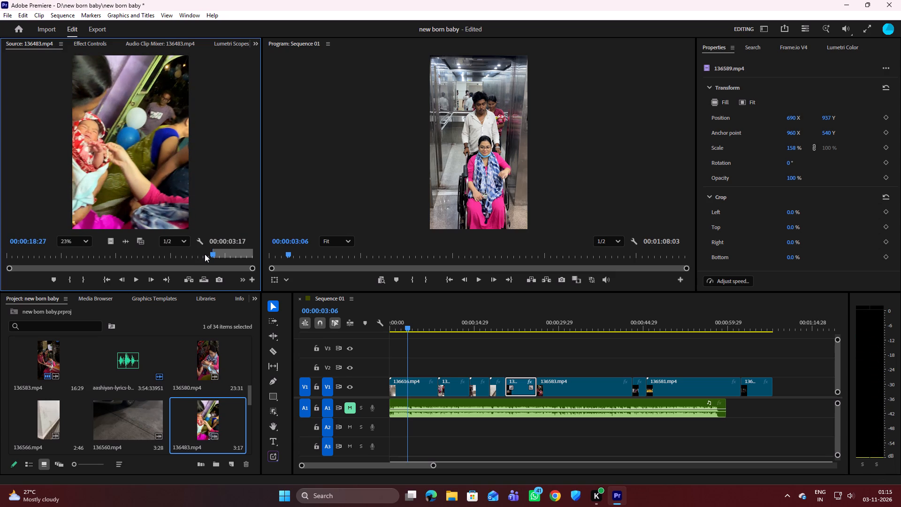
# Play 136483.mp4 on from the In point and place only the video of that range on V1, directly after the 136585.mp4 clip.
pyautogui.press('space')
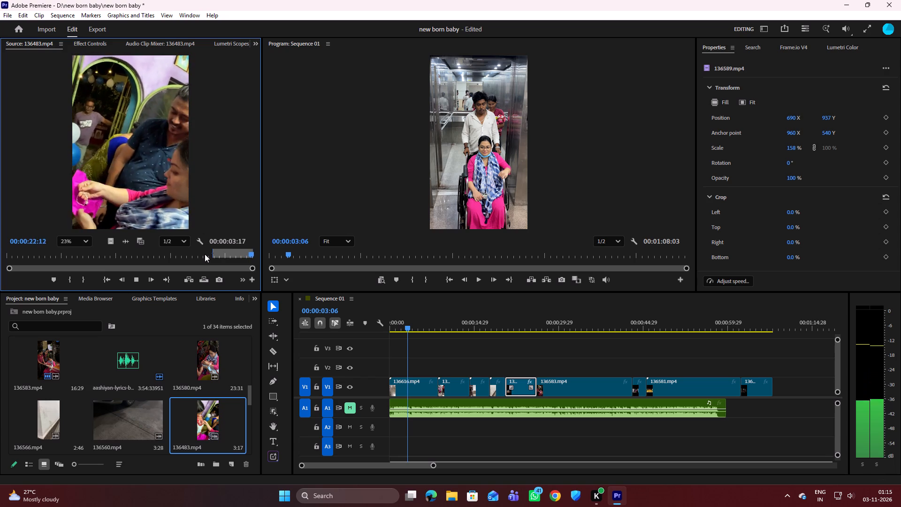
pyautogui.press('space')
pyautogui.moveTo(111, 242); pyautogui.dragTo(775, 392)
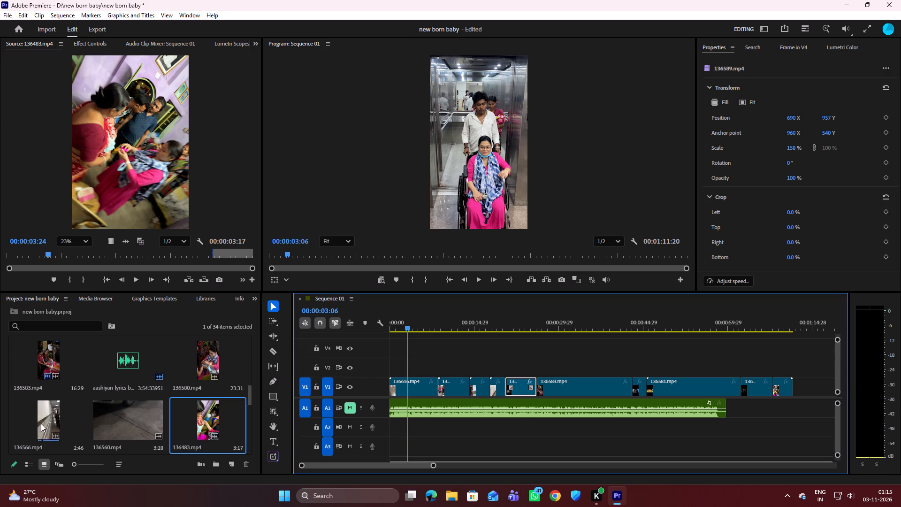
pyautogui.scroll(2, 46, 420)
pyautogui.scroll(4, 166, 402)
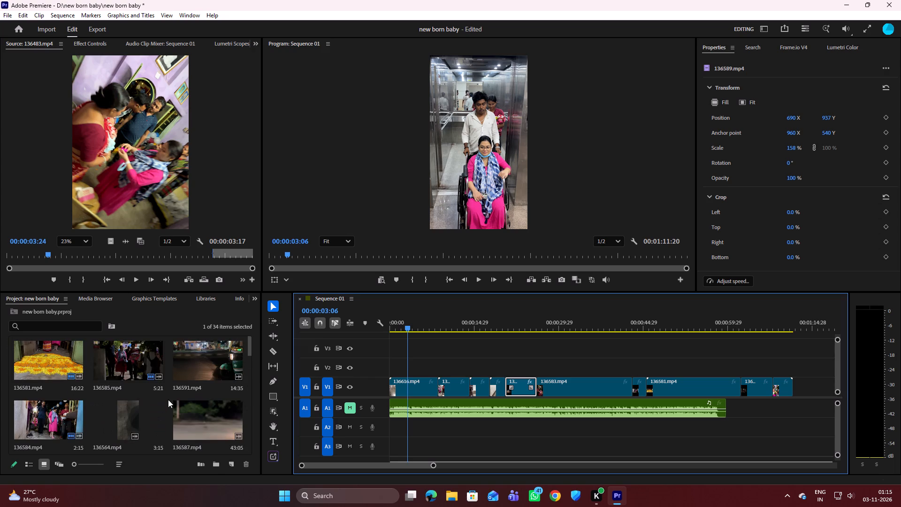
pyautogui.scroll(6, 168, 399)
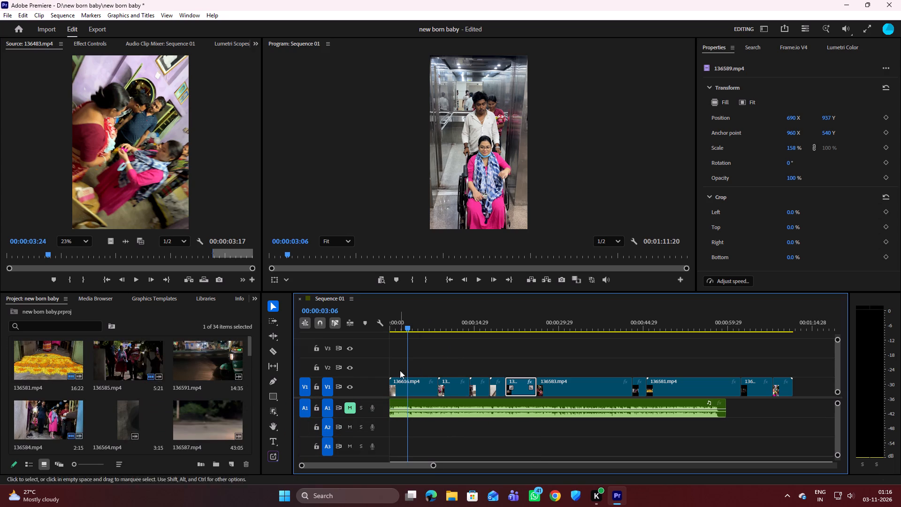
# Unmute the A1 music track.
pyautogui.click(351, 410)
# Set the Windows system volume to a little under one third of its range.
pyautogui.click(838, 494)
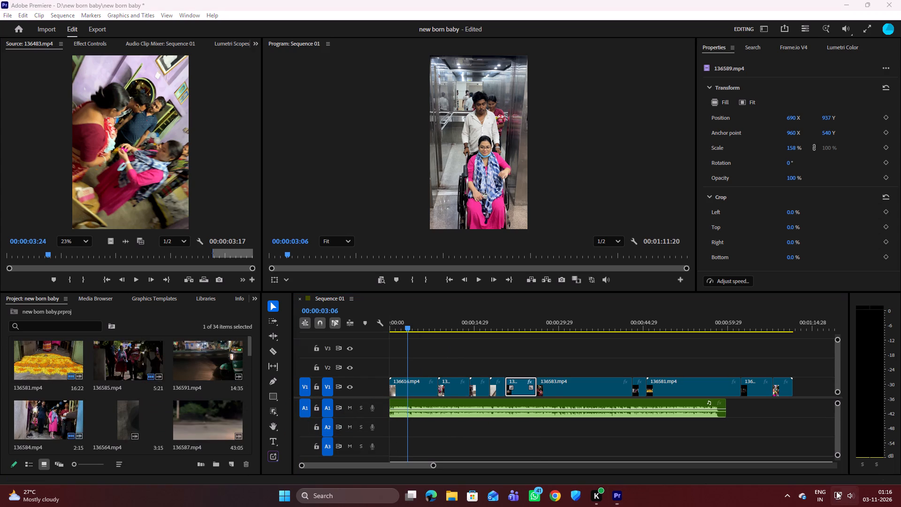
pyautogui.click(787, 446)
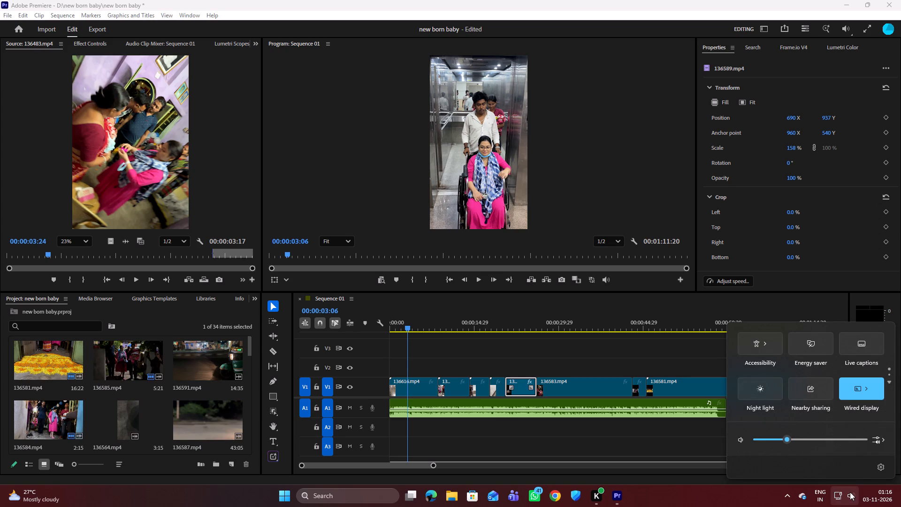
pyautogui.click(850, 492)
# Play the sequence from the start with the music on to check the opening hospital clips.
pyautogui.moveTo(410, 328); pyautogui.dragTo(387, 322)
pyautogui.press('space')
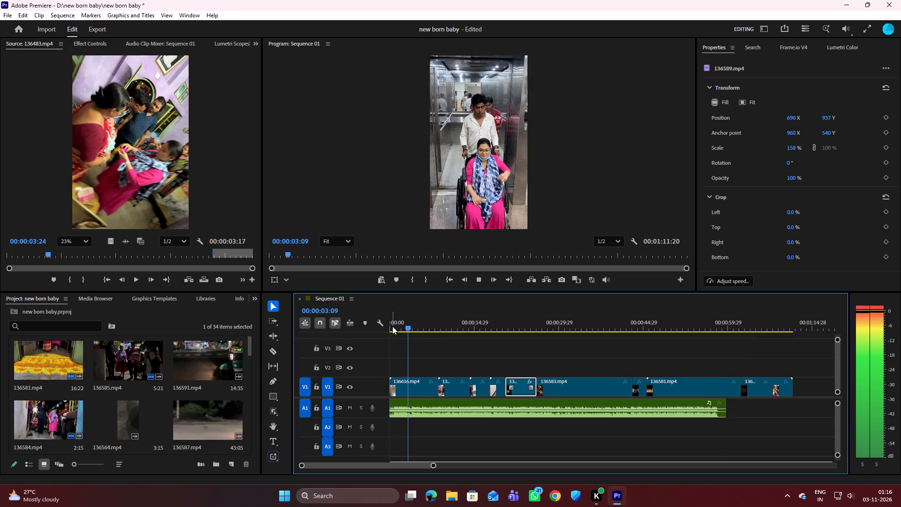
pyautogui.press('space')
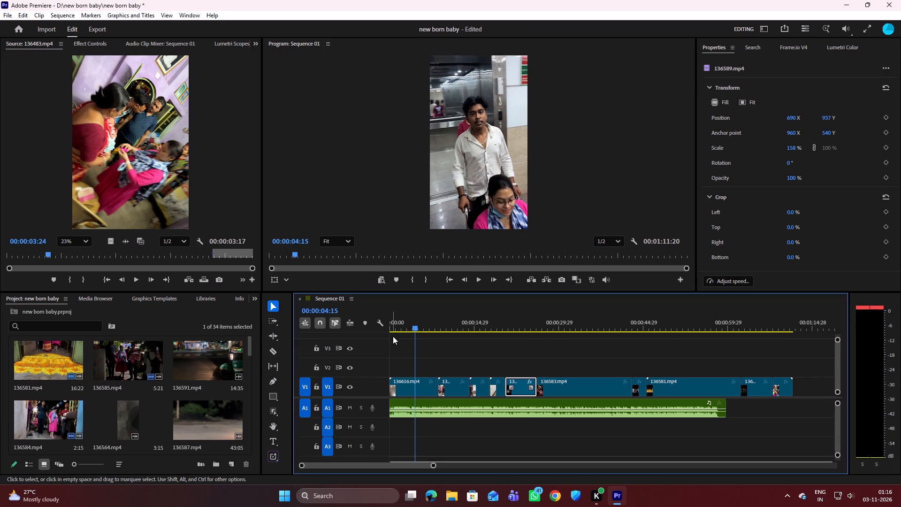
pyautogui.moveTo(414, 327); pyautogui.dragTo(395, 329)
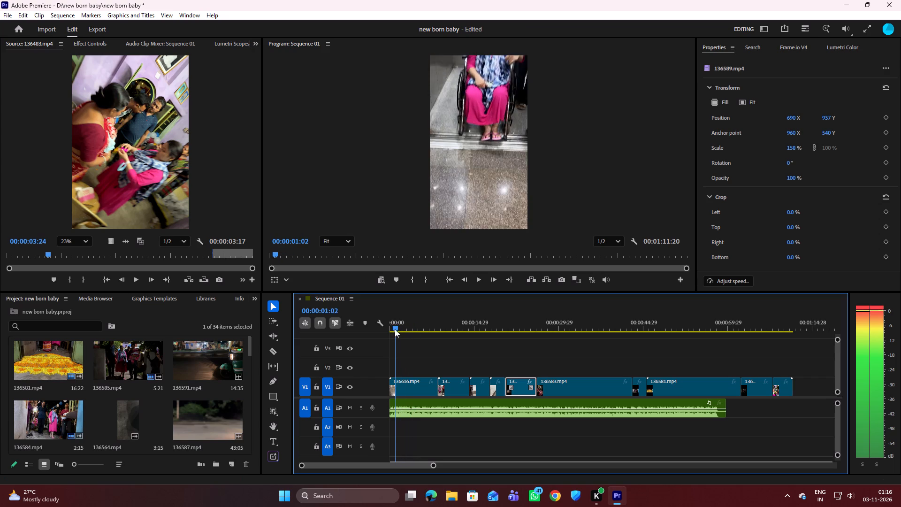
pyautogui.moveTo(395, 329); pyautogui.dragTo(388, 330)
pyautogui.press('space')
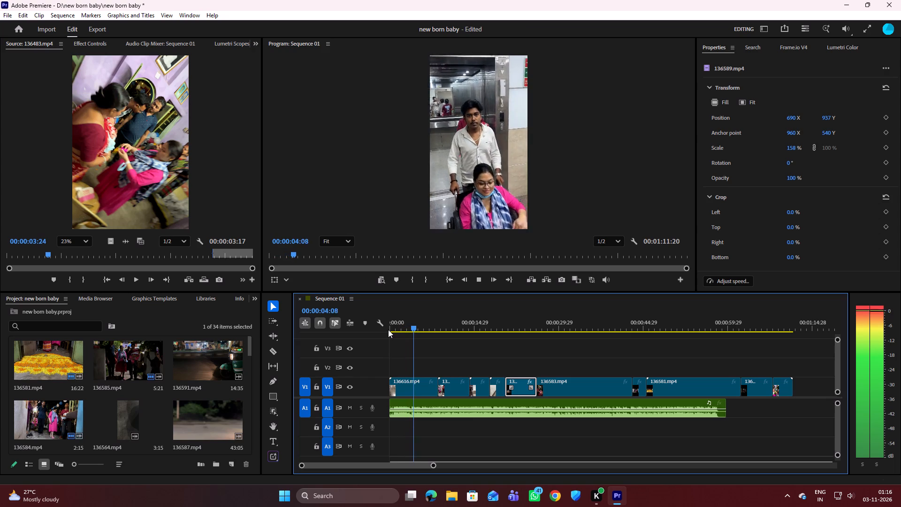
pyautogui.press('space')
pyautogui.press('space')
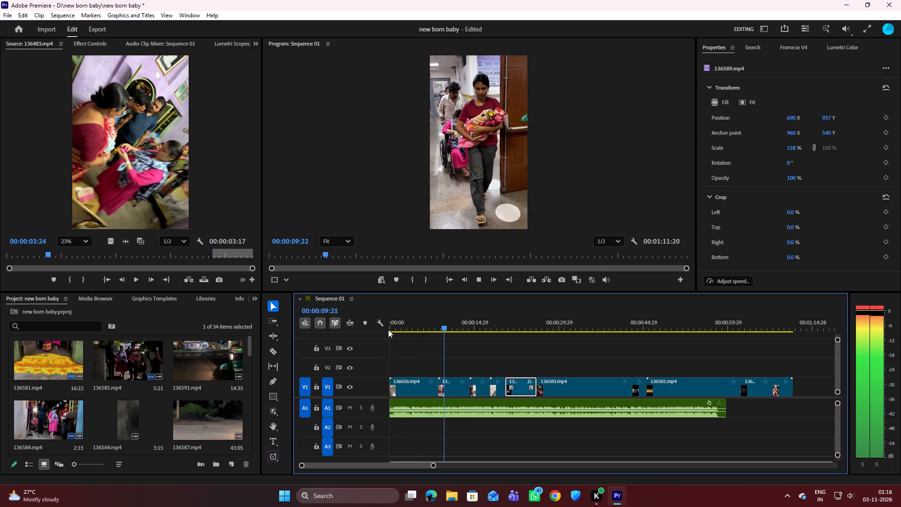
pyautogui.press('space')
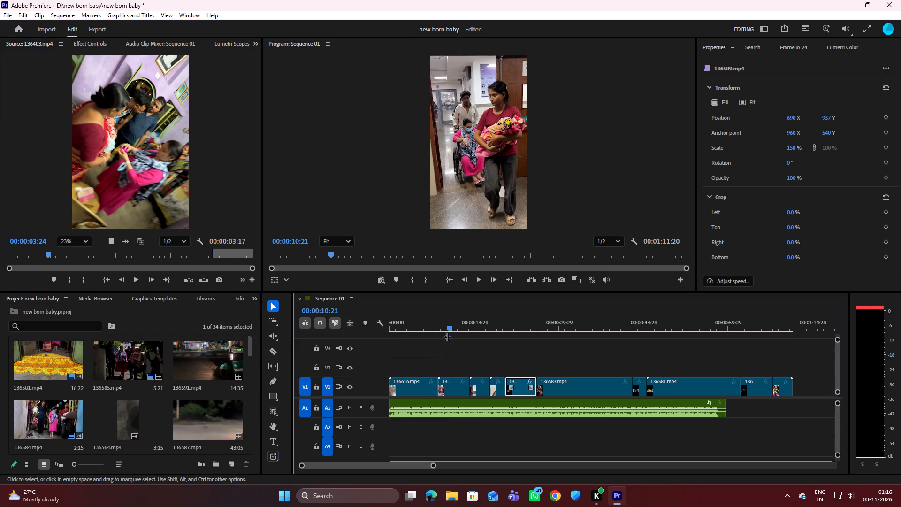
# Find where the wheelchair shot in the lift begins, cut the opening 136616.mp4 clip at 00:00:01:25 and delete the piece before the cut.
pyautogui.moveTo(449, 323); pyautogui.dragTo(388, 335)
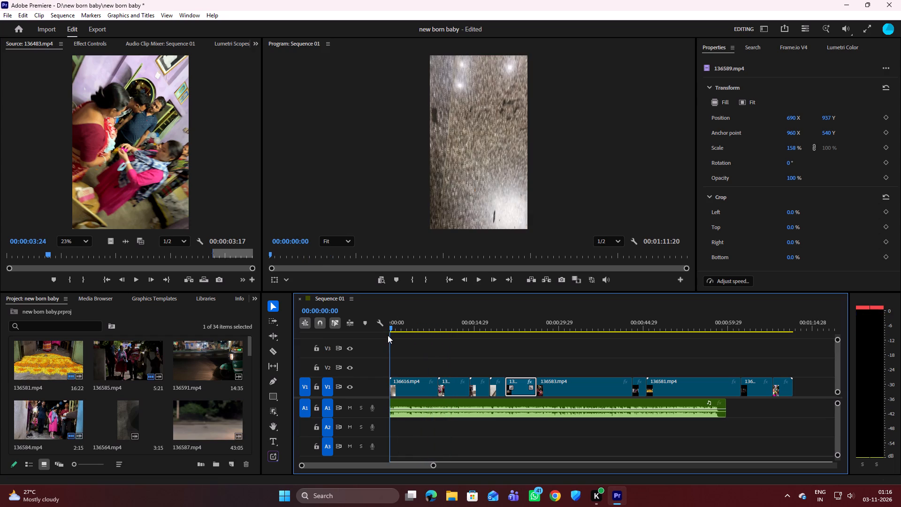
pyautogui.press('space')
pyautogui.press('space')
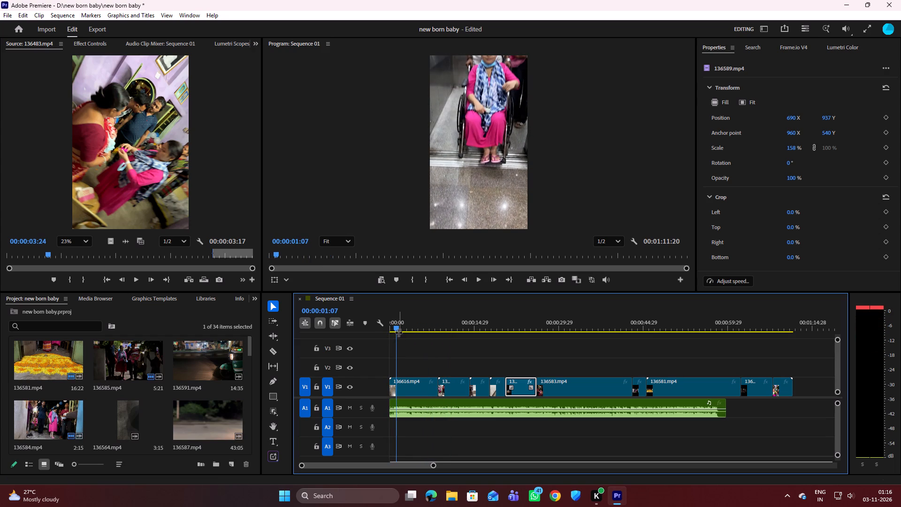
pyautogui.press('space')
pyautogui.press('space')
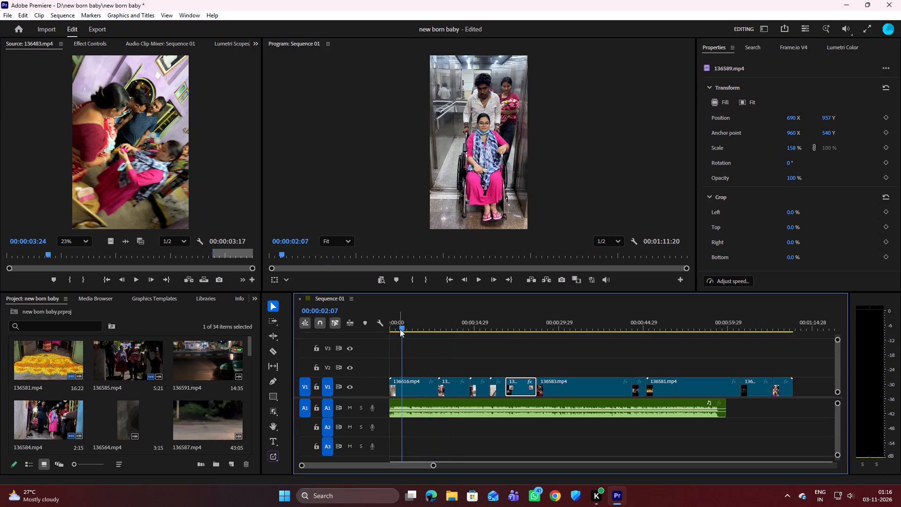
pyautogui.click(400, 327)
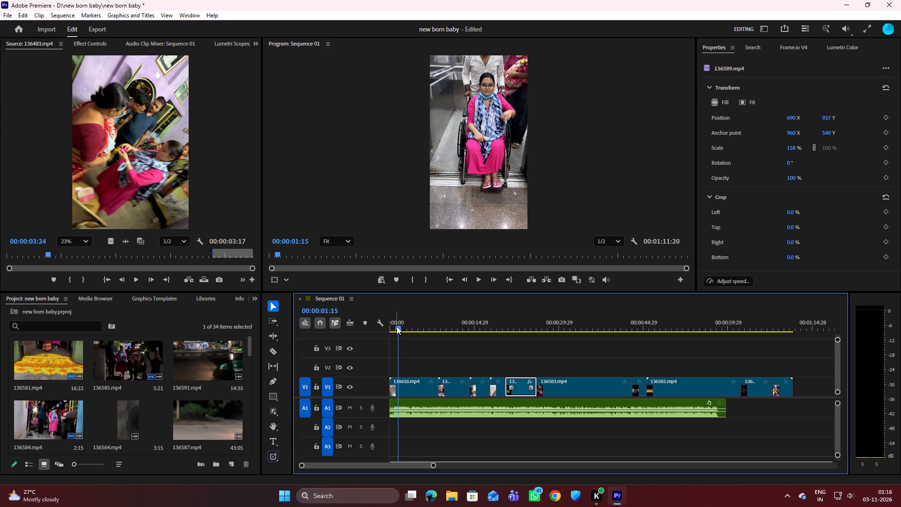
pyautogui.press('space')
pyautogui.press('space')
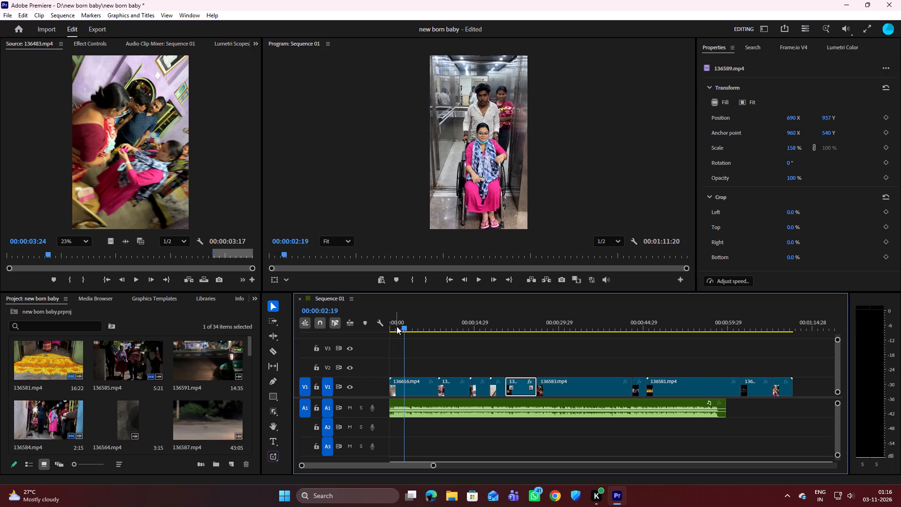
pyautogui.moveTo(405, 328); pyautogui.dragTo(399, 327)
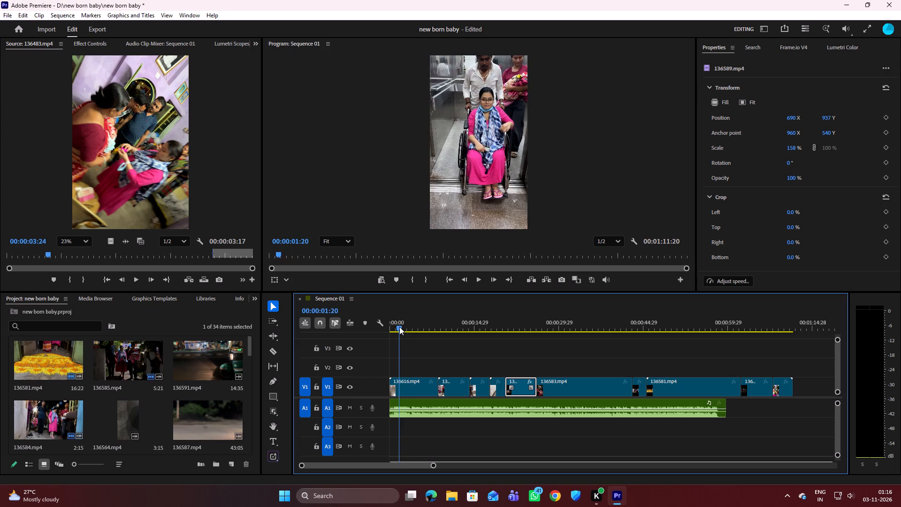
pyautogui.moveTo(399, 327); pyautogui.dragTo(398, 326)
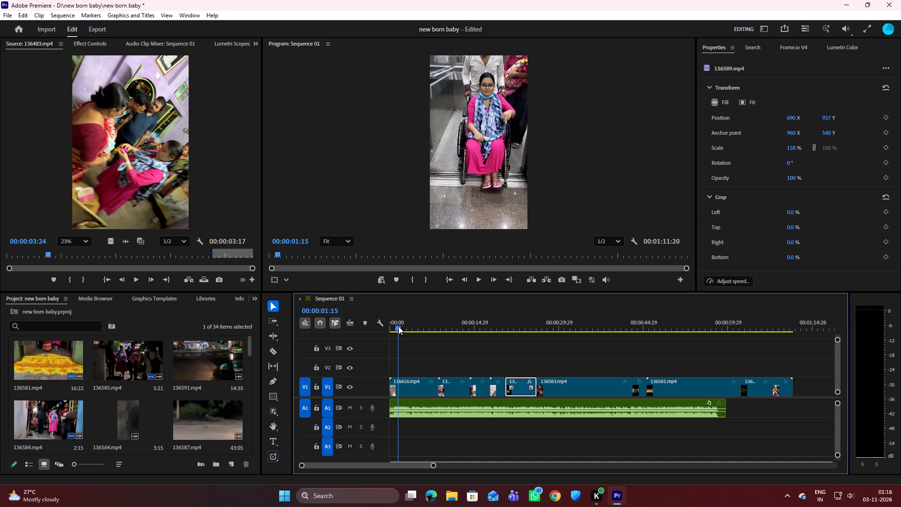
pyautogui.moveTo(398, 326); pyautogui.dragTo(400, 325)
pyautogui.press('c')
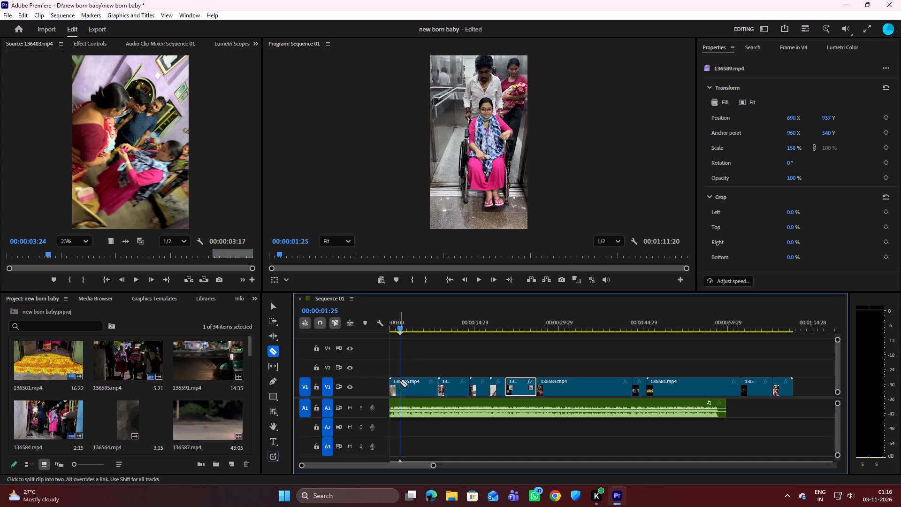
pyautogui.click(400, 382)
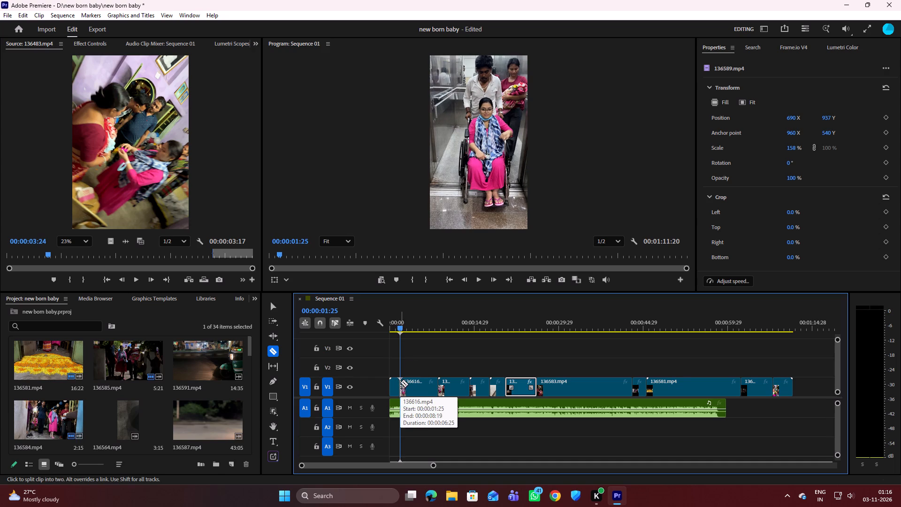
pyautogui.press('v')
pyautogui.click(394, 384)
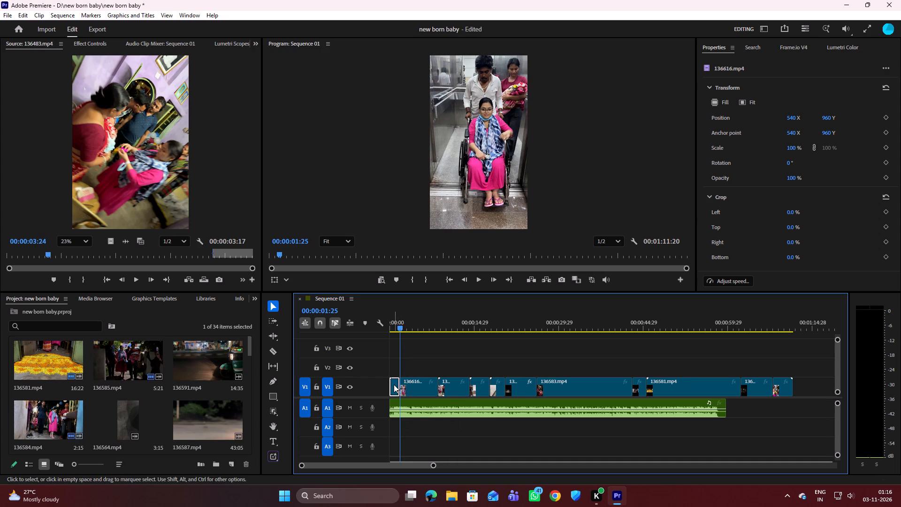
pyautogui.press('Delete')
# Close the gaps on V1 by moving 136616.mp4 to the sequence start and all the following clips directly after it.
pyautogui.press('space')
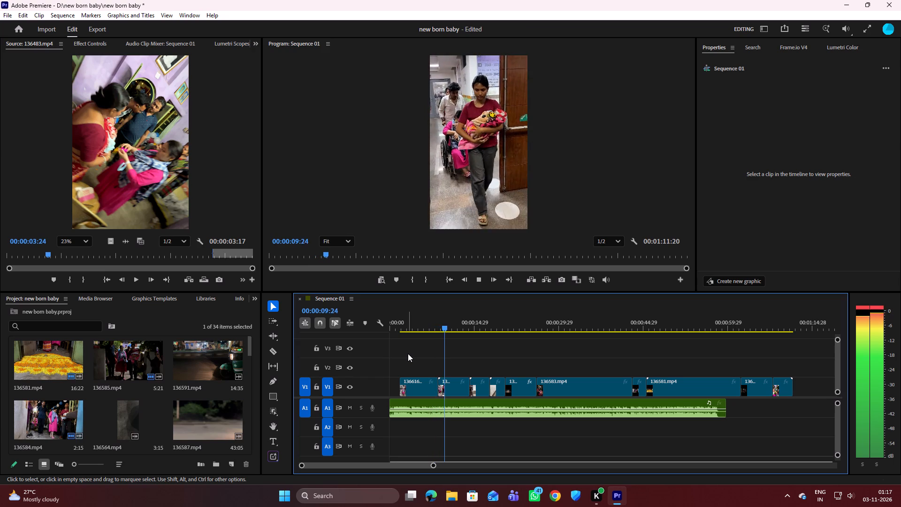
pyautogui.press('space')
pyautogui.moveTo(419, 381); pyautogui.dragTo(405, 380)
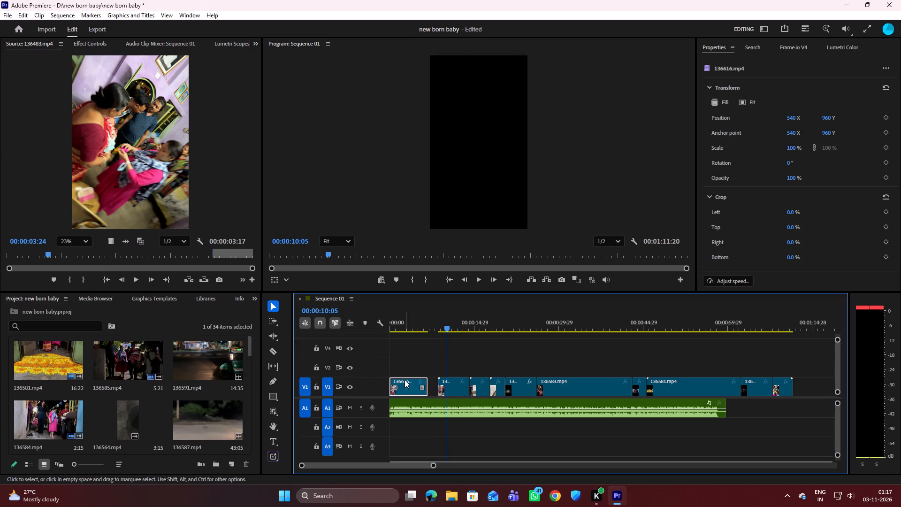
pyautogui.moveTo(439, 350); pyautogui.dragTo(792, 382)
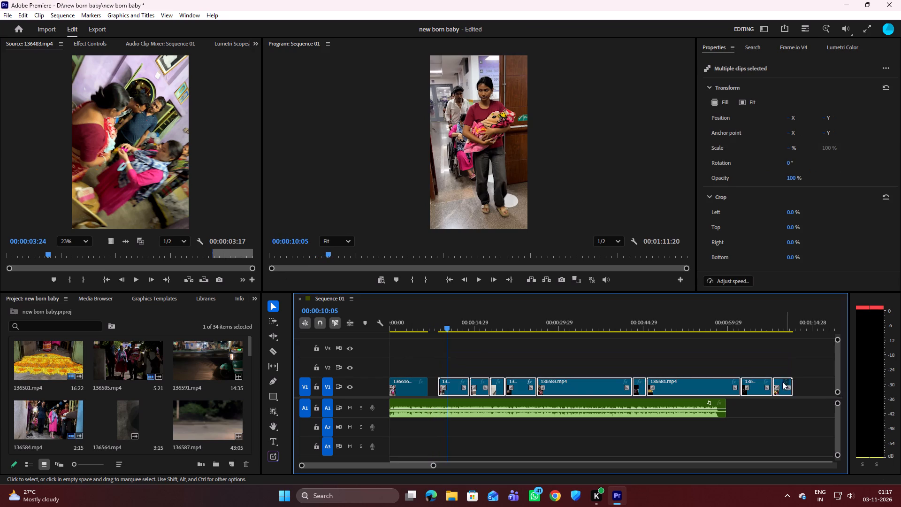
pyautogui.moveTo(580, 388); pyautogui.dragTo(571, 392)
pyautogui.click(591, 338)
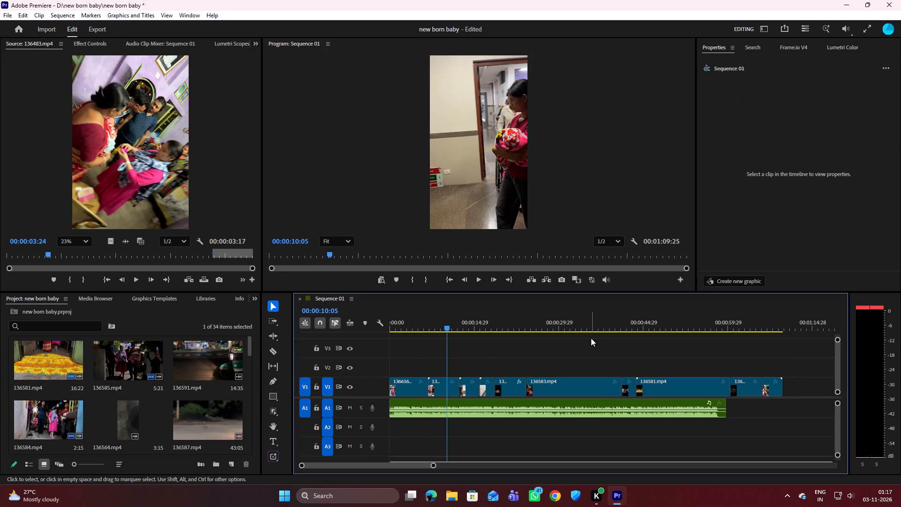
# Play the sequence with music from about 3 seconds to the hospital corridor shot in 136614.mp4 to check the opening clips.
pyautogui.moveTo(447, 331); pyautogui.dragTo(409, 336)
pyautogui.press('space')
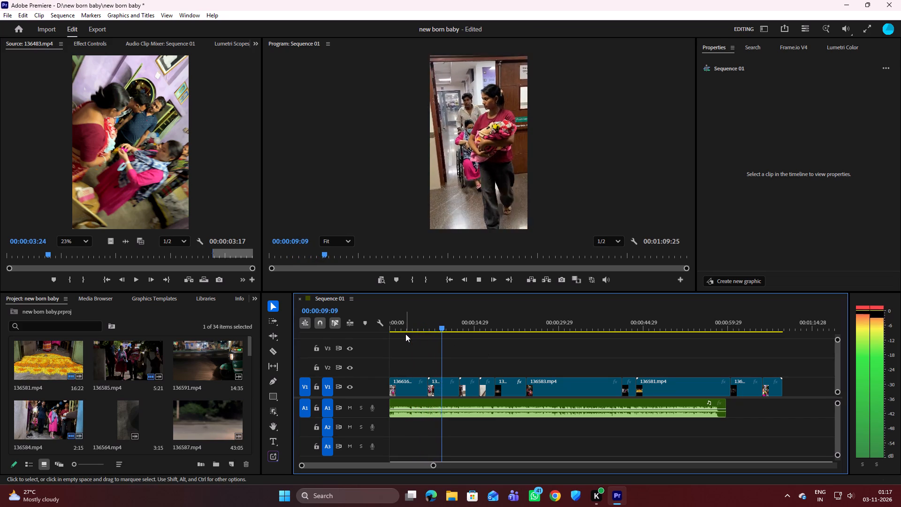
pyautogui.press('space')
pyautogui.press('space')
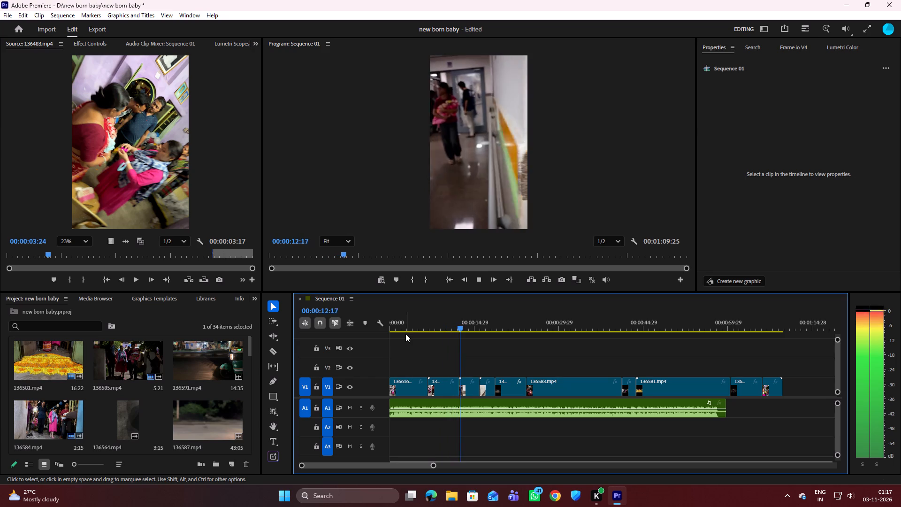
pyautogui.press('space')
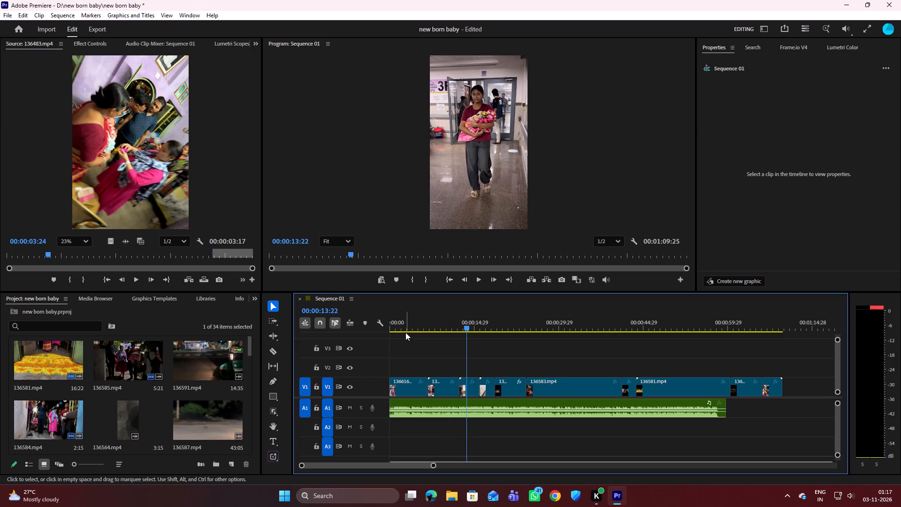
# Replay the change from 136616.mp4 to 136615.mp4 several times to check how the cut fits the music.
pyautogui.moveTo(466, 327); pyautogui.dragTo(458, 328)
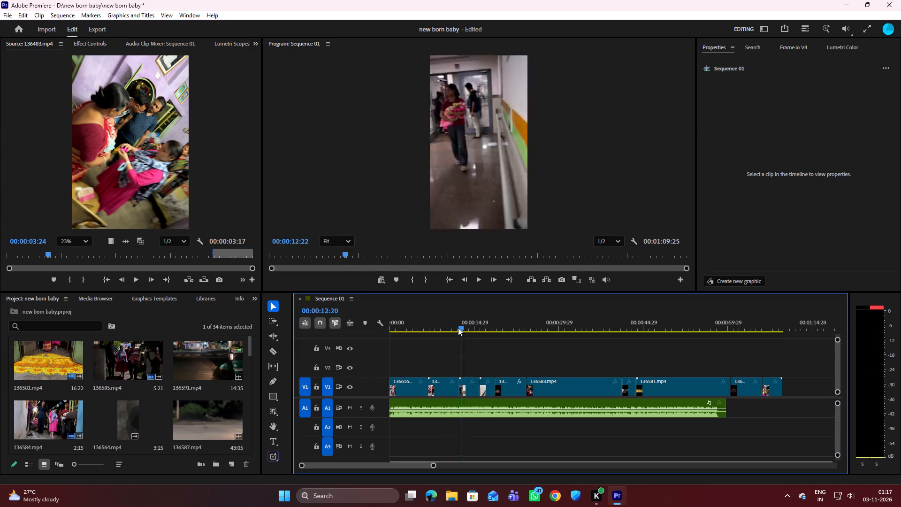
pyautogui.moveTo(458, 328); pyautogui.dragTo(420, 333)
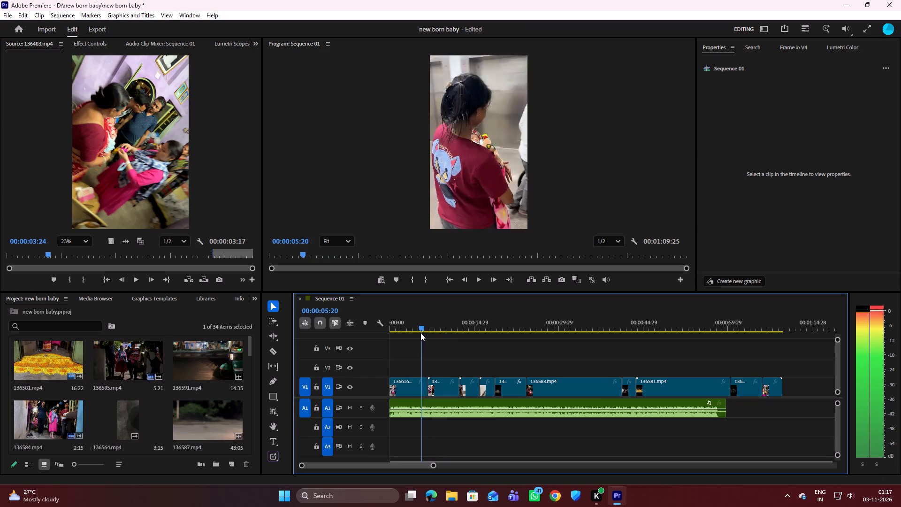
pyautogui.moveTo(420, 333); pyautogui.dragTo(417, 333)
pyautogui.press('space')
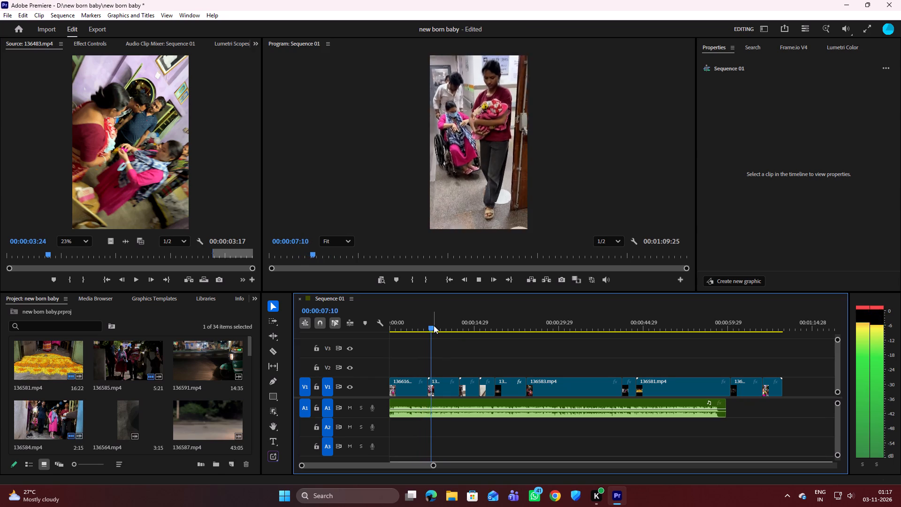
pyautogui.press('space')
pyautogui.moveTo(432, 327); pyautogui.dragTo(420, 328)
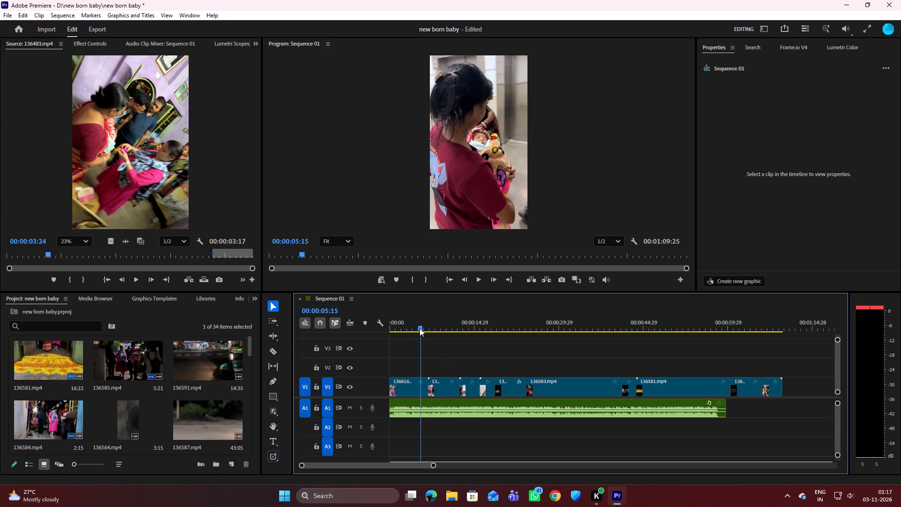
pyautogui.moveTo(420, 328); pyautogui.dragTo(412, 326)
pyautogui.press('space')
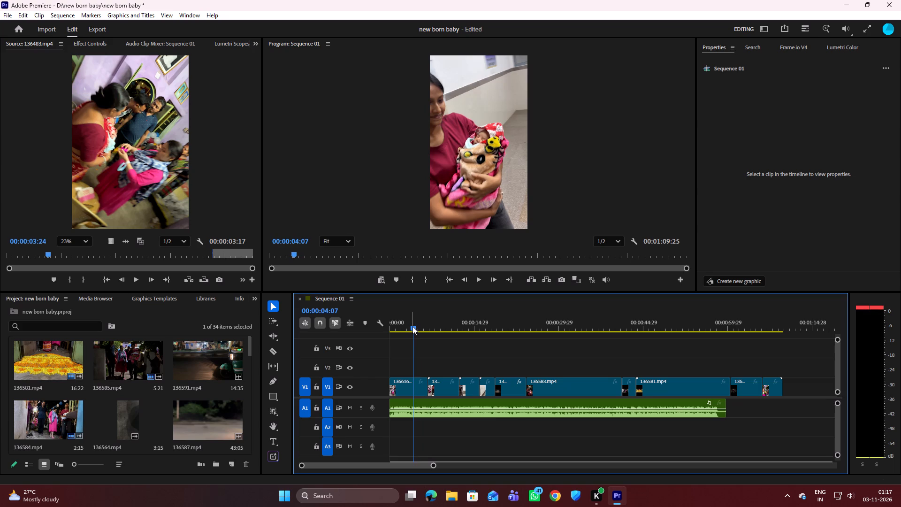
pyautogui.press('space')
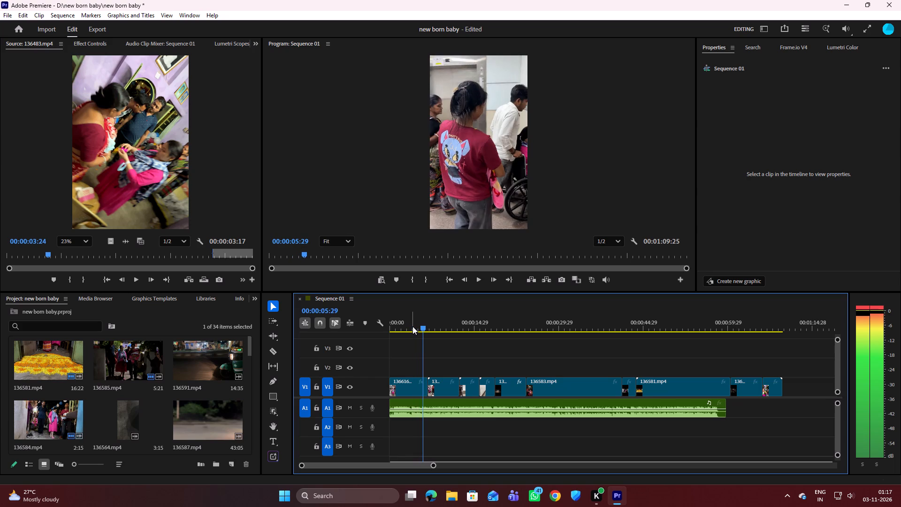
pyautogui.press('space')
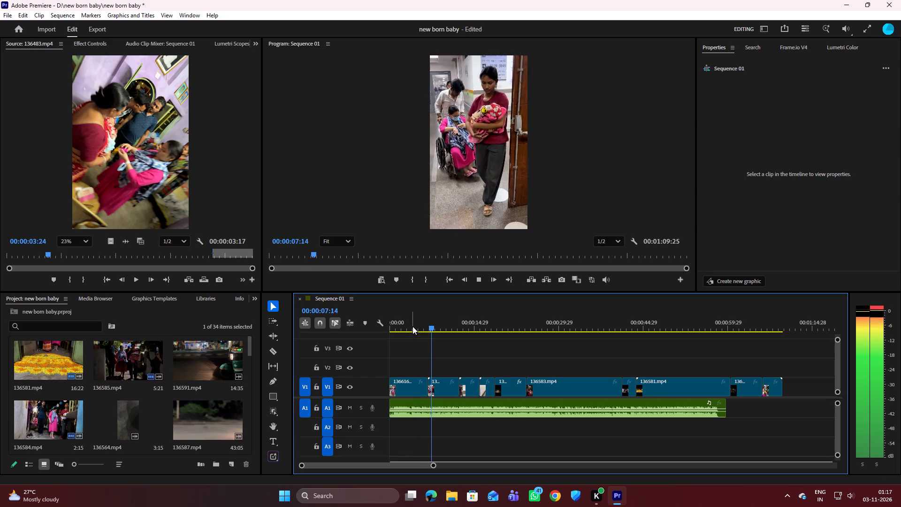
pyautogui.press('space')
pyautogui.press('space')
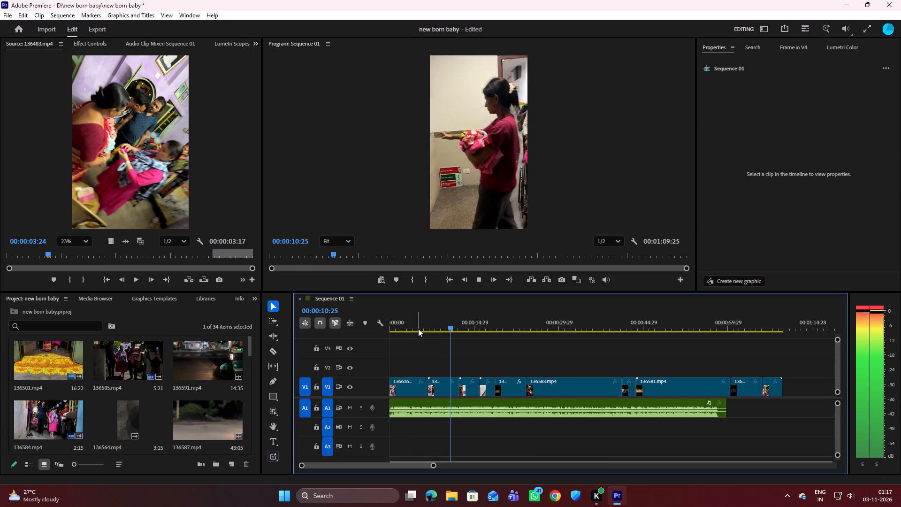
pyautogui.press('space')
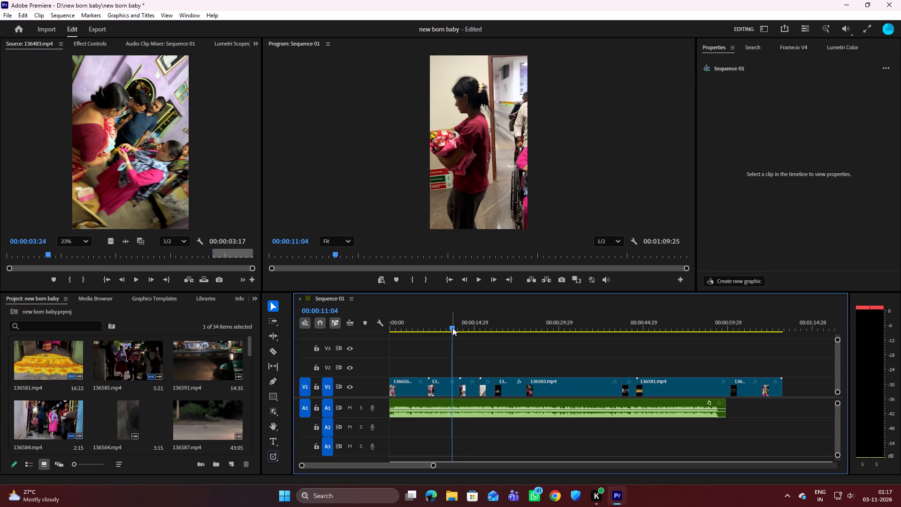
# Replay from the start of 136615.mp4 into the 136614.mp4 corridor shot to compare the two clips.
pyautogui.moveTo(452, 328); pyautogui.dragTo(431, 328)
pyautogui.press('space')
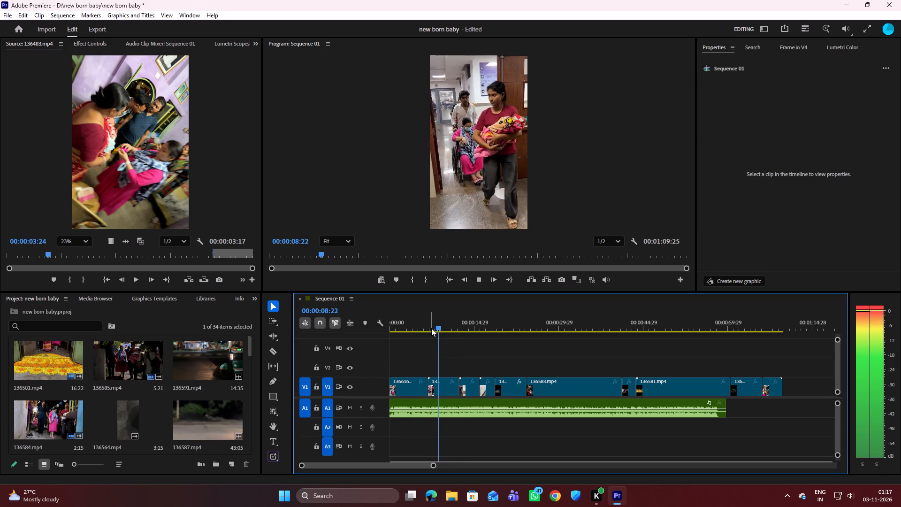
pyautogui.press('space')
pyautogui.press('space')
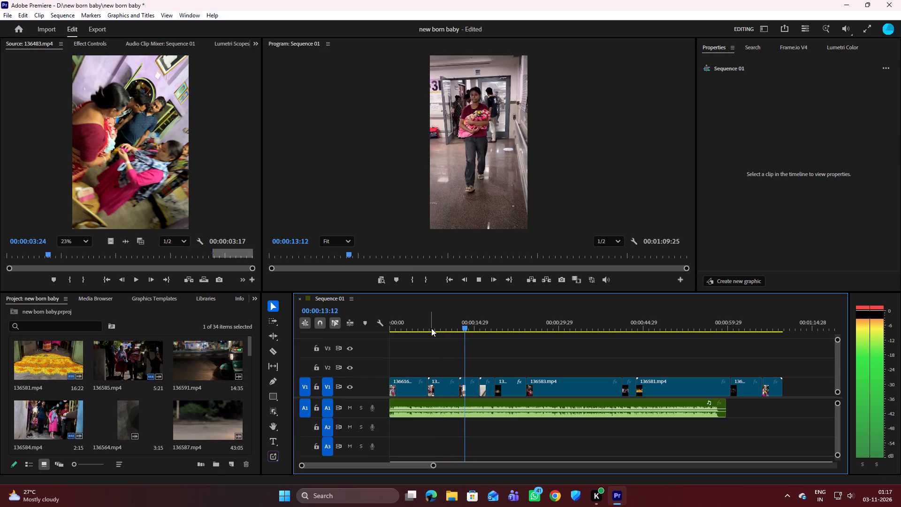
pyautogui.press('space')
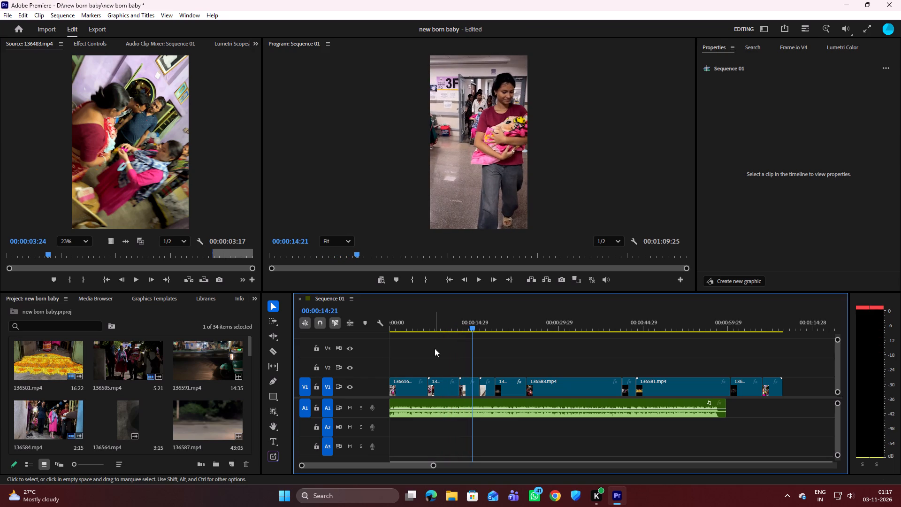
# Move the 136615.mp4 clip from V1 to V2 at the same time position and hide the V2 track.
pyautogui.moveTo(444, 383); pyautogui.dragTo(443, 370)
pyautogui.click(351, 369)
# Move the 136614.mp4 clip along V1 so it directly follows 136616.mp4, starting at 00:00:06:25.
pyautogui.click(465, 387)
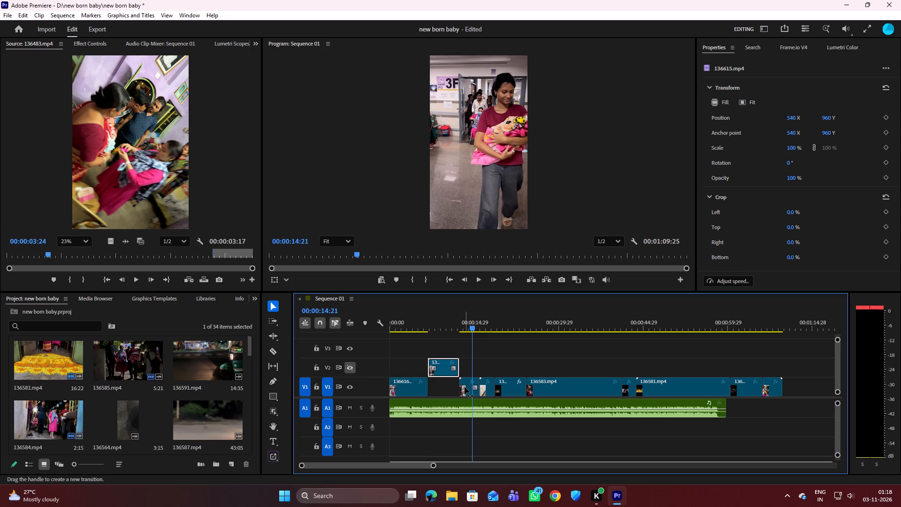
pyautogui.click(465, 384)
pyautogui.moveTo(465, 384); pyautogui.dragTo(441, 382)
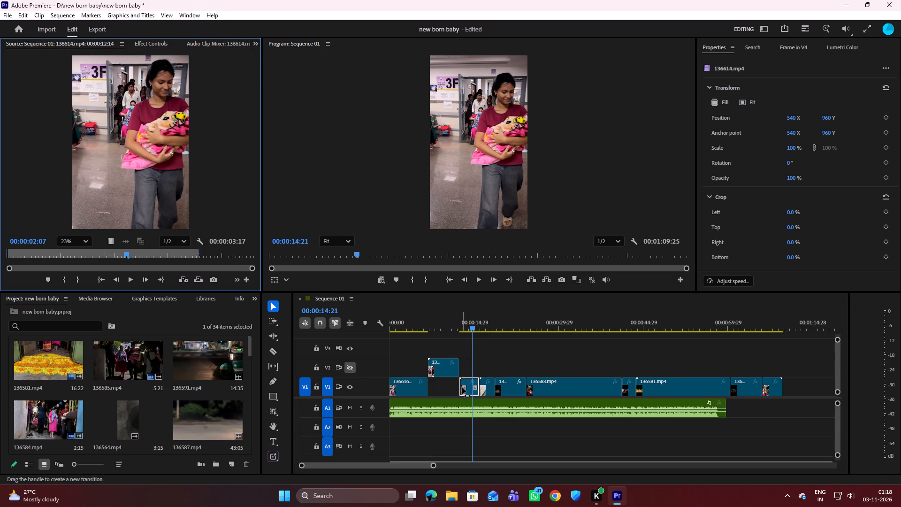
pyautogui.moveTo(465, 385); pyautogui.dragTo(448, 382)
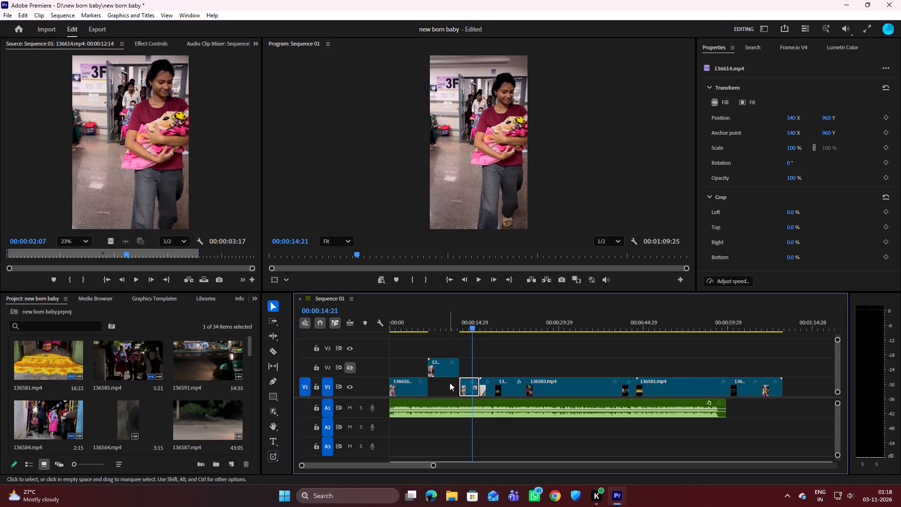
pyautogui.moveTo(469, 386); pyautogui.dragTo(442, 385)
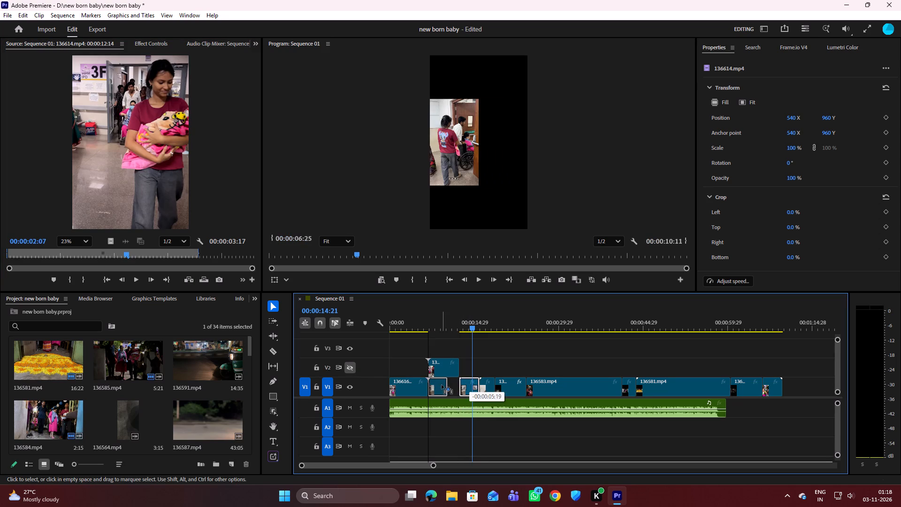
pyautogui.moveTo(442, 385); pyautogui.dragTo(441, 385)
pyautogui.click(481, 360)
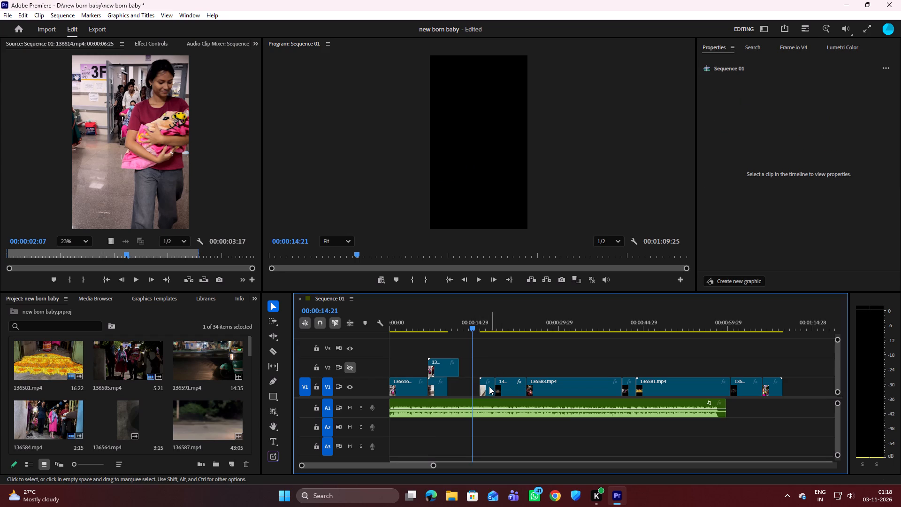
# Move the 136598.mp4 clip along V1 so it directly follows 136614.mp4, starting at 00:00:10:12.
pyautogui.click(488, 386)
pyautogui.moveTo(488, 386); pyautogui.dragTo(456, 388)
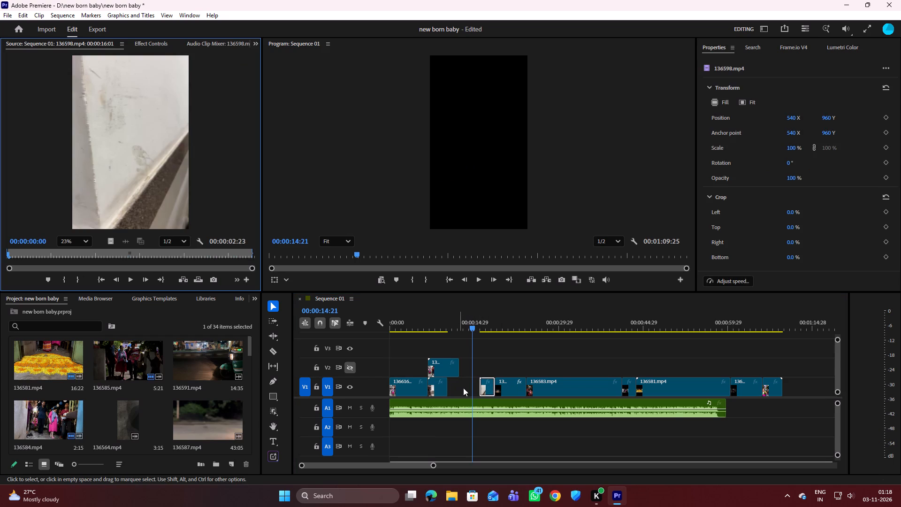
pyautogui.moveTo(489, 389); pyautogui.dragTo(456, 388)
pyautogui.moveTo(485, 388); pyautogui.dragTo(469, 385)
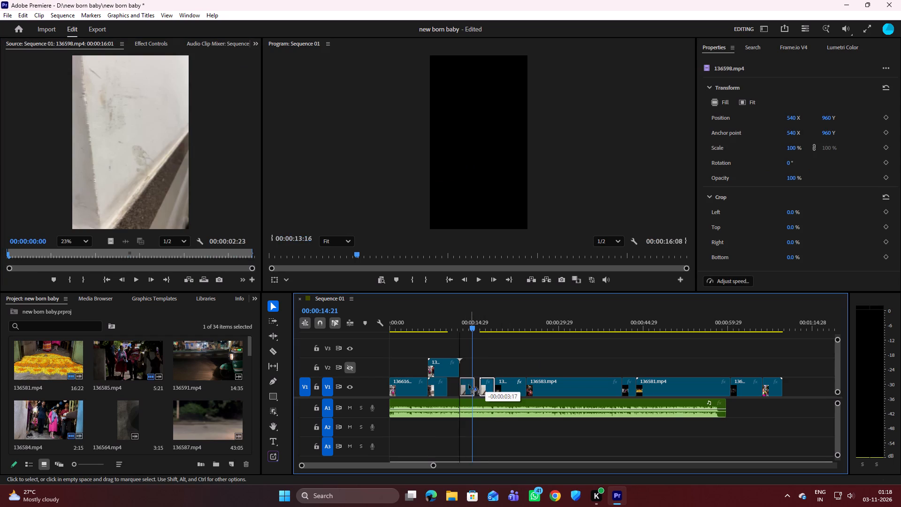
pyautogui.moveTo(469, 385); pyautogui.dragTo(452, 387)
pyautogui.click(478, 369)
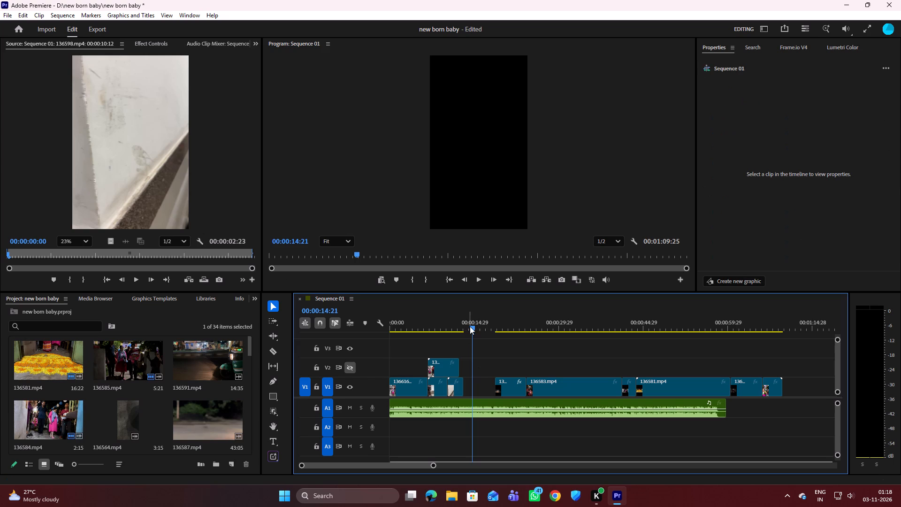
# Play the sequence from the start through 136598.mp4 and split that clip on V1 at 00:00:11:27.
pyautogui.moveTo(471, 326); pyautogui.dragTo(383, 347)
pyautogui.press('space')
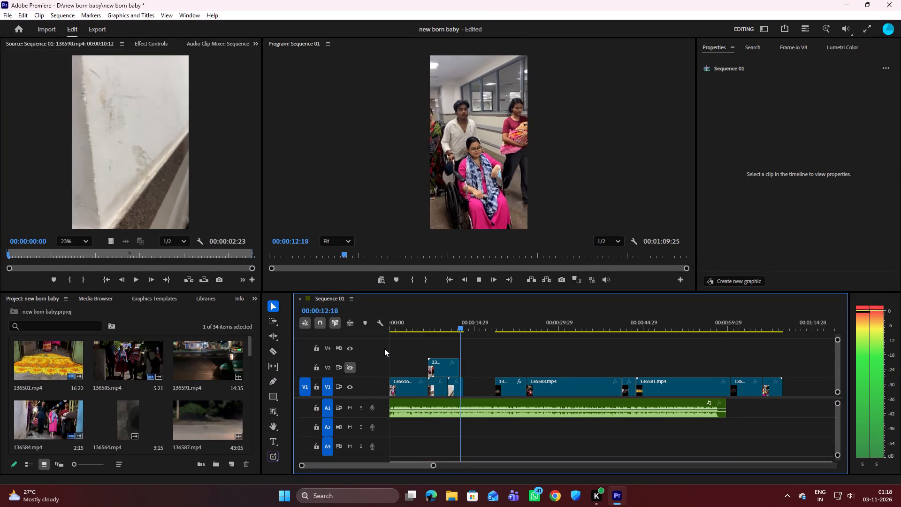
pyautogui.press('space')
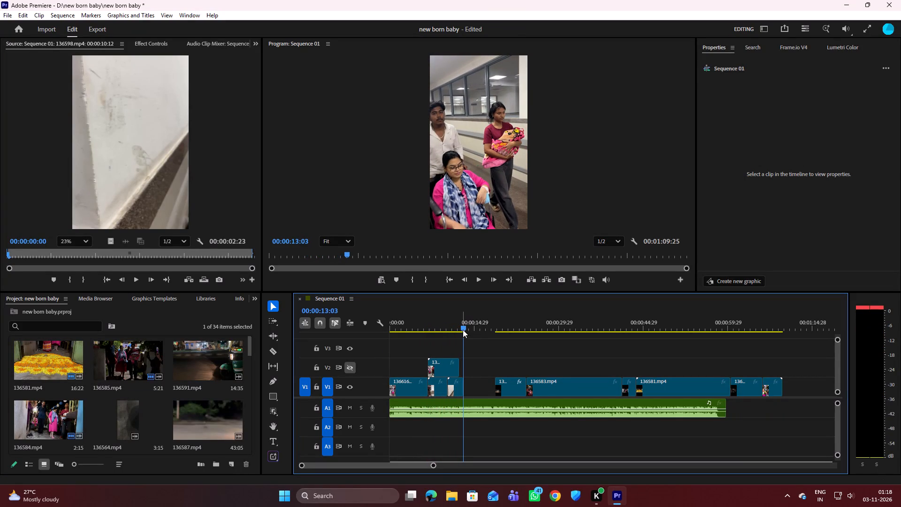
pyautogui.moveTo(463, 330); pyautogui.dragTo(460, 331)
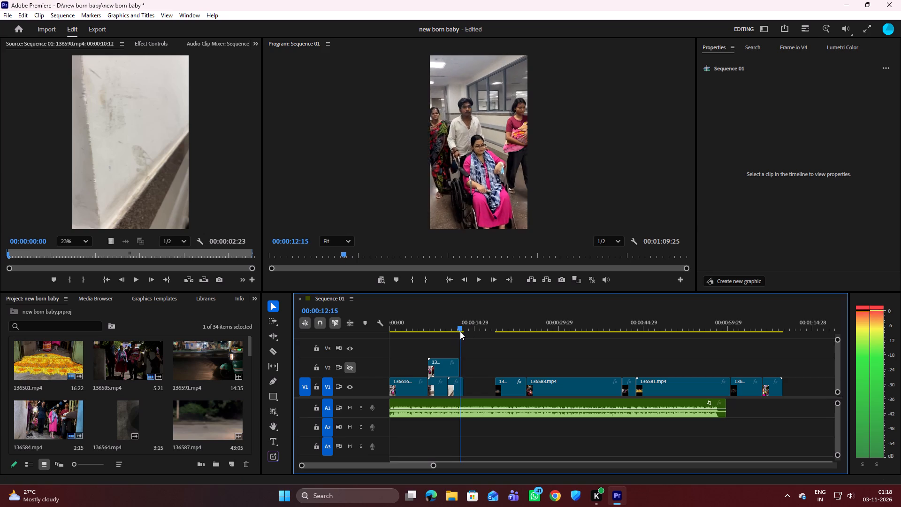
pyautogui.moveTo(460, 331); pyautogui.dragTo(456, 331)
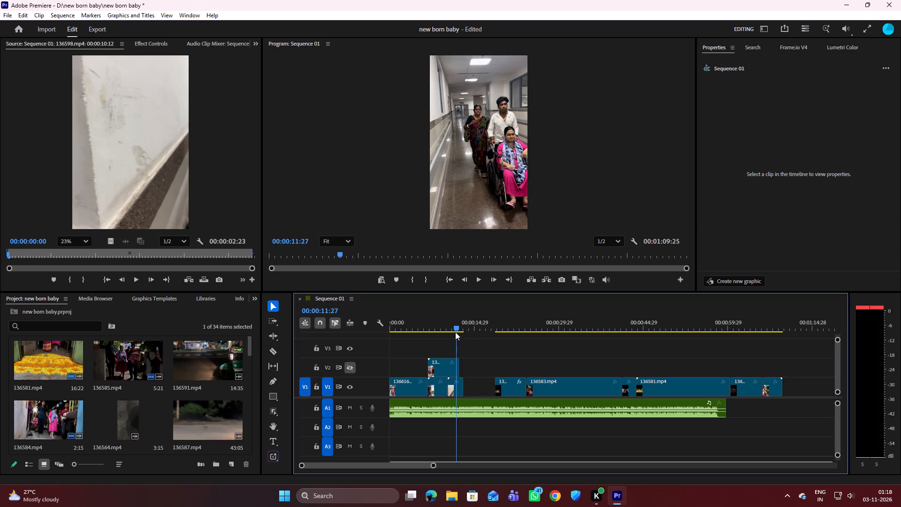
pyautogui.press('c')
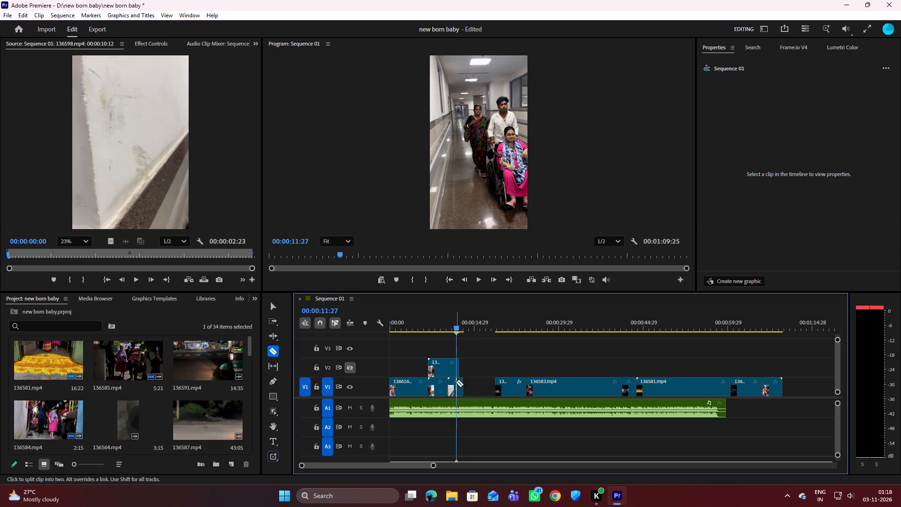
pyautogui.click(457, 381)
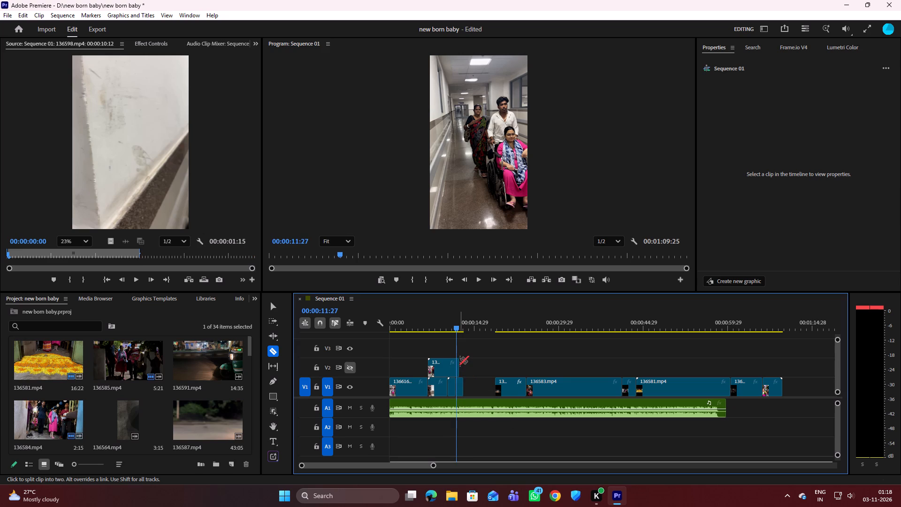
# Move the first part of the split 136598.mp4 clip from V1 to the hidden V2 track, starting at 00:00:11:27.
pyautogui.press('v')
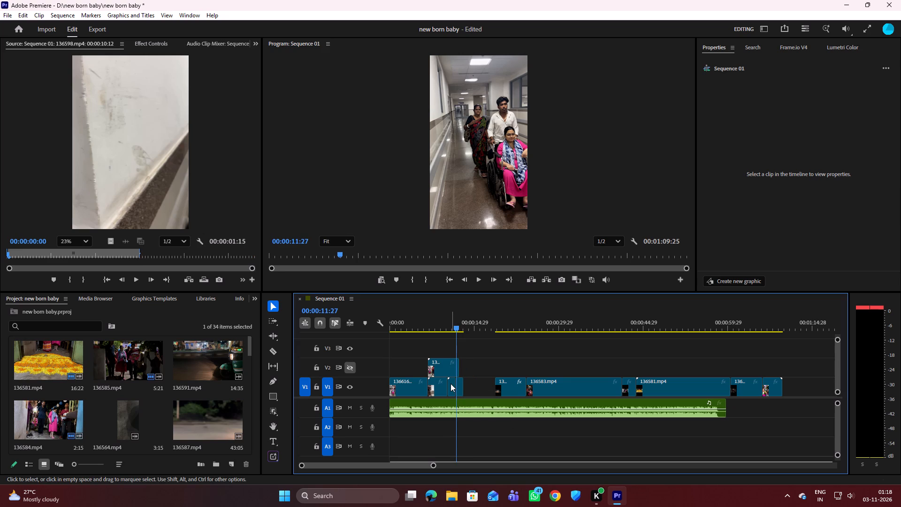
pyautogui.click(450, 384)
pyautogui.moveTo(450, 384); pyautogui.dragTo(474, 369)
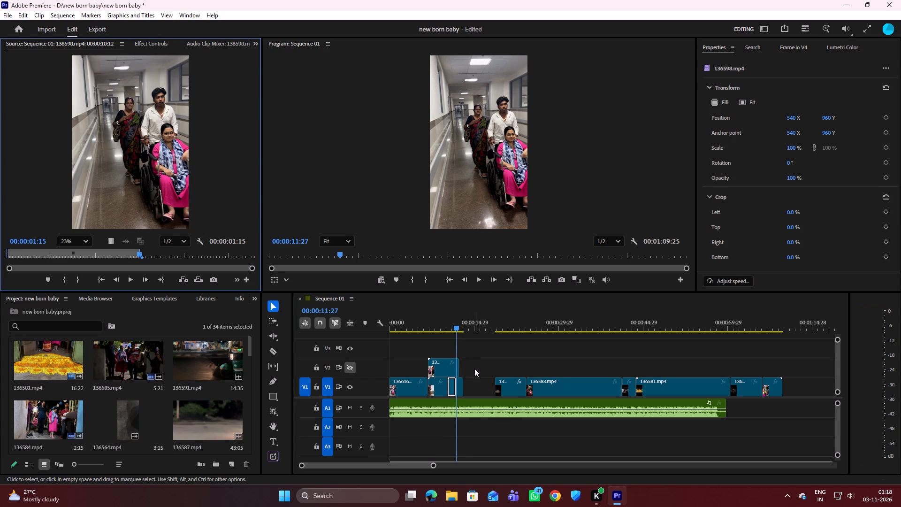
pyautogui.moveTo(452, 387); pyautogui.dragTo(470, 372)
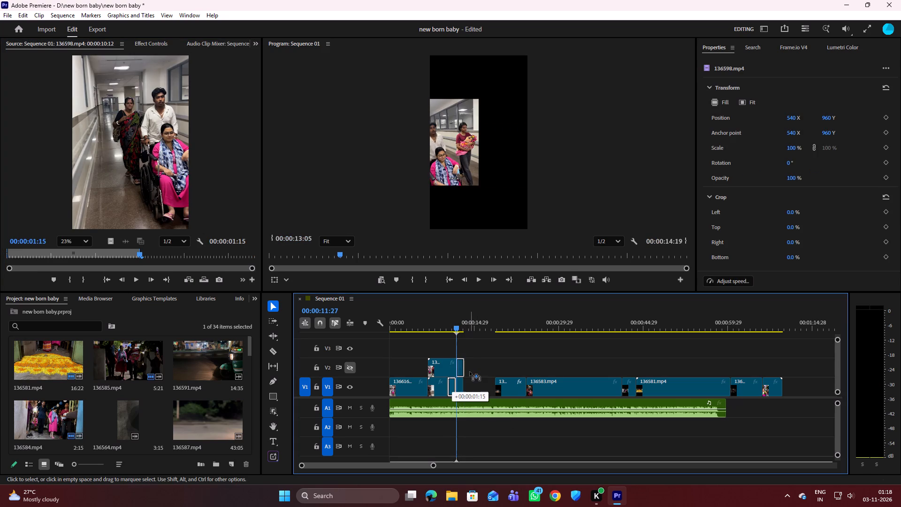
pyautogui.moveTo(470, 372); pyautogui.dragTo(472, 365)
# Move the remaining part of 136598.mp4 along V1 to close the gap after 136614.mp4, starting at 00:00:10:12.
pyautogui.click(461, 387)
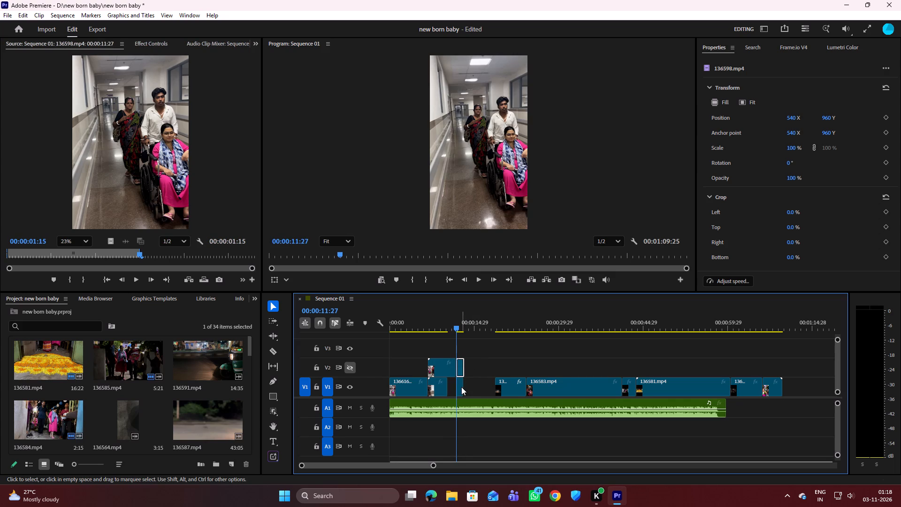
pyautogui.moveTo(461, 387); pyautogui.dragTo(452, 389)
pyautogui.moveTo(460, 386); pyautogui.dragTo(455, 387)
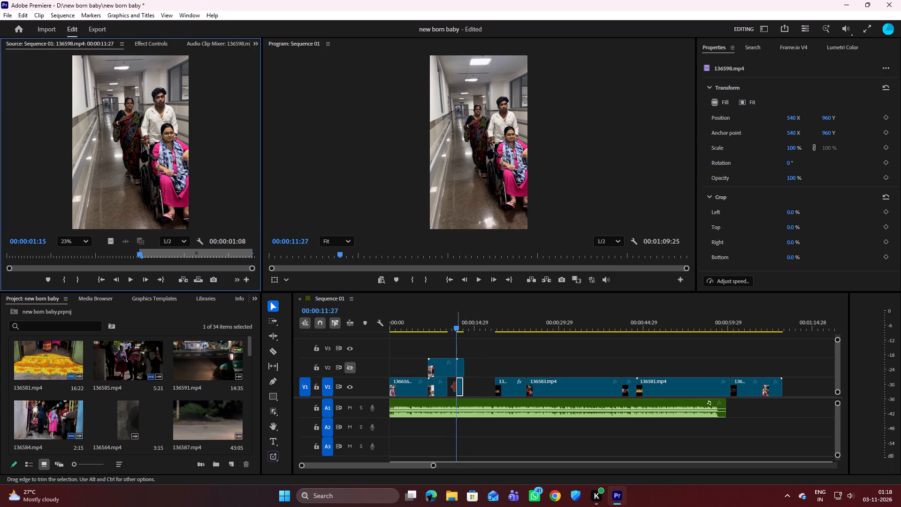
pyautogui.moveTo(455, 387); pyautogui.dragTo(448, 386)
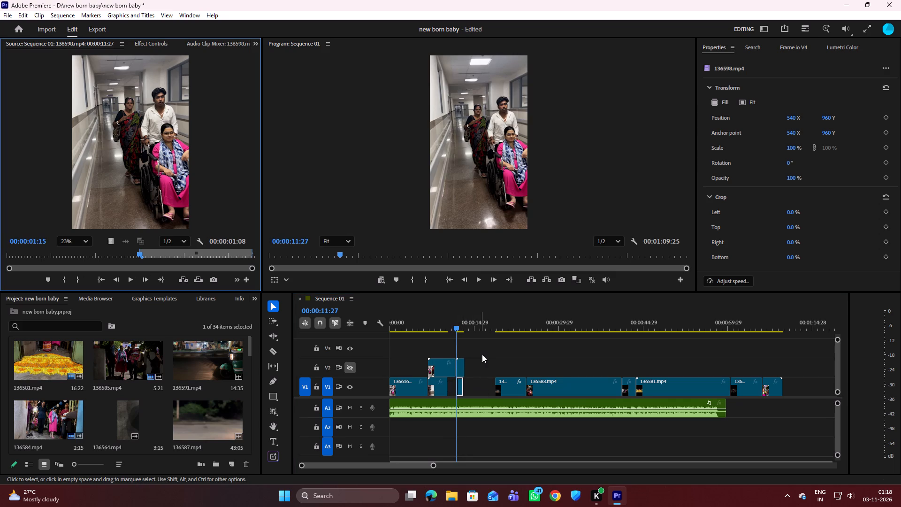
pyautogui.moveTo(457, 330); pyautogui.dragTo(450, 332)
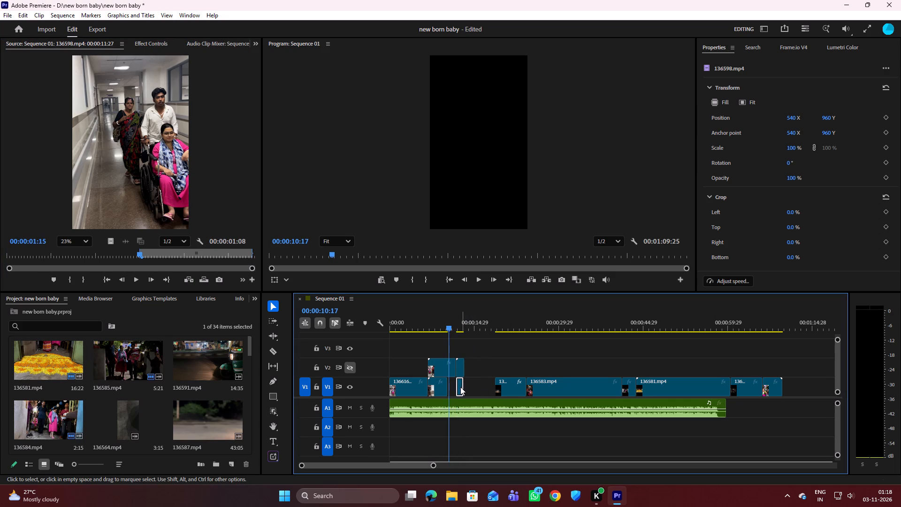
pyautogui.moveTo(459, 387); pyautogui.dragTo(451, 385)
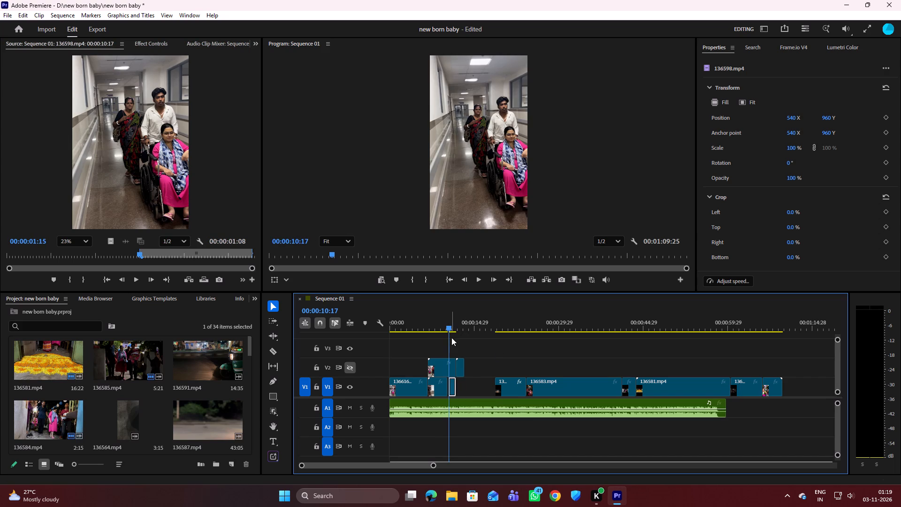
pyautogui.moveTo(447, 328); pyautogui.dragTo(439, 326)
pyautogui.click(453, 390)
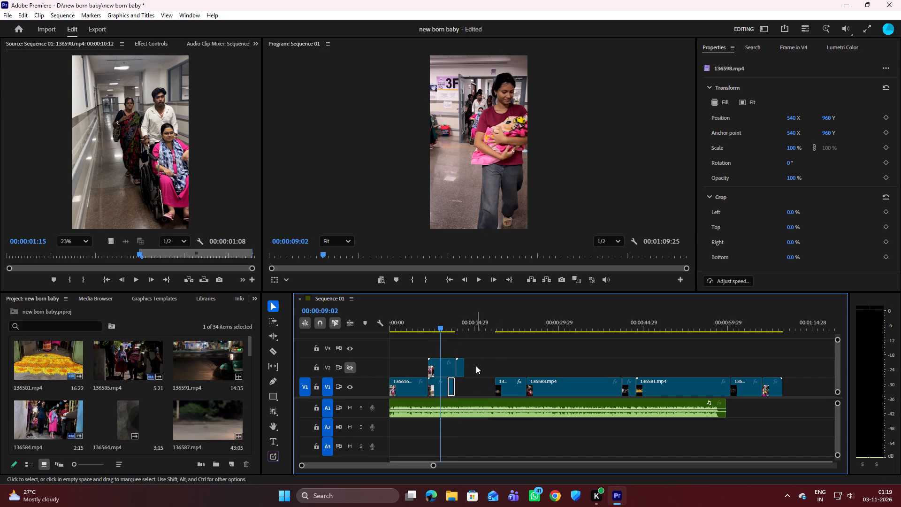
# Replay the cuts from 136616.mp4 through 136614.mp4 to the end of 136598.mp4 to check how they fit the music.
pyautogui.moveTo(440, 329); pyautogui.dragTo(415, 332)
pyautogui.press('space')
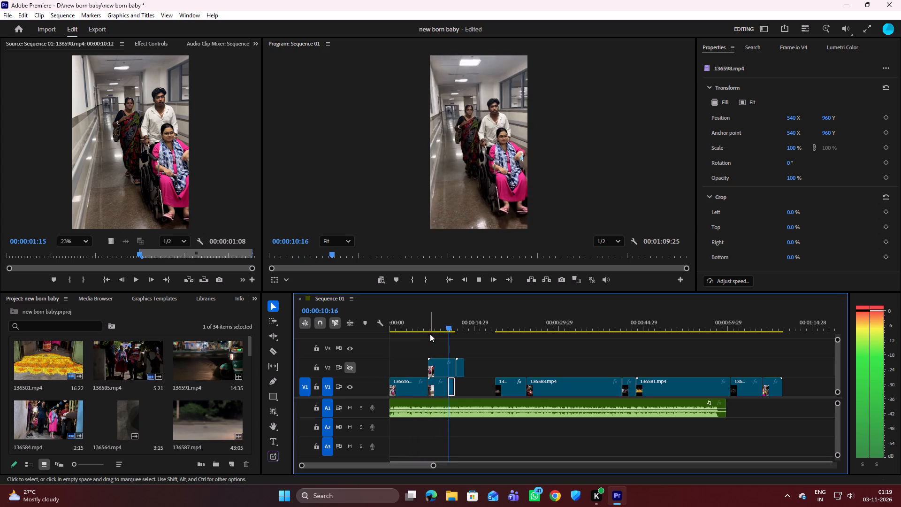
pyautogui.press('space')
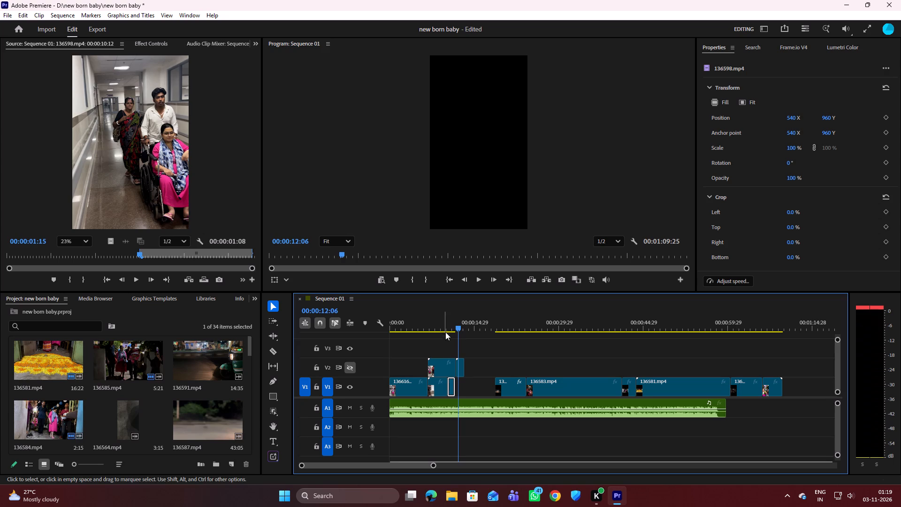
pyautogui.moveTo(458, 327); pyautogui.dragTo(432, 328)
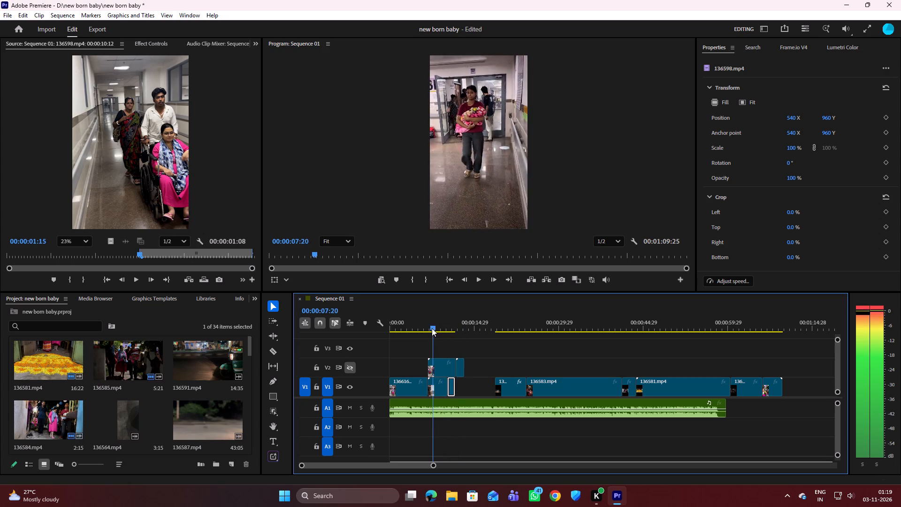
pyautogui.moveTo(432, 328); pyautogui.dragTo(429, 328)
pyautogui.press('space')
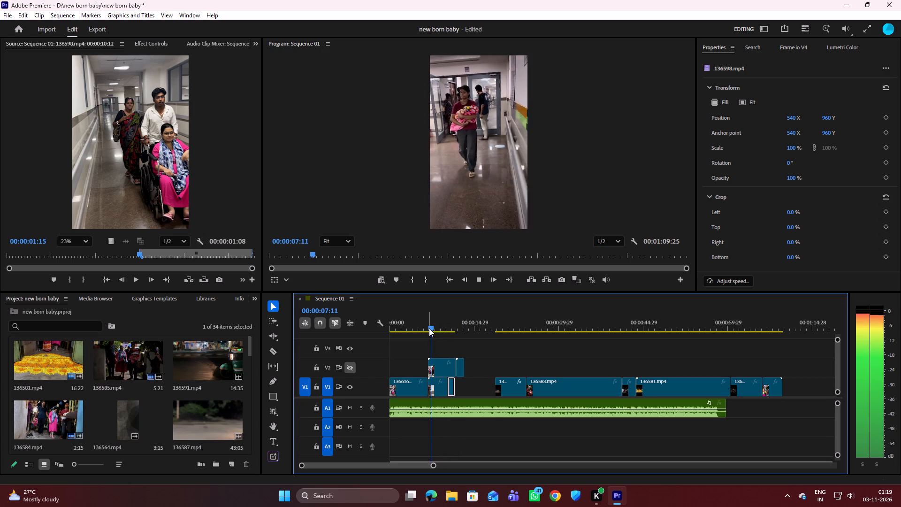
pyautogui.press('space')
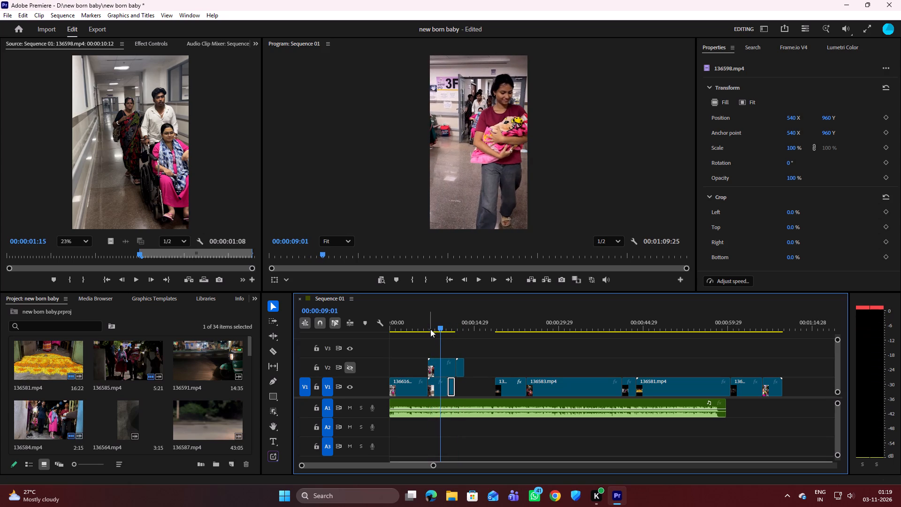
pyautogui.moveTo(439, 326); pyautogui.dragTo(430, 328)
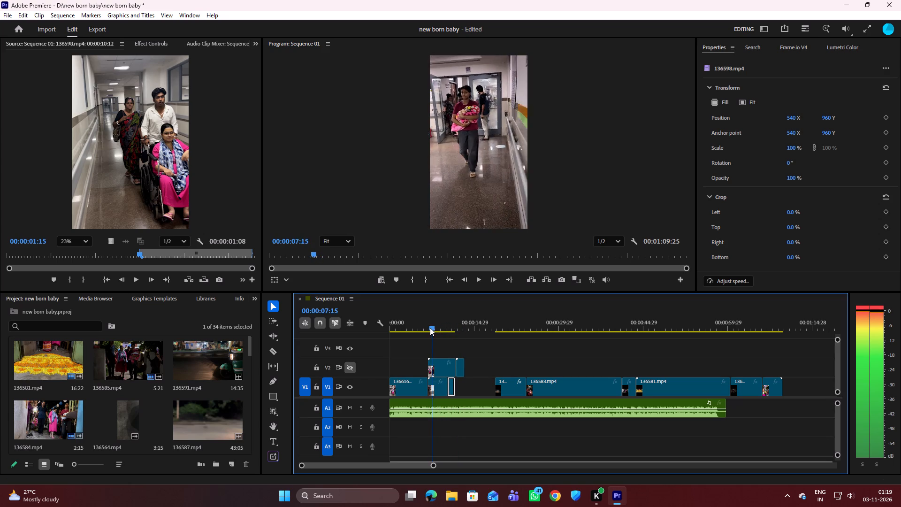
pyautogui.moveTo(430, 328); pyautogui.dragTo(429, 328)
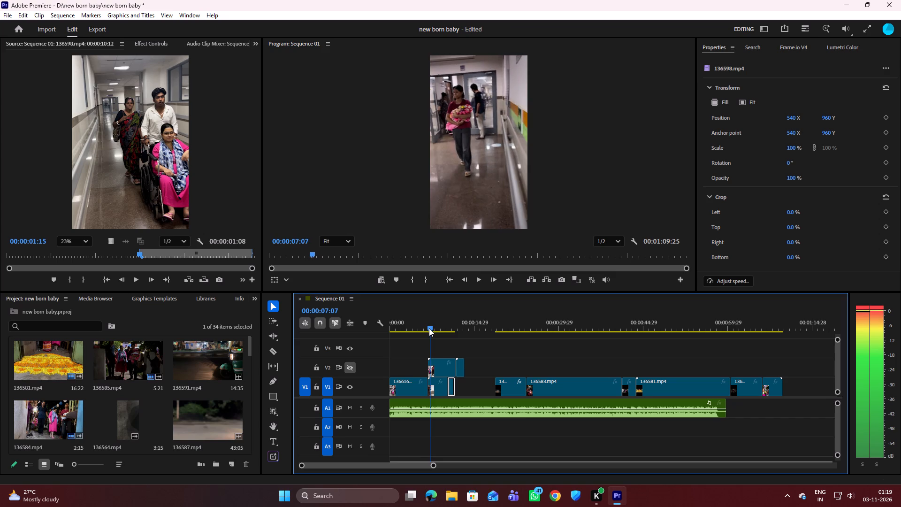
pyautogui.moveTo(429, 328); pyautogui.dragTo(429, 328)
pyautogui.click(429, 328)
pyautogui.press('space')
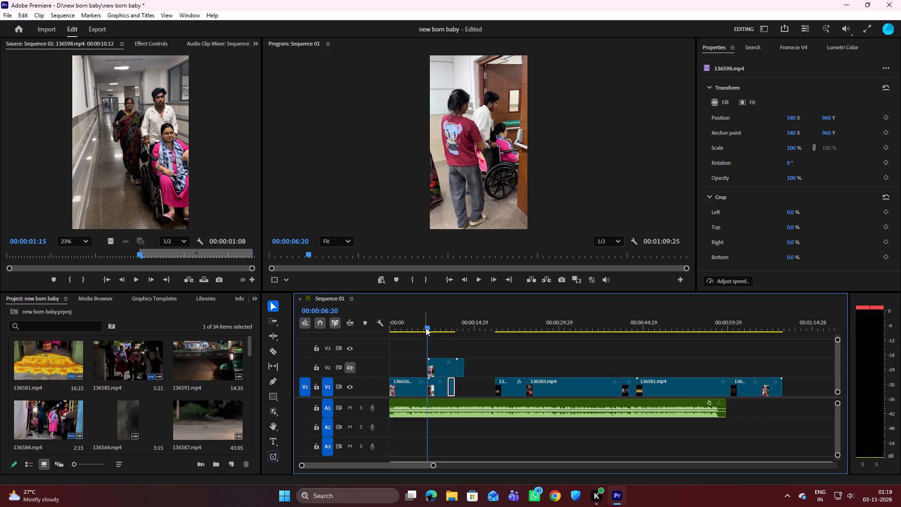
pyautogui.press('space')
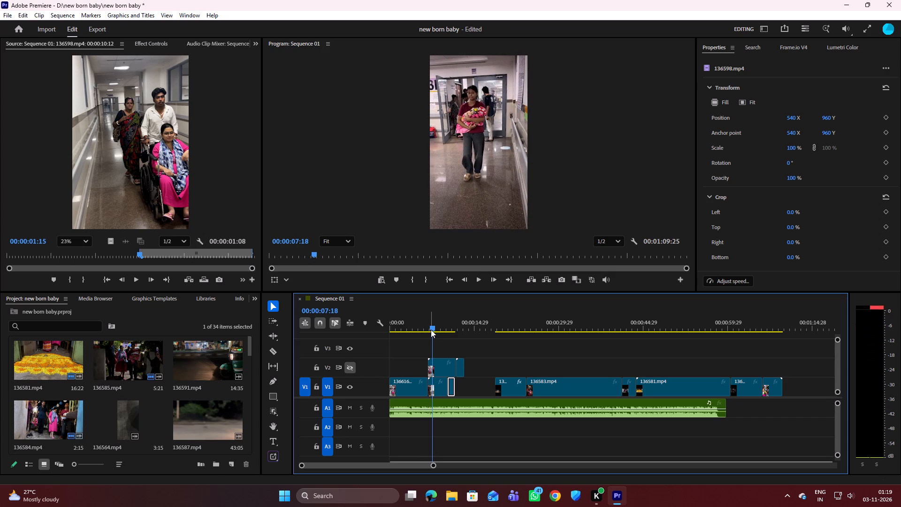
pyautogui.click(434, 328)
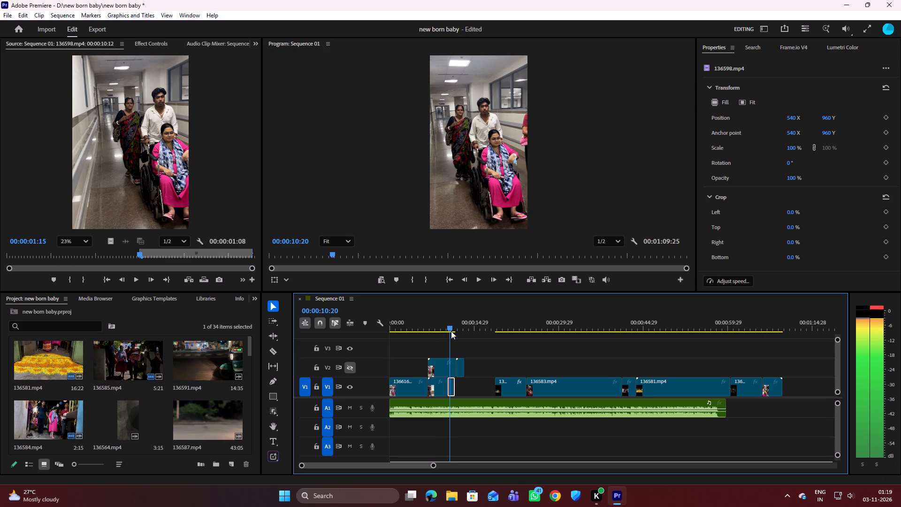
pyautogui.press('space')
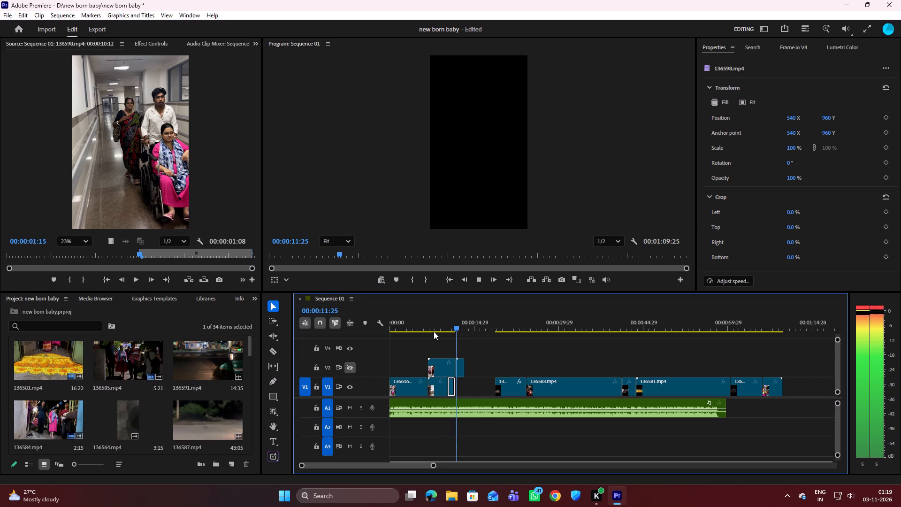
pyautogui.press('space')
# Find the cut point in 136614.mp4 where the woman carries the baby and split that clip on V1 at 00:00:07:20.
pyautogui.moveTo(458, 326); pyautogui.dragTo(447, 327)
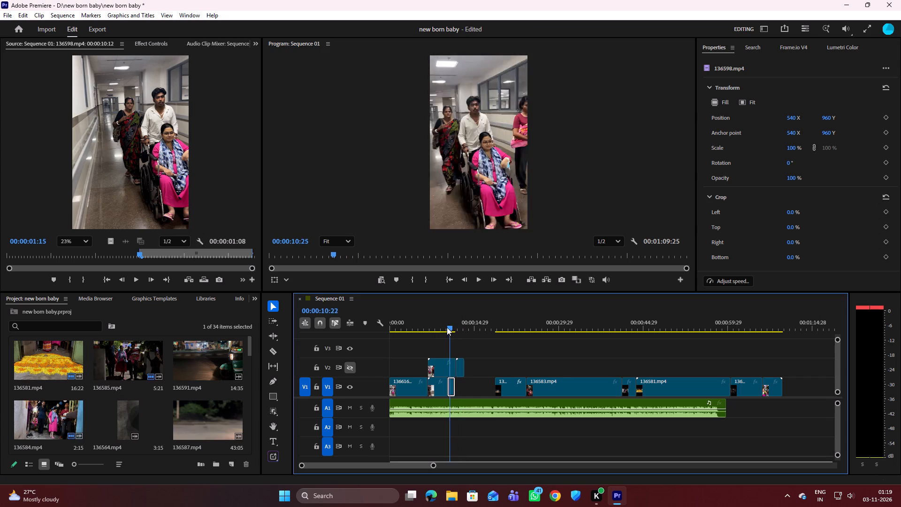
pyautogui.moveTo(447, 327); pyautogui.dragTo(434, 329)
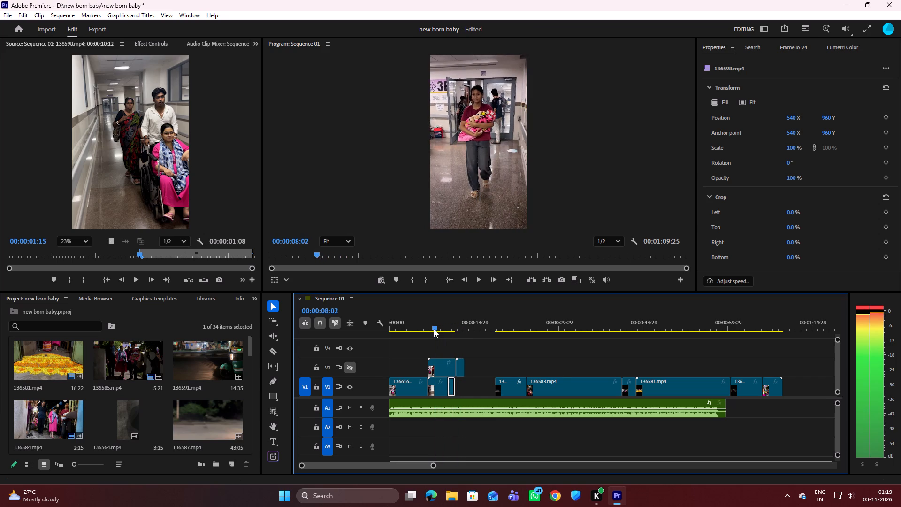
pyautogui.moveTo(434, 329); pyautogui.dragTo(431, 329)
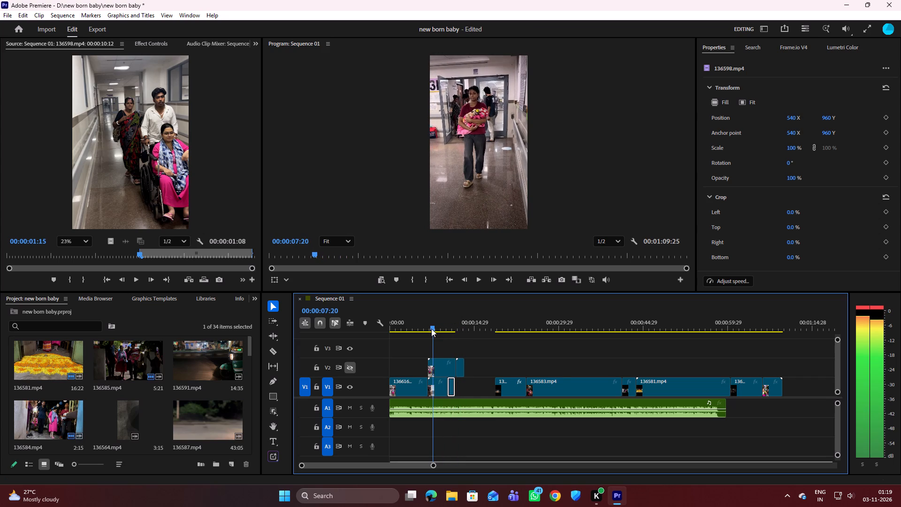
pyautogui.moveTo(431, 329); pyautogui.dragTo(430, 329)
pyautogui.scroll(5, 466, 87)
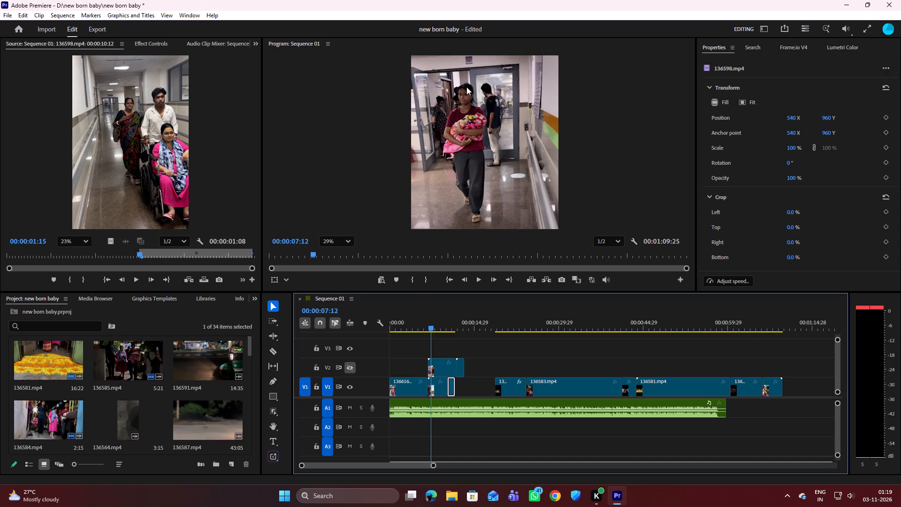
pyautogui.scroll(5, 466, 87)
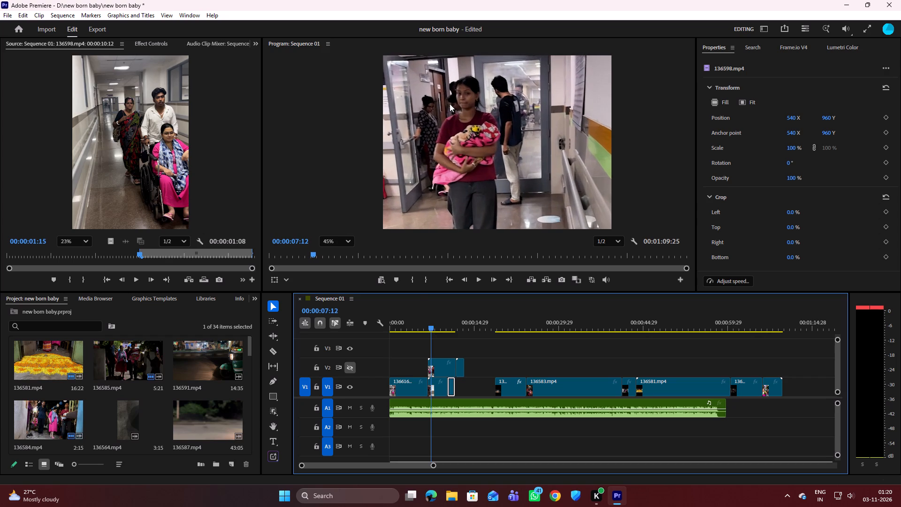
pyautogui.click(431, 328)
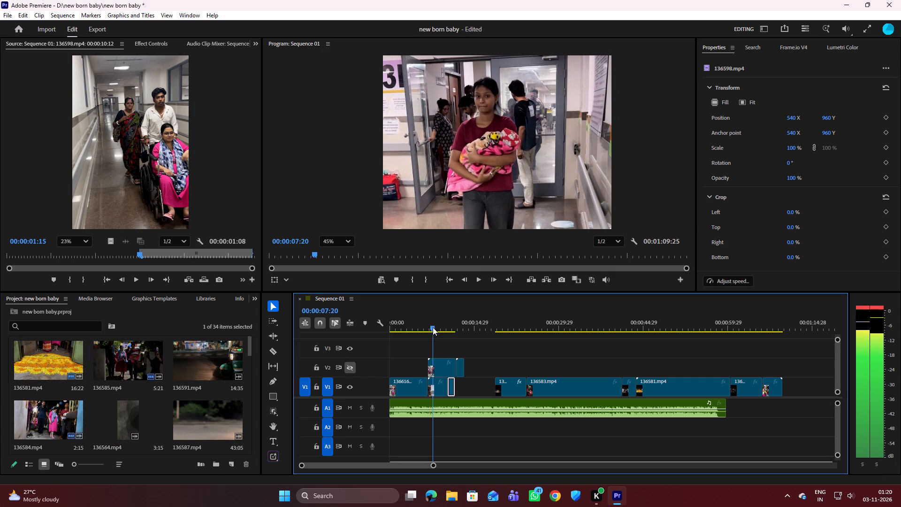
pyautogui.press('c')
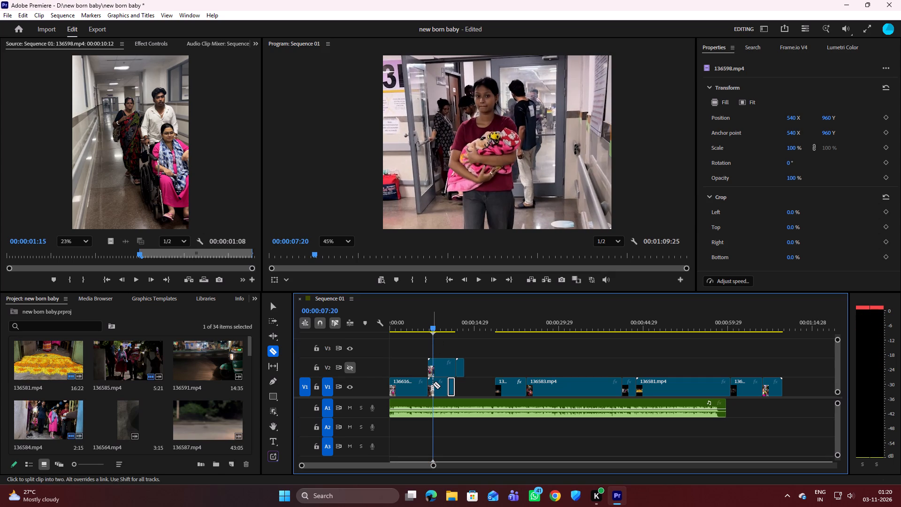
pyautogui.click(433, 384)
pyautogui.press('v')
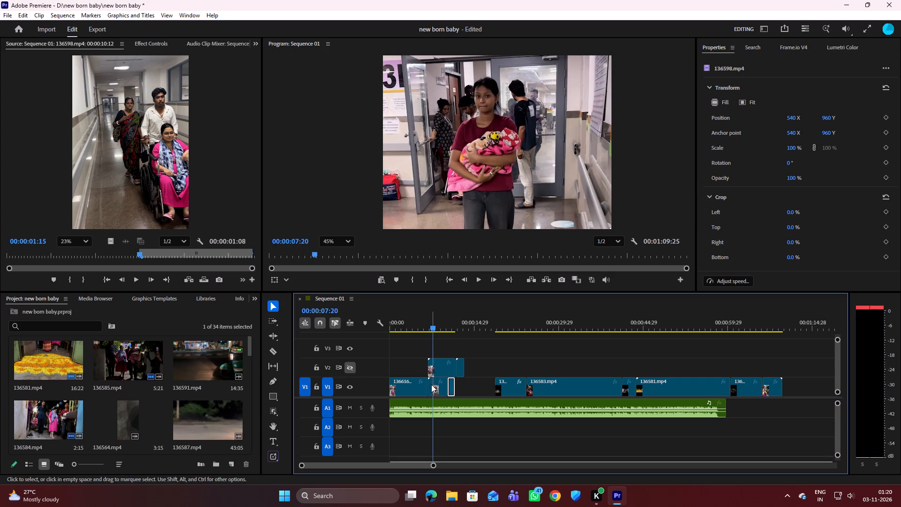
# Move the first part of the split 136614.mp4 from V1 to the hidden V2 track, ahead of the clips already there.
pyautogui.click(431, 385)
pyautogui.moveTo(430, 383); pyautogui.dragTo(417, 363)
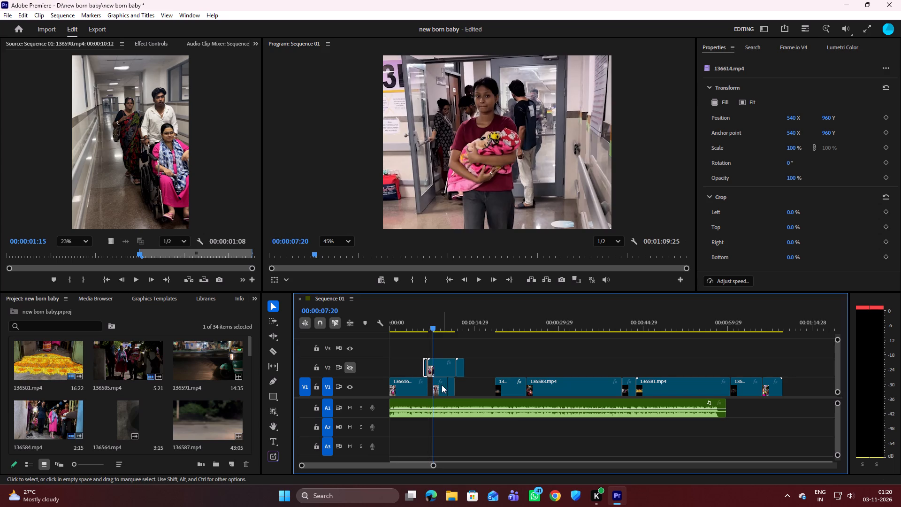
# Move the remaining part of 136614.mp4 along V1 to directly follow 136616.mp4, starting at 00:00:06:25.
pyautogui.click(439, 388)
pyautogui.moveTo(439, 388); pyautogui.dragTo(439, 389)
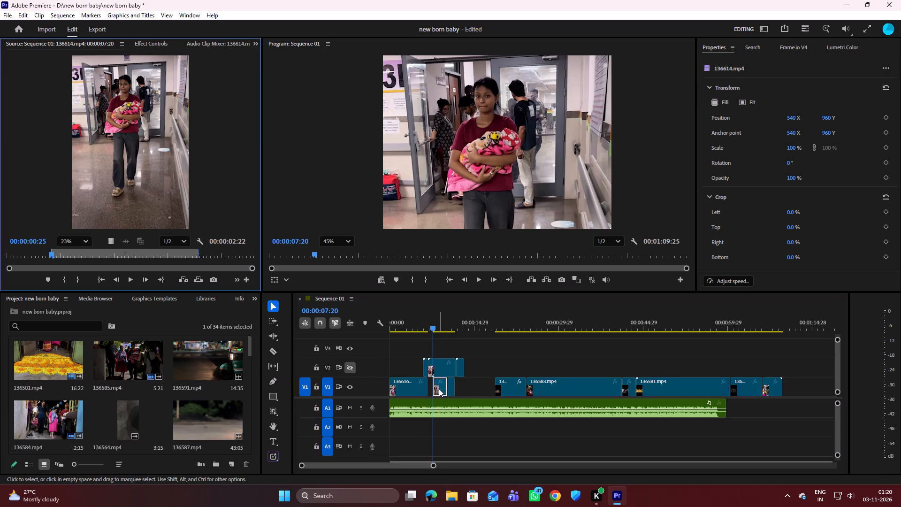
pyautogui.moveTo(439, 389); pyautogui.dragTo(432, 389)
pyautogui.moveTo(437, 389); pyautogui.dragTo(429, 389)
pyautogui.moveTo(429, 389); pyautogui.dragTo(426, 387)
pyautogui.moveTo(441, 386); pyautogui.dragTo(435, 385)
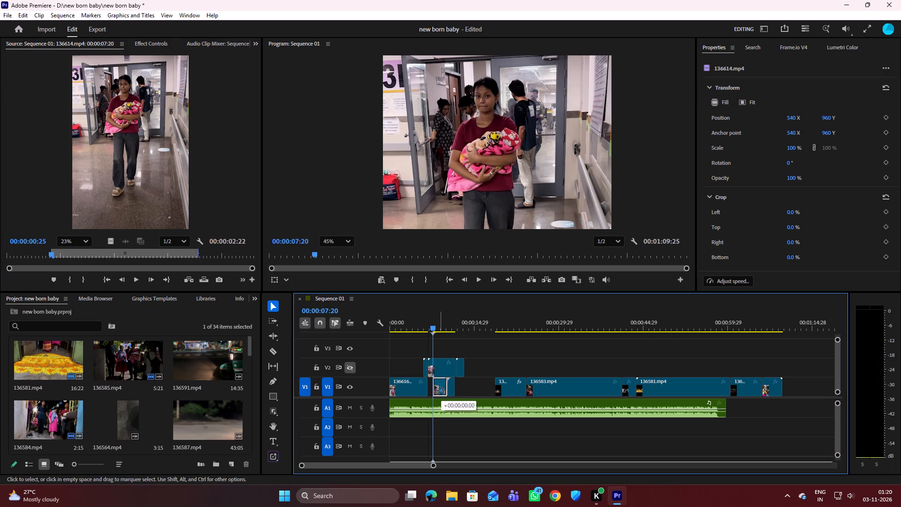
pyautogui.moveTo(435, 385); pyautogui.dragTo(436, 383)
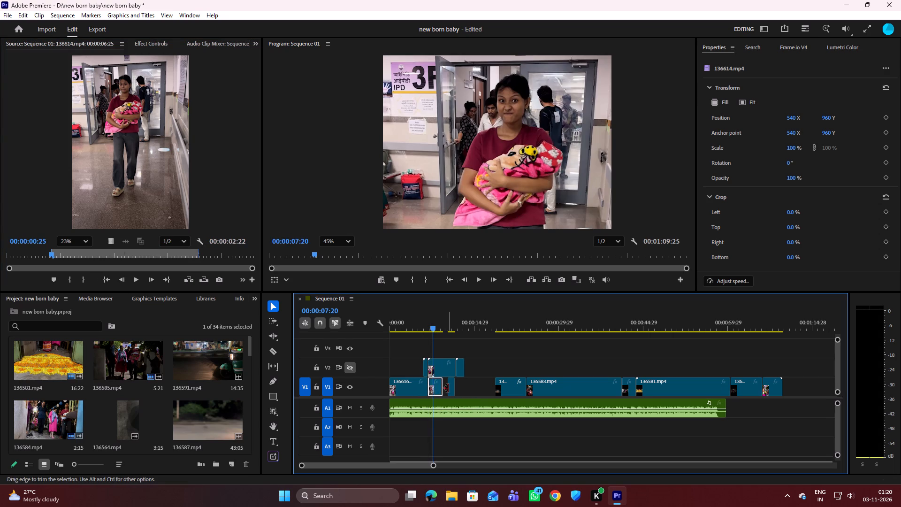
# Move 136598.mp4 earlier along V1 to close the gap after 136614.mp4.
pyautogui.moveTo(450, 386); pyautogui.dragTo(443, 386)
# Play the sequence from the start and replay the cuts around 136614.mp4 and 136598.mp4 at fitted preview size to check their timing.
pyautogui.moveTo(434, 331); pyautogui.dragTo(389, 333)
pyautogui.press('space')
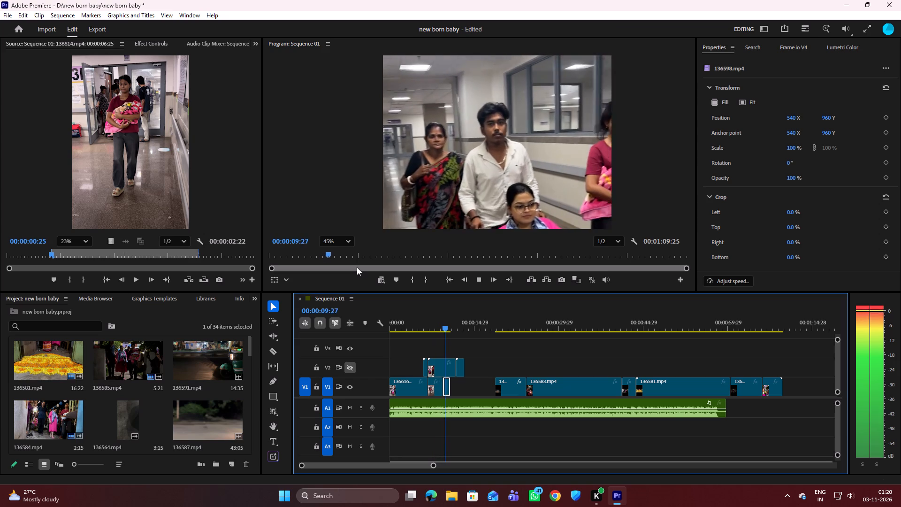
pyautogui.press('space')
pyautogui.click(343, 241)
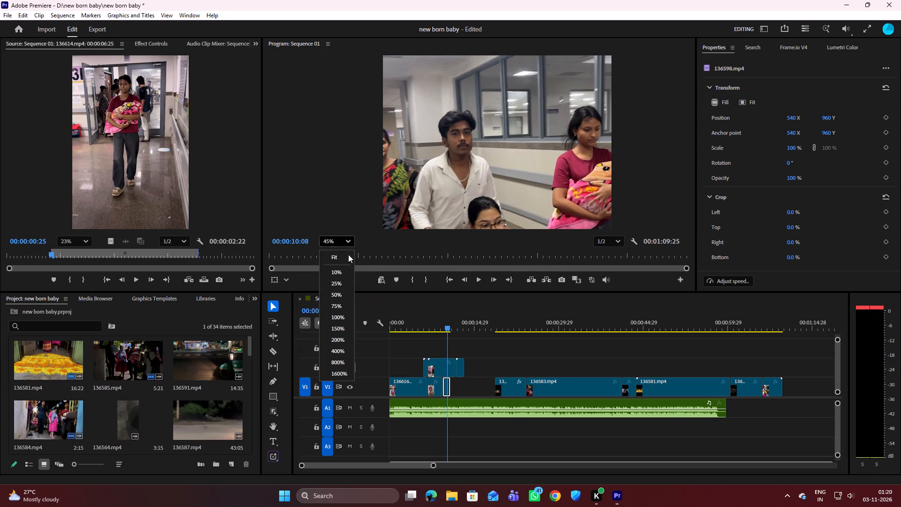
pyautogui.click(343, 258)
pyautogui.moveTo(448, 326); pyautogui.dragTo(434, 323)
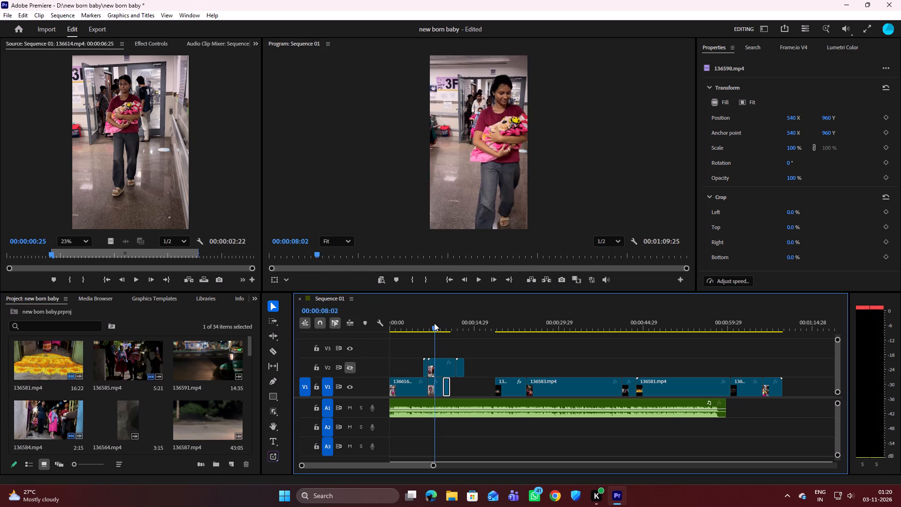
pyautogui.moveTo(434, 323); pyautogui.dragTo(430, 322)
pyautogui.press('space')
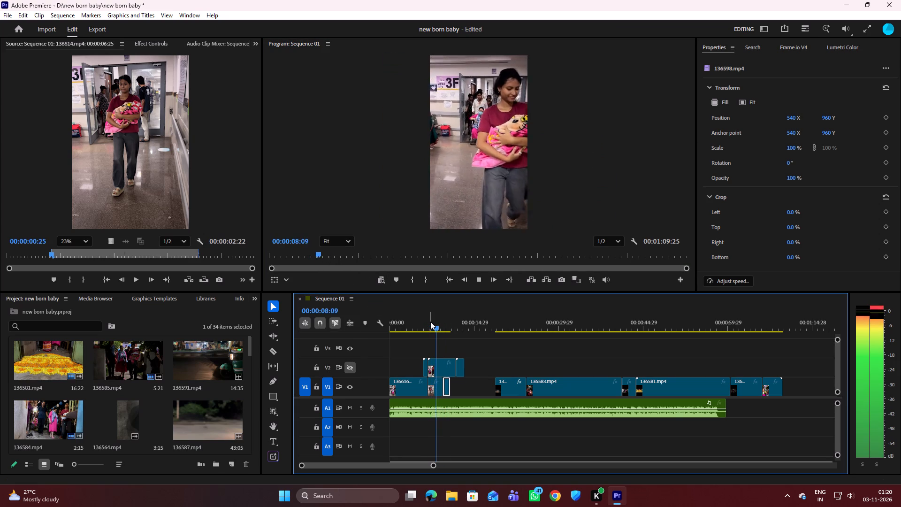
pyautogui.press('space')
pyautogui.moveTo(438, 324); pyautogui.dragTo(427, 328)
pyautogui.press('space')
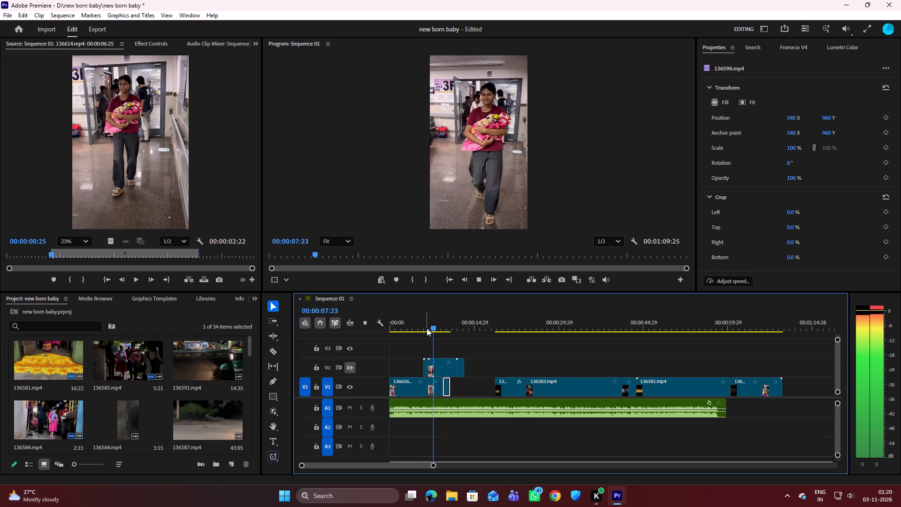
pyautogui.press('space')
pyautogui.click(435, 328)
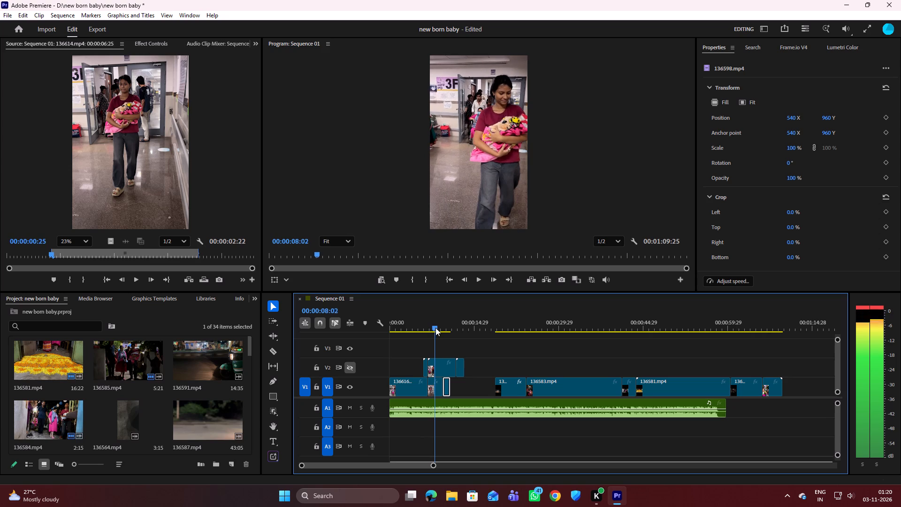
pyautogui.press('space')
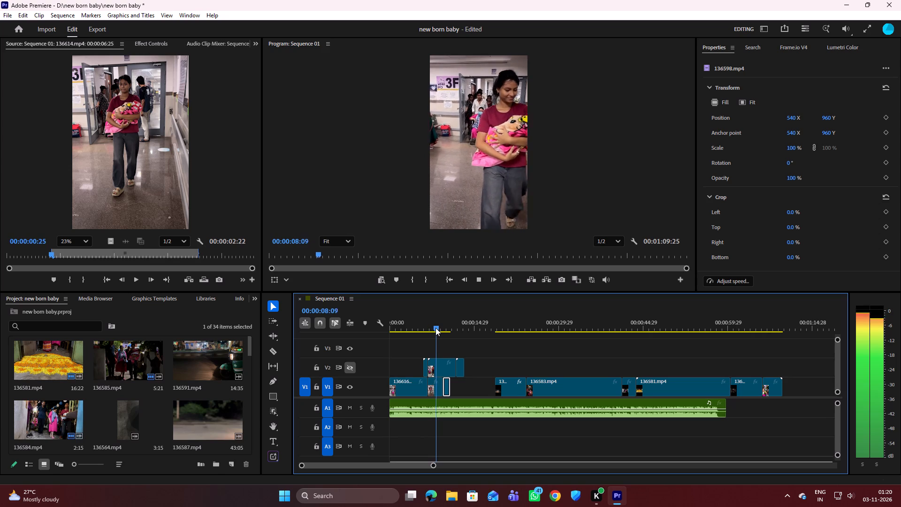
pyautogui.press('space')
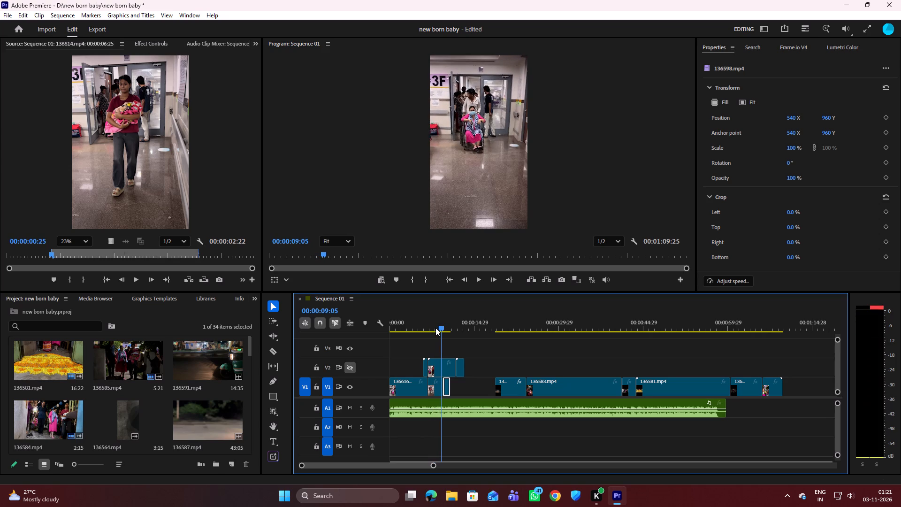
pyautogui.press('space')
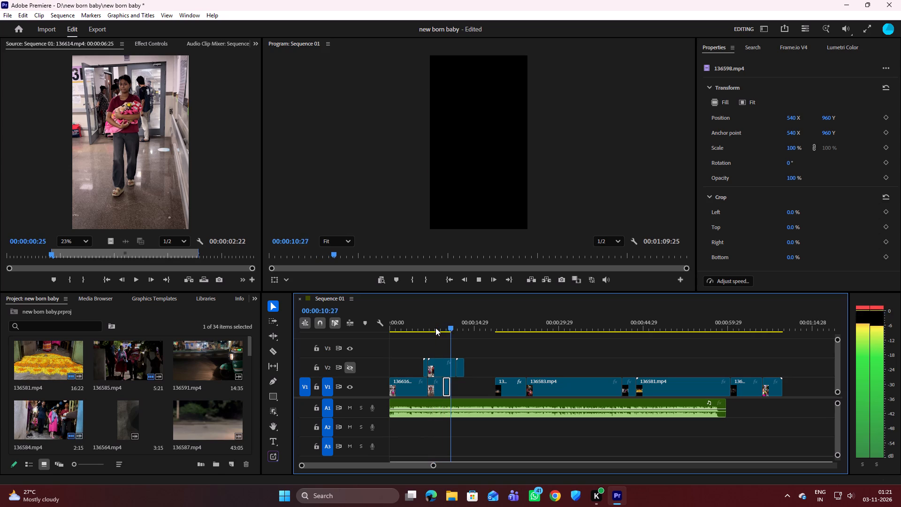
pyautogui.press('space')
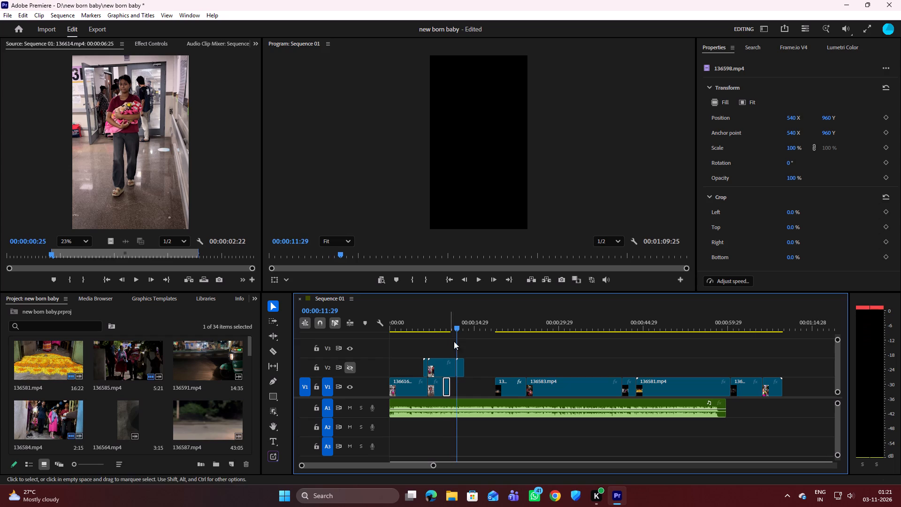
# Play the decorated car clip 136589.mp4 through to the start of 136583.mp4 and replay it to review the footage.
pyautogui.moveTo(458, 327); pyautogui.dragTo(498, 330)
pyautogui.press('space')
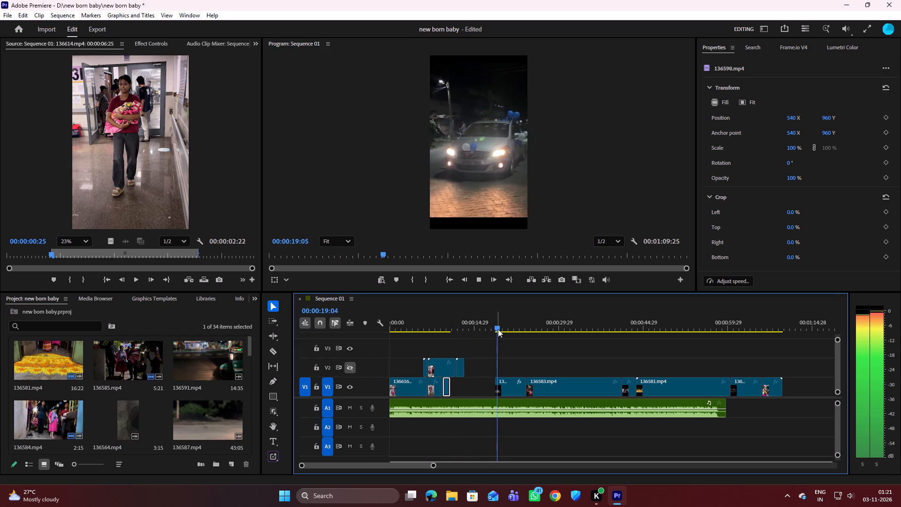
pyautogui.press('space')
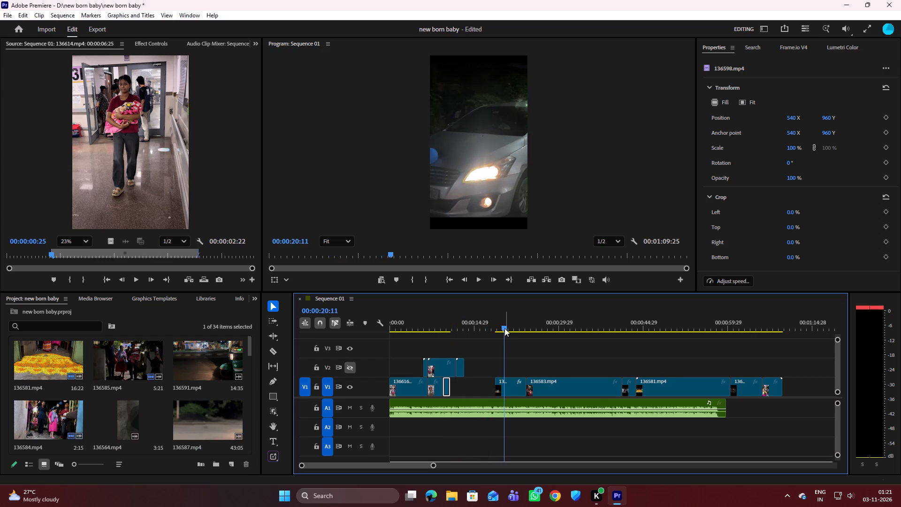
pyautogui.click(504, 328)
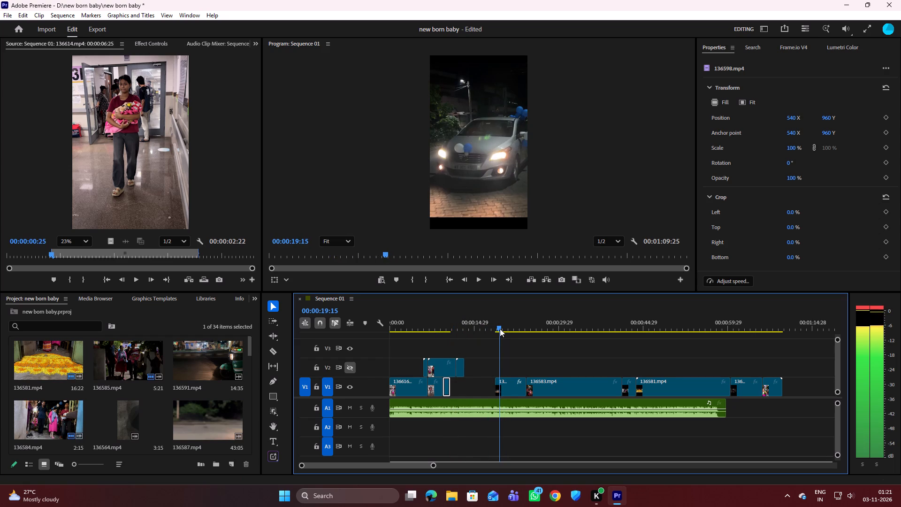
pyautogui.press('space')
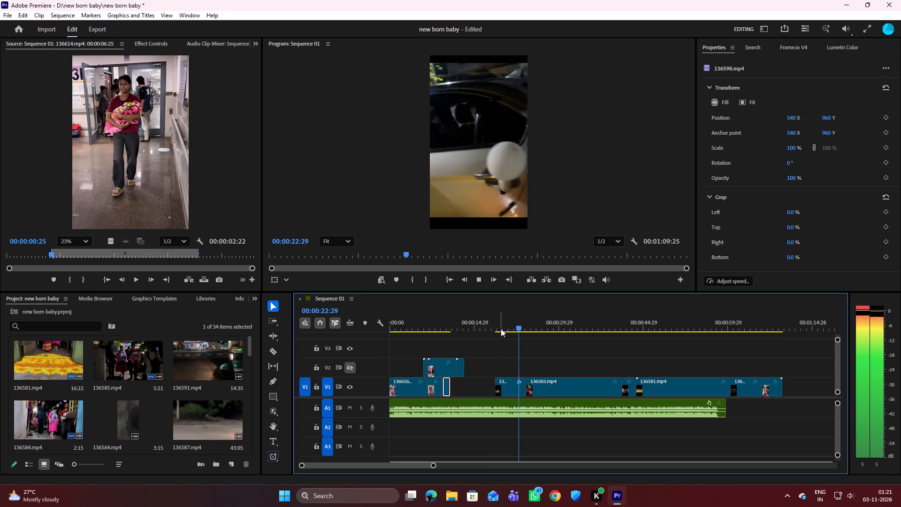
pyautogui.press('space')
pyautogui.press('space')
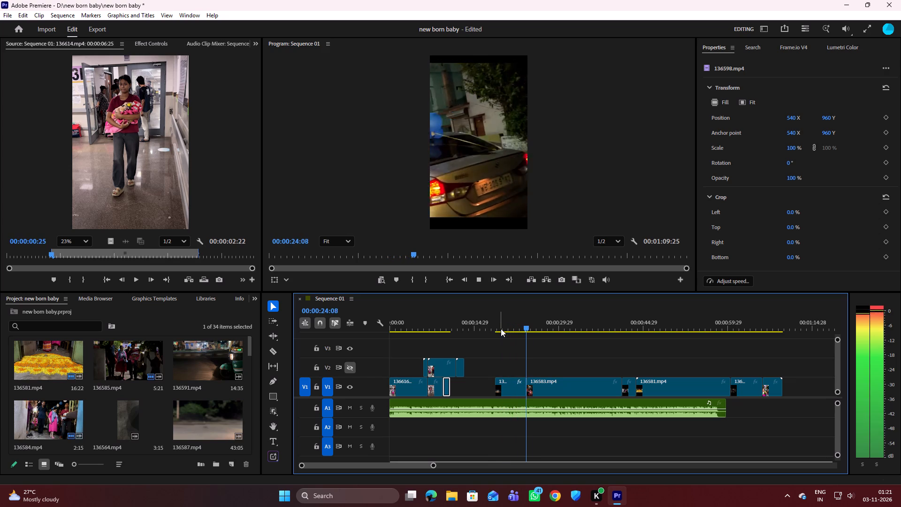
pyautogui.press('space')
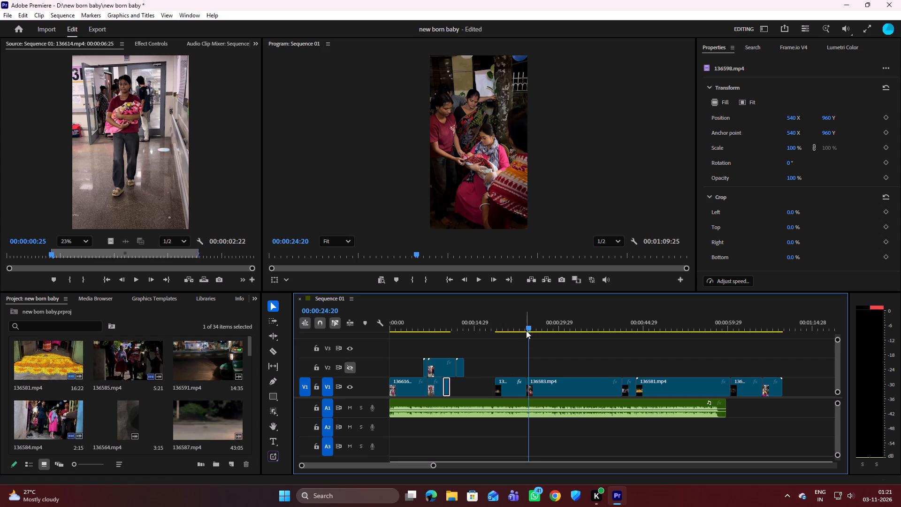
pyautogui.moveTo(527, 326); pyautogui.dragTo(497, 327)
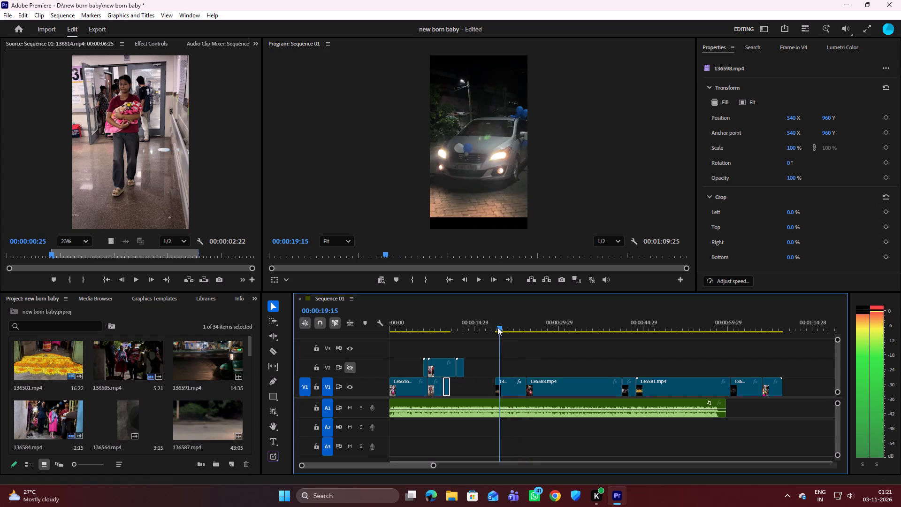
pyautogui.moveTo(497, 327); pyautogui.dragTo(494, 326)
pyautogui.press('space')
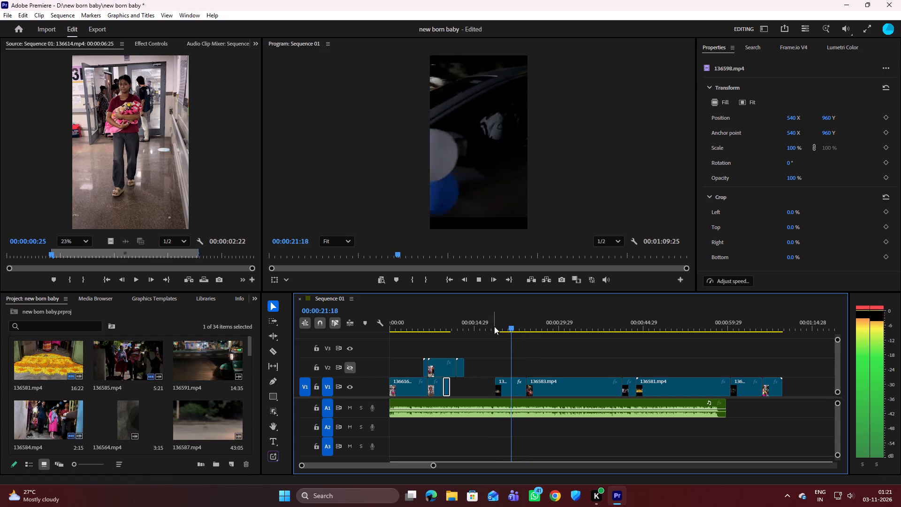
pyautogui.press('space')
# Move 136589.mp4 earlier along V1 to directly follow 136598.mp4, starting at 00:00:10:25.
pyautogui.click(508, 382)
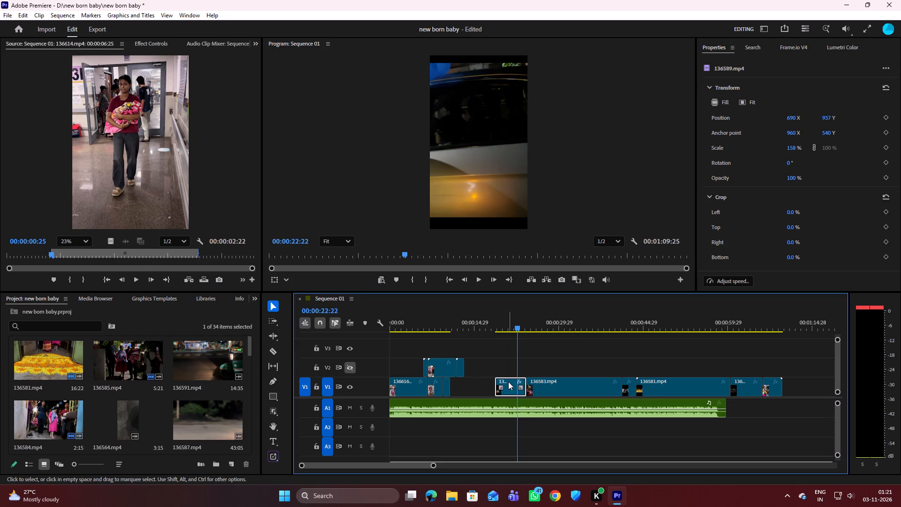
pyautogui.moveTo(508, 382); pyautogui.dragTo(461, 381)
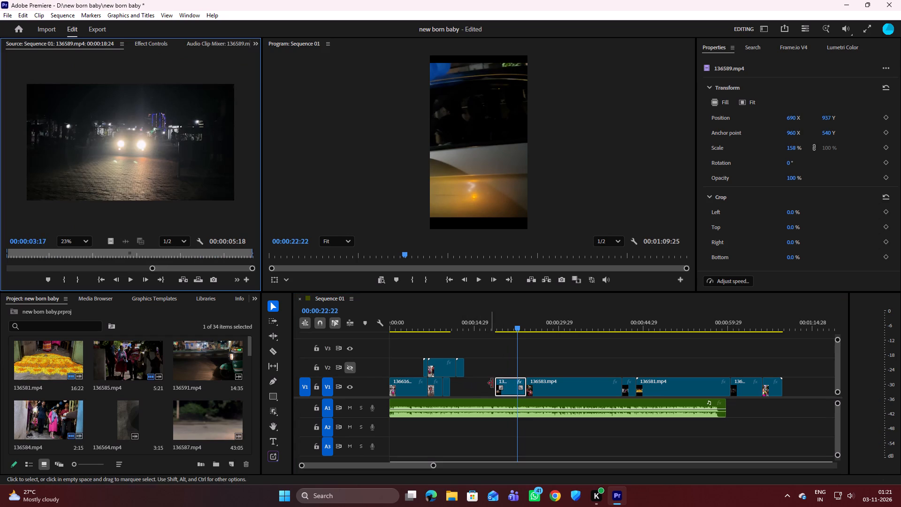
pyautogui.moveTo(510, 388); pyautogui.dragTo(467, 387)
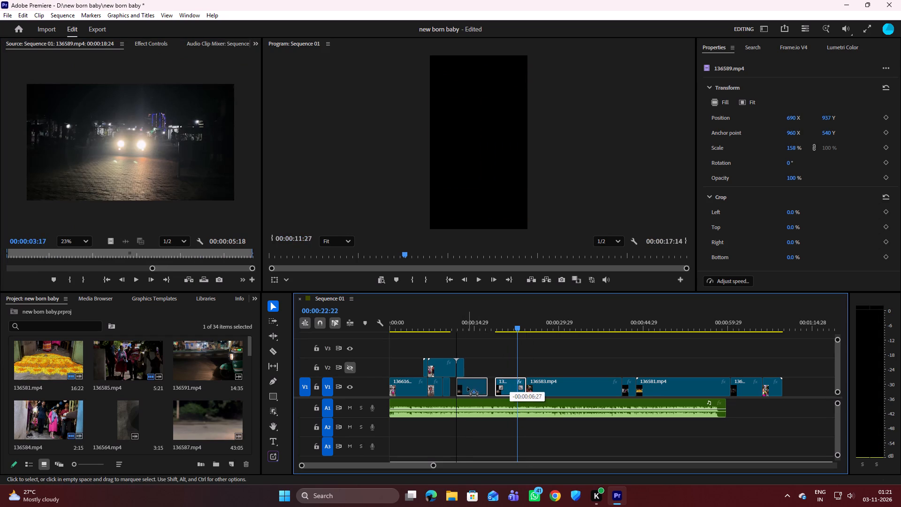
pyautogui.moveTo(467, 387); pyautogui.dragTo(466, 387)
# Play the sequence from the start through the repositioned 136589.mp4 and replay that clip to check its timing.
pyautogui.moveTo(513, 328); pyautogui.dragTo(446, 333)
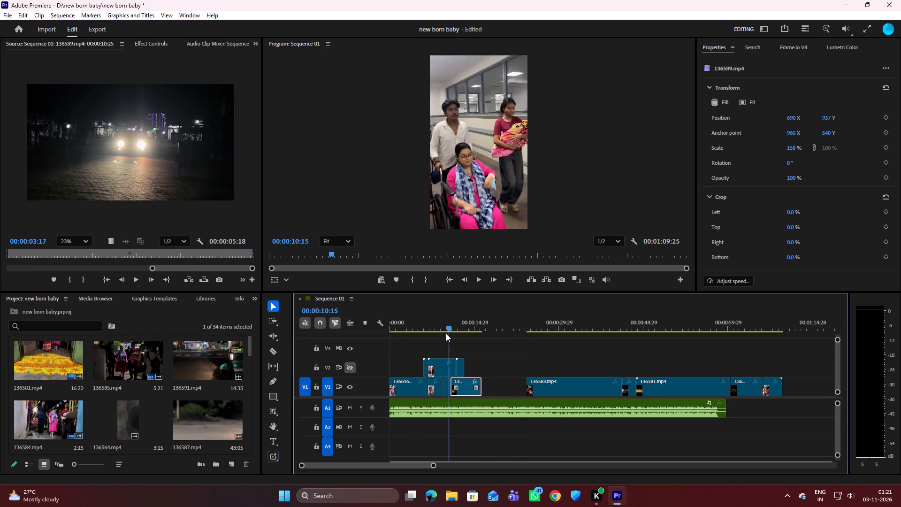
pyautogui.moveTo(446, 333); pyautogui.dragTo(384, 341)
pyautogui.press('space')
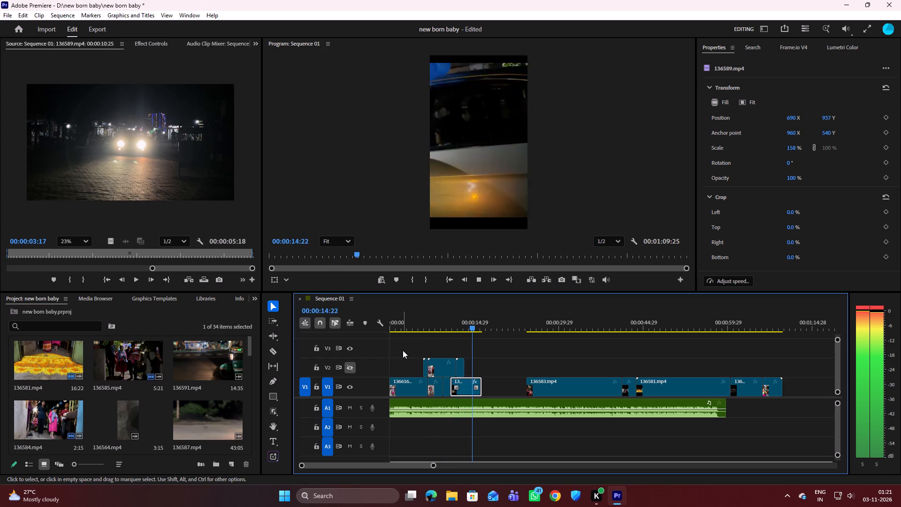
pyautogui.press('space')
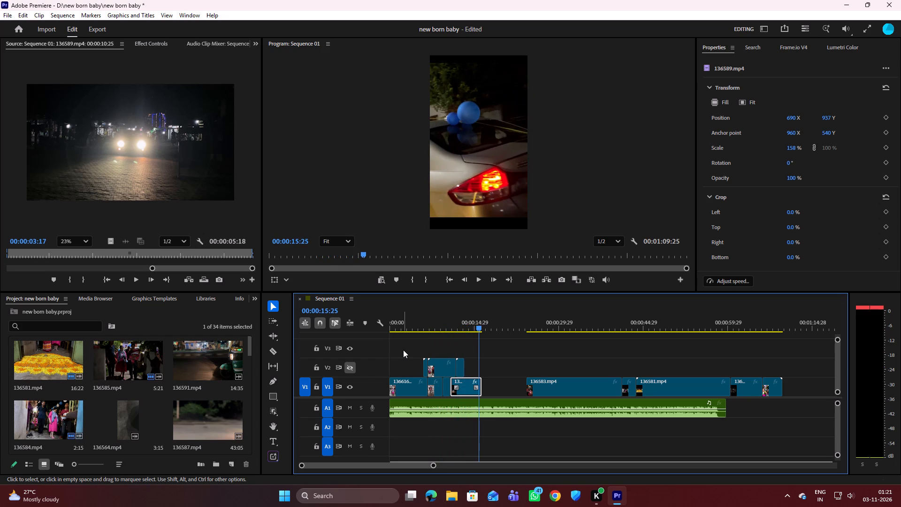
pyautogui.moveTo(481, 327); pyautogui.dragTo(475, 329)
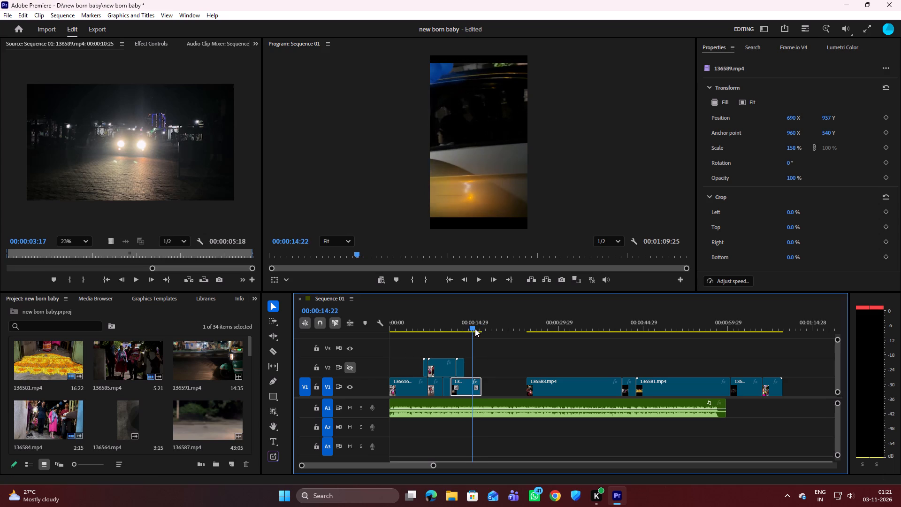
pyautogui.moveTo(475, 329); pyautogui.dragTo(453, 327)
pyautogui.press('space')
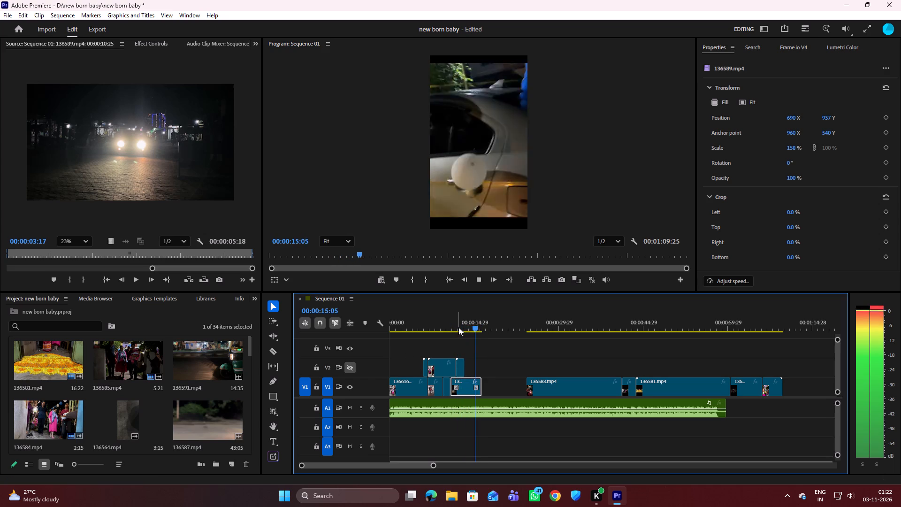
pyautogui.press('space')
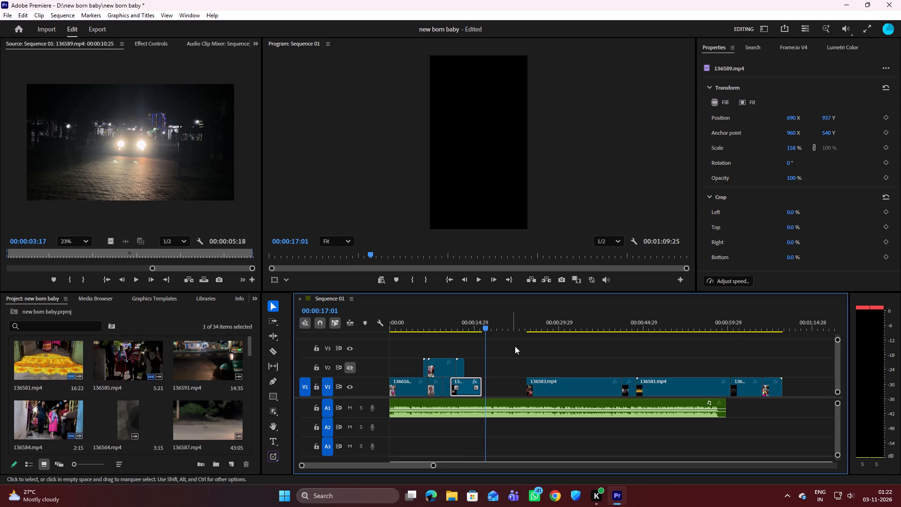
# Skim the remaining V1 footage from 136583.mp4 through the last clip to review which shot could follow the car clip.
pyautogui.moveTo(485, 326); pyautogui.dragTo(555, 331)
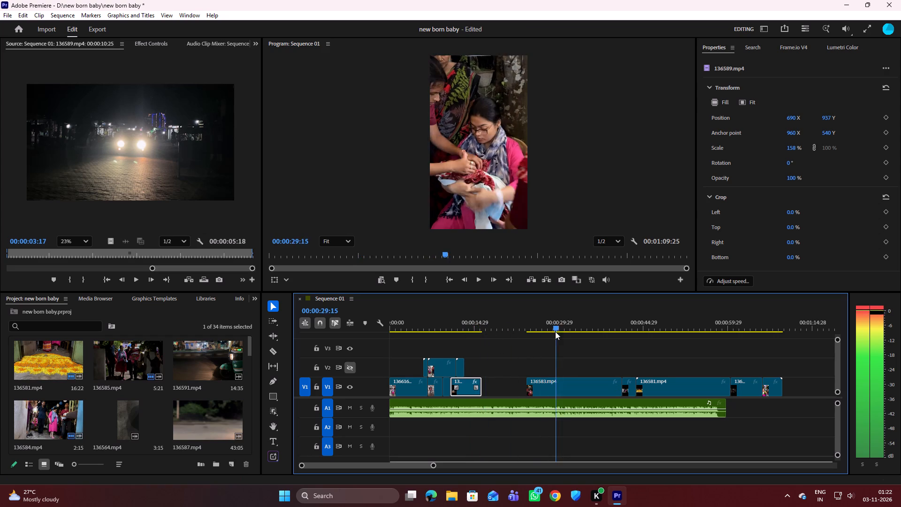
pyautogui.moveTo(555, 331); pyautogui.dragTo(529, 334)
pyautogui.press('space')
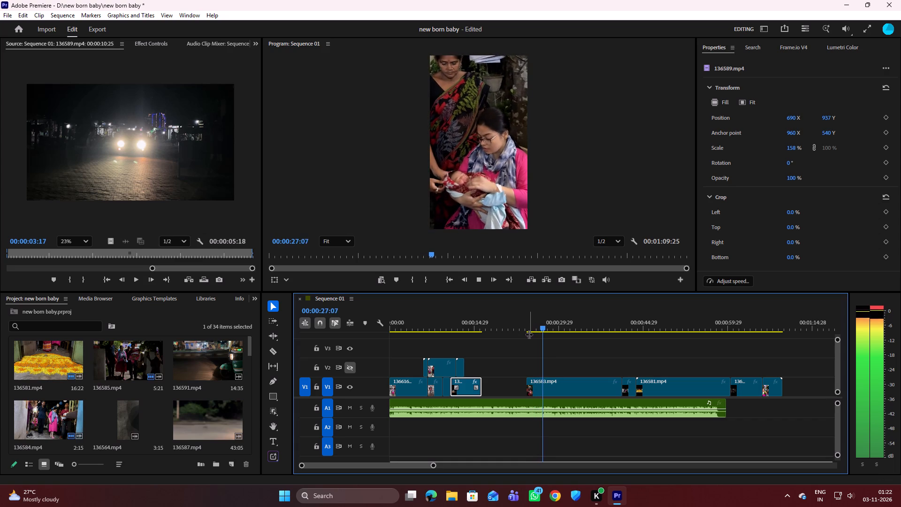
pyautogui.press('space')
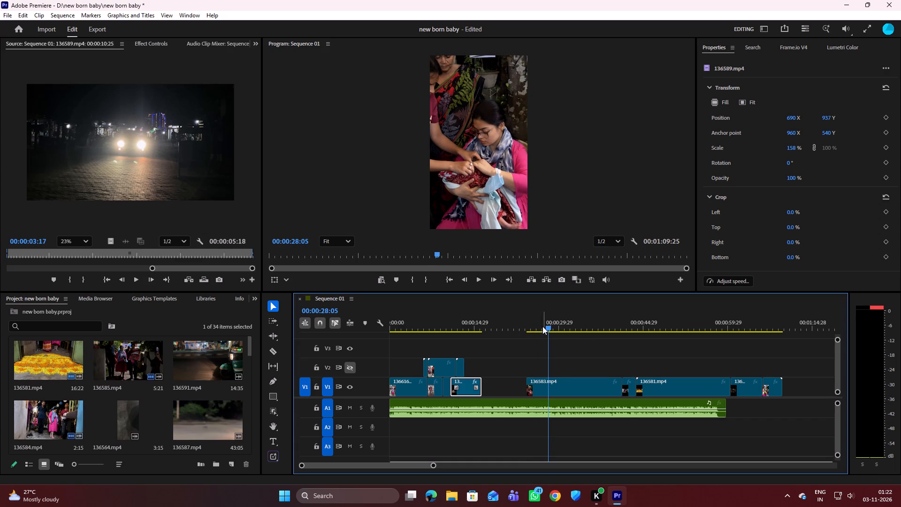
pyautogui.moveTo(548, 329); pyautogui.dragTo(625, 333)
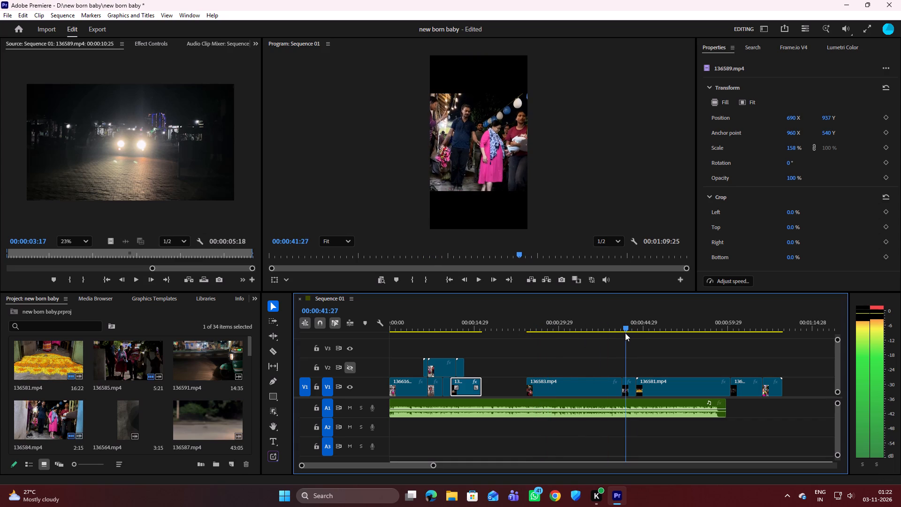
pyautogui.moveTo(625, 333); pyautogui.dragTo(727, 325)
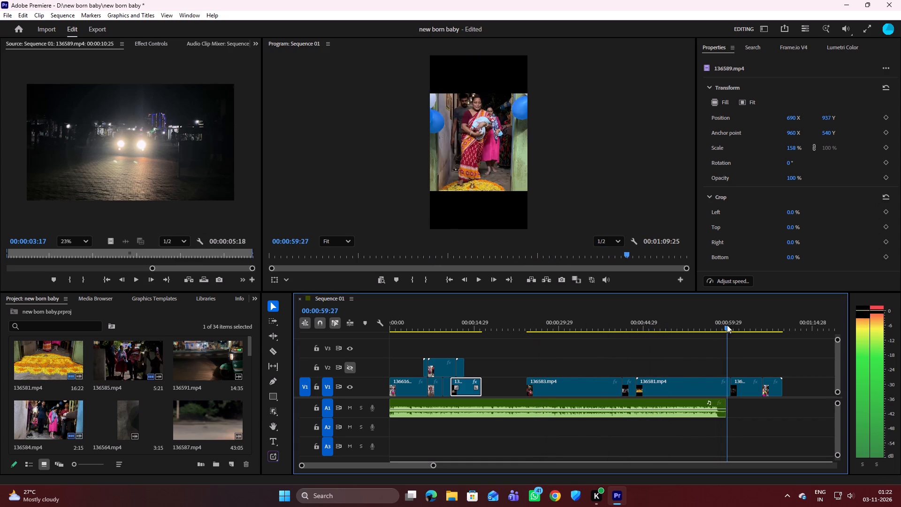
pyautogui.moveTo(727, 325); pyautogui.dragTo(770, 319)
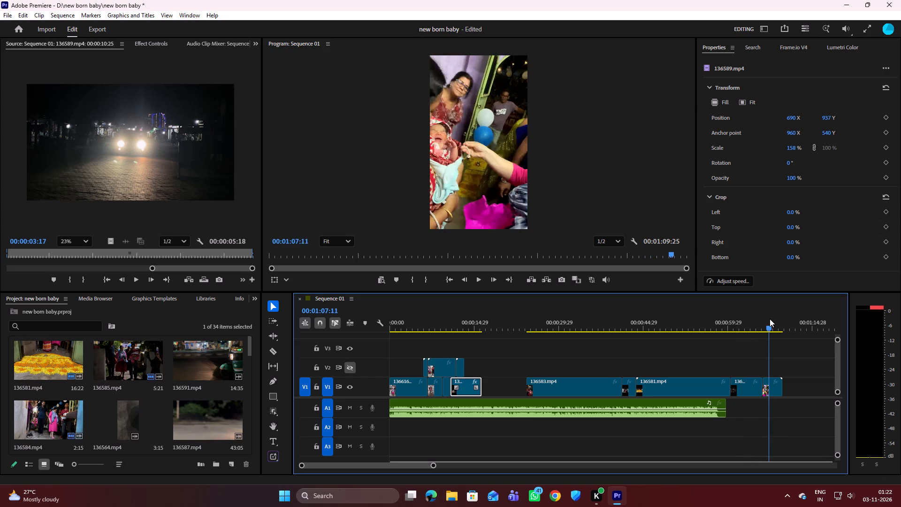
pyautogui.moveTo(770, 319); pyautogui.dragTo(776, 319)
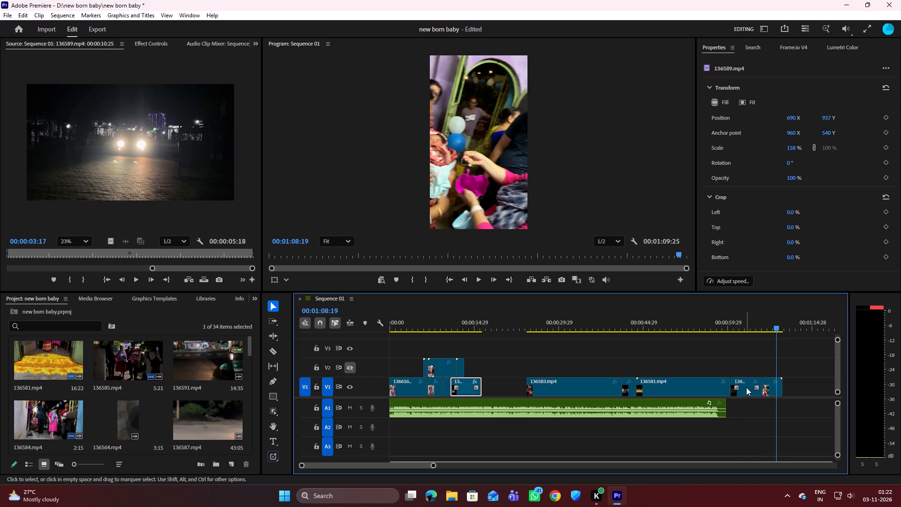
# Move 136585.mp4 from after 136581.mp4 to directly follow 136589.mp4 on V1, starting at 00:00:16:13.
pyautogui.click(746, 387)
pyautogui.moveTo(746, 387); pyautogui.dragTo(713, 349)
pyautogui.moveTo(746, 381); pyautogui.dragTo(620, 362)
pyautogui.moveTo(745, 387); pyautogui.dragTo(502, 384)
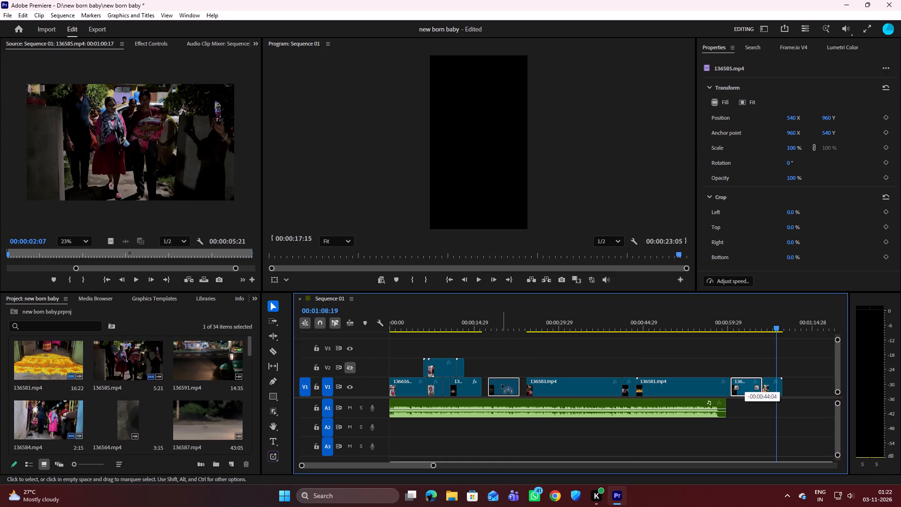
pyautogui.moveTo(502, 384); pyautogui.dragTo(500, 385)
# Play from the car clip 136589.mp4 through 136585.mp4 and replay 136585.mp4 to check the new order.
pyautogui.moveTo(776, 326); pyautogui.dragTo(465, 355)
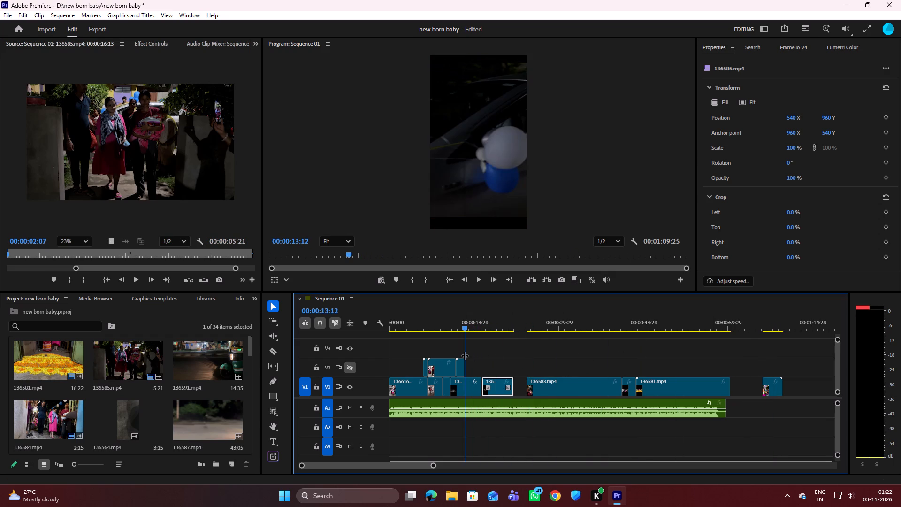
pyautogui.press('space')
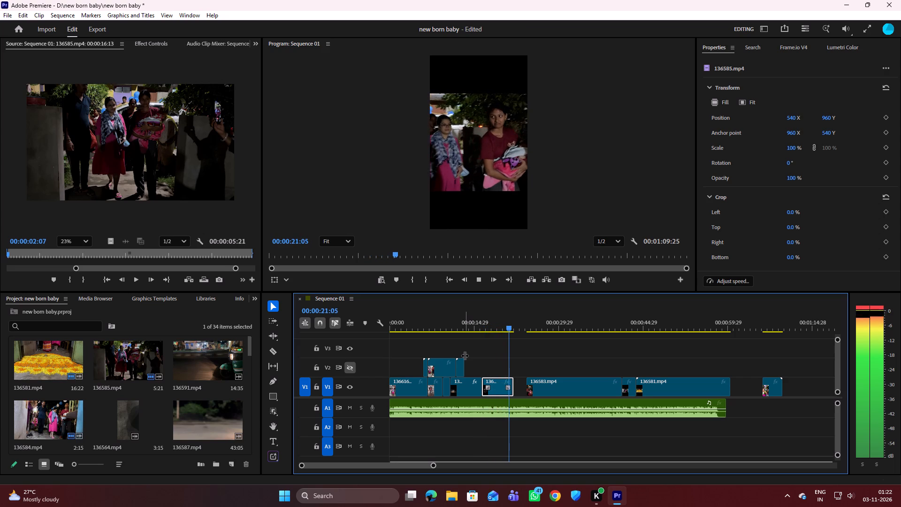
pyautogui.press('space')
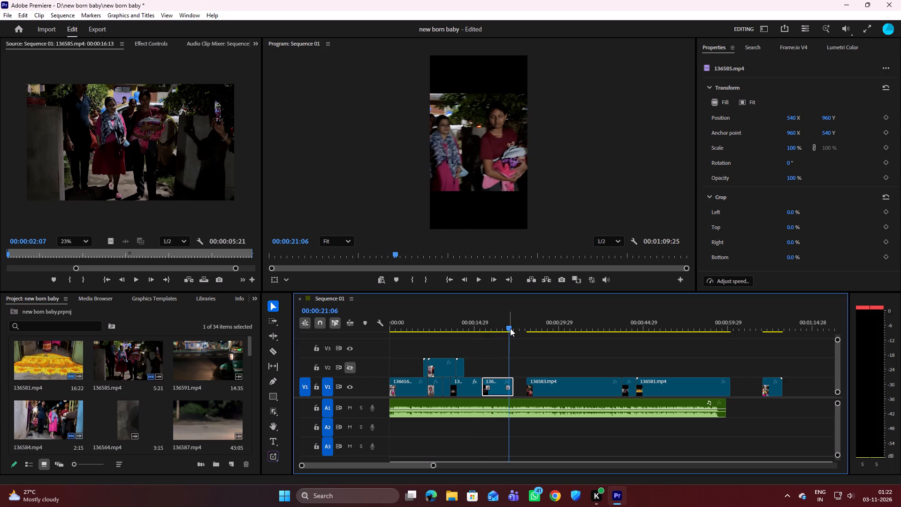
pyautogui.moveTo(510, 327); pyautogui.dragTo(488, 332)
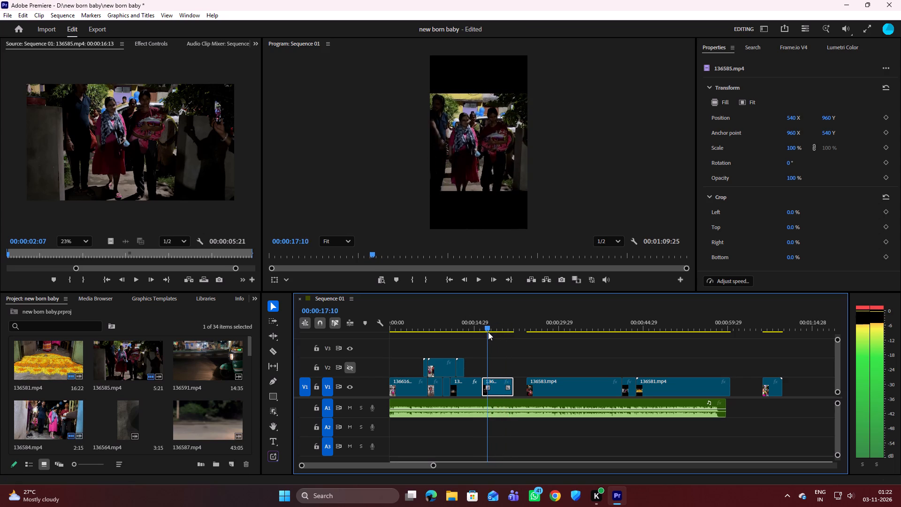
pyautogui.moveTo(488, 332); pyautogui.dragTo(484, 332)
pyautogui.press('space')
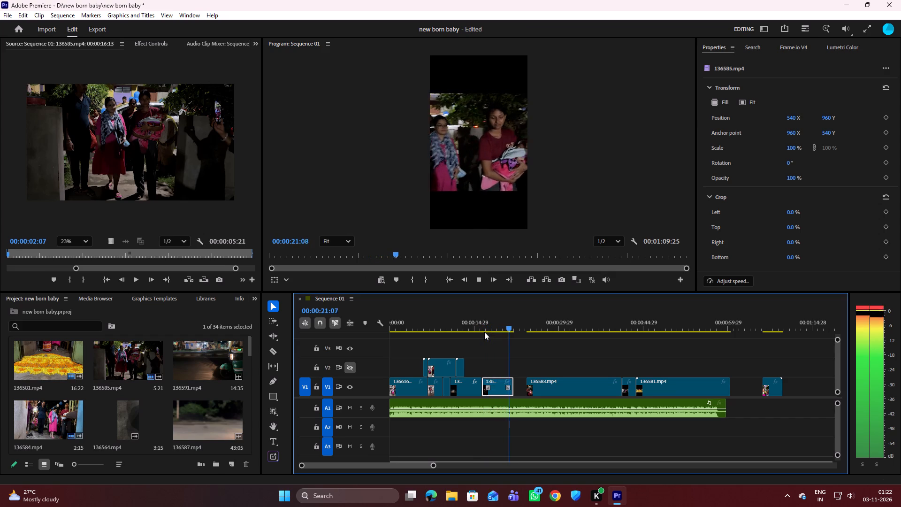
pyautogui.press('space')
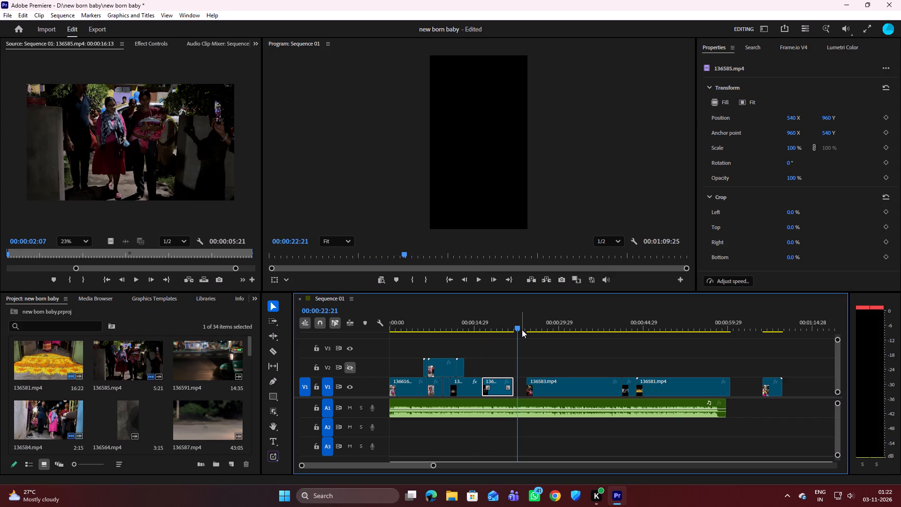
# Replay 136585.mp4 repeatedly, pausing near its end to look for a suitable cut point.
pyautogui.moveTo(519, 328); pyautogui.dragTo(486, 331)
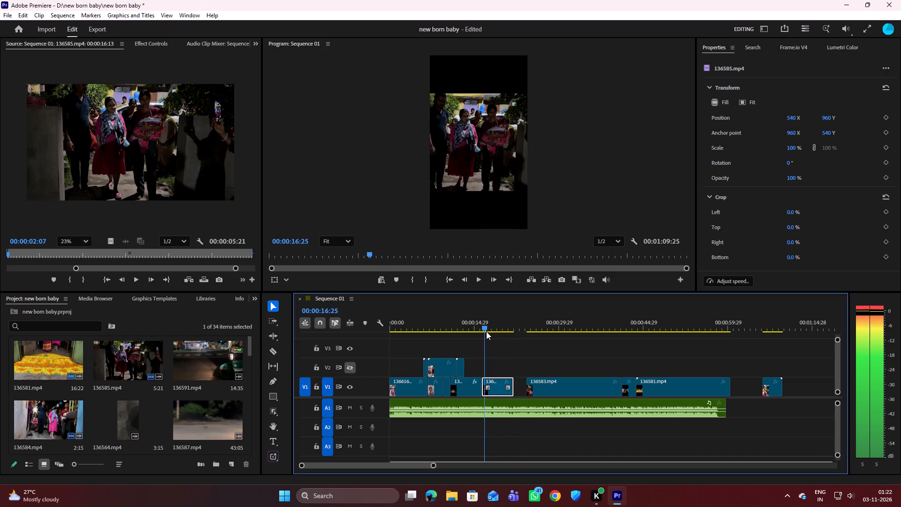
pyautogui.moveTo(486, 331); pyautogui.dragTo(476, 335)
pyautogui.press('space')
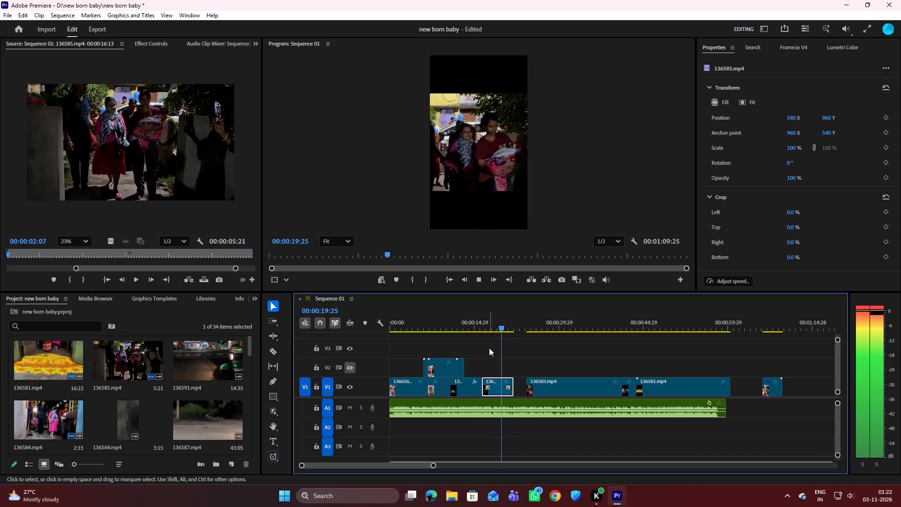
pyautogui.press('space')
pyautogui.press('space')
pyautogui.press('space')
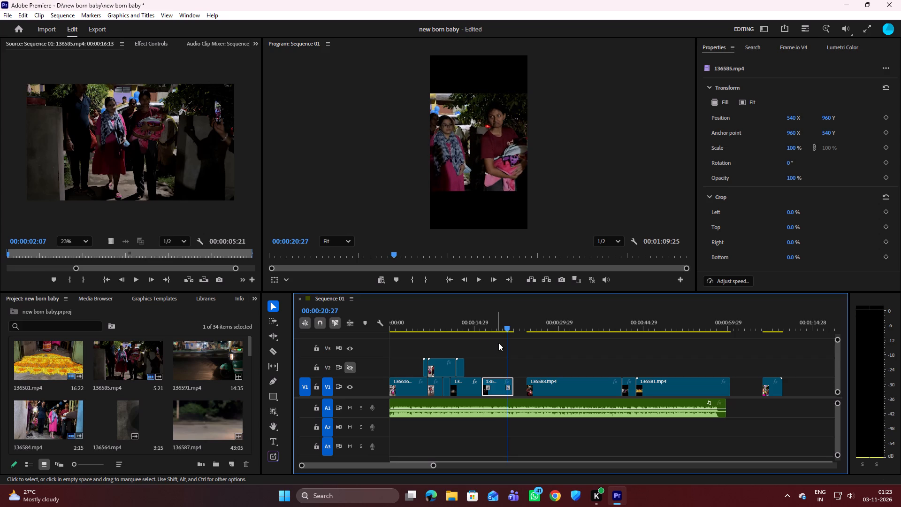
pyautogui.press('space')
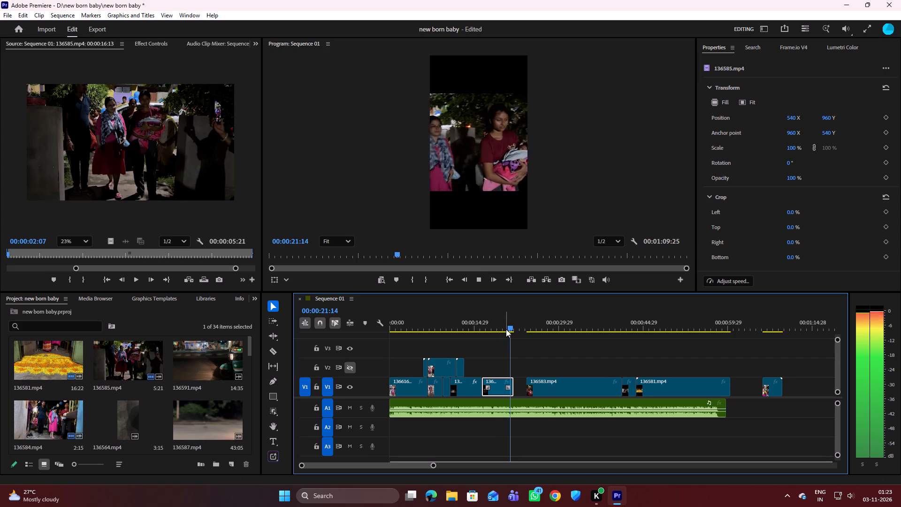
pyautogui.press('space')
pyautogui.moveTo(510, 328); pyautogui.dragTo(485, 330)
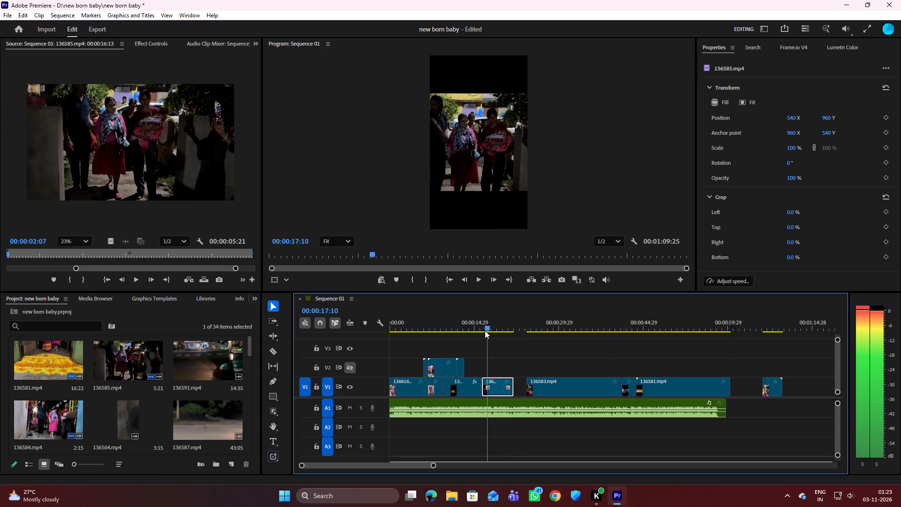
pyautogui.moveTo(485, 330); pyautogui.dragTo(481, 330)
pyautogui.press('space')
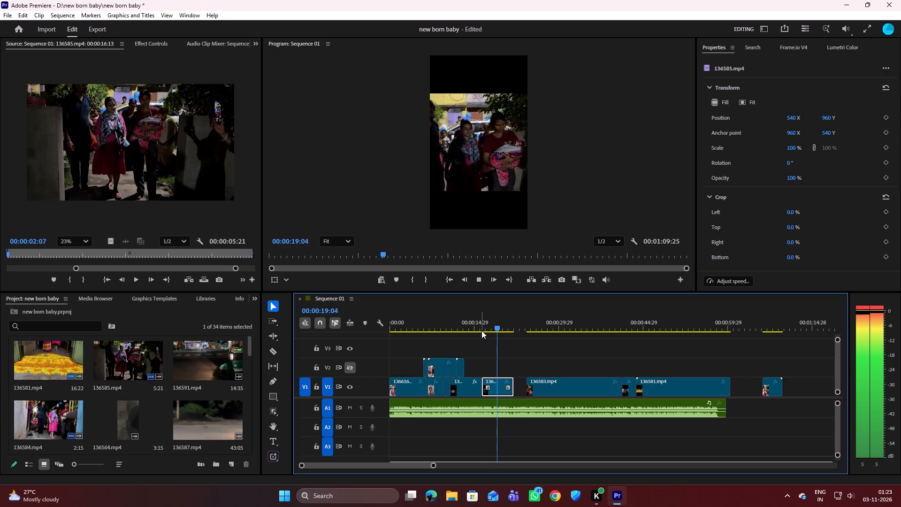
pyautogui.press('space')
pyautogui.press('space')
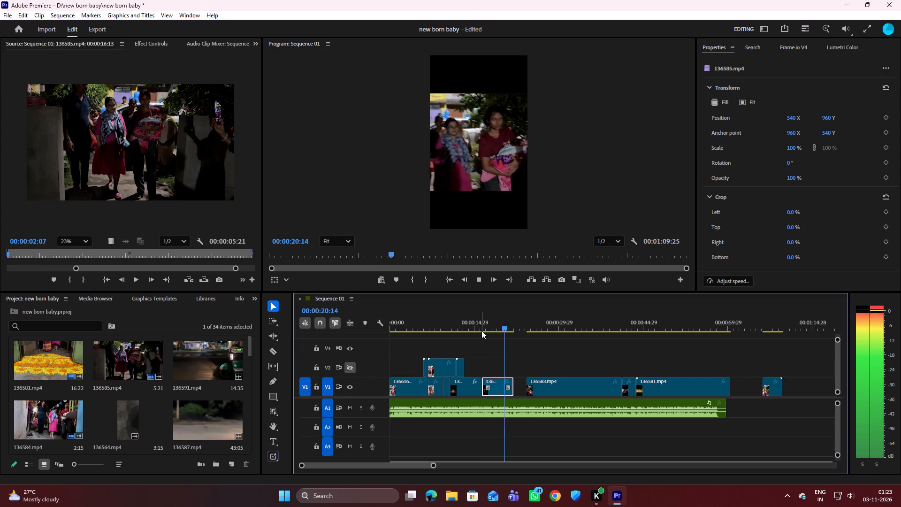
pyautogui.press('space')
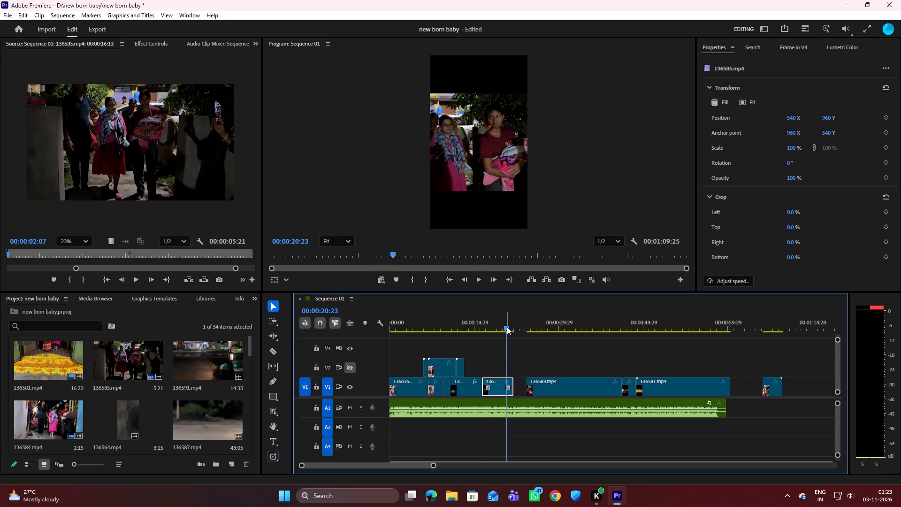
# Split 136585.mp4 on V1 at 00:00:20:09.
pyautogui.press('Left')
pyautogui.press('Left')
pyautogui.press('Left')
pyautogui.press('Left')
pyautogui.press('Left')
pyautogui.press('Left')
pyautogui.press('Left')
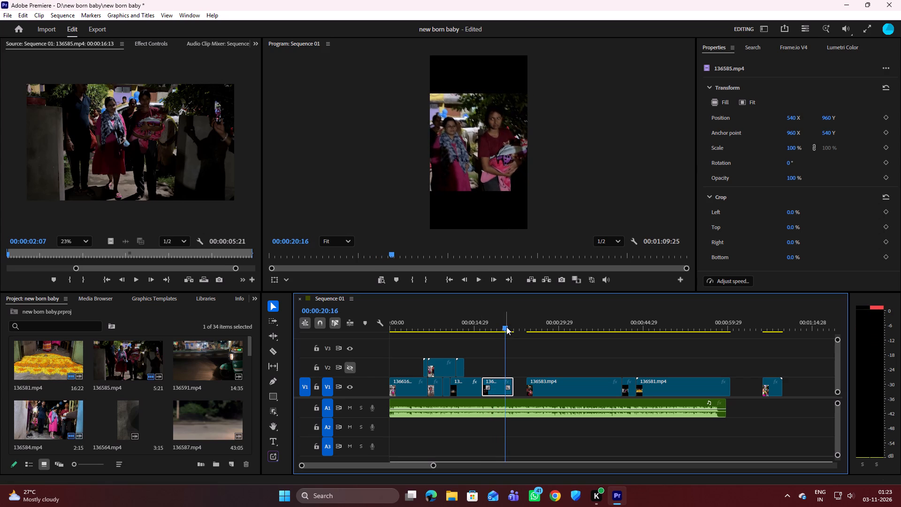
pyautogui.press('Left')
pyautogui.press('Left')
pyautogui.press('Left')
pyautogui.press('Left')
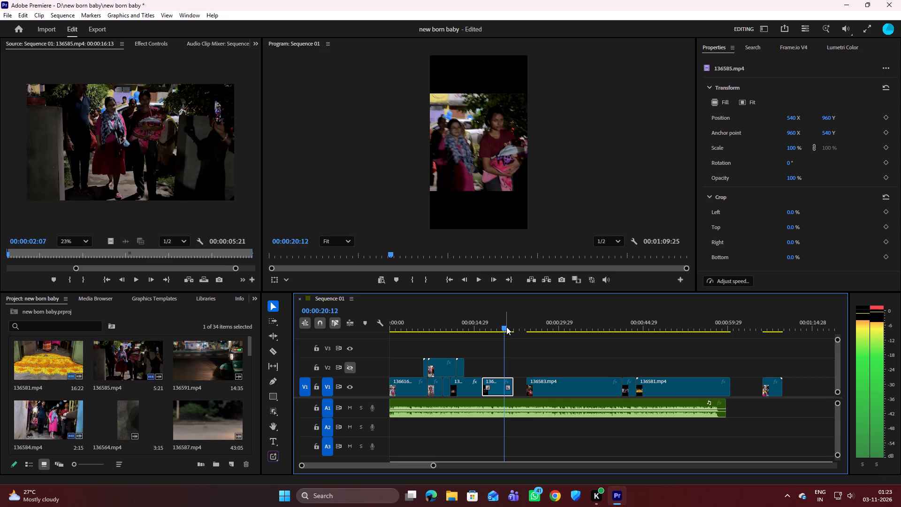
pyautogui.press('Left')
pyautogui.press('Left')
pyautogui.press('Left')
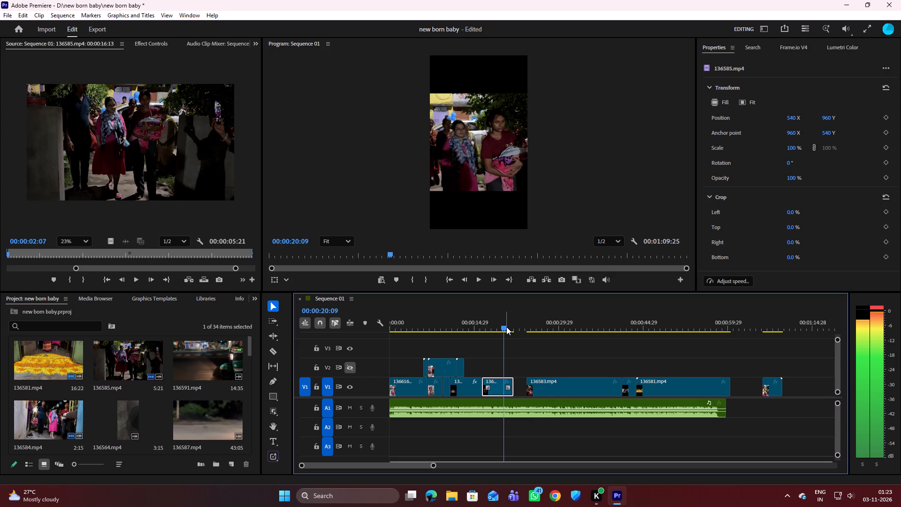
pyautogui.press('c')
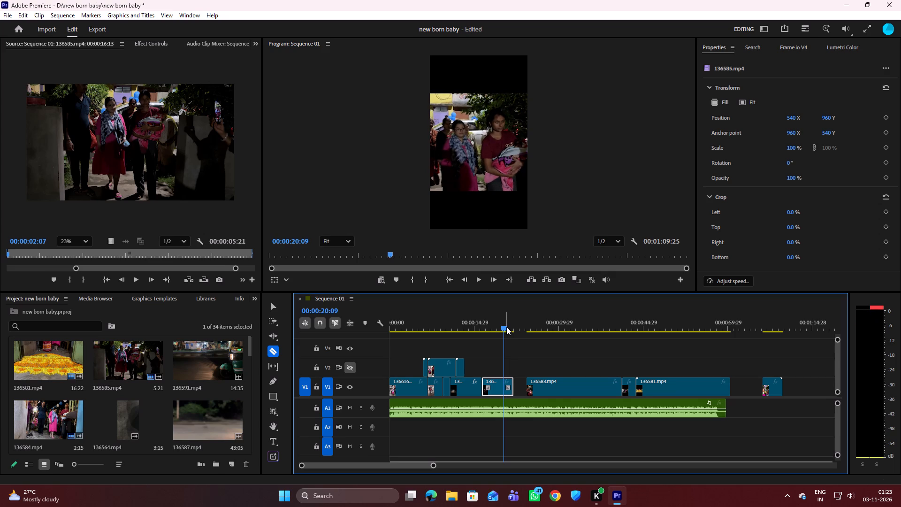
pyautogui.click(504, 384)
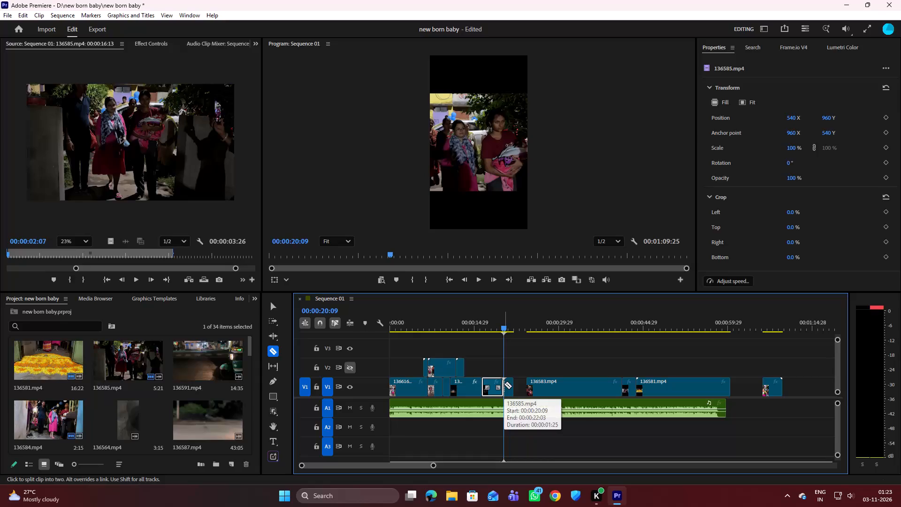
pyautogui.press('v')
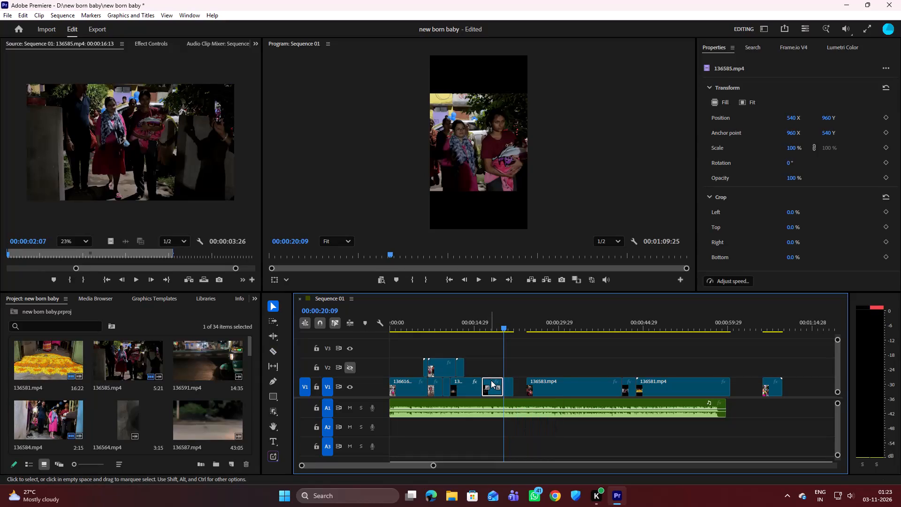
# Set the first part of 136585.mp4 to 125% speed with Optical flow time interpolation.
pyautogui.click(491, 380)
pyautogui.click(491, 380)
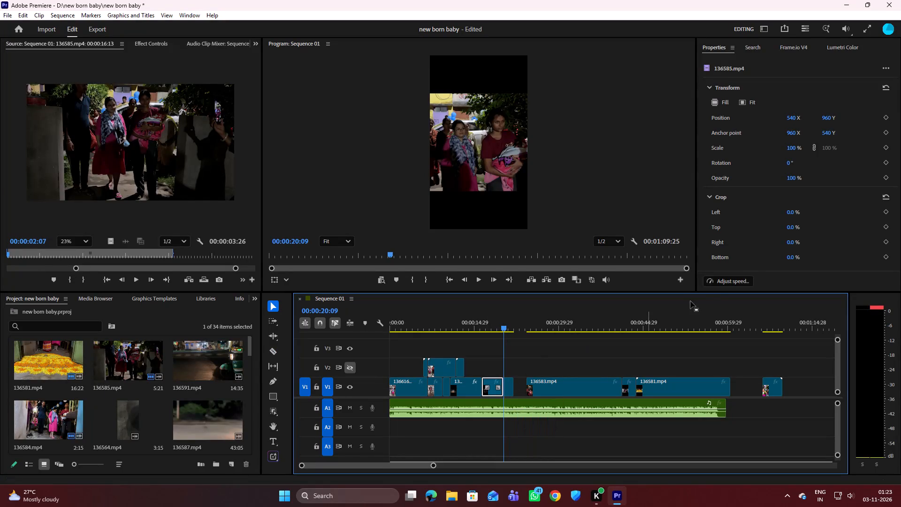
pyautogui.click(724, 279)
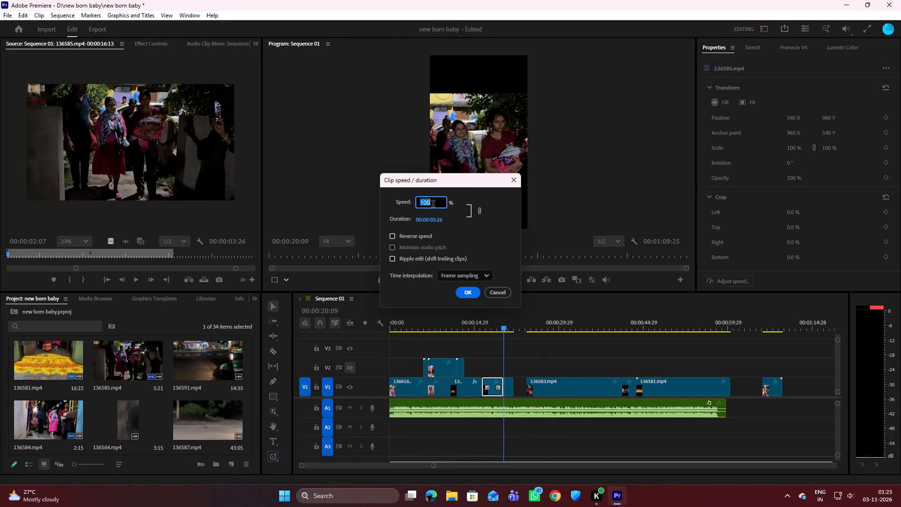
pyautogui.press('BackSpace')
pyautogui.write('75')
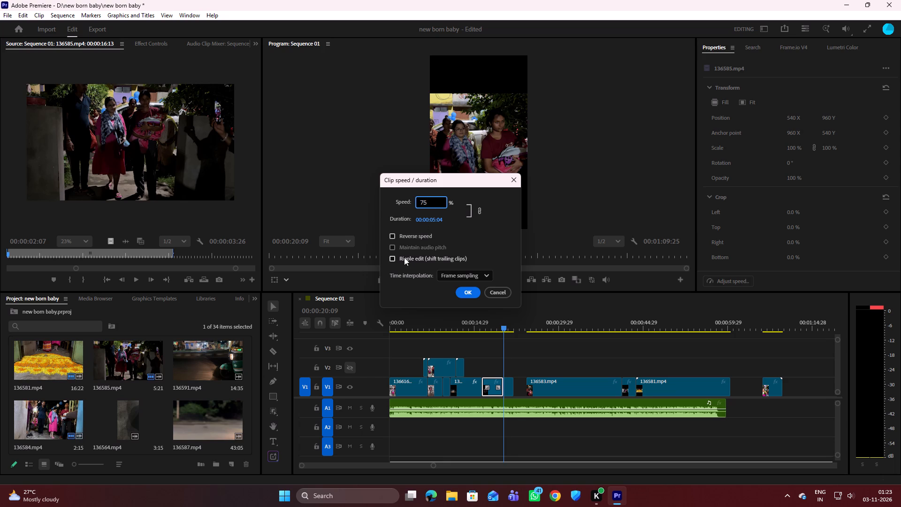
pyautogui.press('BackSpace')
pyautogui.press('BackSpace')
pyautogui.press('BackSpace')
pyautogui.write('125')
pyautogui.click(470, 273)
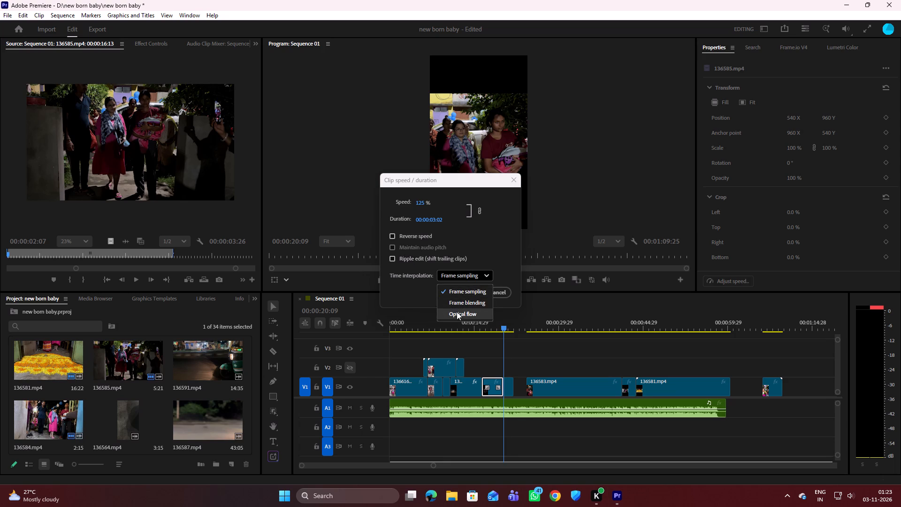
pyautogui.click(457, 312)
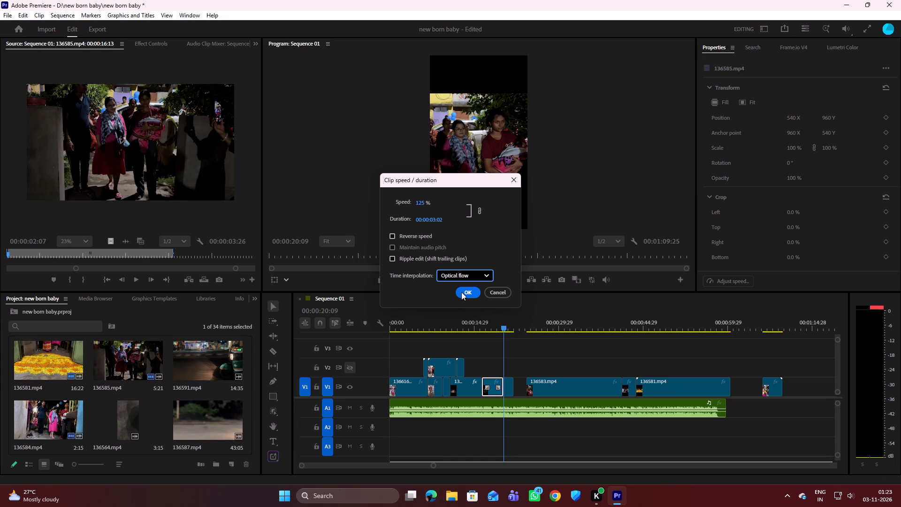
pyautogui.click(461, 292)
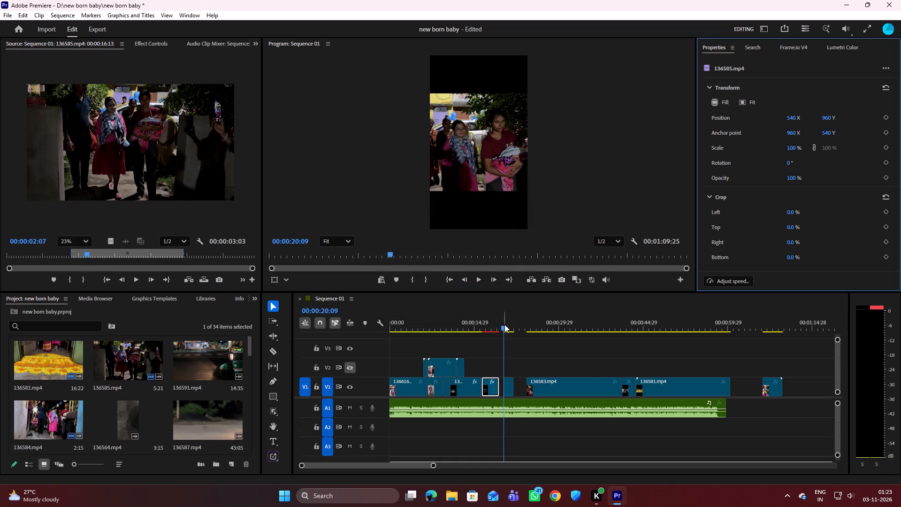
# Play both parts of 136585.mp4 to check the faster pacing and the rest of the shot.
pyautogui.moveTo(504, 326); pyautogui.dragTo(481, 329)
pyautogui.press('space')
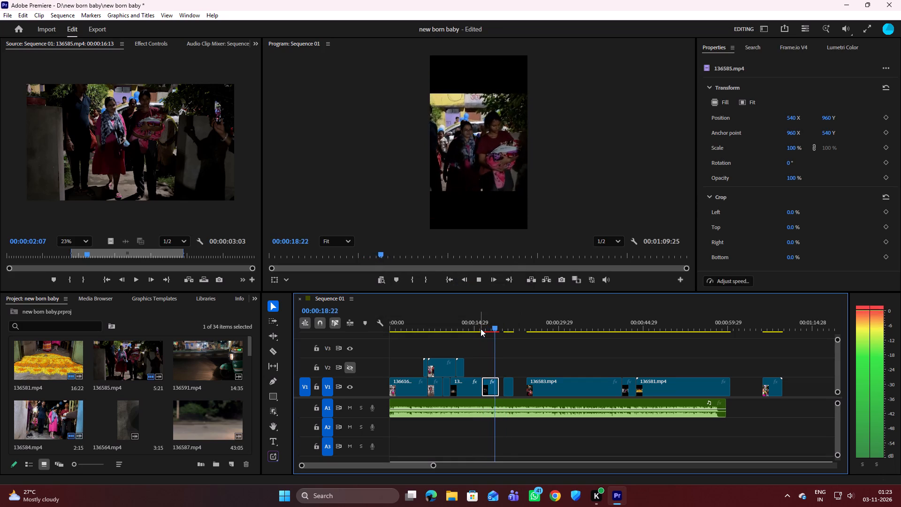
pyautogui.press('space')
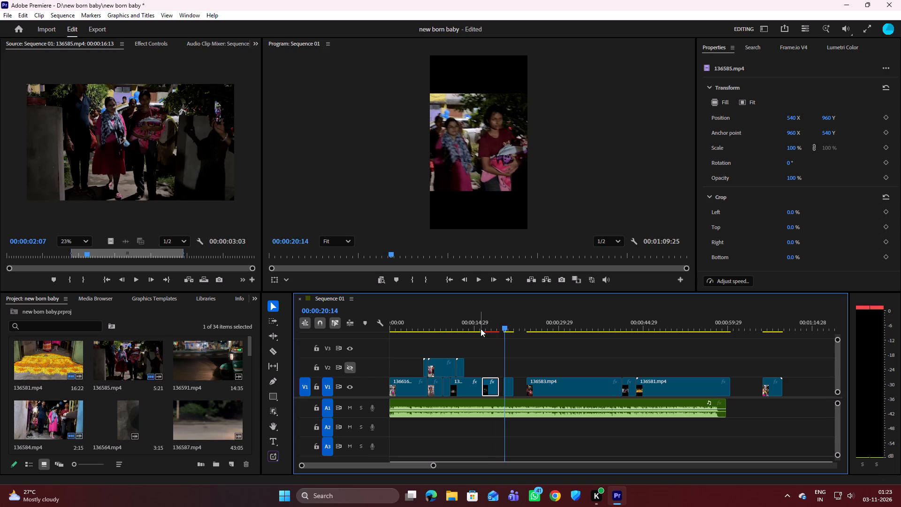
pyautogui.press('space')
pyautogui.press('space')
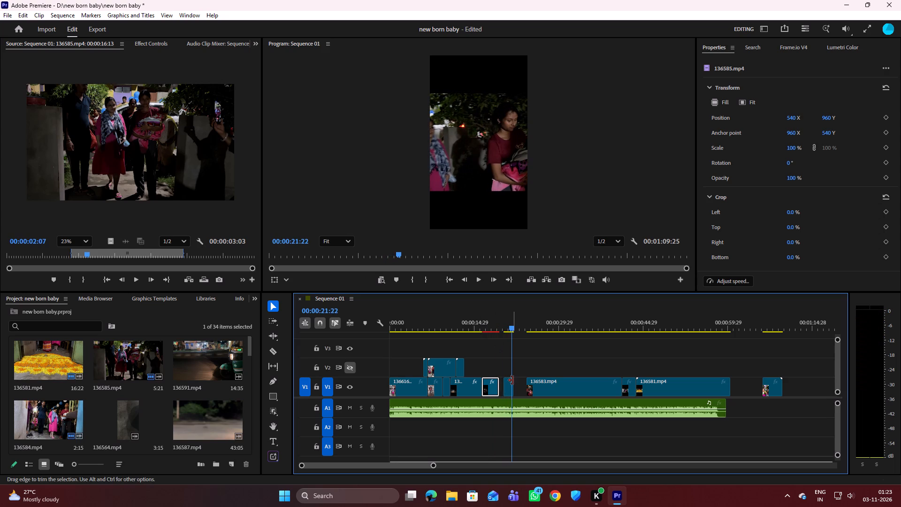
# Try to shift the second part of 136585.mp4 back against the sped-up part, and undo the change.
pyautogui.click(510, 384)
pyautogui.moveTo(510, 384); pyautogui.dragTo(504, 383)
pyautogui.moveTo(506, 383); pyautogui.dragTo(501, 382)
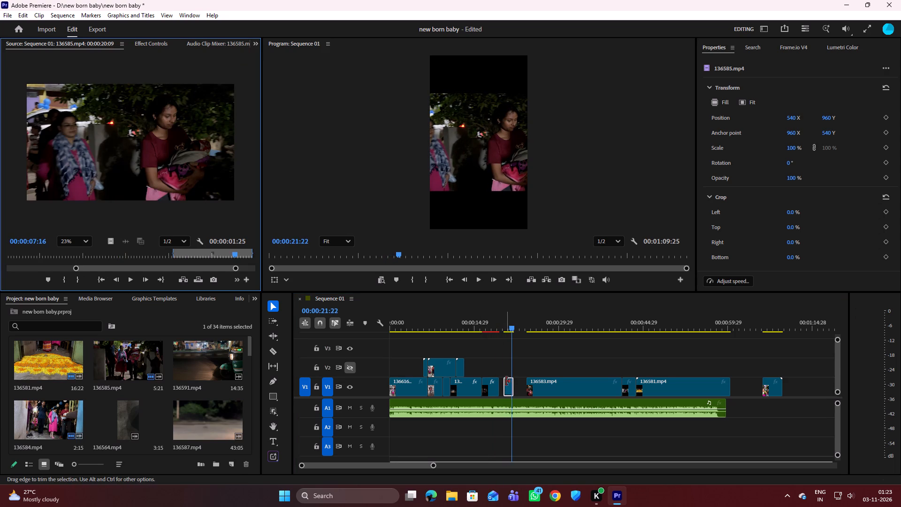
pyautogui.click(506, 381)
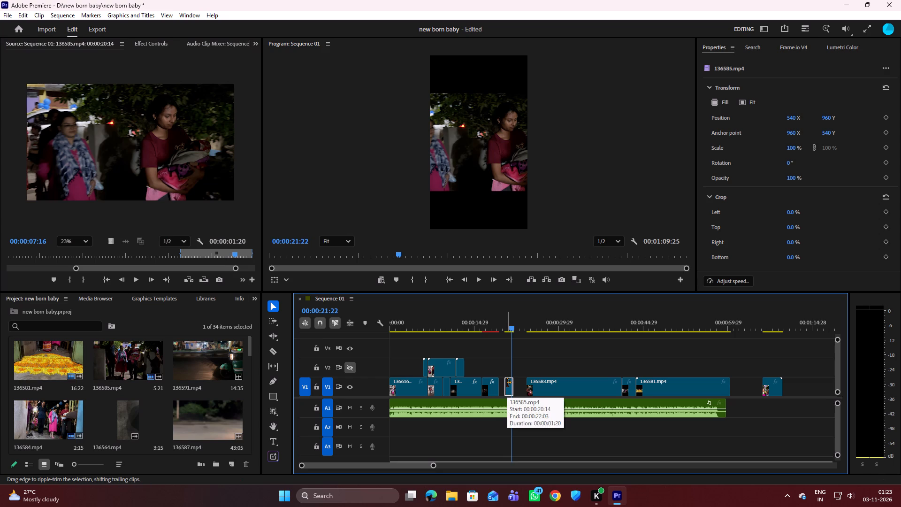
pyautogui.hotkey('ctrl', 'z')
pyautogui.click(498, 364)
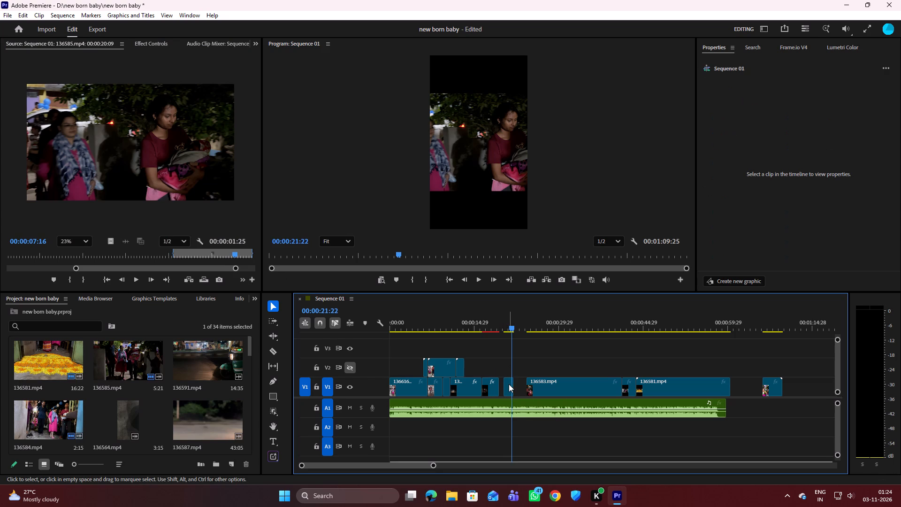
# Close the gap inside 136585.mp4 by moving its second part to start at 00:00:19:16, and play across the join.
pyautogui.moveTo(508, 384); pyautogui.dragTo(504, 385)
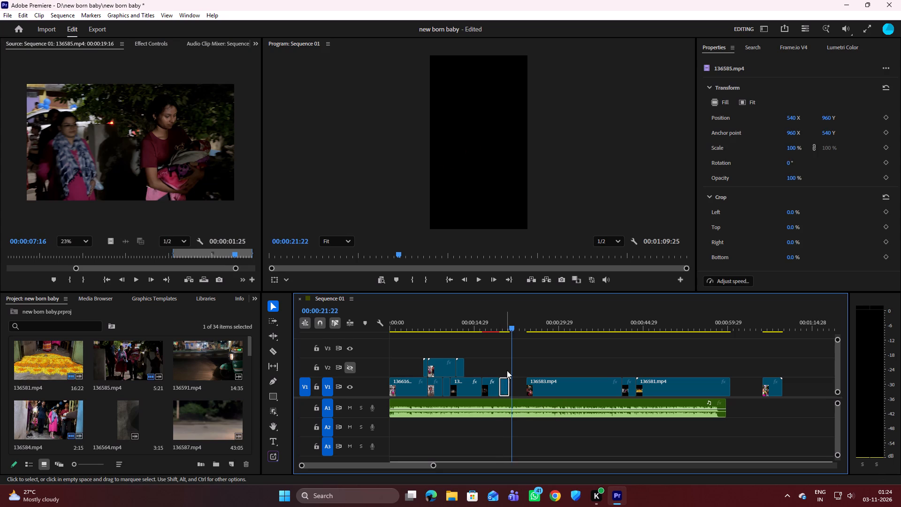
pyautogui.moveTo(511, 328); pyautogui.dragTo(470, 334)
pyautogui.press('space')
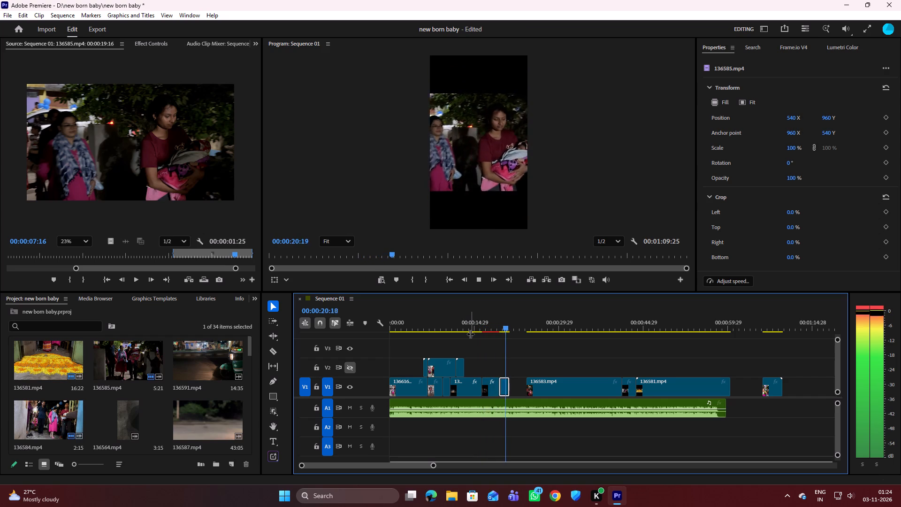
pyautogui.press('space')
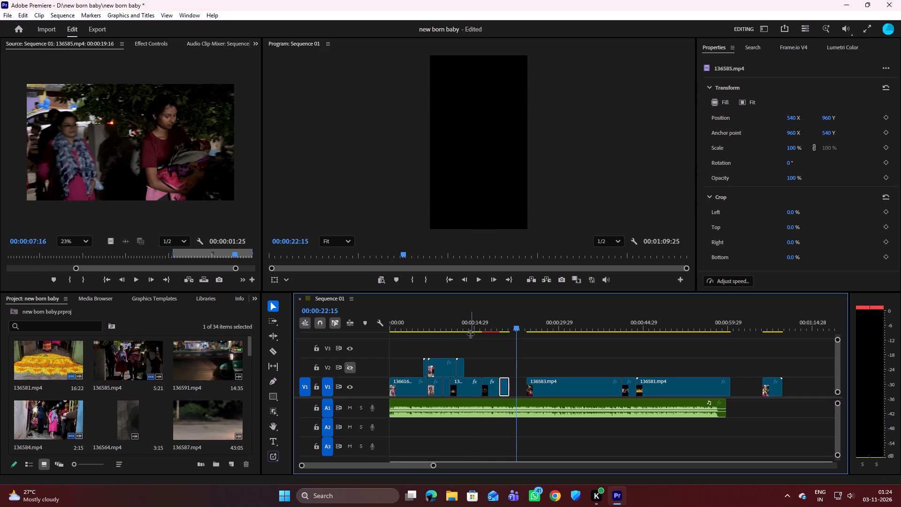
# Find the night arrival shot 136584.mp4 on V1 and move it directly after 136585.mp4, starting at 00:00:21:11.
pyautogui.moveTo(516, 323); pyautogui.dragTo(560, 330)
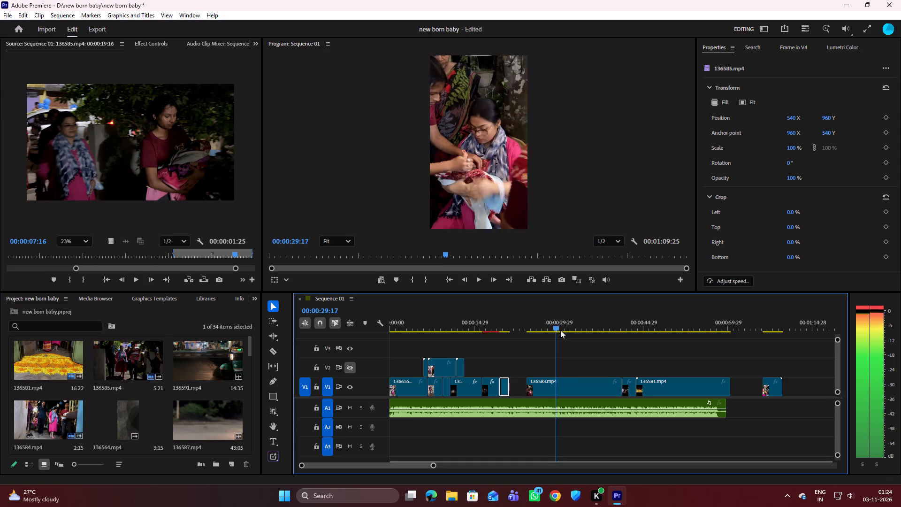
pyautogui.moveTo(560, 330); pyautogui.dragTo(646, 325)
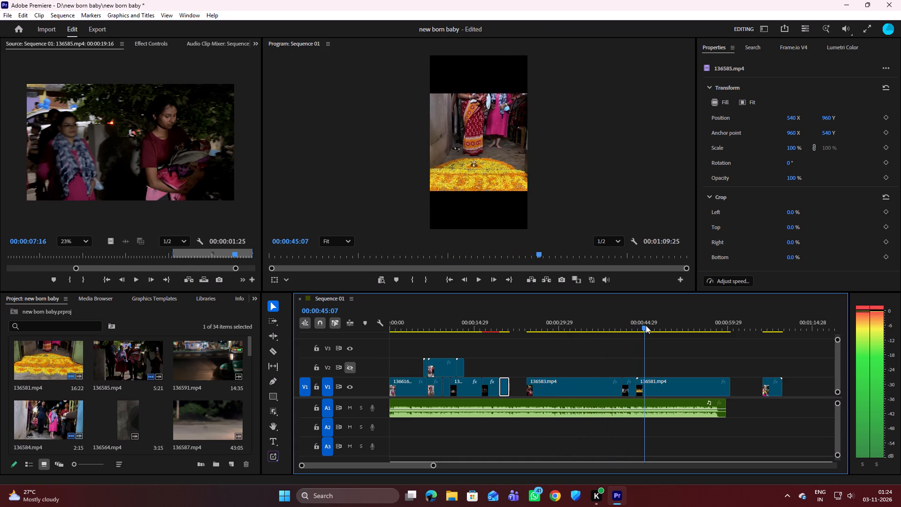
pyautogui.moveTo(646, 325); pyautogui.dragTo(638, 325)
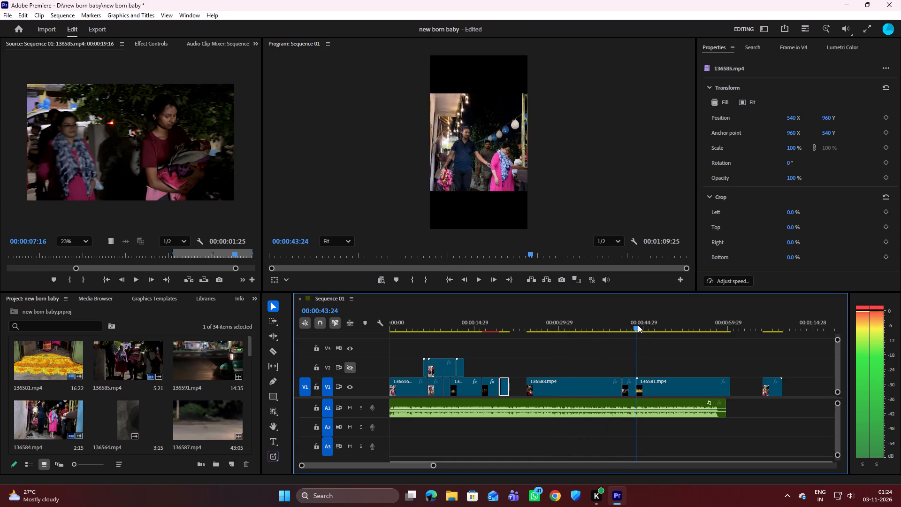
pyautogui.moveTo(638, 325); pyautogui.dragTo(631, 322)
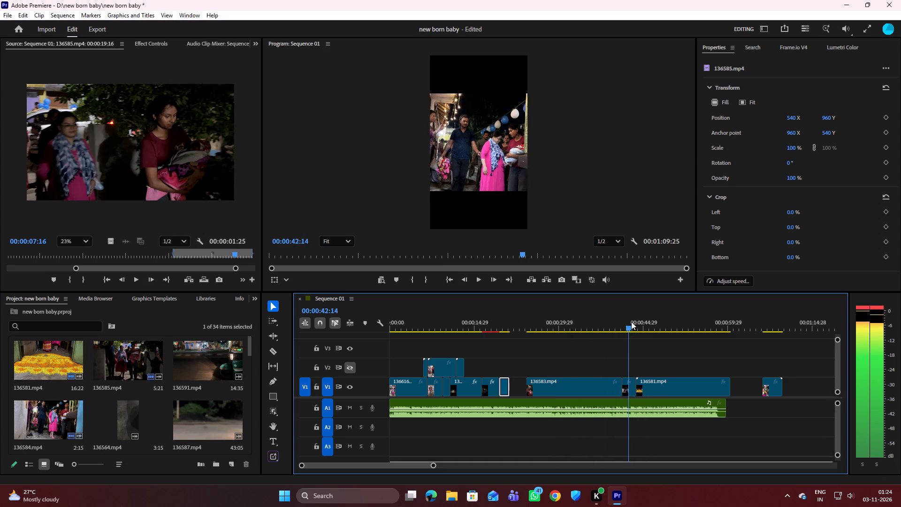
pyautogui.moveTo(631, 322); pyautogui.dragTo(629, 317)
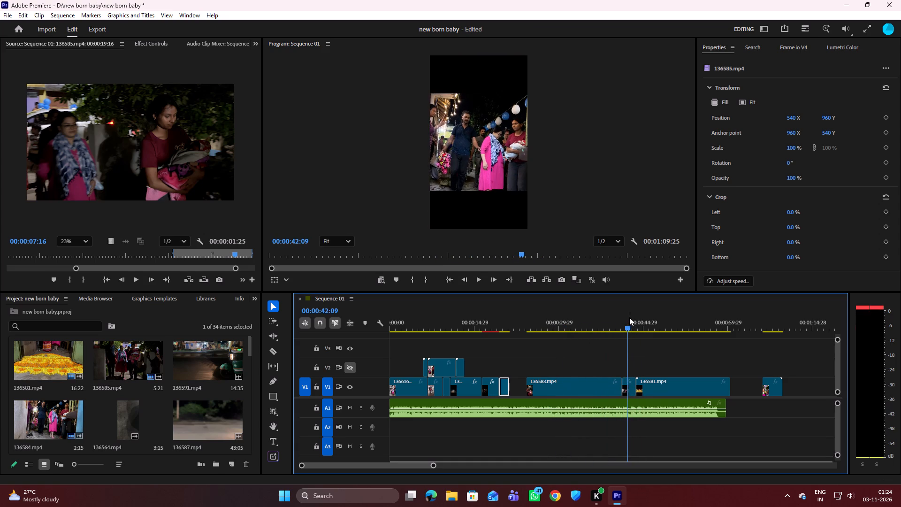
pyautogui.click(629, 387)
pyautogui.moveTo(629, 387); pyautogui.dragTo(618, 383)
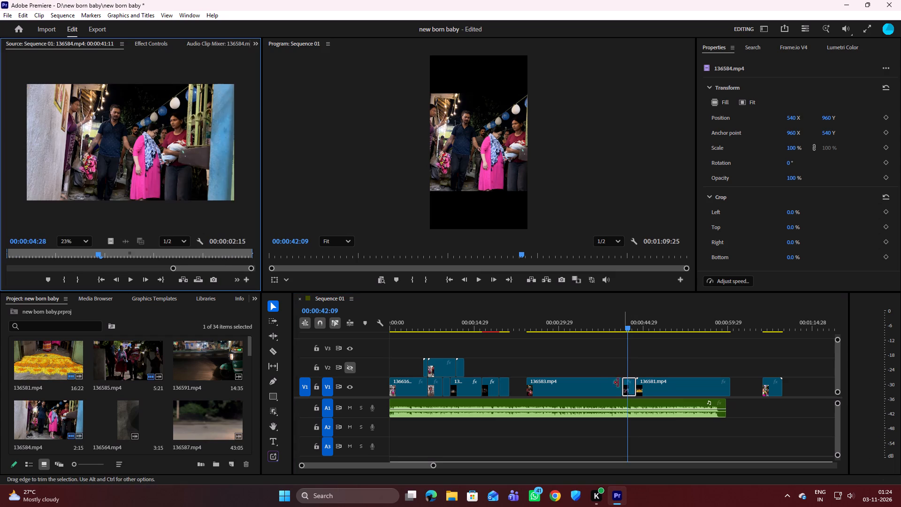
pyautogui.moveTo(618, 383); pyautogui.dragTo(515, 387)
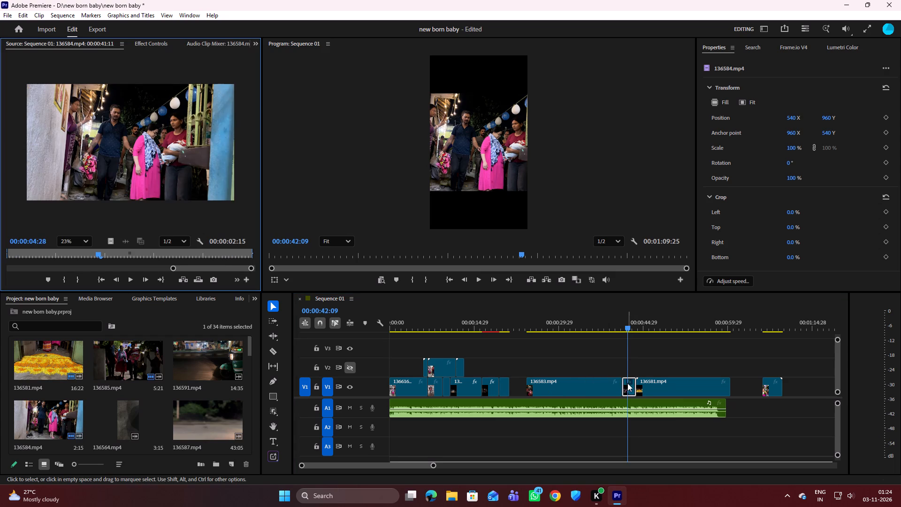
pyautogui.moveTo(627, 383); pyautogui.dragTo(512, 386)
# Play the sequence from 136585.mp4 through the moved 136584.mp4 to the start of 136583.mp4 to check the order.
pyautogui.moveTo(626, 325); pyautogui.dragTo(530, 330)
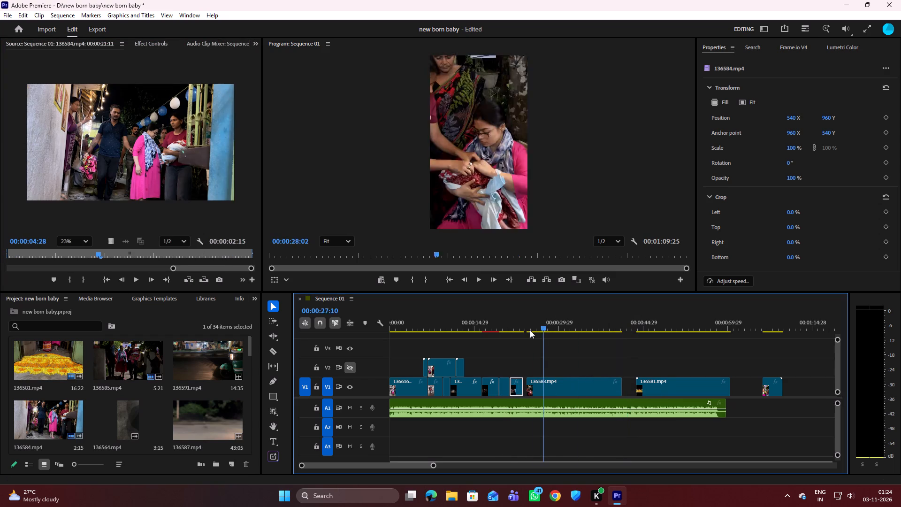
pyautogui.moveTo(530, 330); pyautogui.dragTo(486, 330)
pyautogui.press('space')
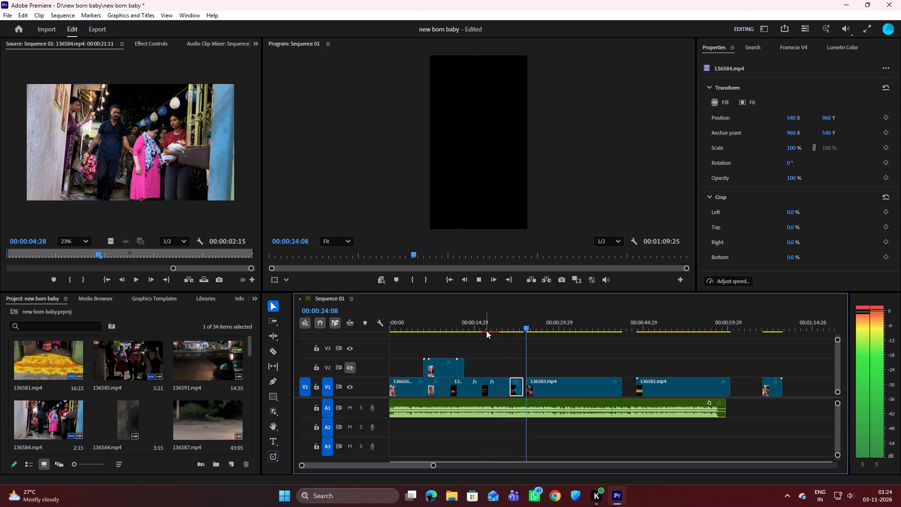
pyautogui.press('space')
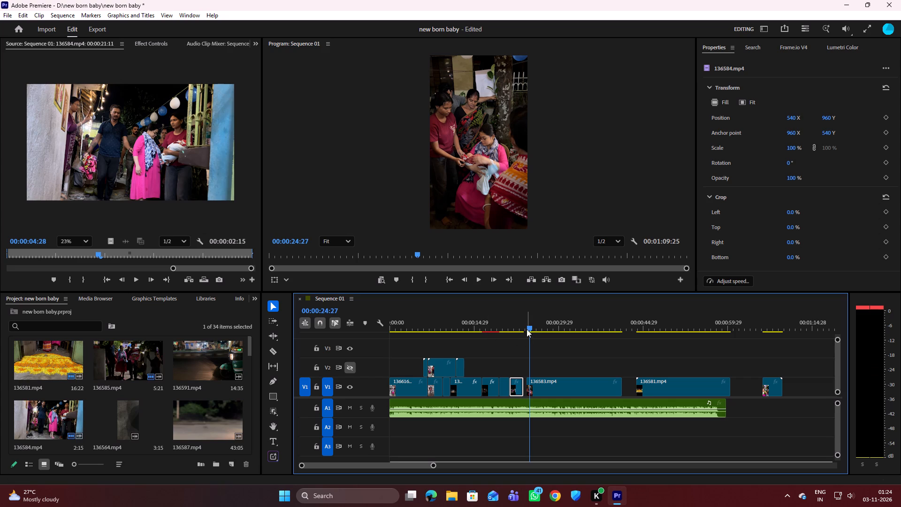
pyautogui.moveTo(527, 324); pyautogui.dragTo(486, 325)
pyautogui.press('space')
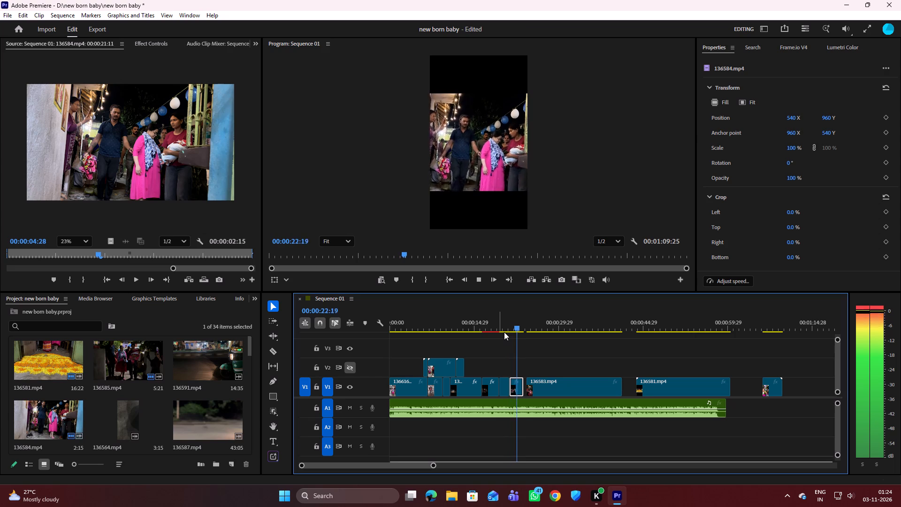
pyautogui.press('space')
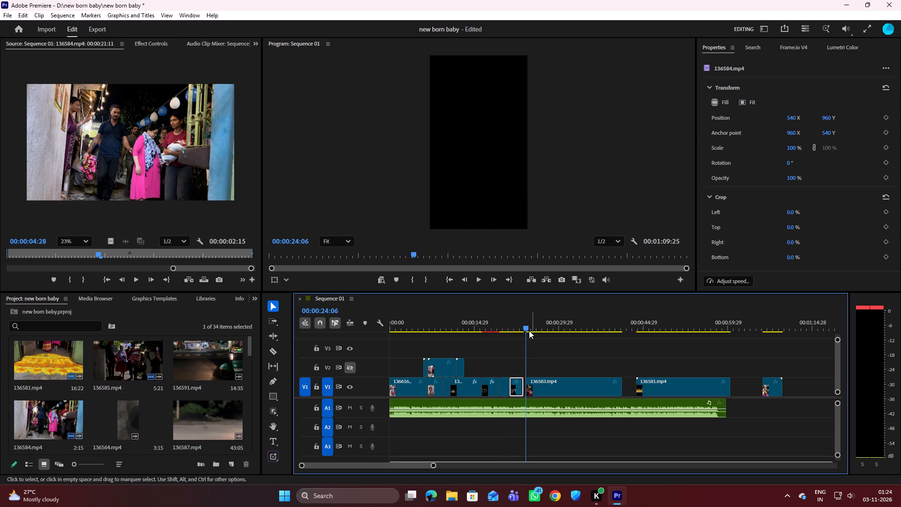
# Replay the night arrival shot 136584.mp4 from its beginning and continue into the opening seconds of 136583.mp4.
pyautogui.moveTo(527, 328); pyautogui.dragTo(518, 329)
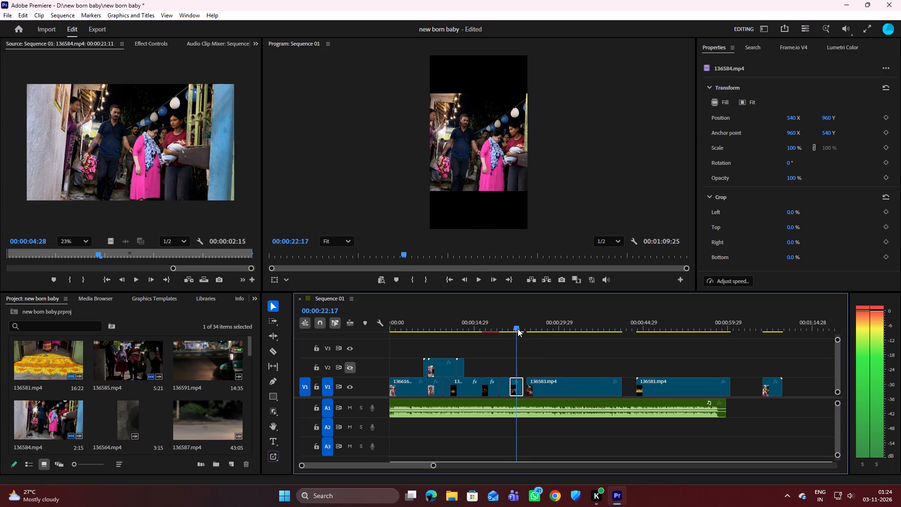
pyautogui.moveTo(518, 329); pyautogui.dragTo(513, 329)
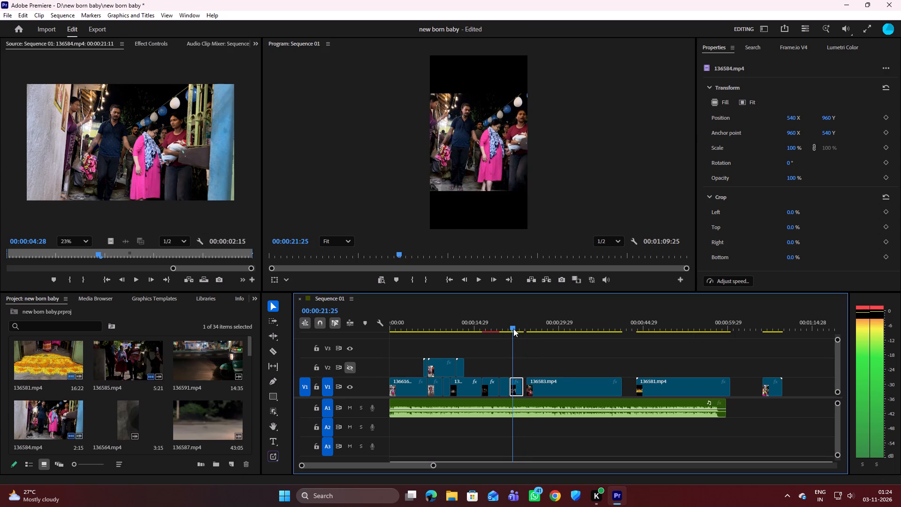
pyautogui.moveTo(513, 329); pyautogui.dragTo(512, 329)
pyautogui.press('space')
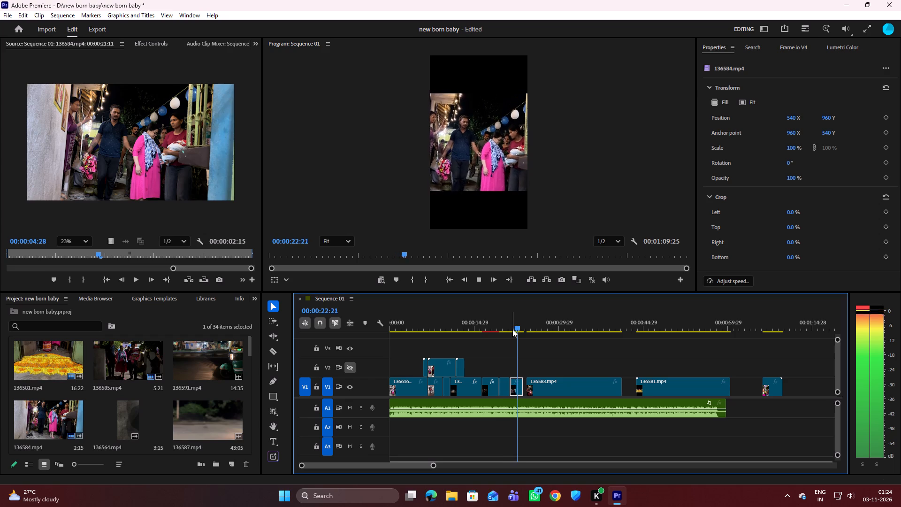
pyautogui.press('space')
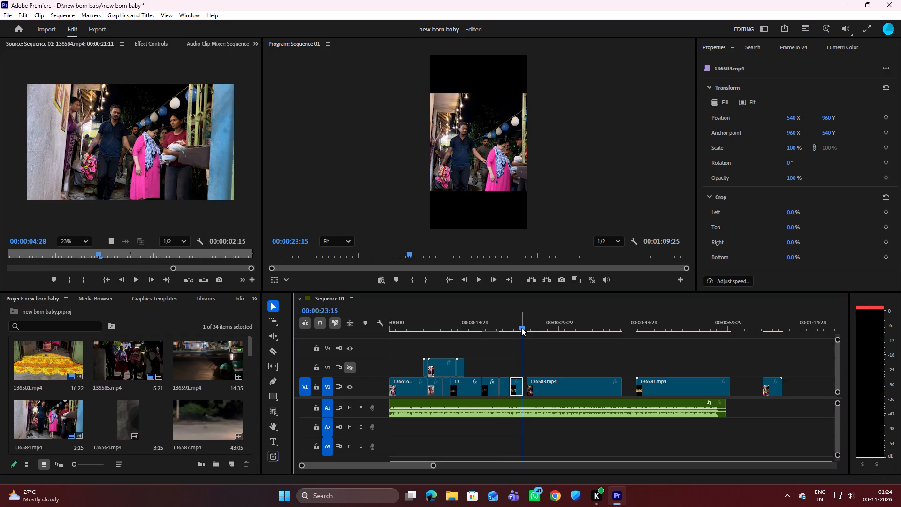
pyautogui.moveTo(521, 328); pyautogui.dragTo(511, 328)
pyautogui.press('space')
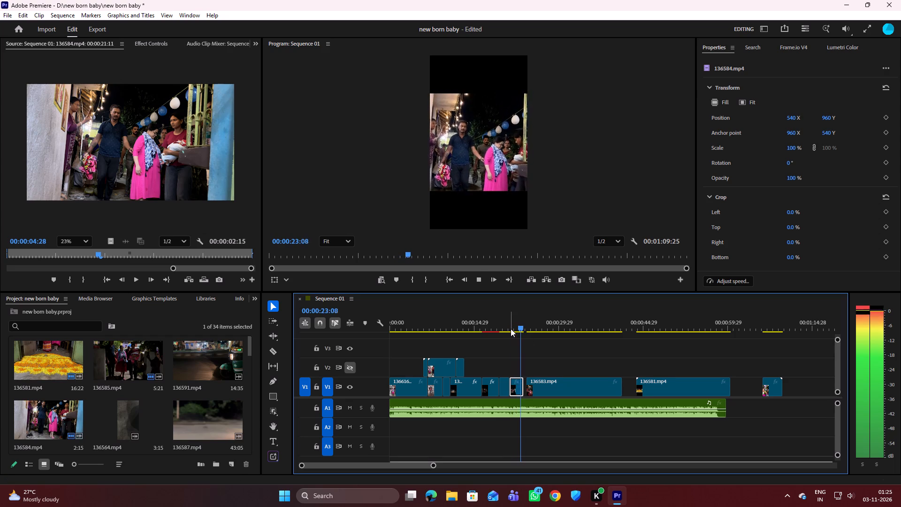
pyautogui.press('space')
pyautogui.press('space')
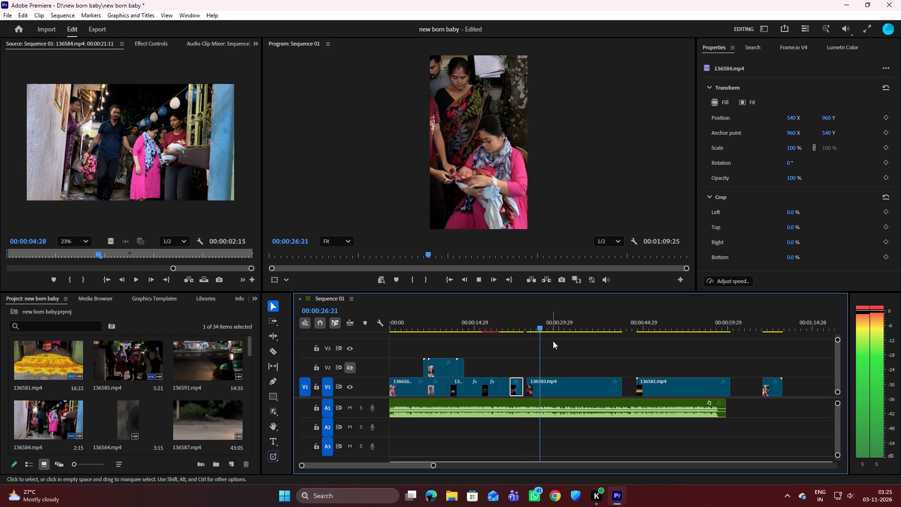
pyautogui.press('space')
# Preview the opening of 136581.mp4, and lift 136583.mp4 from V1 straight up to V2.
pyautogui.click(683, 388)
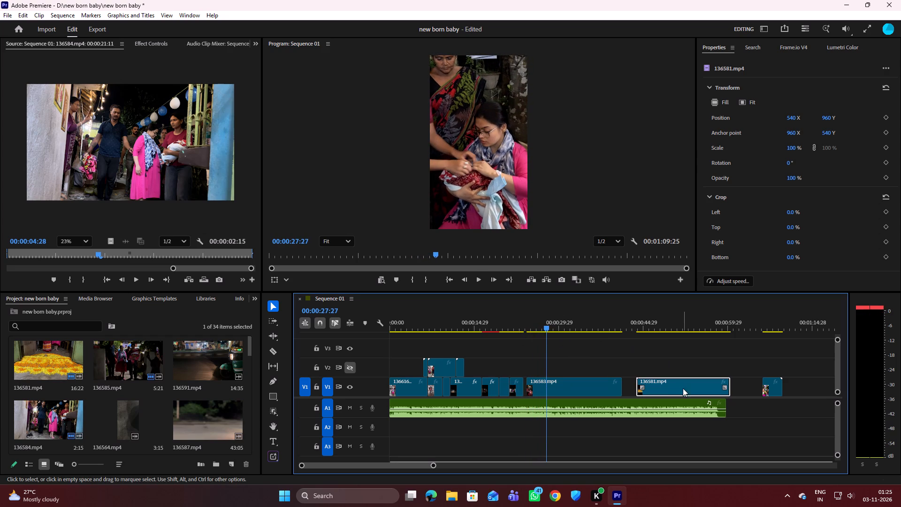
pyautogui.moveTo(544, 328); pyautogui.dragTo(632, 331)
pyautogui.press('space')
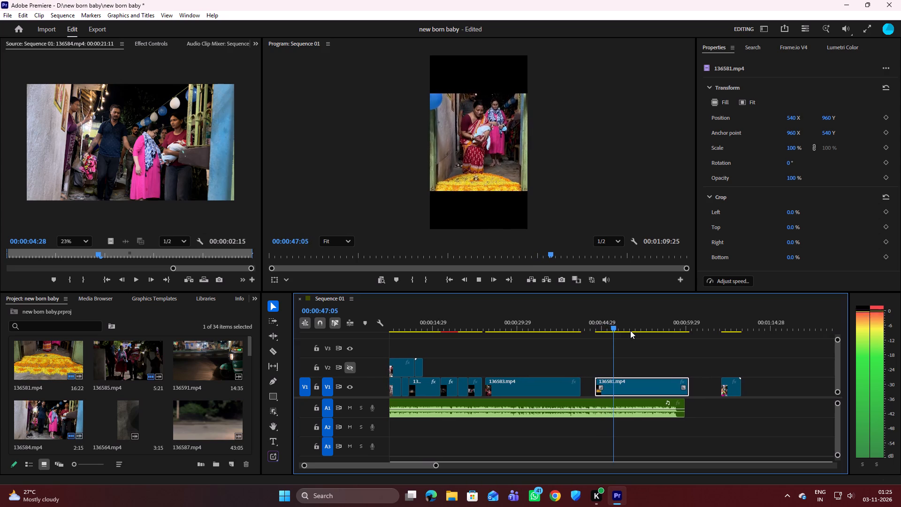
pyautogui.press('space')
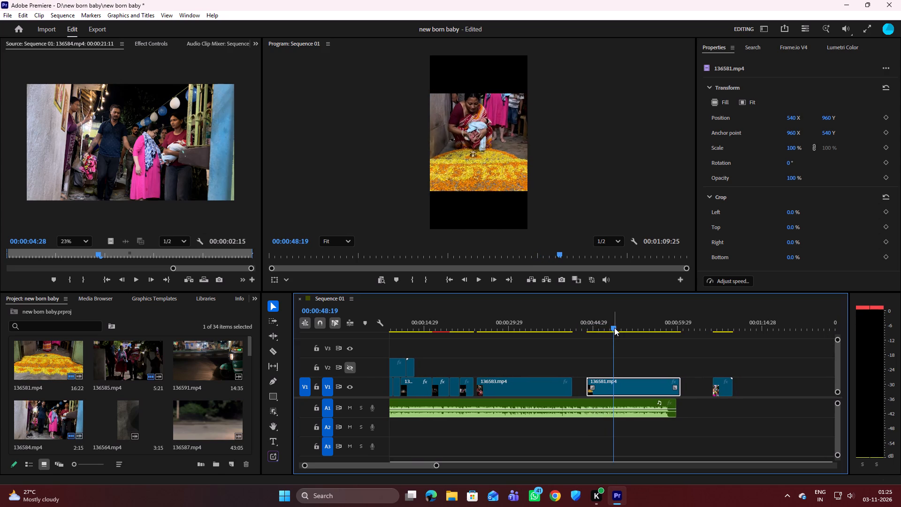
pyautogui.moveTo(614, 328); pyautogui.dragTo(588, 326)
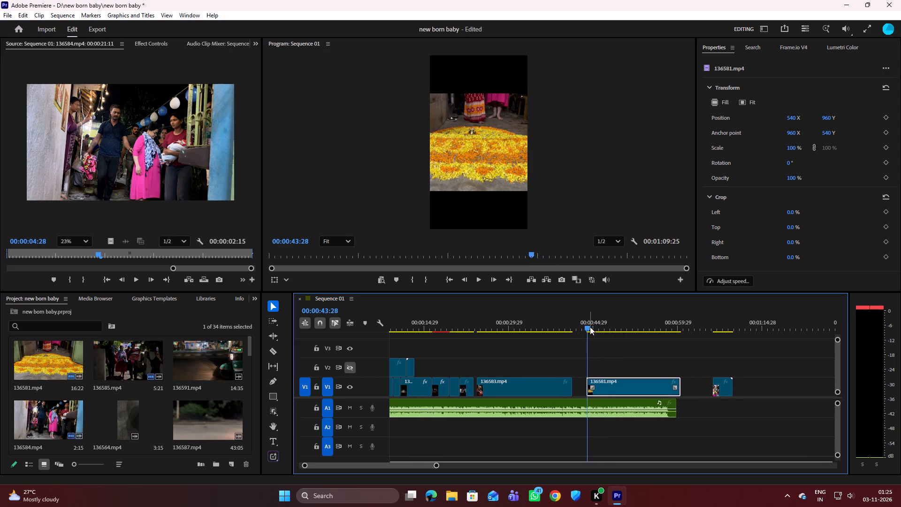
pyautogui.moveTo(516, 389); pyautogui.dragTo(519, 371)
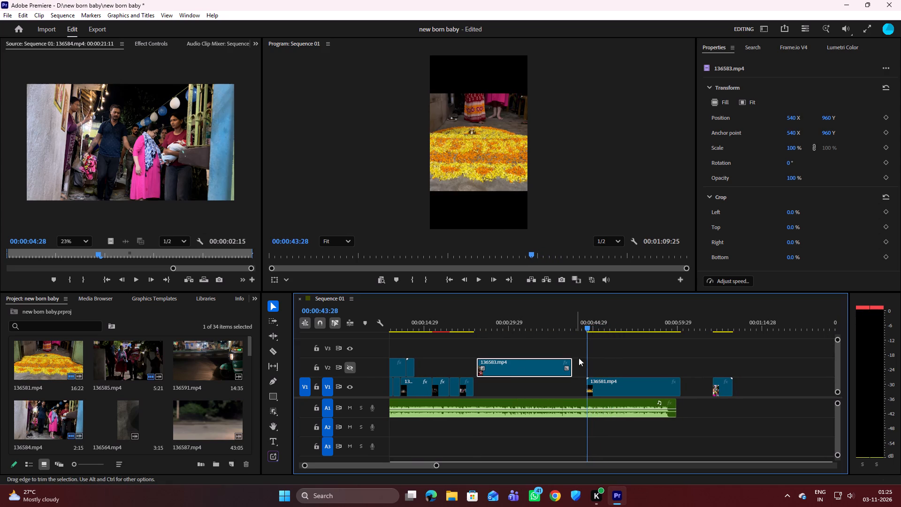
# Play 136581.mp4 from its start until the baby is held low over the flower carpet.
pyautogui.press('space')
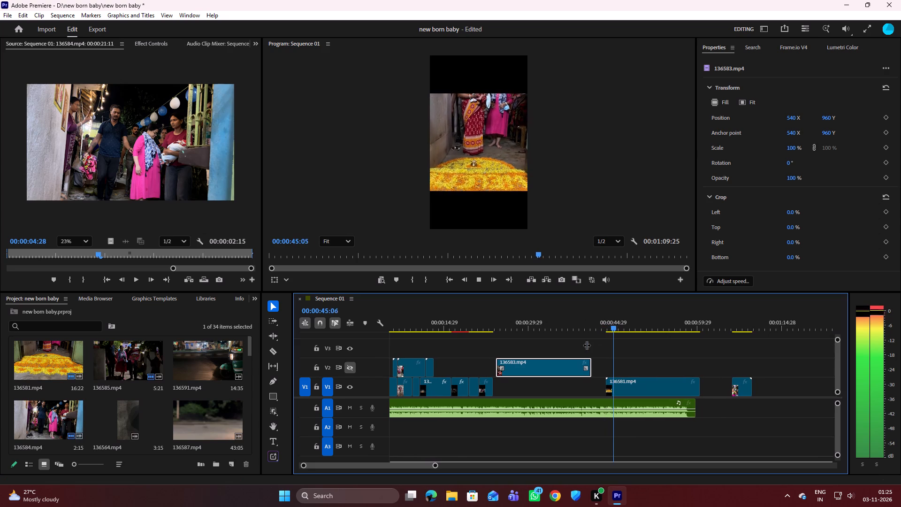
pyautogui.press('space')
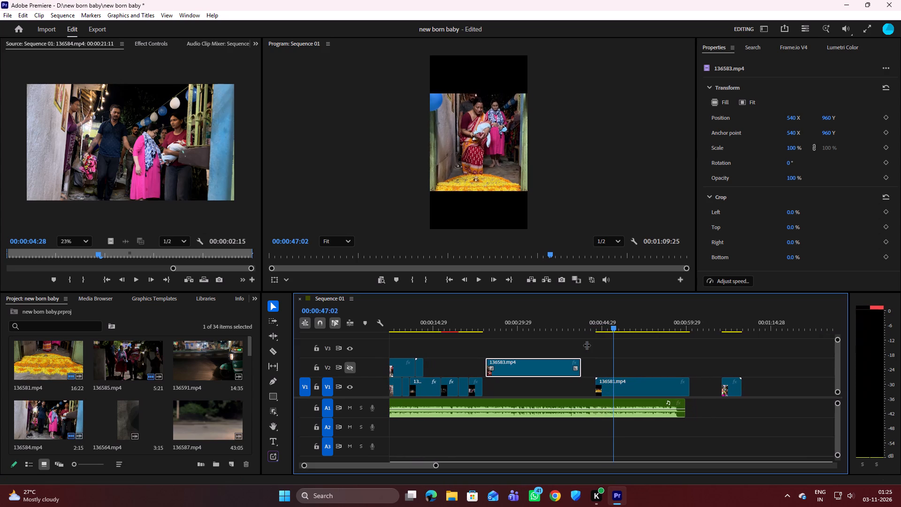
pyautogui.moveTo(611, 328); pyautogui.dragTo(599, 326)
pyautogui.moveTo(599, 326); pyautogui.dragTo(593, 326)
pyautogui.press('space')
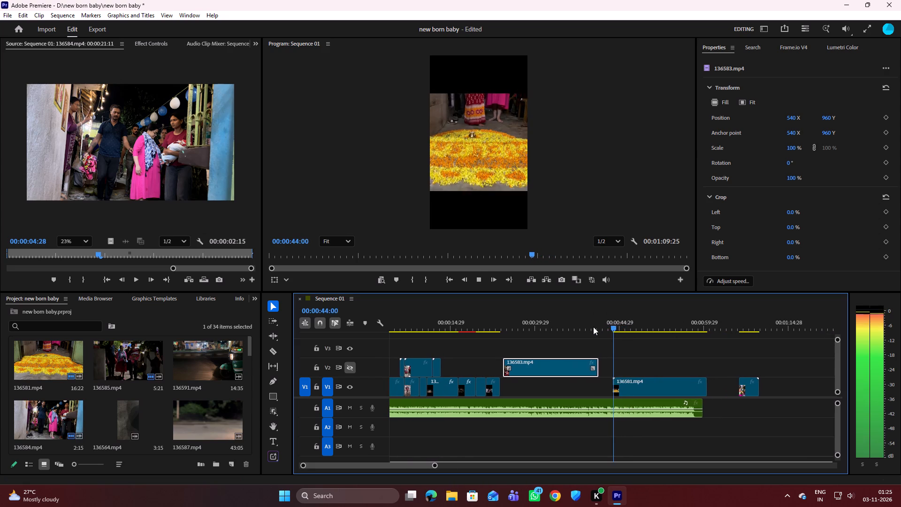
pyautogui.press('space')
pyautogui.press('space')
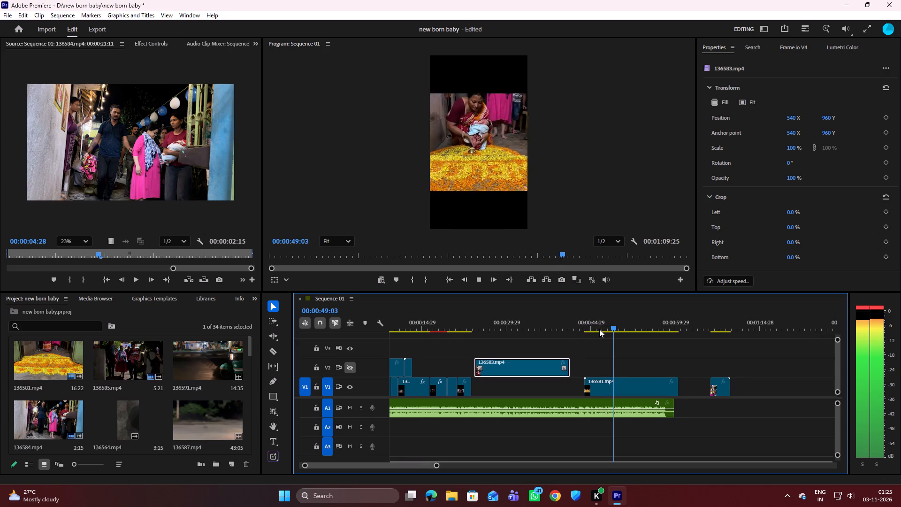
pyautogui.press('space')
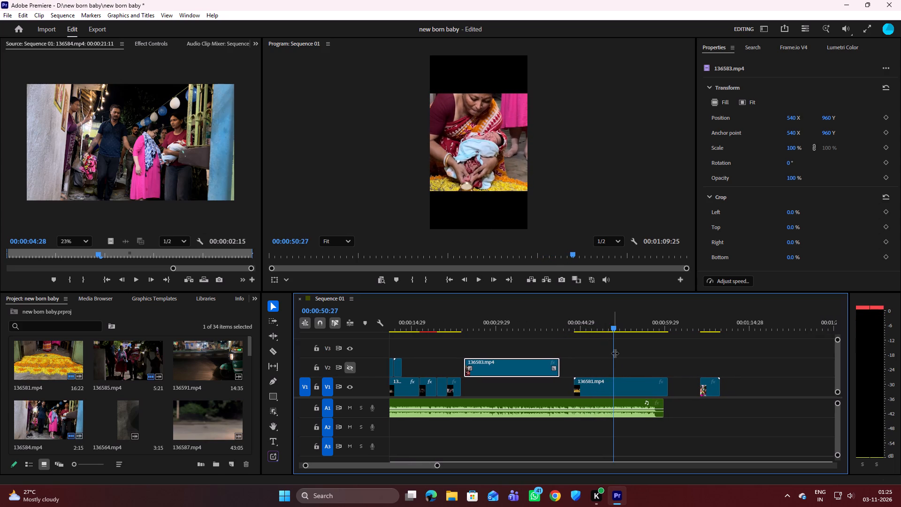
# Replay the opening seconds of 136581.mp4 in short stretches to find a cut point near the doorway moment.
pyautogui.moveTo(612, 324); pyautogui.dragTo(602, 326)
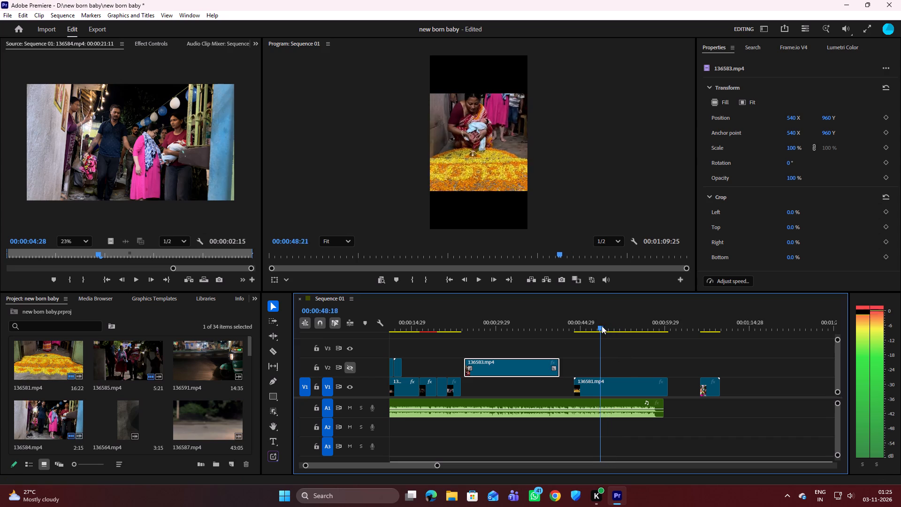
pyautogui.moveTo(602, 326); pyautogui.dragTo(590, 323)
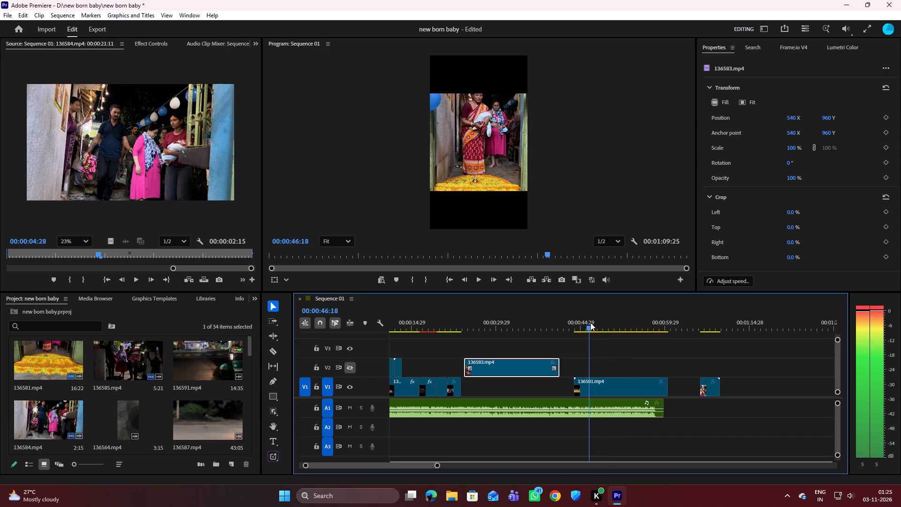
pyautogui.moveTo(590, 323); pyautogui.dragTo(583, 323)
pyautogui.press('space')
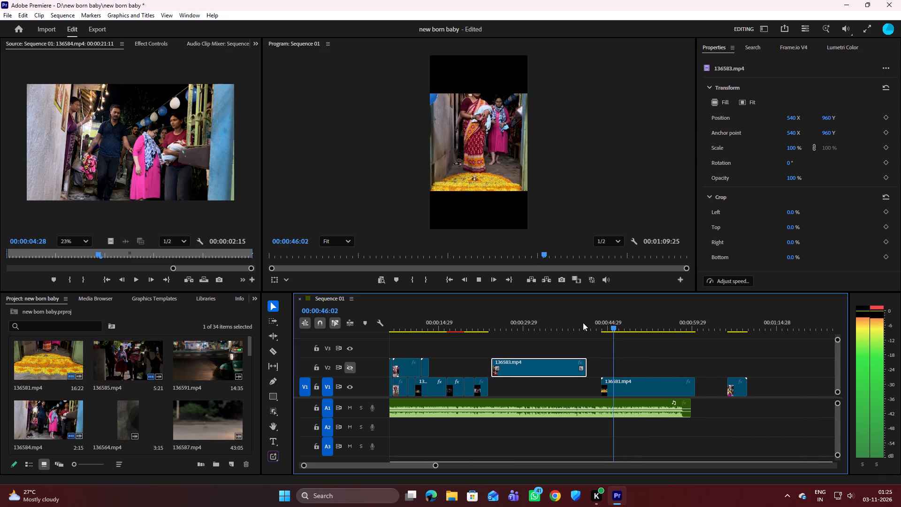
pyautogui.press('space')
pyautogui.click(610, 329)
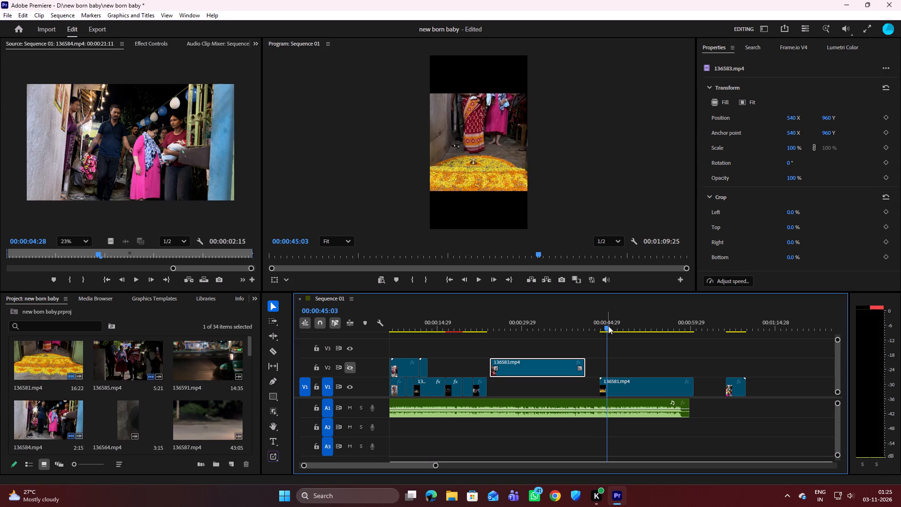
pyautogui.press('space')
pyautogui.press('space')
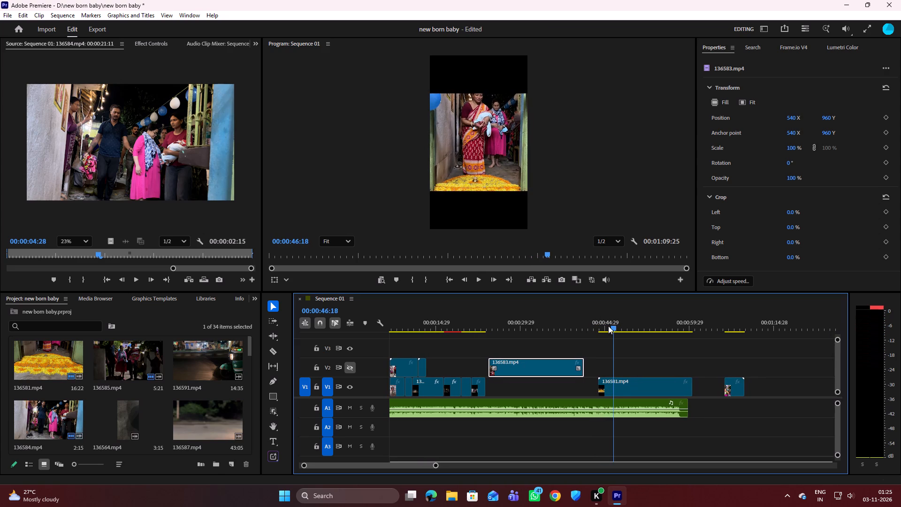
pyautogui.press('space')
pyautogui.press('space')
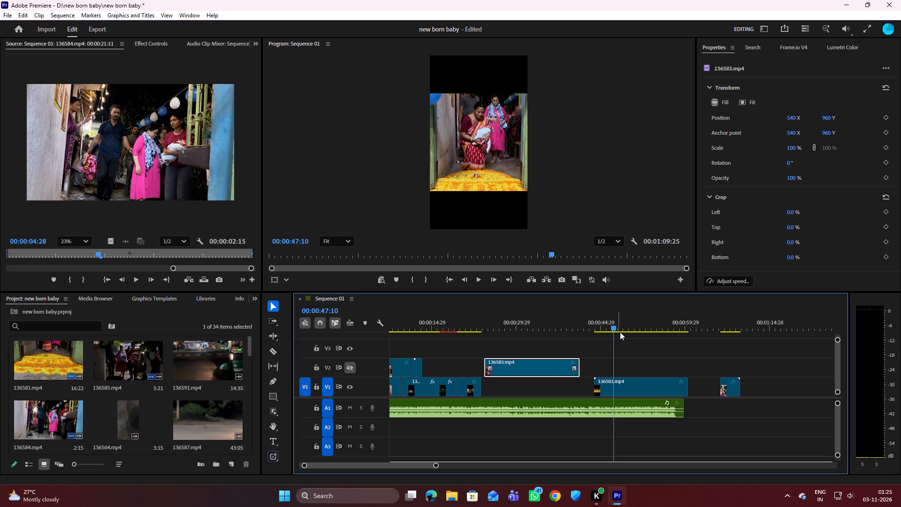
pyautogui.moveTo(613, 328); pyautogui.dragTo(608, 327)
pyautogui.moveTo(608, 327); pyautogui.dragTo(602, 328)
pyautogui.press('space')
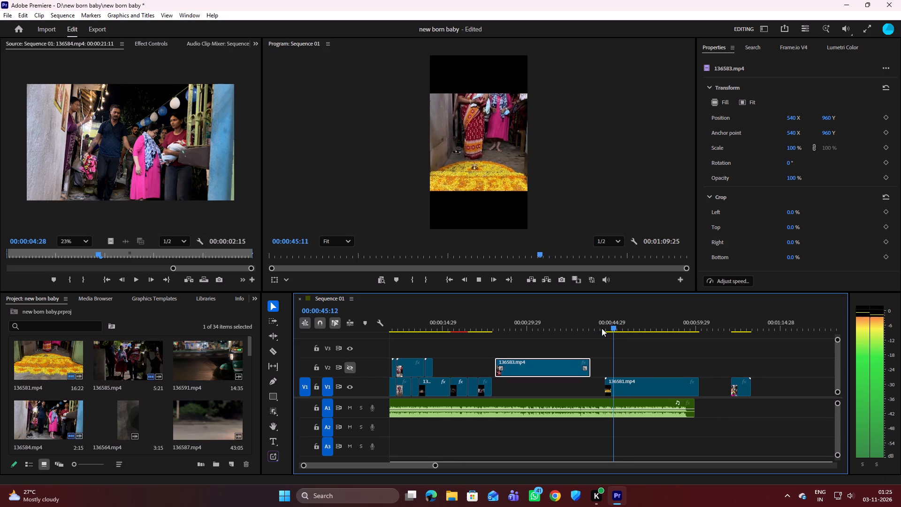
pyautogui.press('space')
pyautogui.press('space')
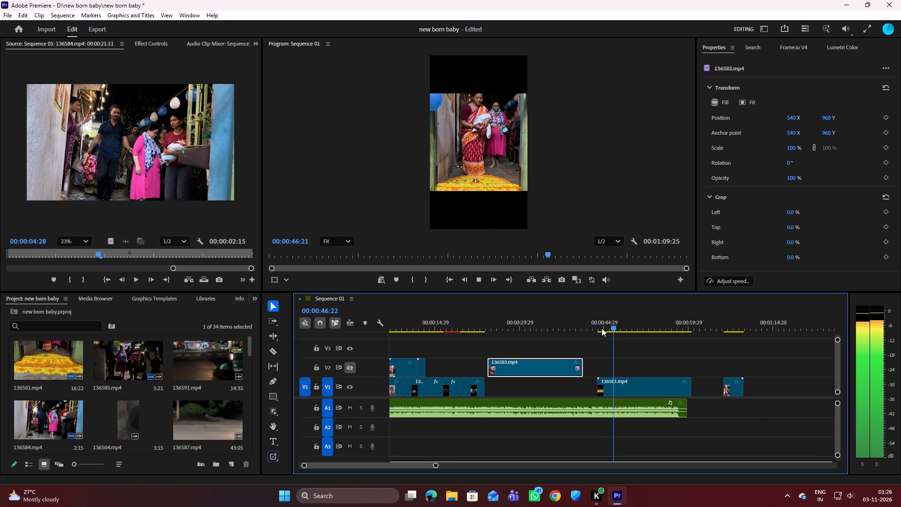
pyautogui.press('space')
# Split 136581.mp4 on V1 at 00:00:46:09 and move its short opening part straight up to V2.
pyautogui.click(614, 326)
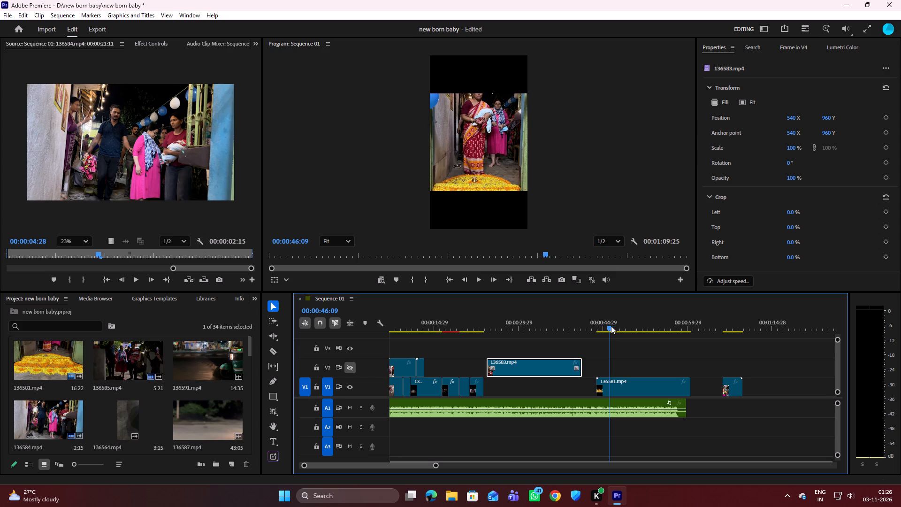
pyautogui.press('c')
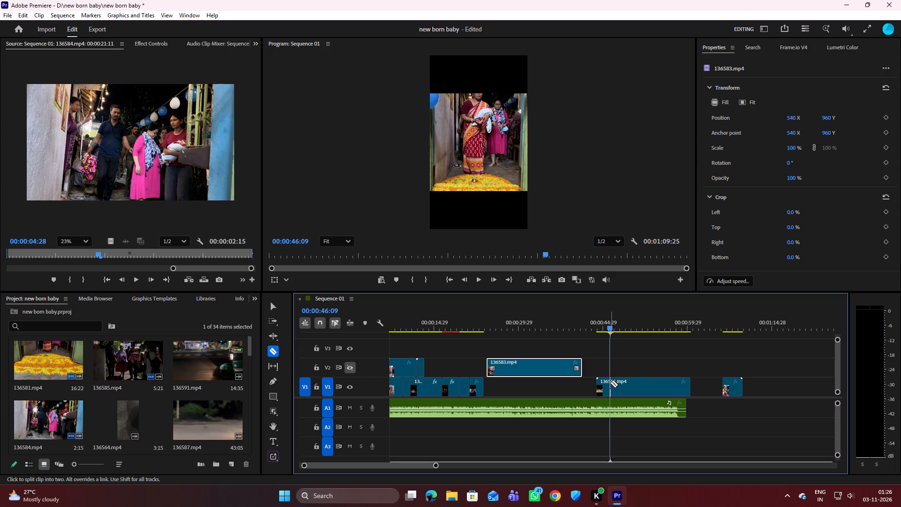
pyautogui.click(610, 383)
pyautogui.press('v')
pyautogui.click(604, 385)
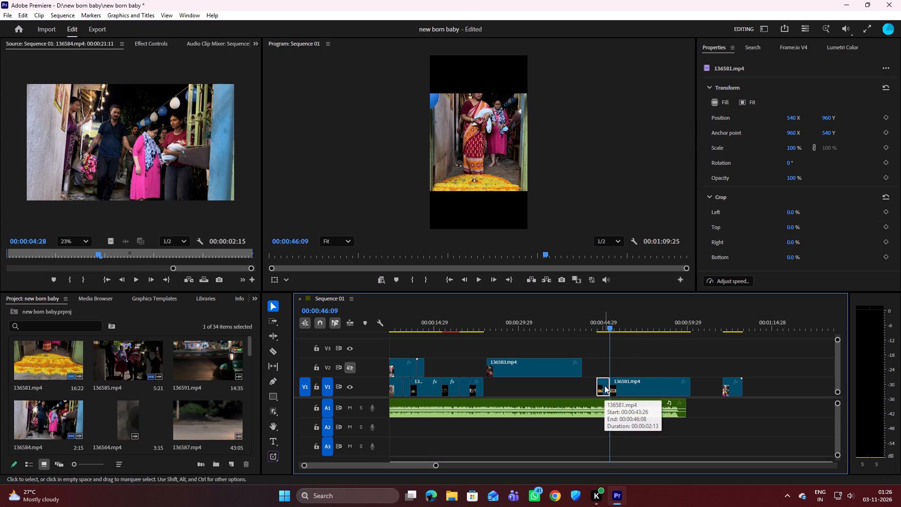
pyautogui.moveTo(604, 385); pyautogui.dragTo(601, 370)
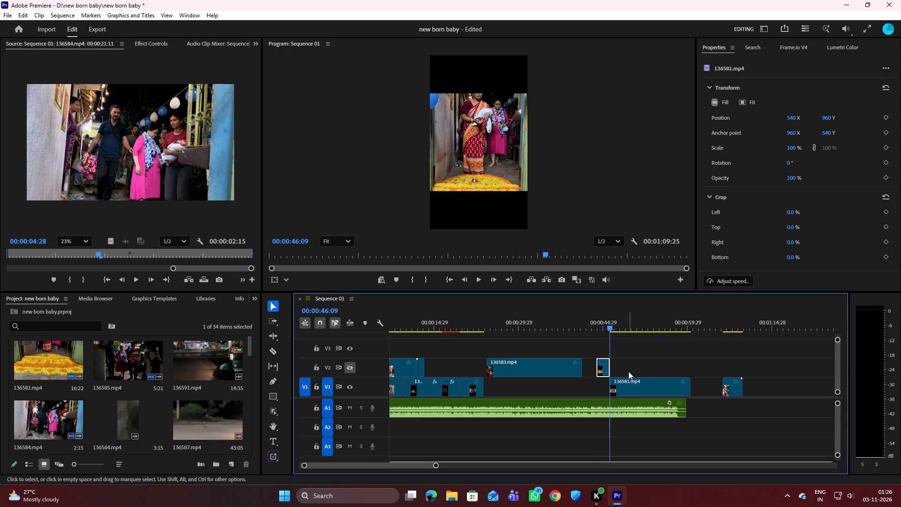
# Play the remaining part of 136581.mp4 on V1 from the cut to near its end.
pyautogui.press('space')
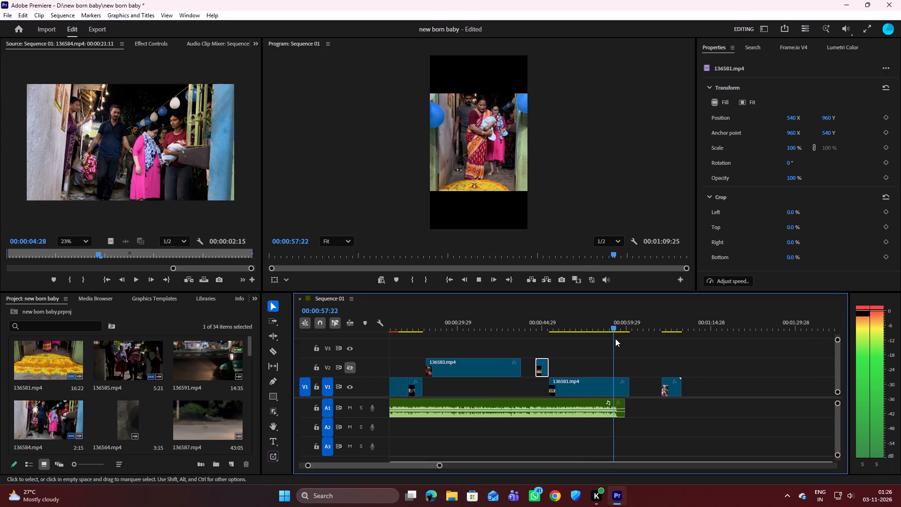
pyautogui.press('space')
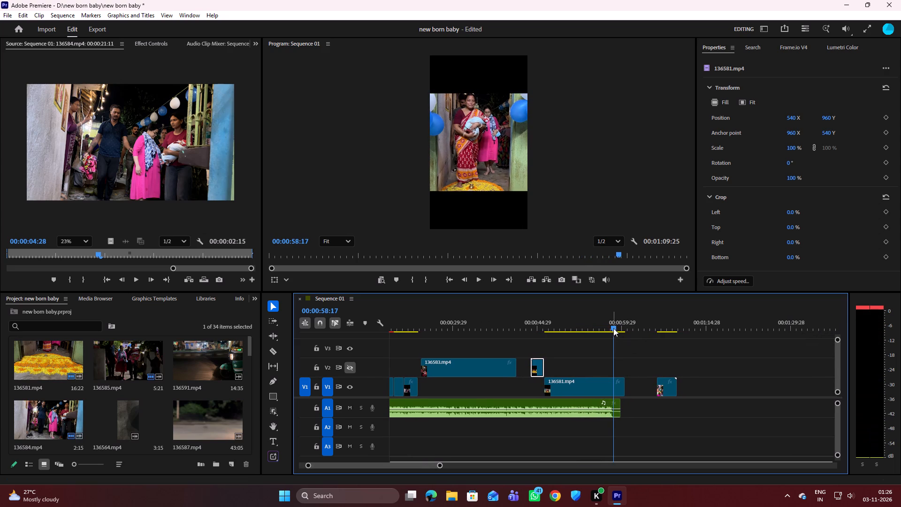
# Review the last seconds of 136581.mp4 and move it back on V1 against the preceding clip's end, at about 00:00:24.
pyautogui.moveTo(613, 324); pyautogui.dragTo(596, 331)
pyautogui.press('space')
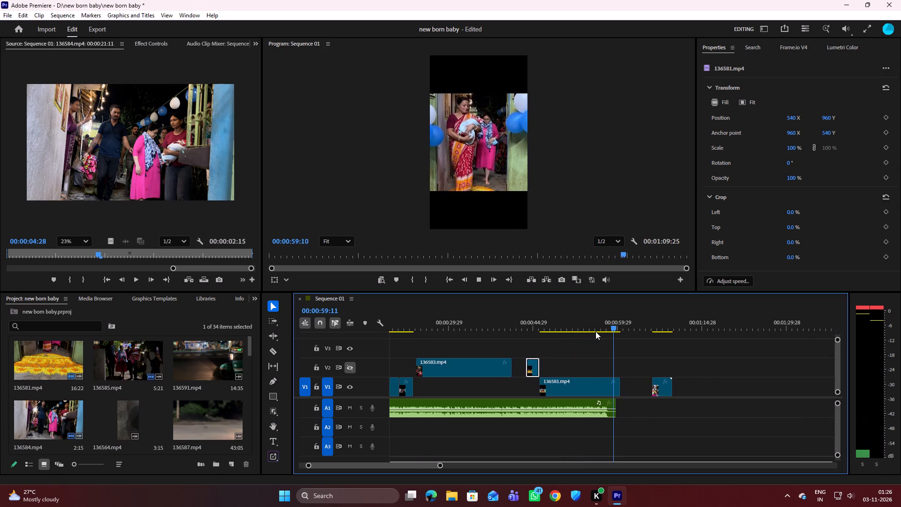
pyautogui.press('space')
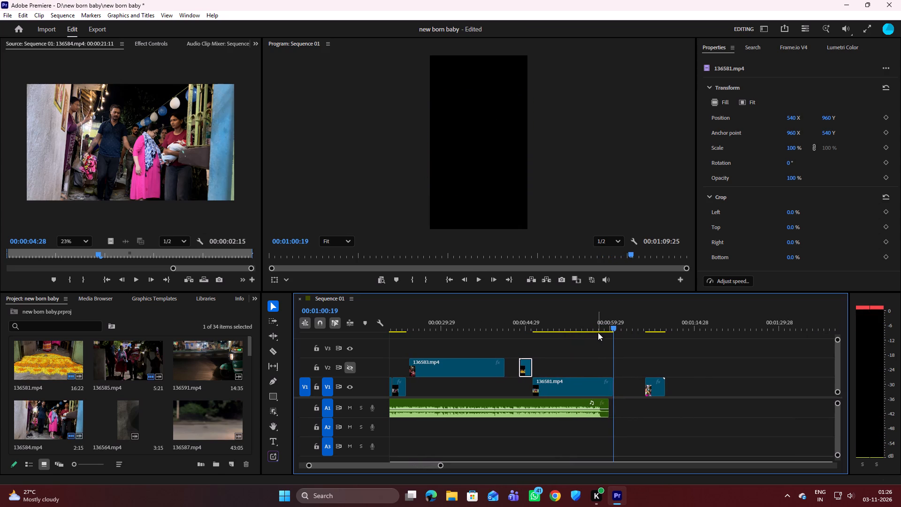
pyautogui.press('space')
pyautogui.press('space')
pyautogui.moveTo(567, 384); pyautogui.dragTo(555, 381)
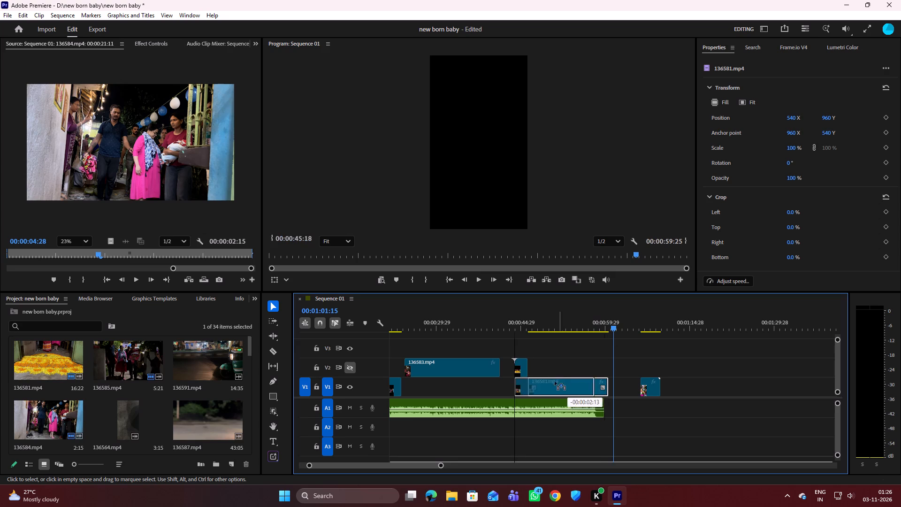
pyautogui.moveTo(555, 381); pyautogui.dragTo(440, 397)
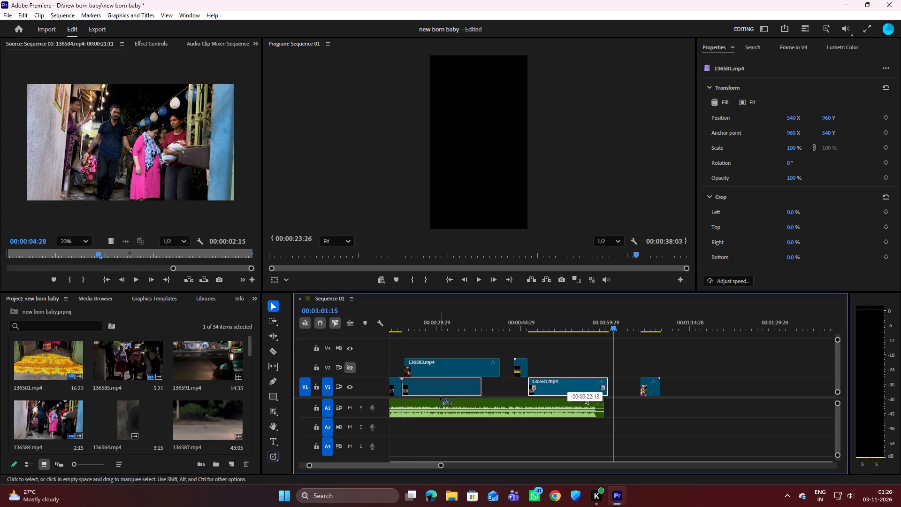
pyautogui.moveTo(440, 397); pyautogui.dragTo(438, 396)
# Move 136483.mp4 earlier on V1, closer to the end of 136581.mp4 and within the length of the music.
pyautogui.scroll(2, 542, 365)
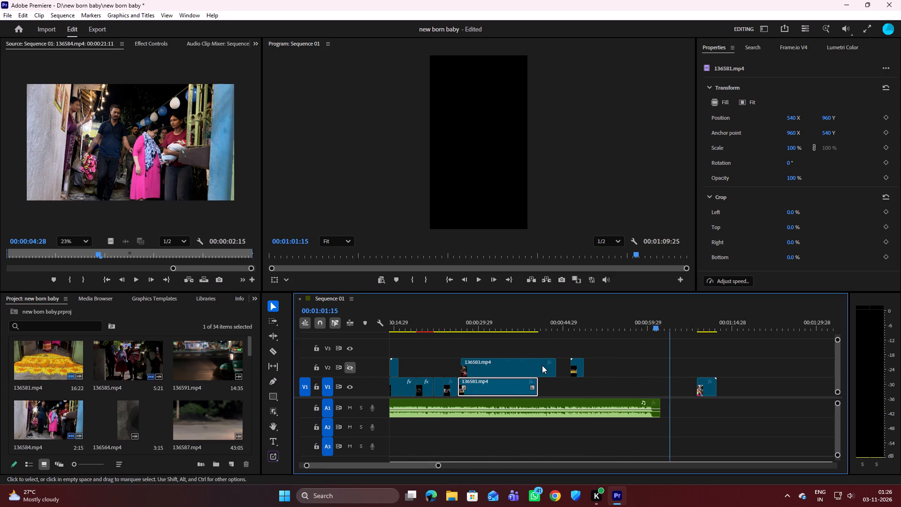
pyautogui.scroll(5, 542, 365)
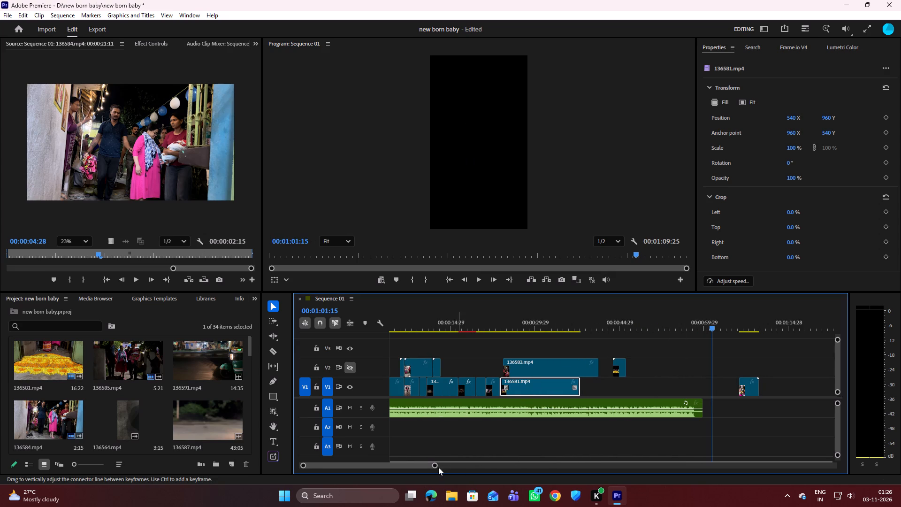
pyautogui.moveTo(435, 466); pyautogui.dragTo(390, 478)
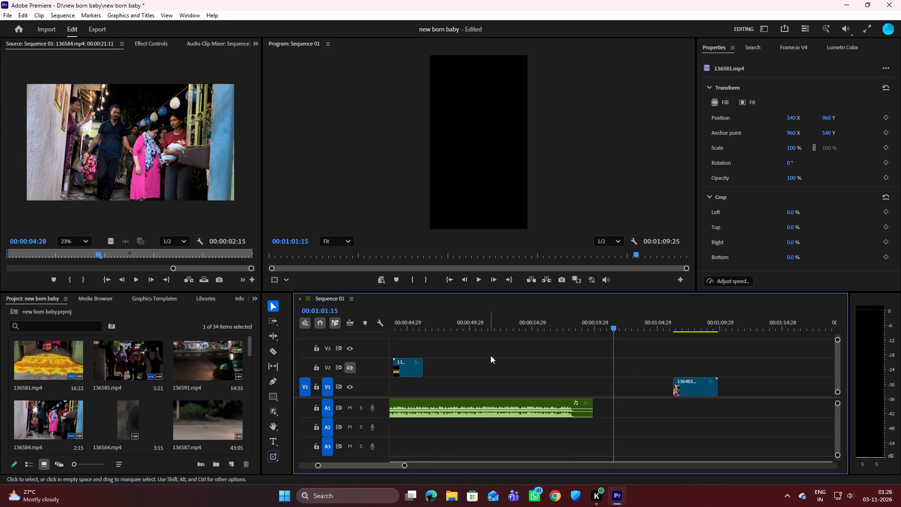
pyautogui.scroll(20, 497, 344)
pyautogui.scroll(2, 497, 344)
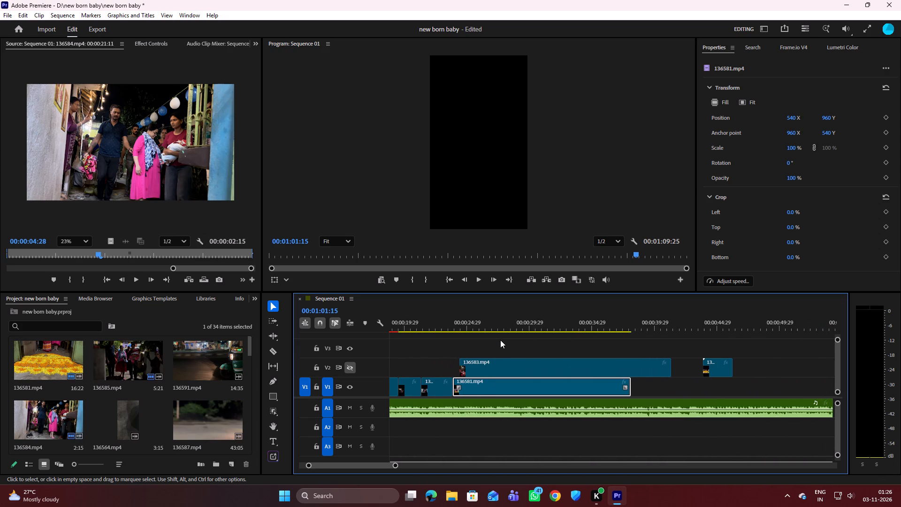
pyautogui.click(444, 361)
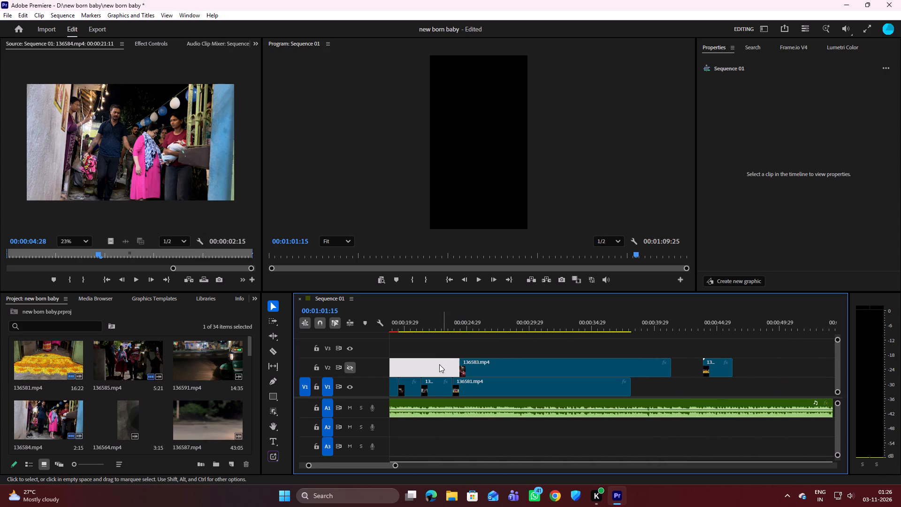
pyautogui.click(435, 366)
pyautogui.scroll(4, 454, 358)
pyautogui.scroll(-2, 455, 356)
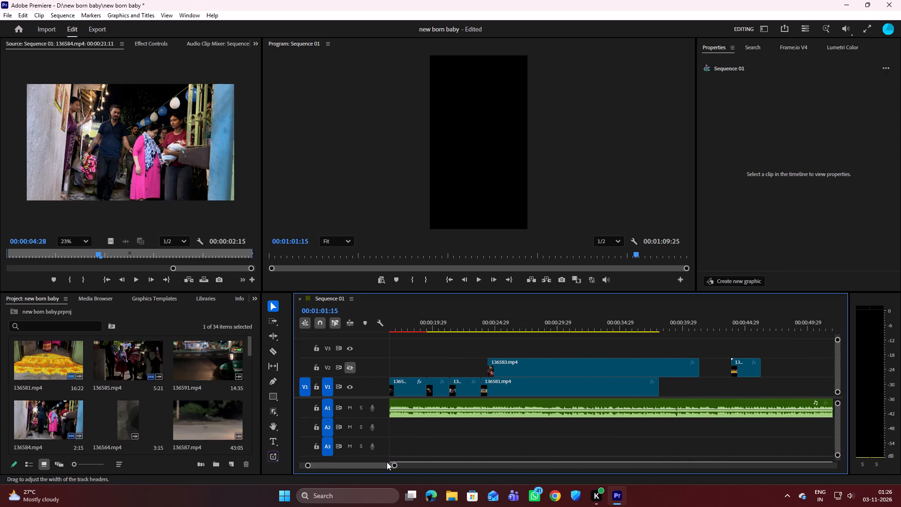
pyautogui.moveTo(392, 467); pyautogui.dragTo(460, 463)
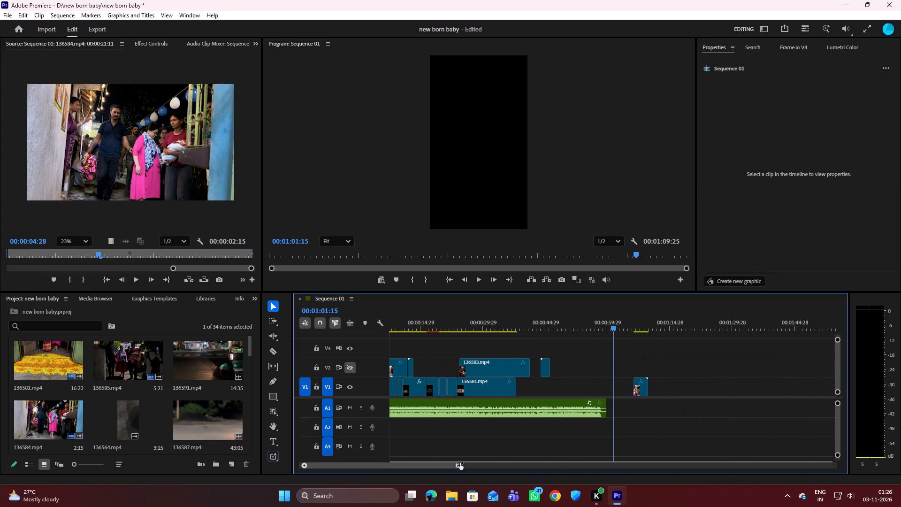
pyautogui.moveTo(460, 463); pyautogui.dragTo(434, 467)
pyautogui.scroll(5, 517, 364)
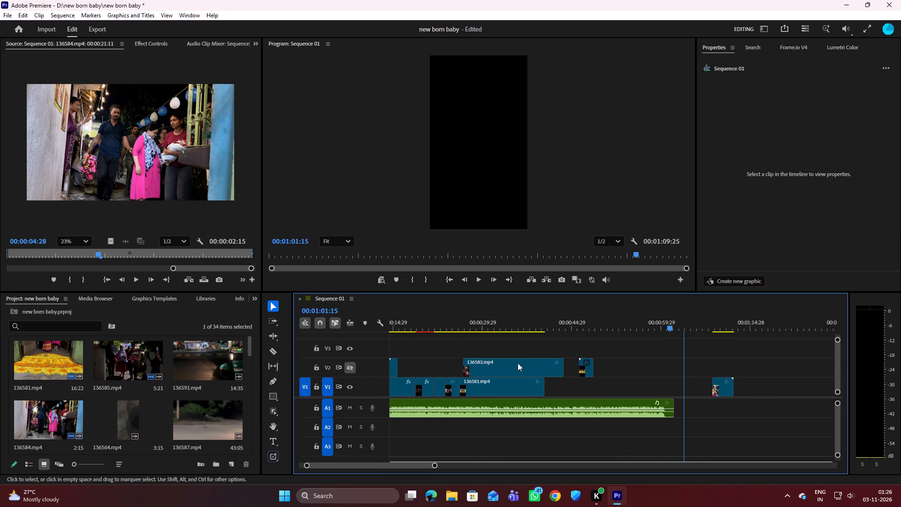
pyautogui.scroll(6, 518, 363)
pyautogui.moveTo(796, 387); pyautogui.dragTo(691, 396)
# Play the V1 edit from the sequence start, replaying from the car shots through the end of 136581.mp4.
pyautogui.moveTo(758, 330); pyautogui.dragTo(566, 349)
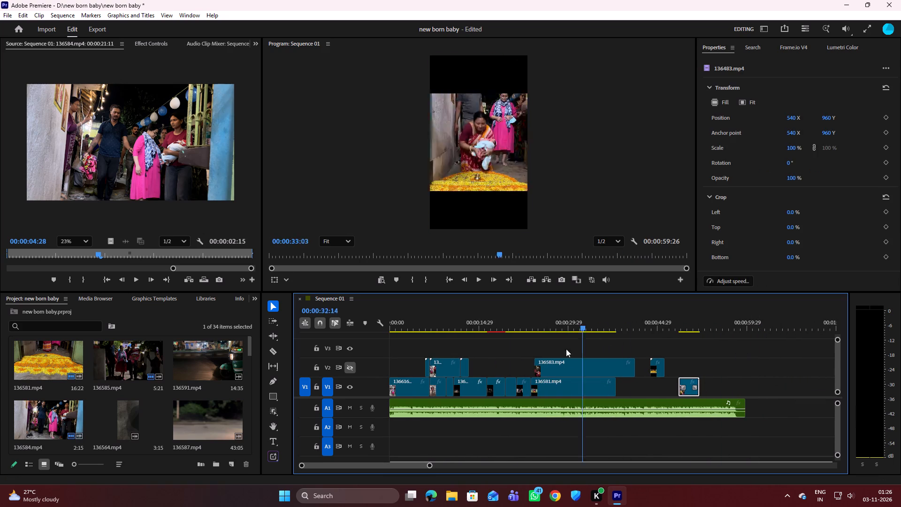
pyautogui.moveTo(566, 349); pyautogui.dragTo(382, 381)
pyautogui.press('space')
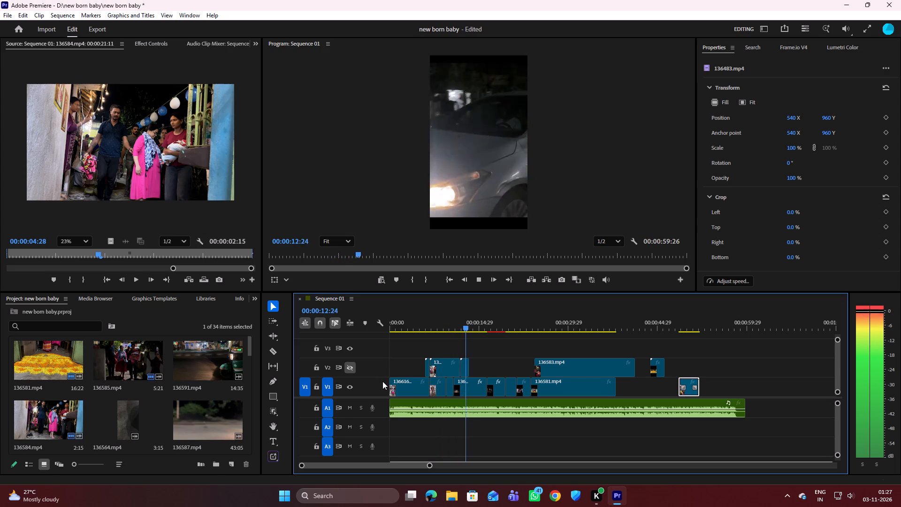
pyautogui.press('space')
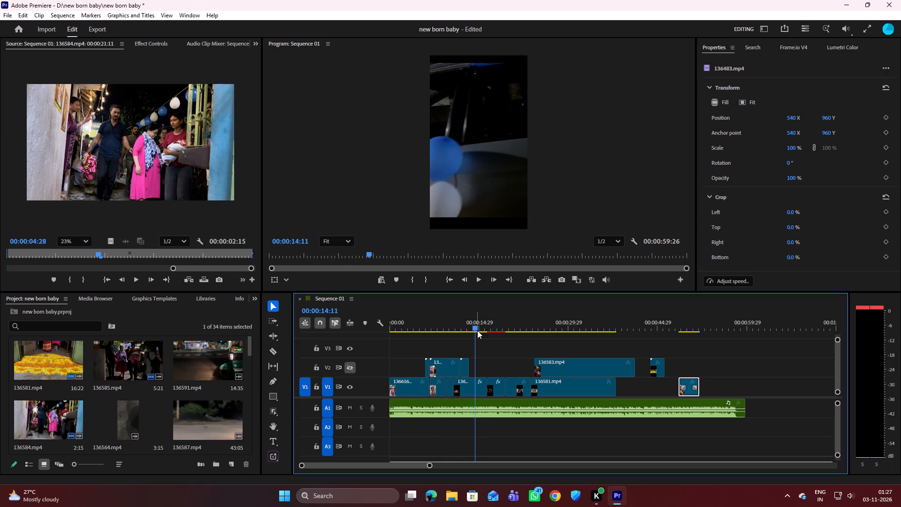
pyautogui.moveTo(477, 330); pyautogui.dragTo(459, 328)
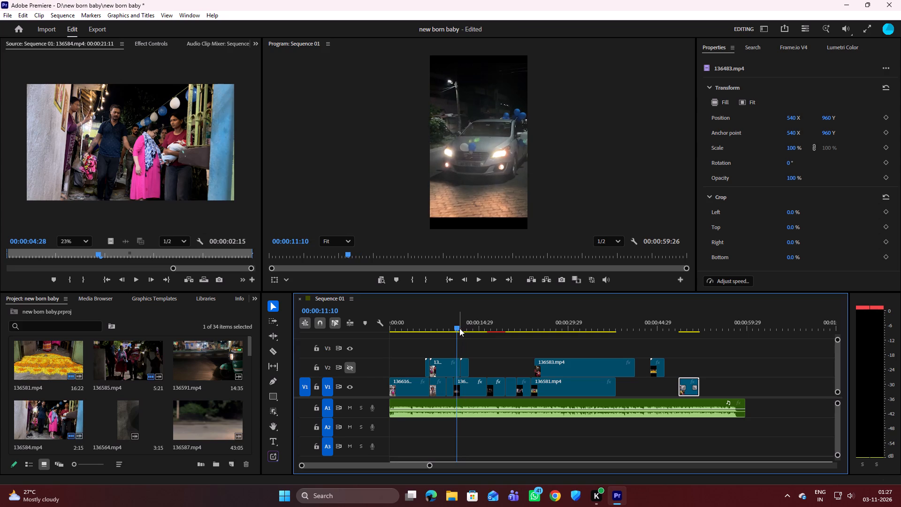
pyautogui.press('space')
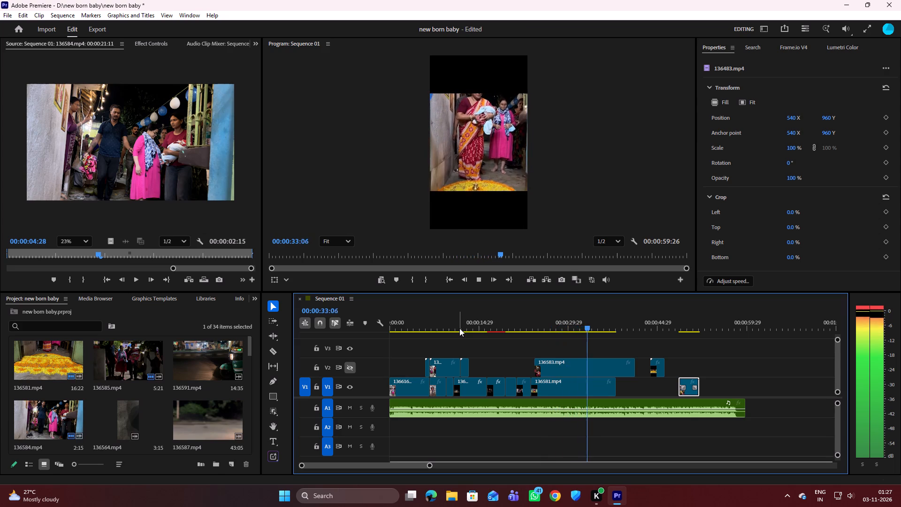
pyautogui.press('space')
pyautogui.press('space')
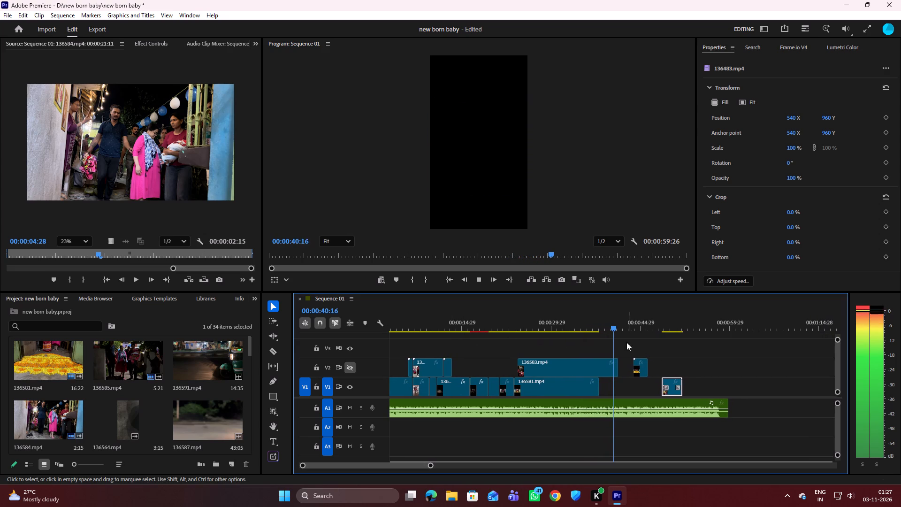
pyautogui.press('space')
# Move 136483.mp4 back on V1 against the end of 136581.mp4 and play across the join.
pyautogui.moveTo(666, 385); pyautogui.dragTo(606, 398)
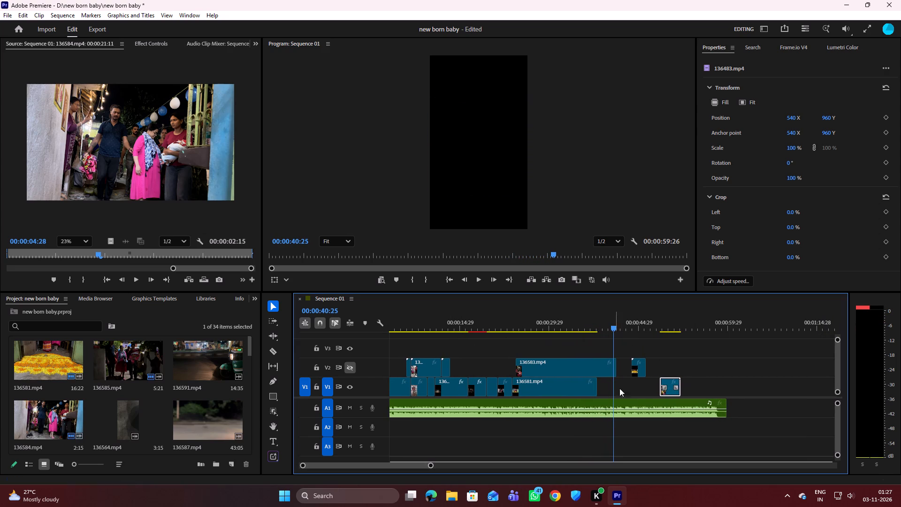
pyautogui.moveTo(667, 384); pyautogui.dragTo(610, 386)
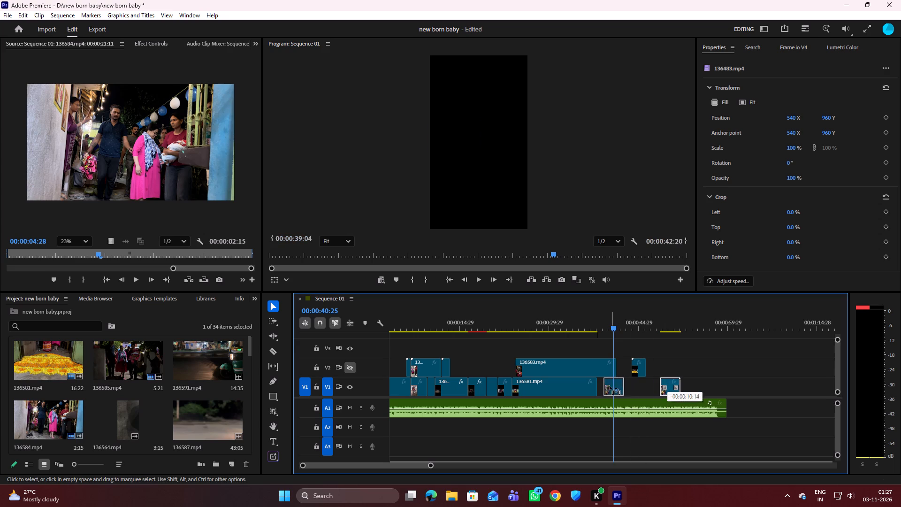
pyautogui.moveTo(610, 386); pyautogui.dragTo(605, 384)
pyautogui.moveTo(613, 331); pyautogui.dragTo(578, 331)
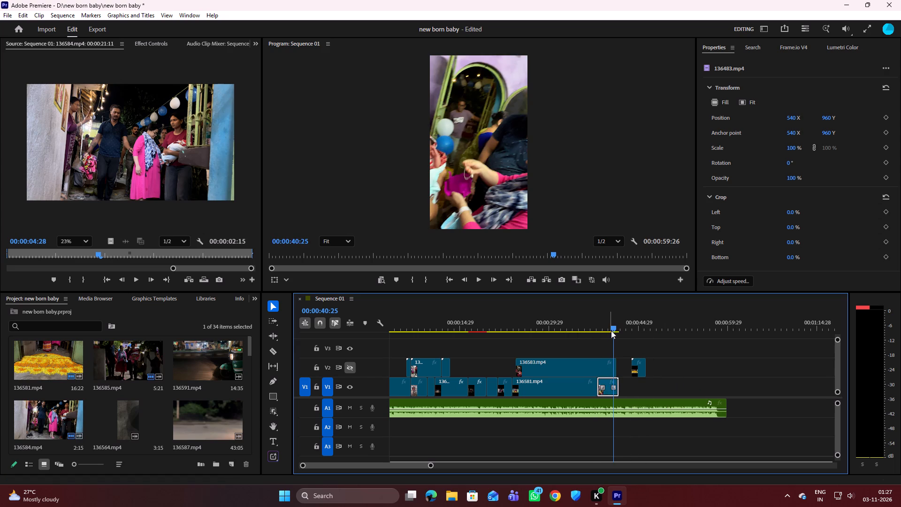
pyautogui.moveTo(612, 328); pyautogui.dragTo(589, 326)
pyautogui.press('space')
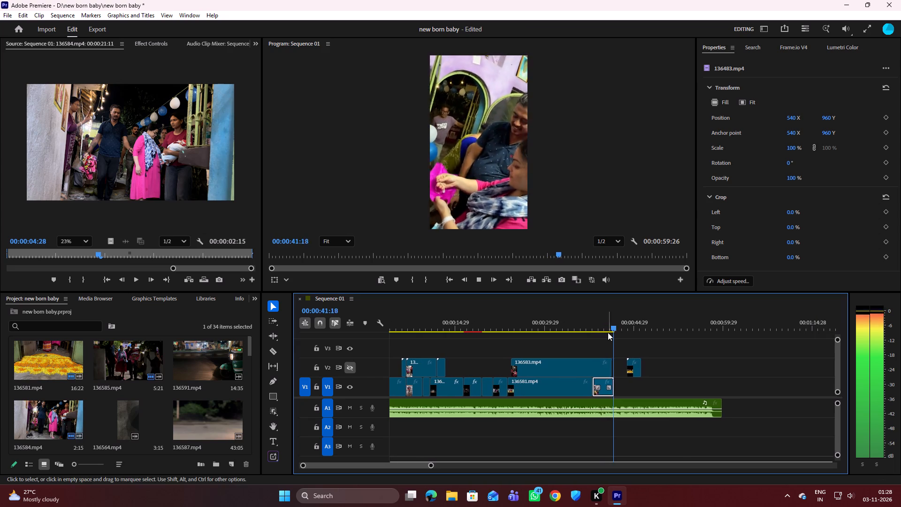
pyautogui.press('space')
# Scrub through the V1 edit from the opening hospital clips to 136483.mp4 and back to the flower carpet scene.
pyautogui.moveTo(613, 328); pyautogui.dragTo(475, 347)
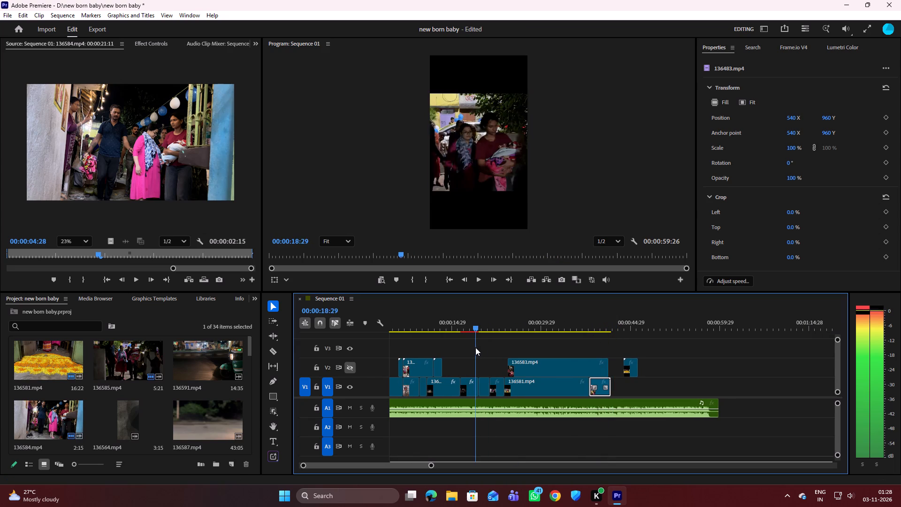
pyautogui.moveTo(475, 347); pyautogui.dragTo(394, 355)
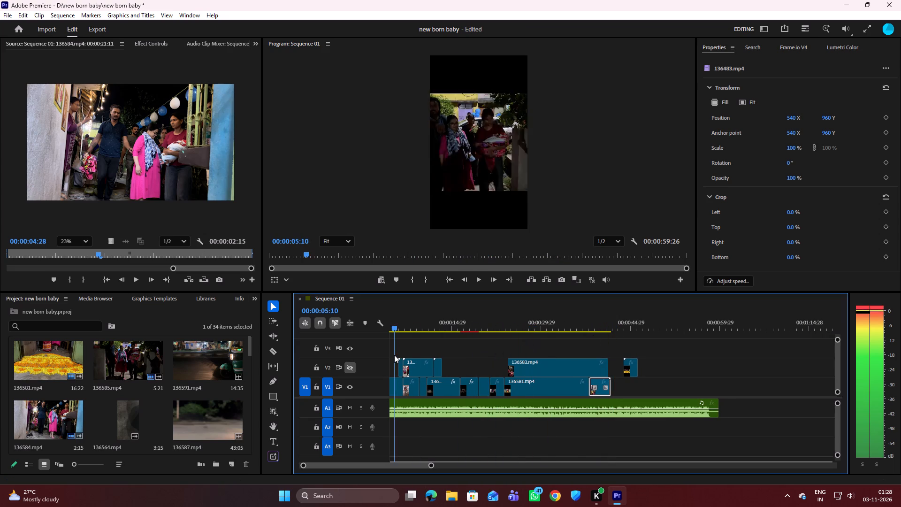
pyautogui.moveTo(394, 355); pyautogui.dragTo(458, 351)
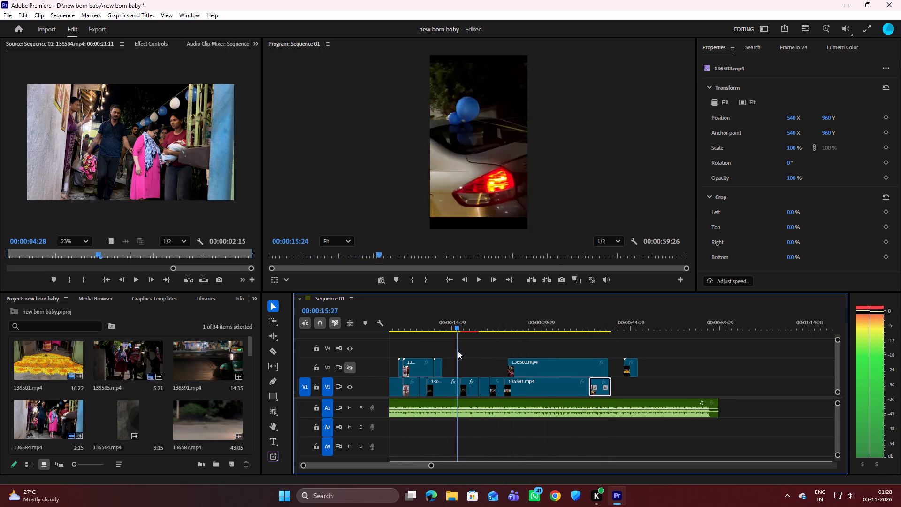
pyautogui.moveTo(458, 351); pyautogui.dragTo(490, 349)
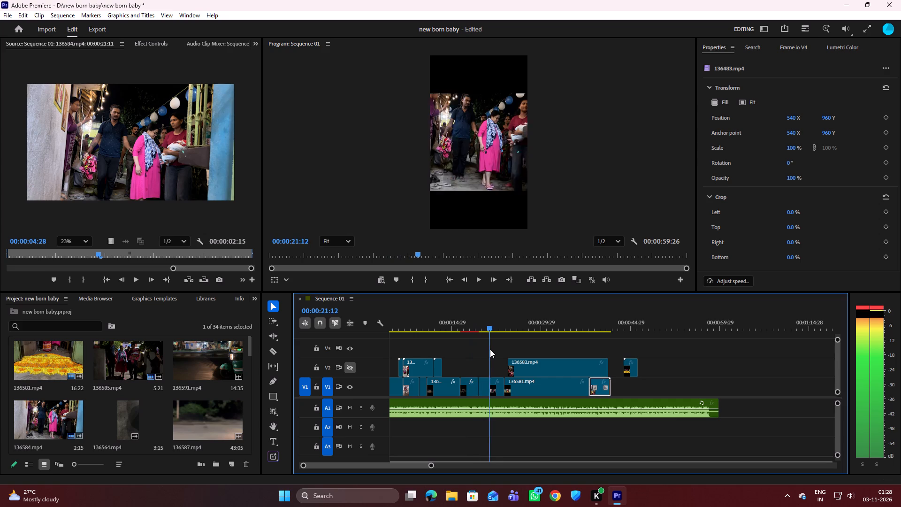
pyautogui.moveTo(490, 349); pyautogui.dragTo(527, 347)
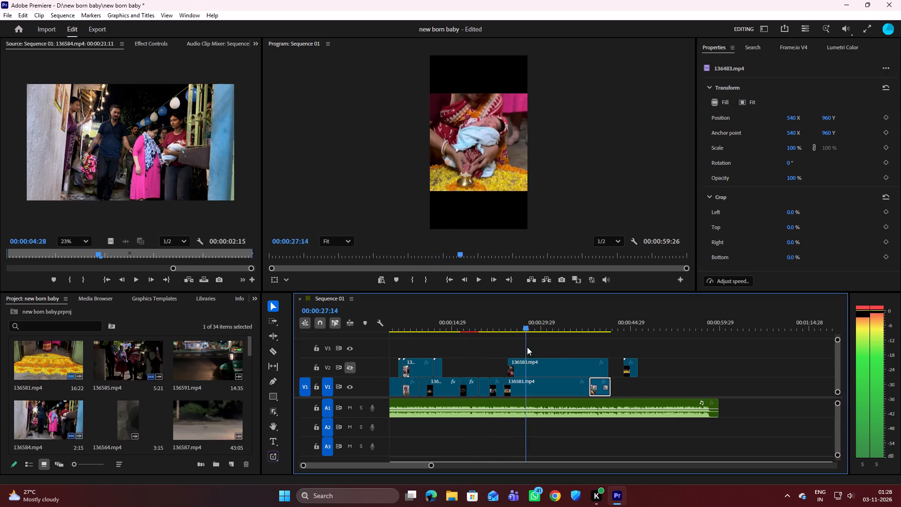
pyautogui.moveTo(527, 347); pyautogui.dragTo(597, 341)
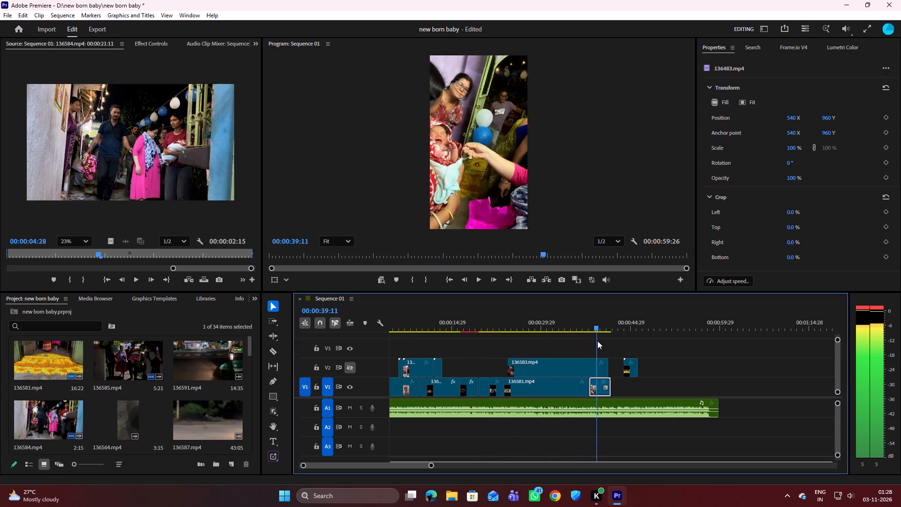
pyautogui.moveTo(597, 341); pyautogui.dragTo(515, 359)
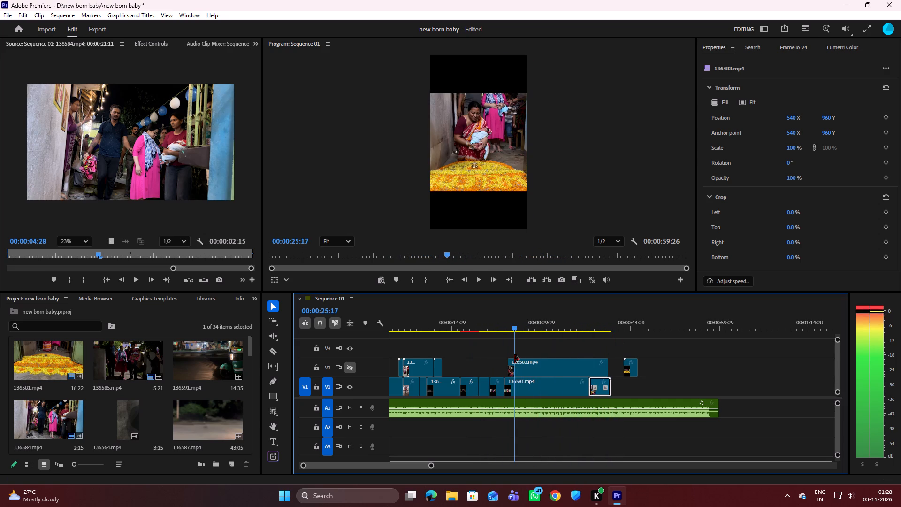
# Hide the video output of track V1 and show track V2.
pyautogui.scroll(12, 457, 346)
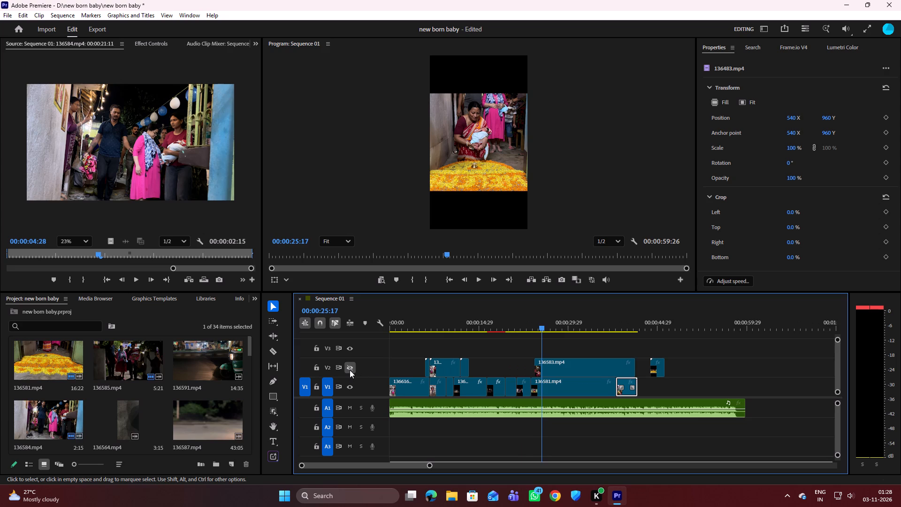
pyautogui.click(349, 387)
pyautogui.click(350, 370)
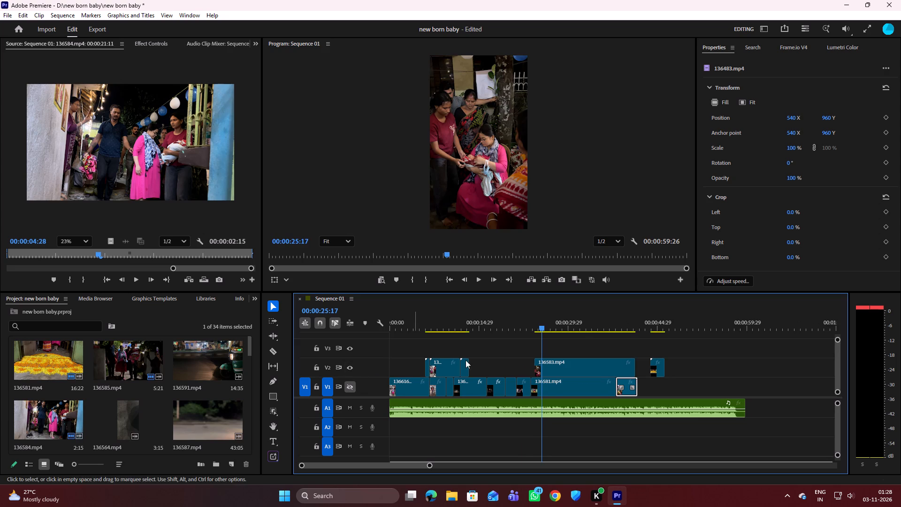
# Review the V2 clips and move 136583.mp4 from V2 down to V1, just after the short flower carpet clip.
pyautogui.moveTo(542, 328); pyautogui.dragTo(428, 340)
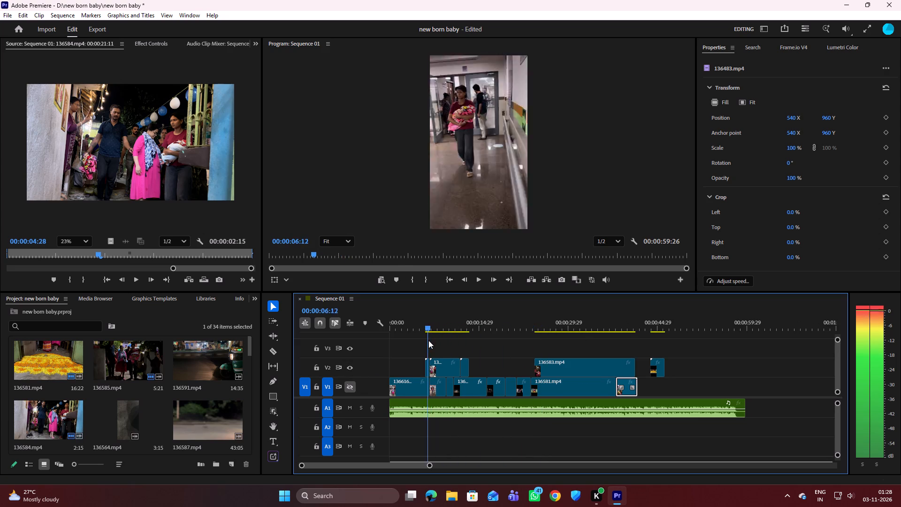
pyautogui.moveTo(428, 340); pyautogui.dragTo(455, 340)
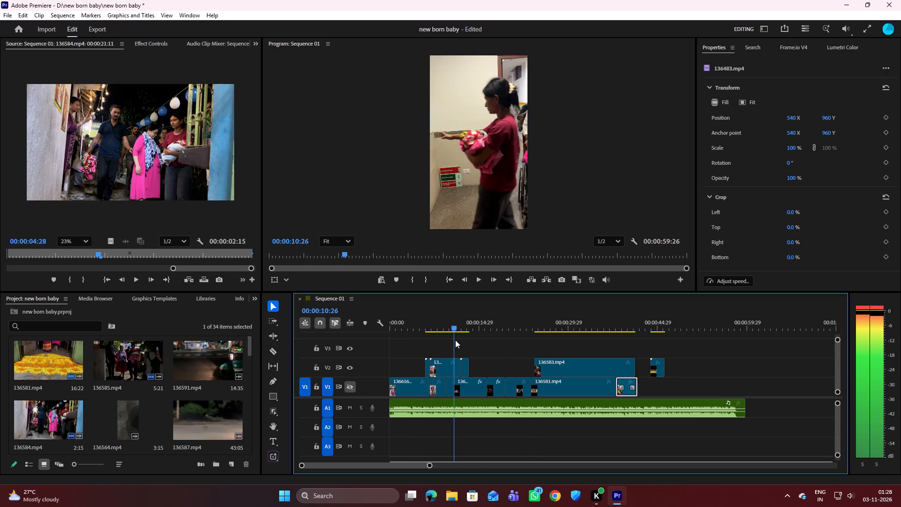
pyautogui.moveTo(455, 340); pyautogui.dragTo(521, 334)
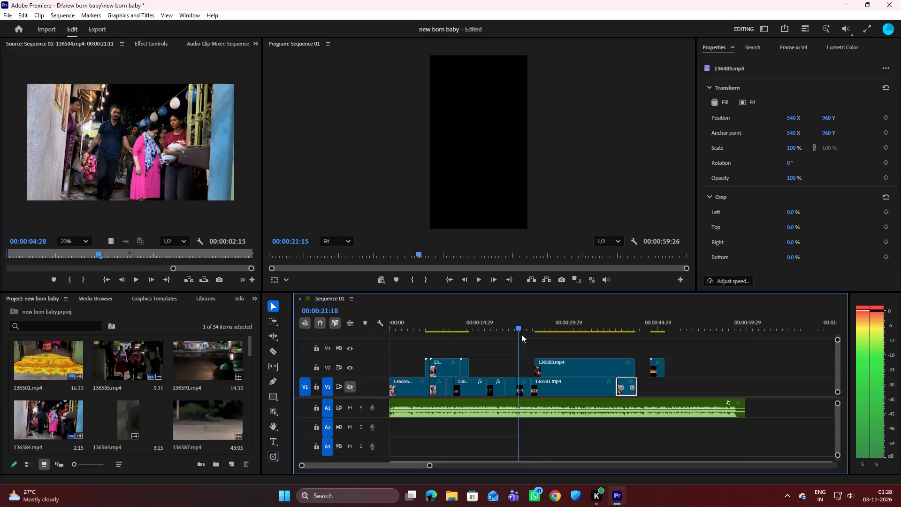
pyautogui.moveTo(521, 334); pyautogui.dragTo(598, 328)
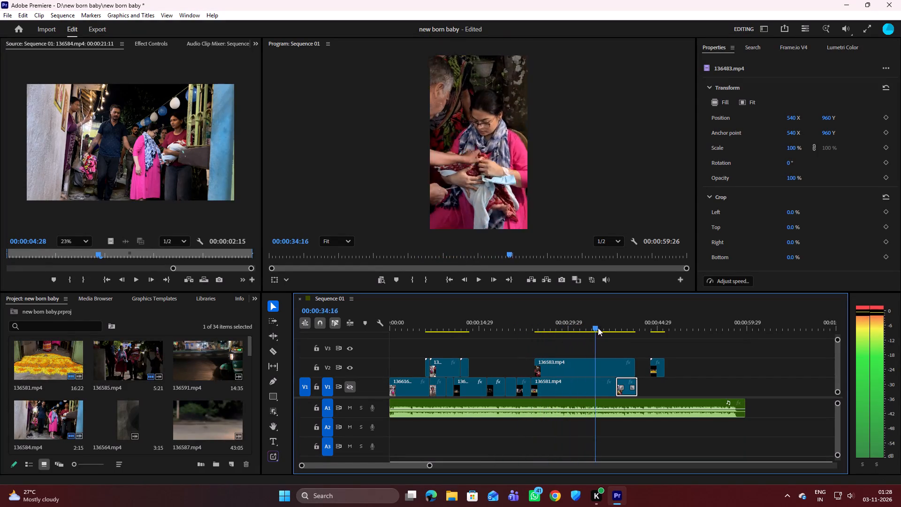
pyautogui.moveTo(598, 328); pyautogui.dragTo(579, 326)
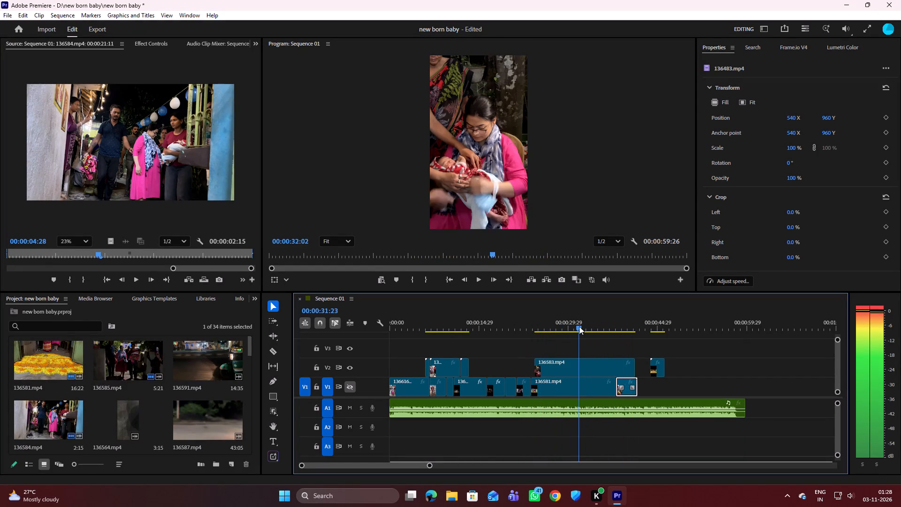
pyautogui.moveTo(579, 326); pyautogui.dragTo(579, 326)
pyautogui.click(593, 366)
pyautogui.moveTo(593, 366); pyautogui.dragTo(718, 370)
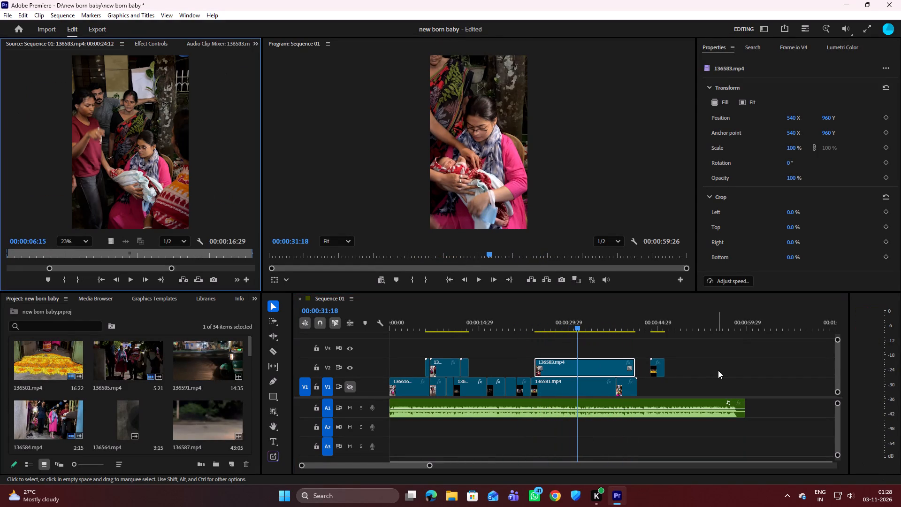
pyautogui.moveTo(584, 366); pyautogui.dragTo(714, 381)
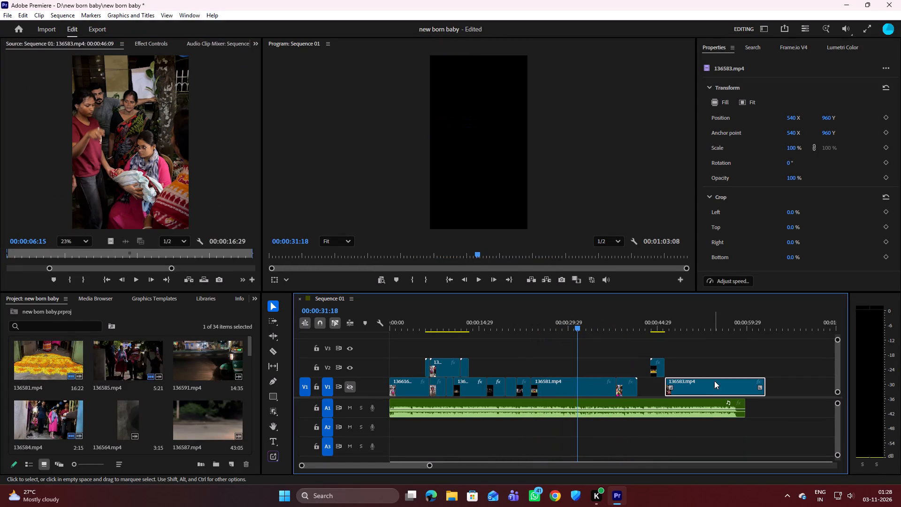
# Play the short flower carpet clip 136581.mp4 on V2 and delete it.
pyautogui.moveTo(575, 328); pyautogui.dragTo(654, 322)
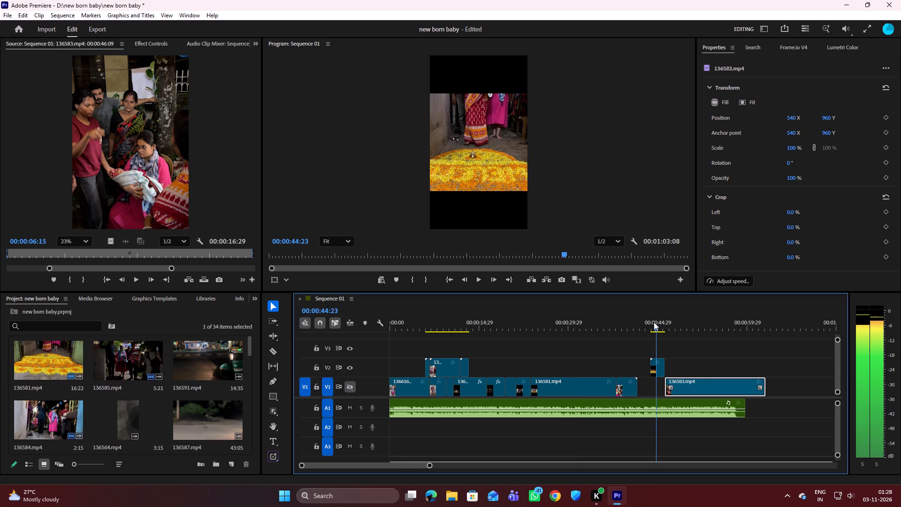
pyautogui.moveTo(654, 322); pyautogui.dragTo(647, 320)
pyautogui.press('space')
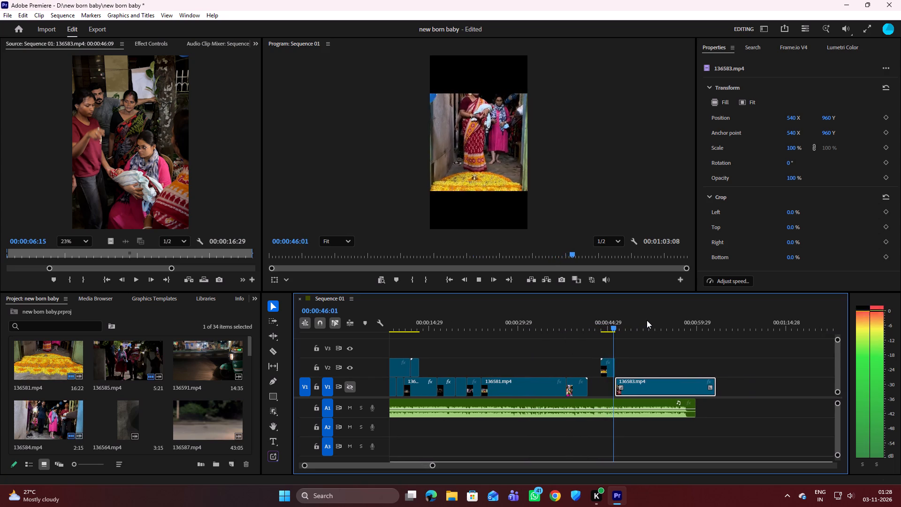
pyautogui.press('space')
pyautogui.moveTo(612, 327); pyautogui.dragTo(608, 328)
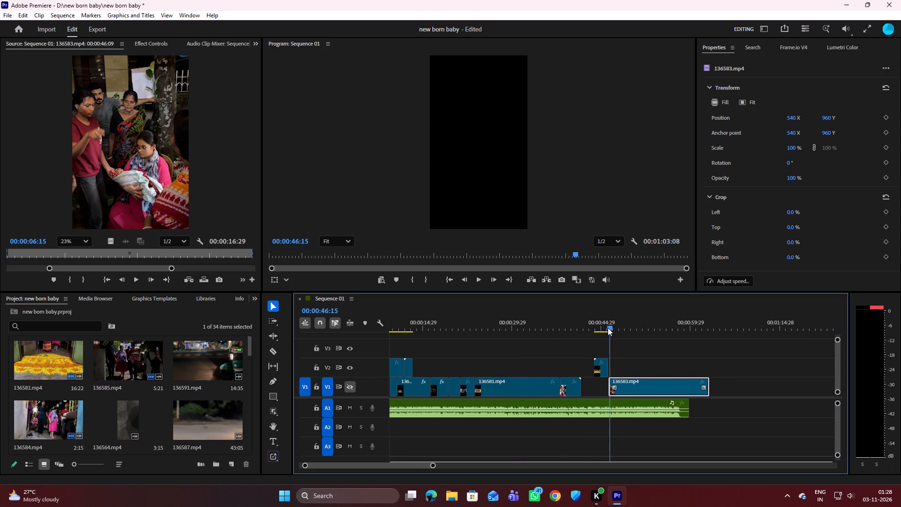
pyautogui.moveTo(608, 328); pyautogui.dragTo(596, 329)
pyautogui.press('space')
pyautogui.press('space')
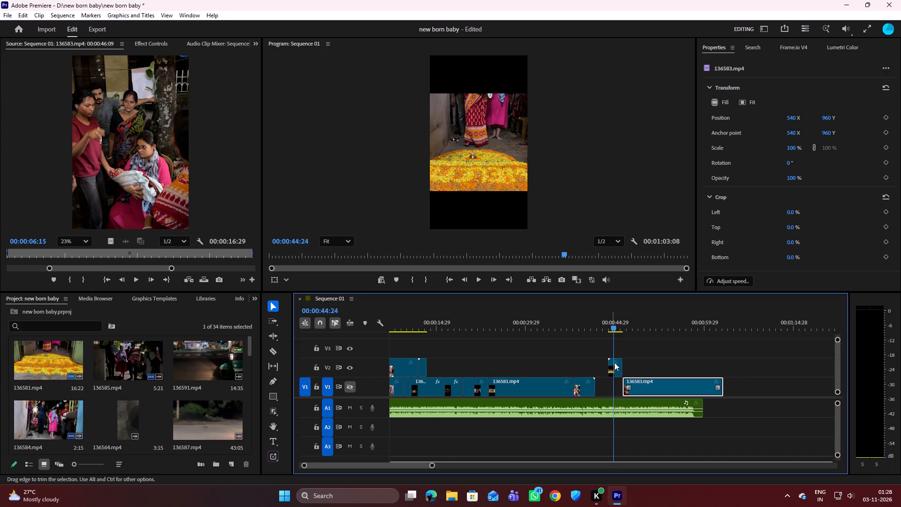
pyautogui.click(620, 369)
pyautogui.click(617, 367)
pyautogui.press('Delete')
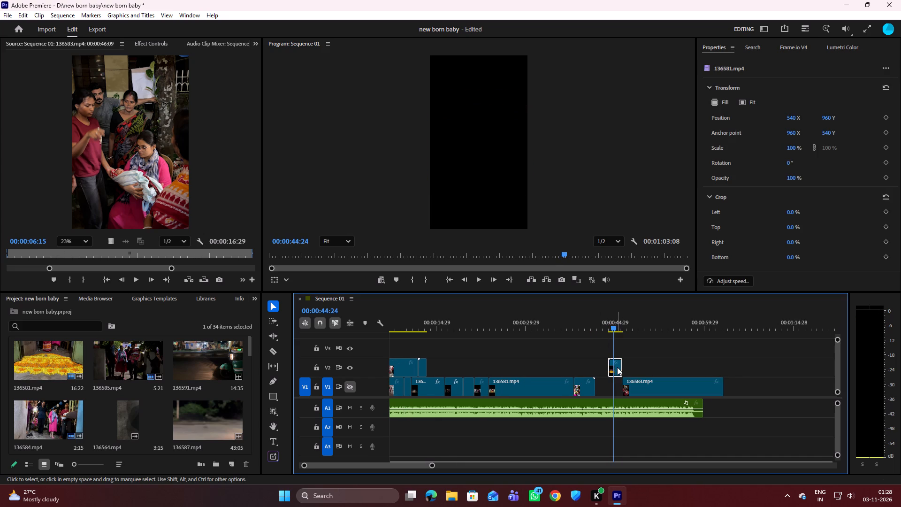
# Check the remaining hospital clip on V2, hide the video output of V2 and show track V1.
pyautogui.moveTo(613, 323); pyautogui.dragTo(424, 366)
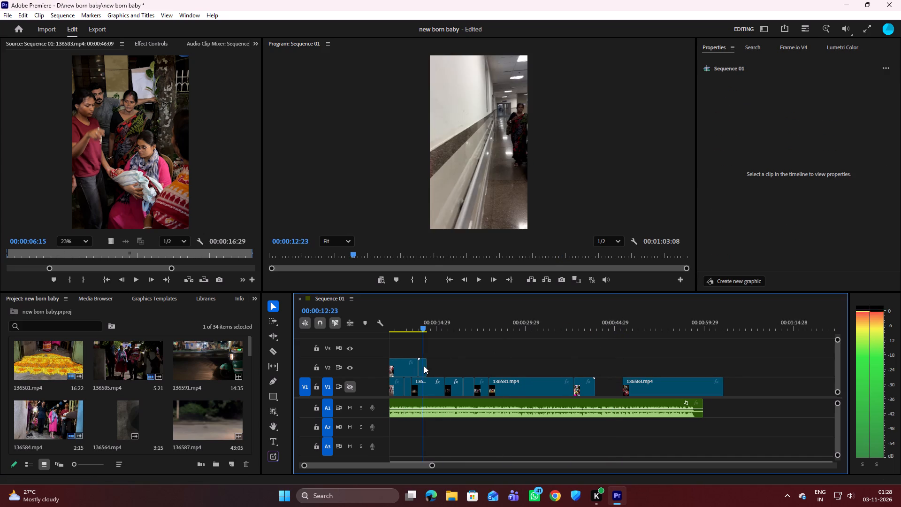
pyautogui.moveTo(424, 366); pyautogui.dragTo(386, 370)
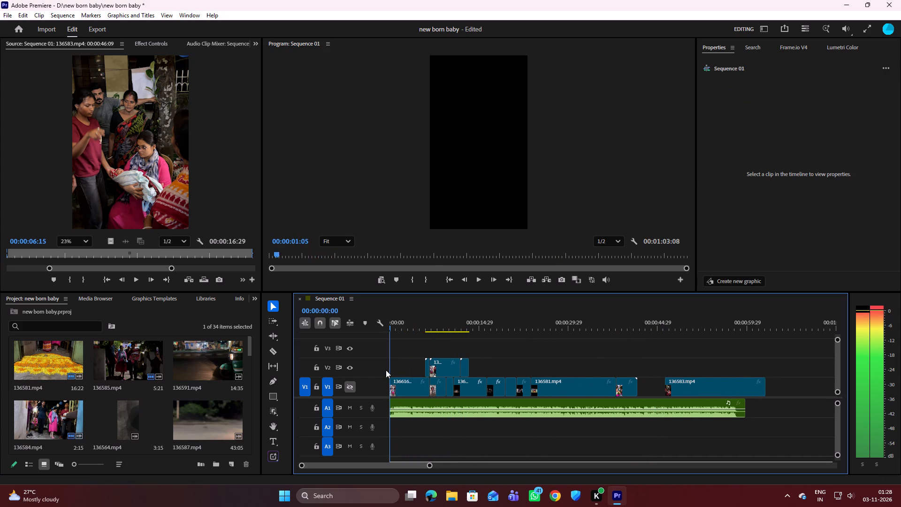
pyautogui.moveTo(386, 370); pyautogui.dragTo(446, 364)
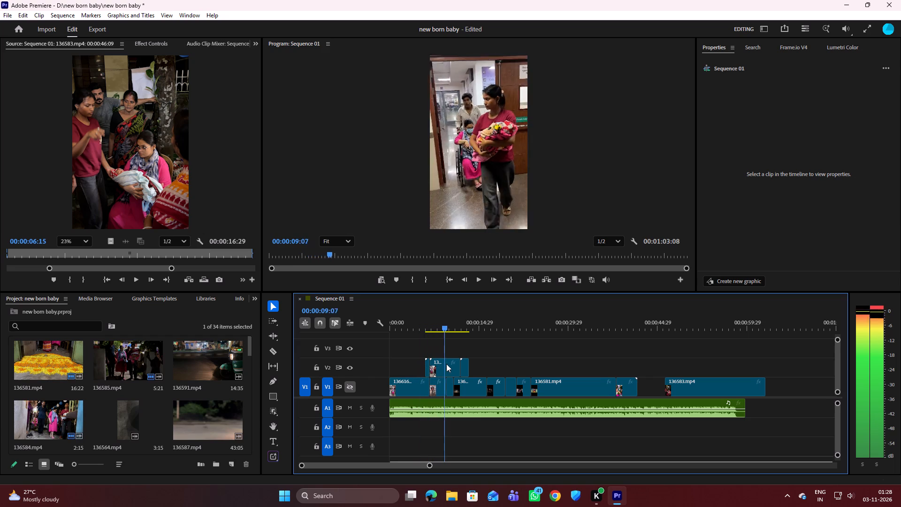
pyautogui.moveTo(446, 364); pyautogui.dragTo(438, 363)
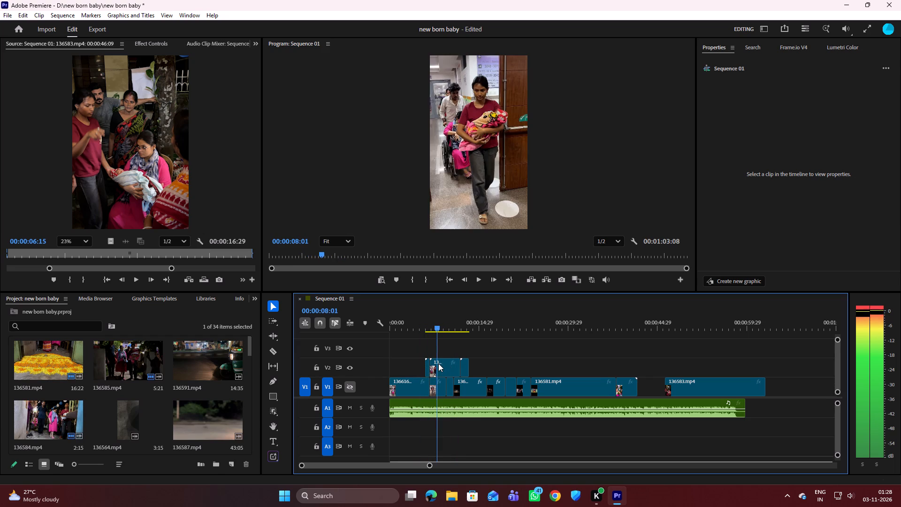
pyautogui.moveTo(438, 363); pyautogui.dragTo(422, 366)
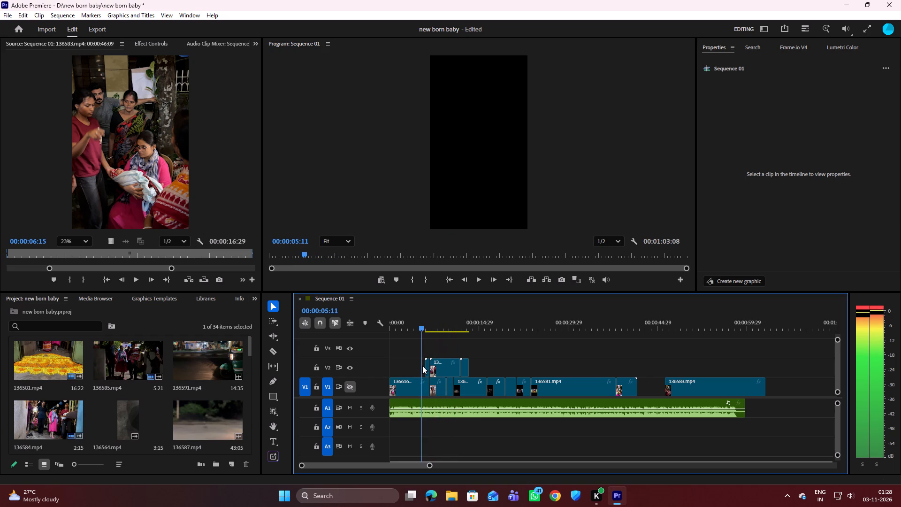
pyautogui.moveTo(422, 366); pyautogui.dragTo(405, 369)
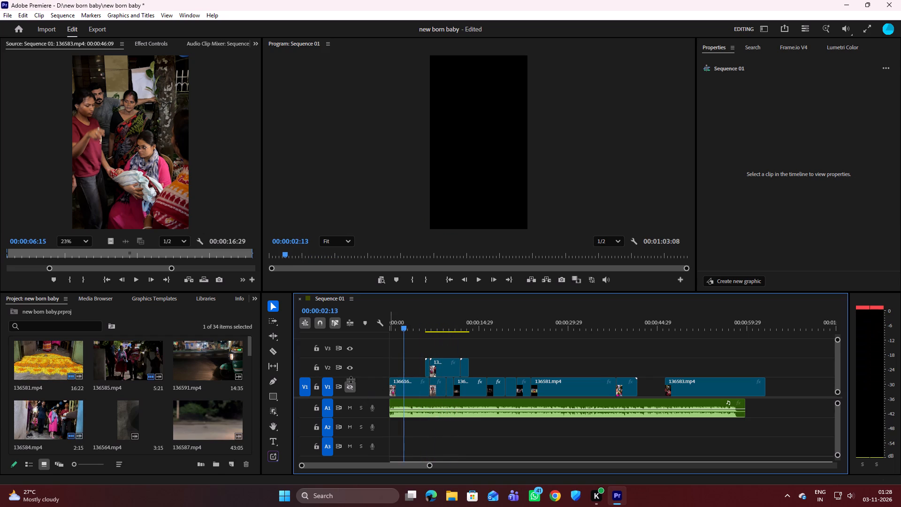
pyautogui.click(349, 365)
pyautogui.click(349, 384)
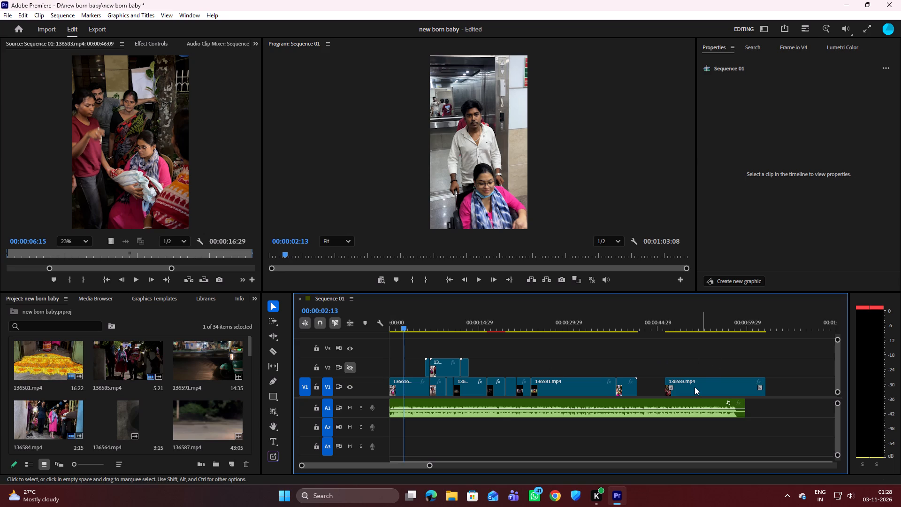
# Lift 136483.mp4 from V1 to V3 and place 136583.mp4 on V1 against the end of 136581.mp4.
pyautogui.click(695, 387)
pyautogui.moveTo(695, 387); pyautogui.dragTo(668, 391)
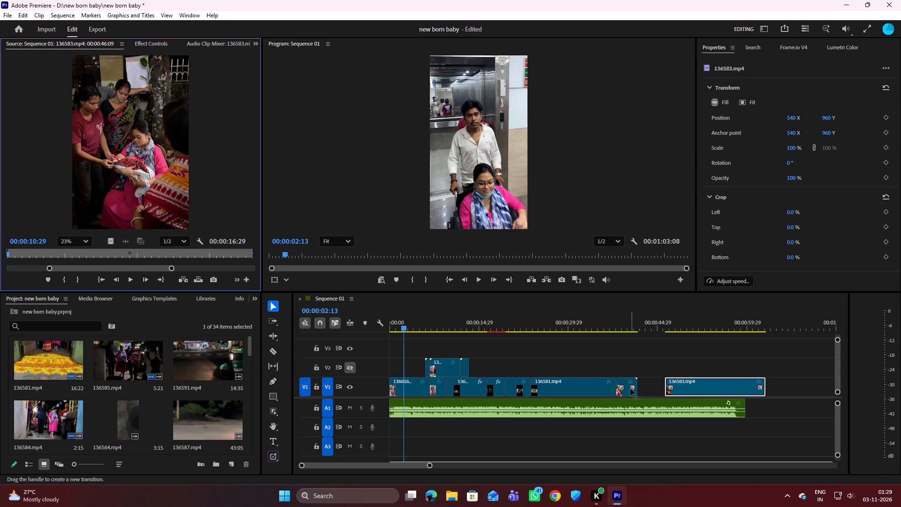
pyautogui.click(630, 388)
pyautogui.moveTo(627, 383); pyautogui.dragTo(629, 356)
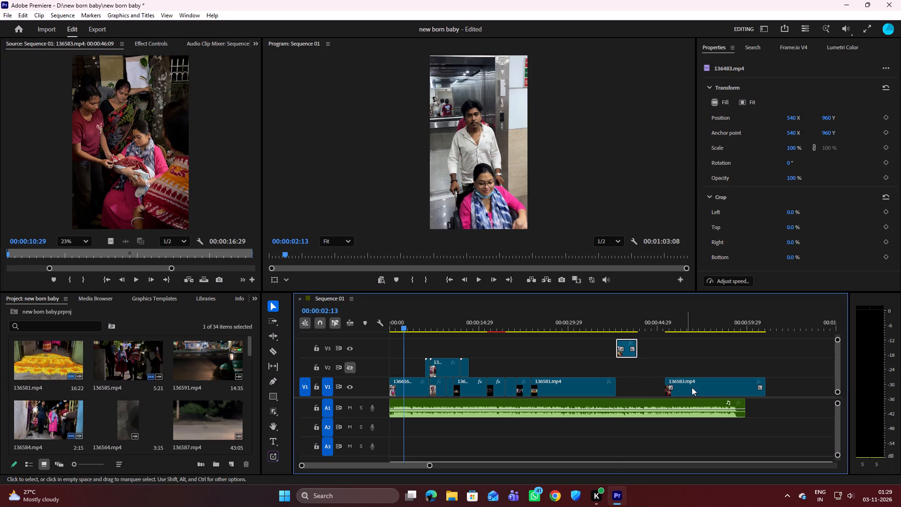
pyautogui.moveTo(699, 388); pyautogui.dragTo(654, 392)
# Play the flower carpet clip 136581.mp4 on V1 from its start, looking for a cut point.
pyautogui.moveTo(402, 323); pyautogui.dragTo(548, 335)
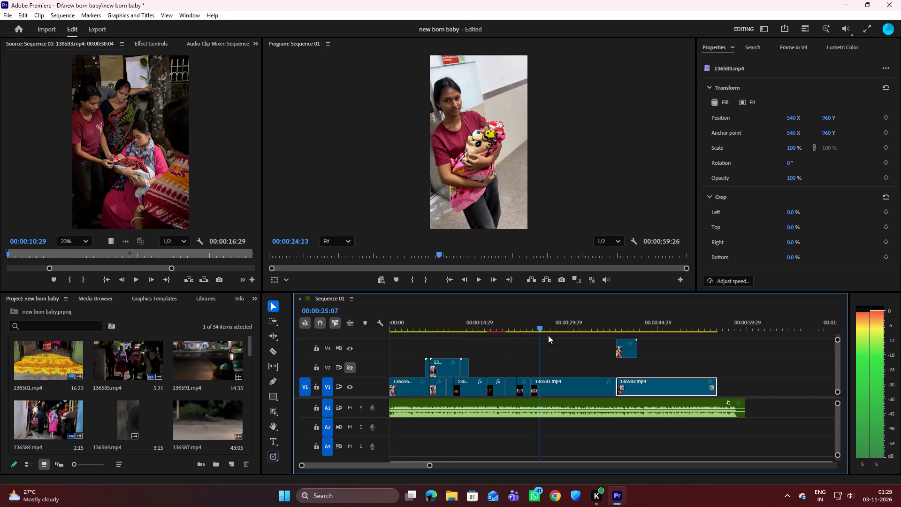
pyautogui.moveTo(548, 335); pyautogui.dragTo(566, 334)
pyautogui.press('space')
pyautogui.press('space')
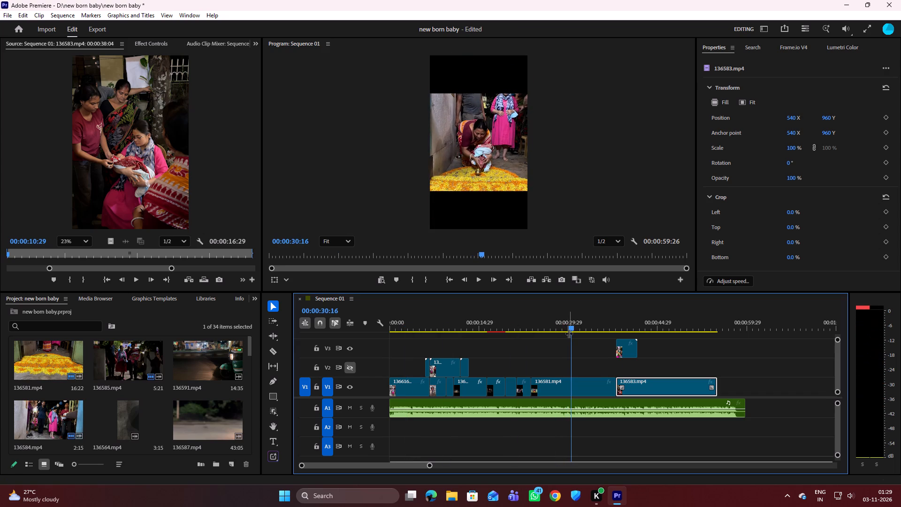
pyautogui.moveTo(573, 325); pyautogui.dragTo(534, 332)
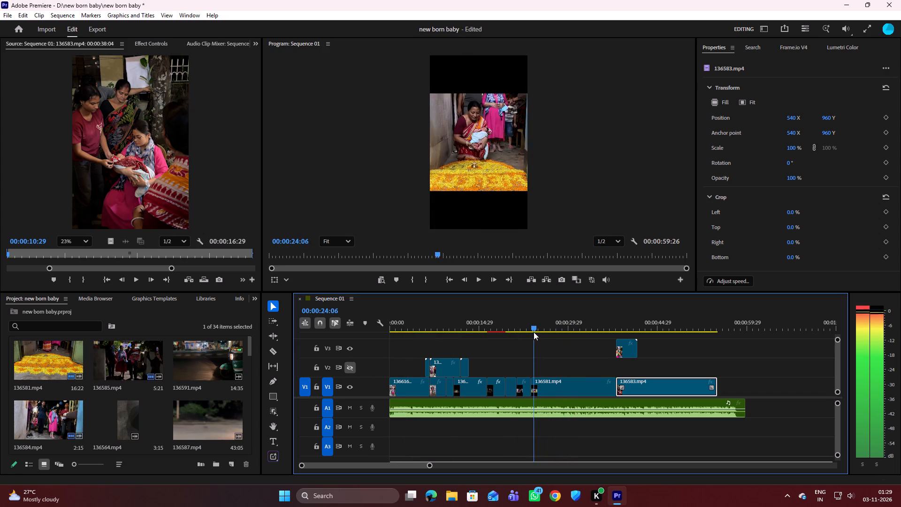
pyautogui.moveTo(534, 332); pyautogui.dragTo(532, 331)
pyautogui.press('space')
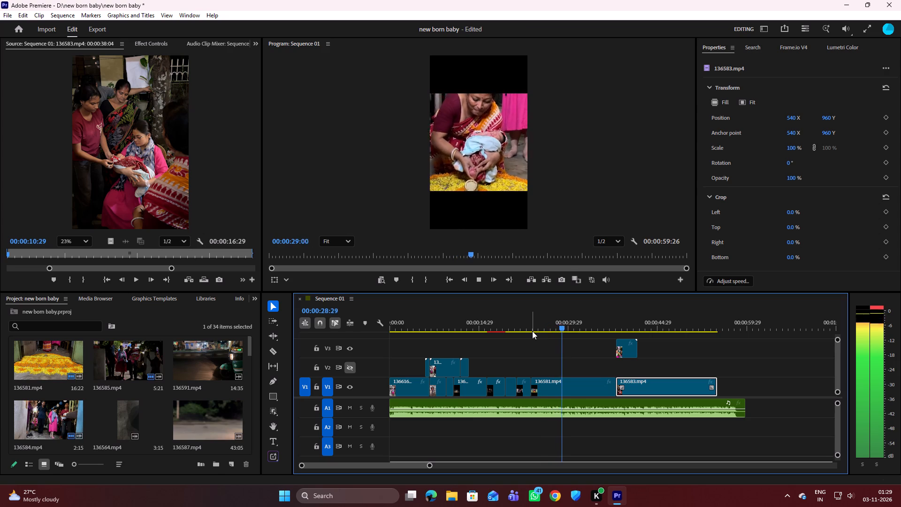
pyautogui.press('space')
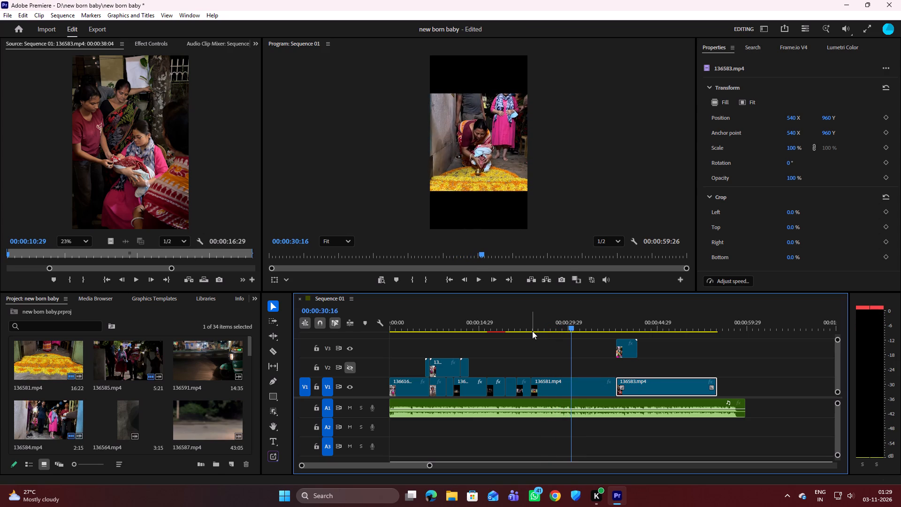
pyautogui.press('space')
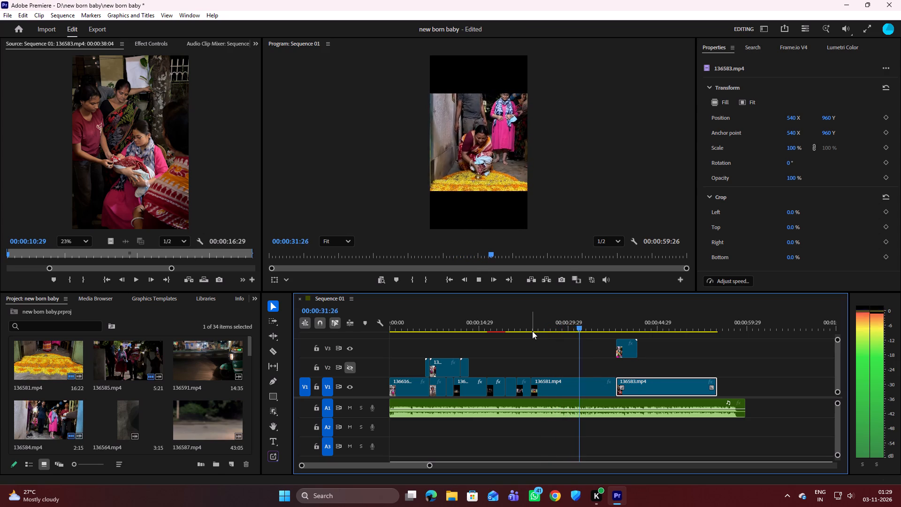
pyautogui.press('space')
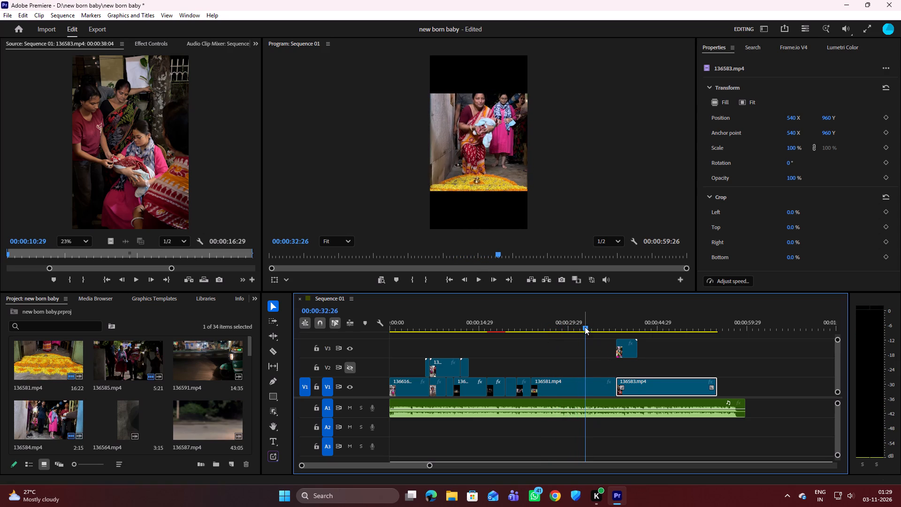
# Replay the moment the baby is lowered to the flower carpet and split 136581.mp4 at 00:00:30:22 with the Razor tool.
pyautogui.moveTo(585, 327); pyautogui.dragTo(558, 325)
pyautogui.press('space')
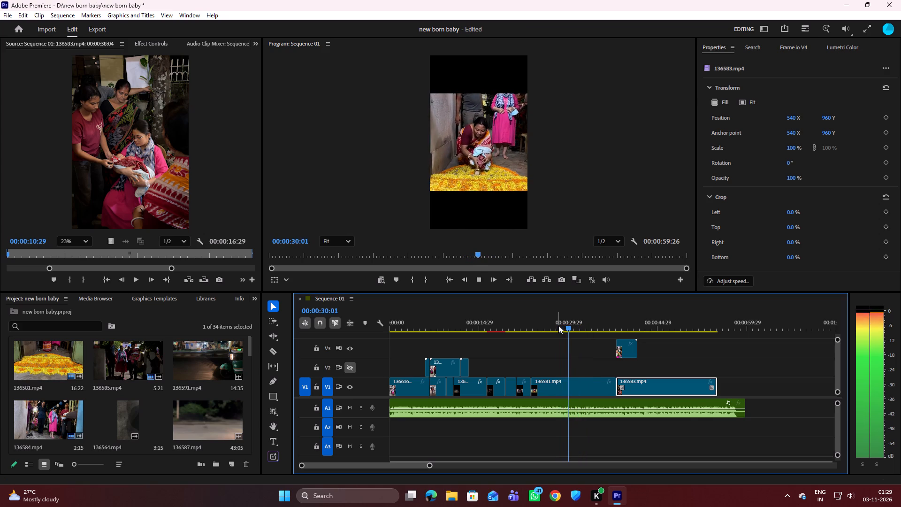
pyautogui.press('space')
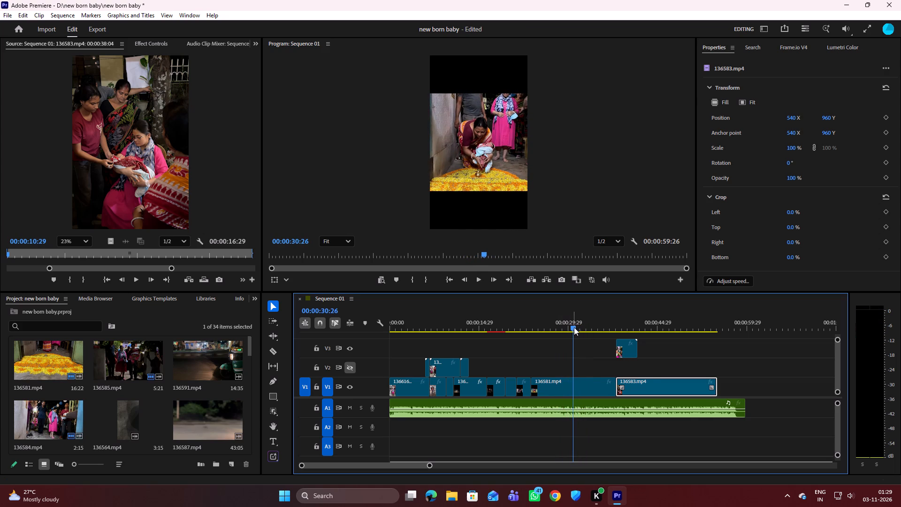
pyautogui.moveTo(575, 328); pyautogui.dragTo(570, 327)
pyautogui.press('space')
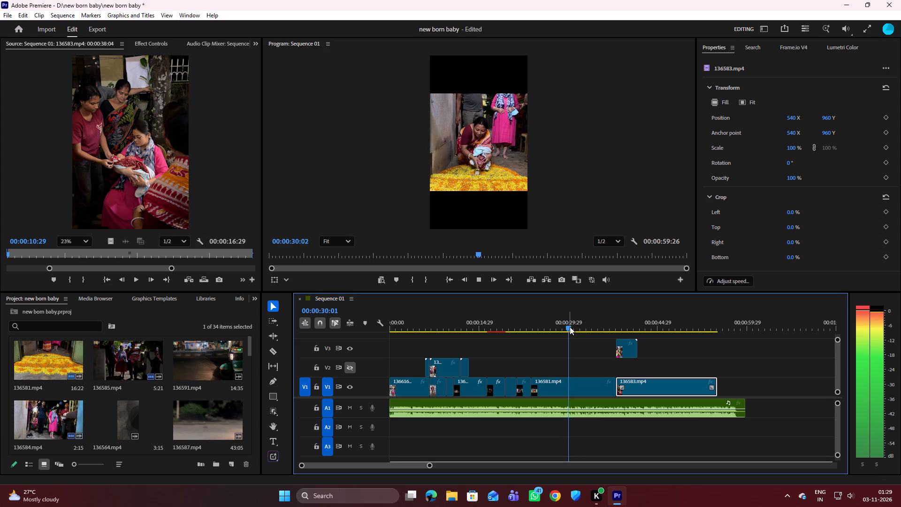
pyautogui.press('space')
pyautogui.press('c')
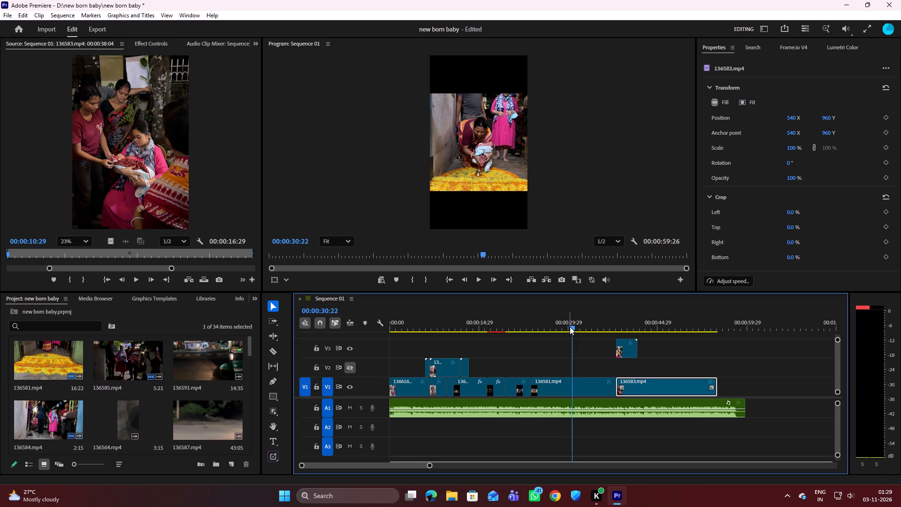
pyautogui.click(573, 383)
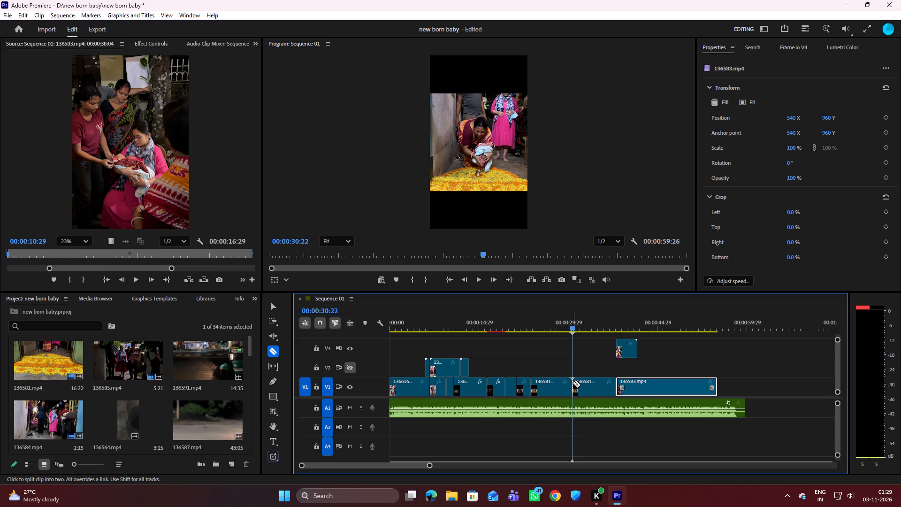
pyautogui.press('v')
# Play on from 00:00:30:22 to find where the crouch repeats, and split 136581.mp4 on V1 at 00:00:32:00 with the Razor tool.
pyautogui.press('space')
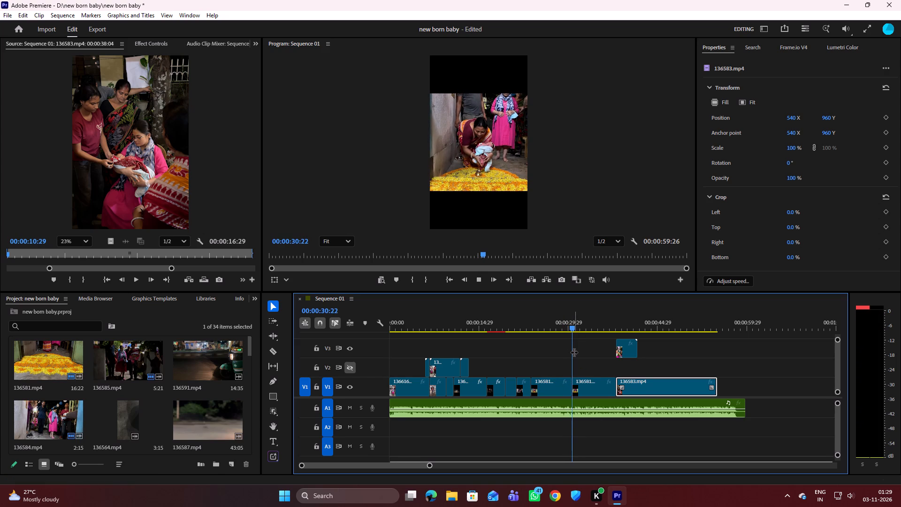
pyautogui.press('space')
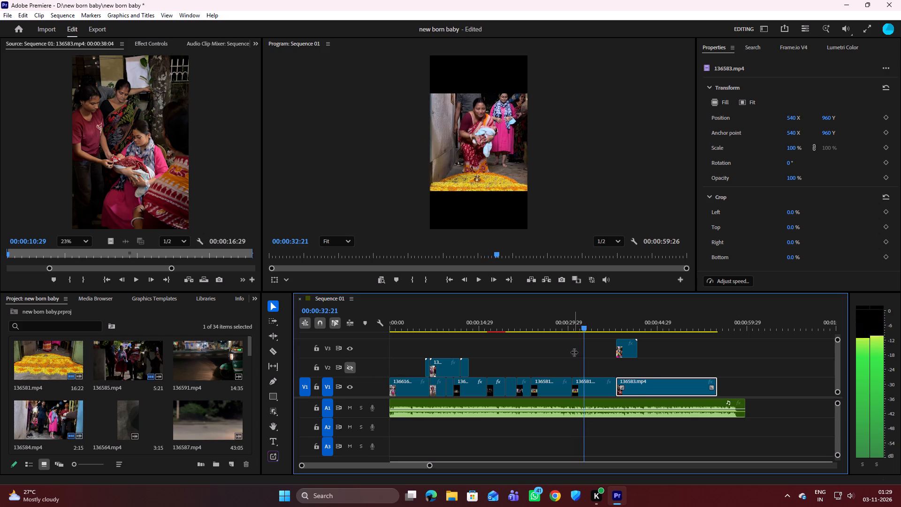
pyautogui.click(584, 327)
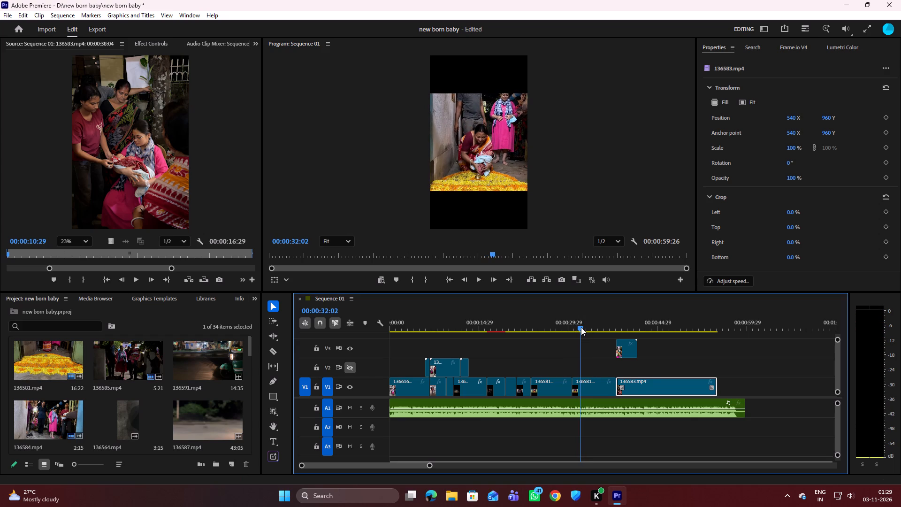
pyautogui.press('space')
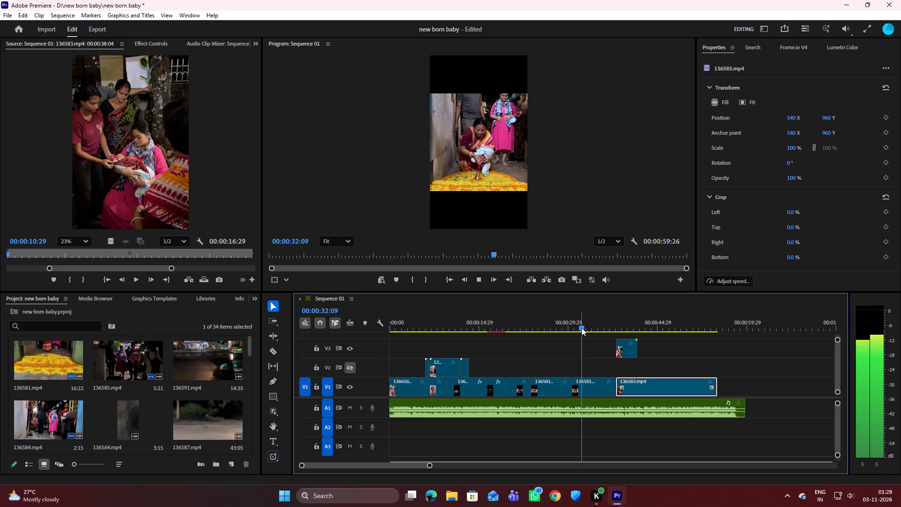
pyautogui.press('space')
pyautogui.click(581, 328)
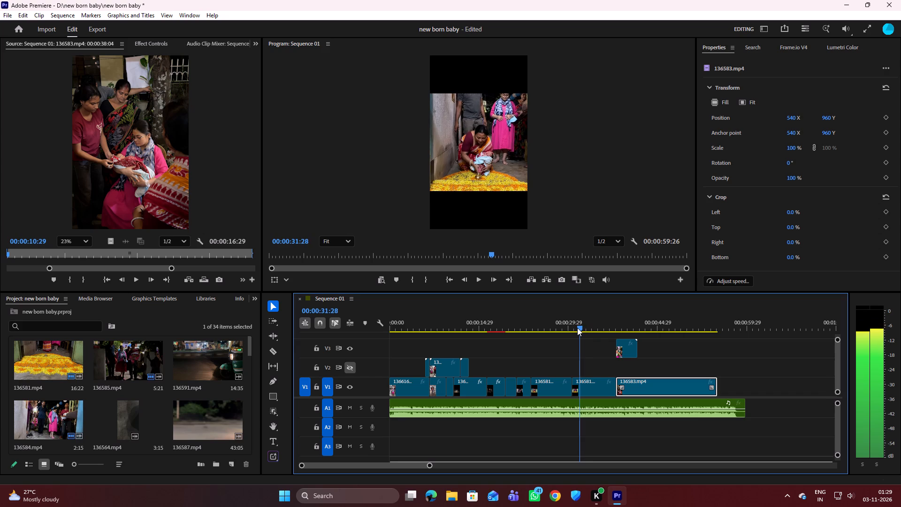
pyautogui.press('c')
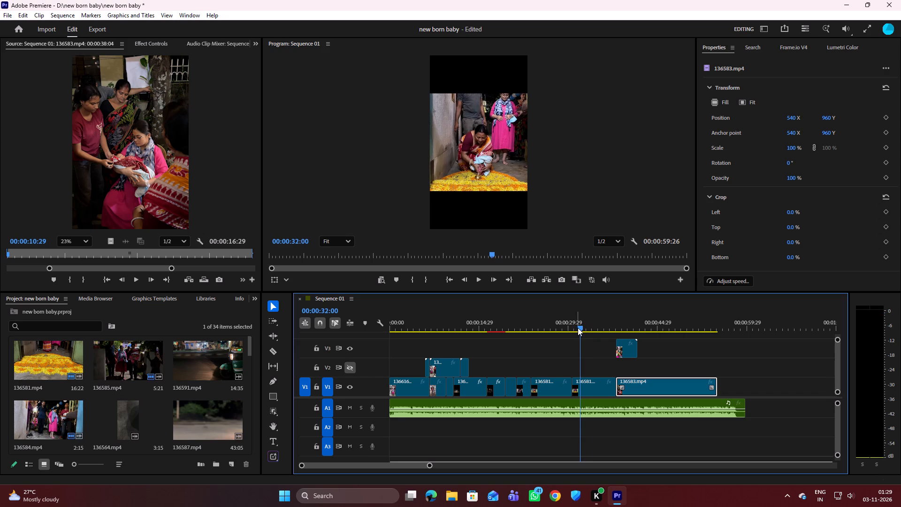
pyautogui.click(580, 382)
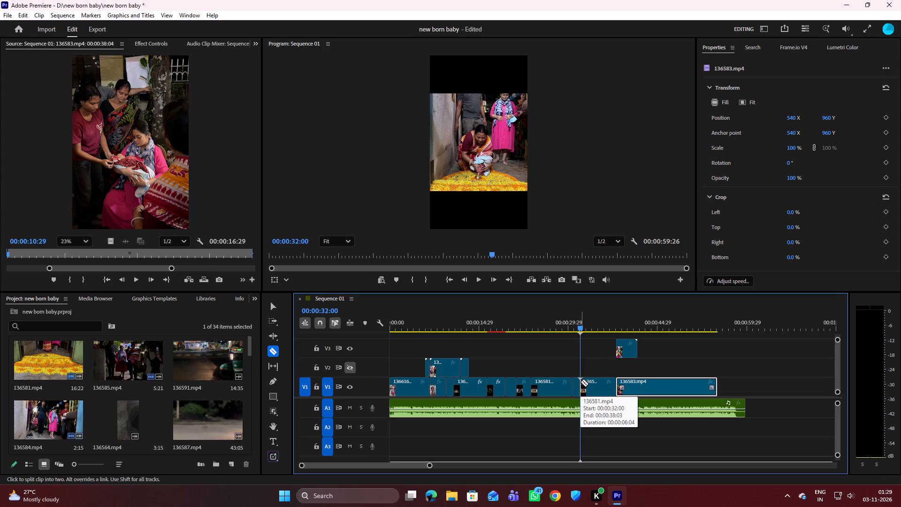
# Delete the short 136581.mp4 piece between the two cuts and close the gap by moving the last piece back to 00:00:30:22.
pyautogui.press('v')
pyautogui.click(576, 384)
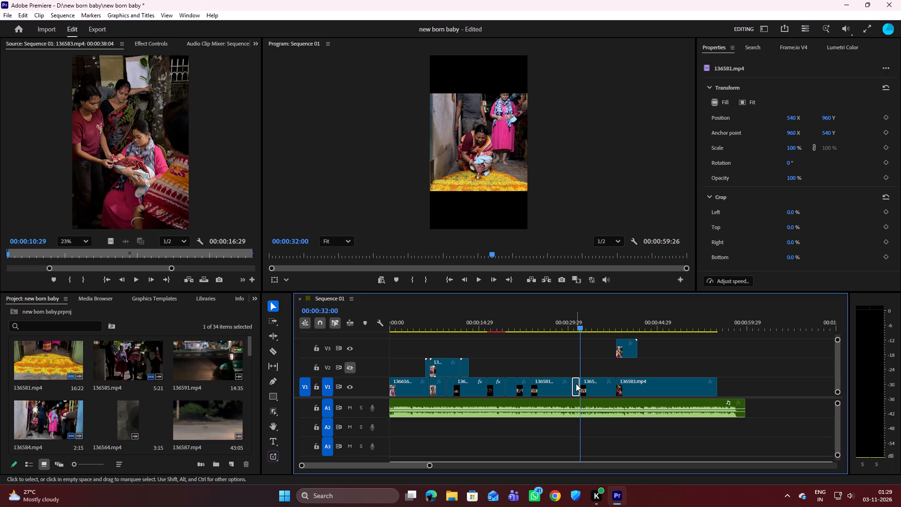
pyautogui.press('Delete')
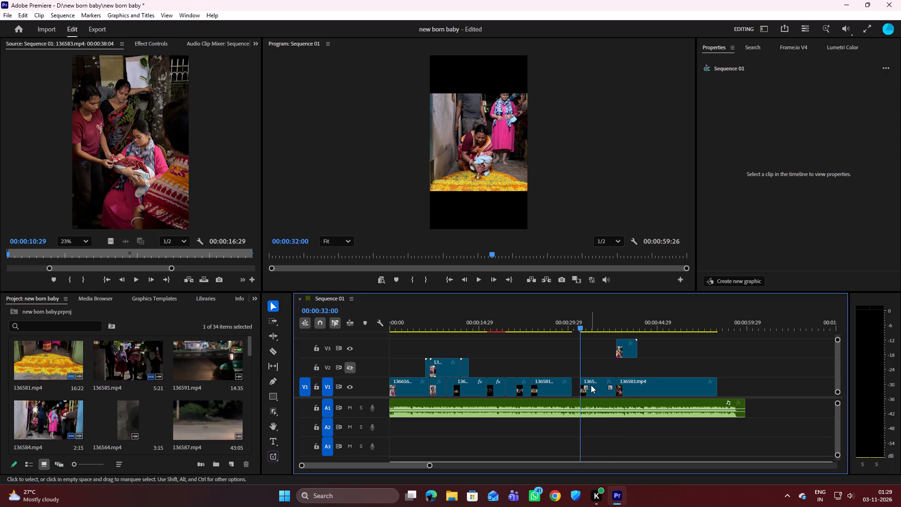
pyautogui.click(591, 385)
pyautogui.moveTo(591, 385); pyautogui.dragTo(581, 384)
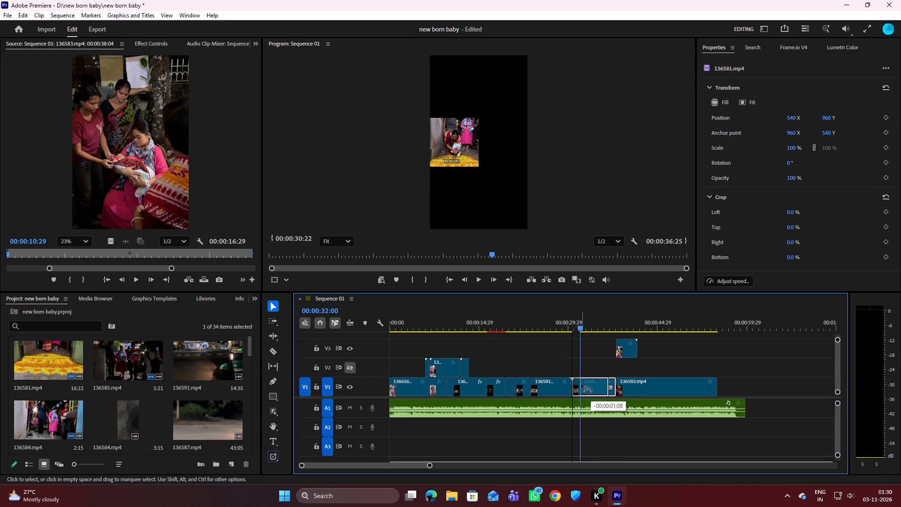
pyautogui.moveTo(581, 384); pyautogui.dragTo(583, 384)
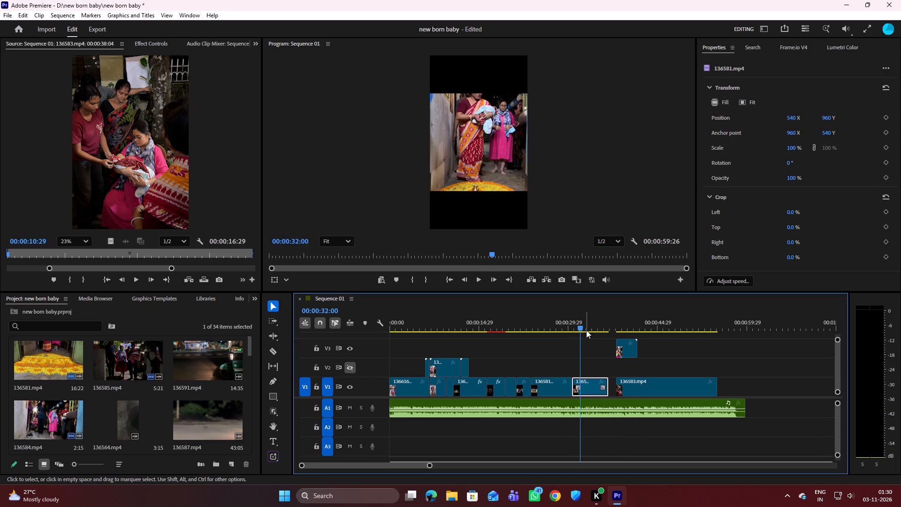
# Replay the join and move the last 136581.mp4 piece 00:00:01:01 earlier on V1, overwriting the end of the preceding piece.
pyautogui.moveTo(583, 325); pyautogui.dragTo(537, 326)
pyautogui.press('space')
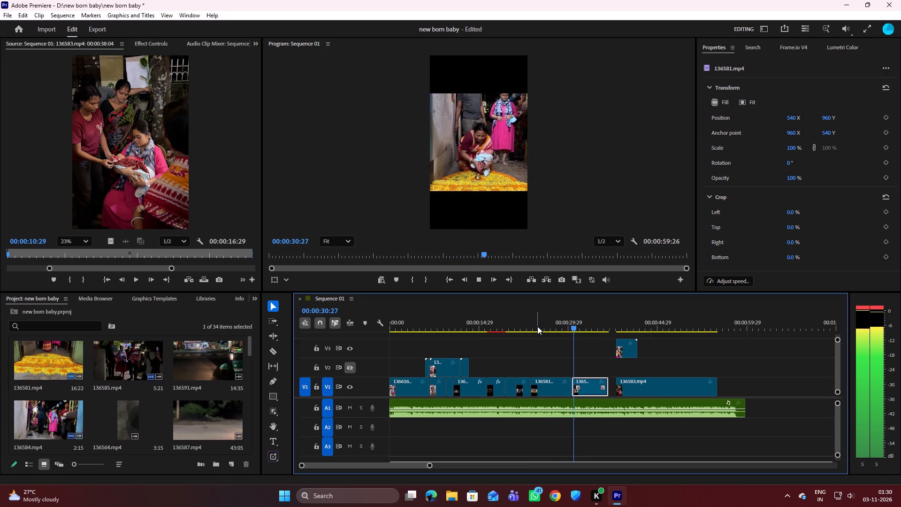
pyautogui.press('space')
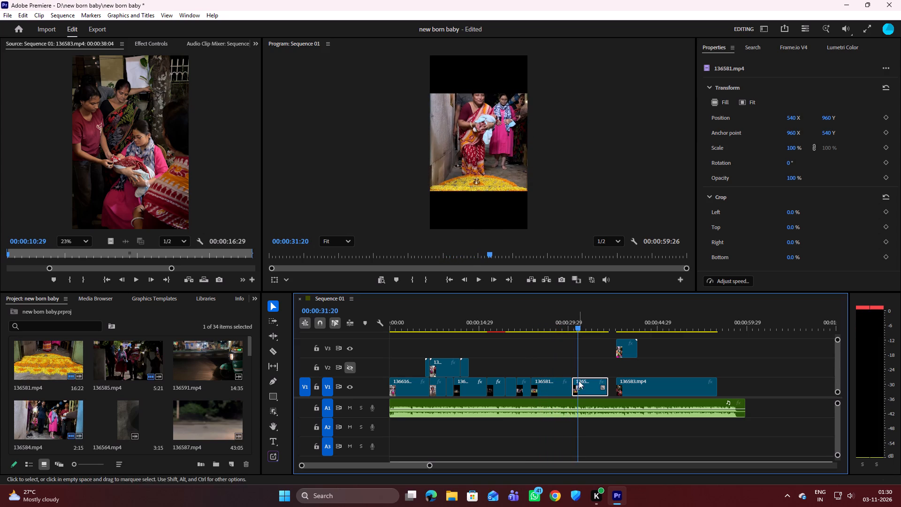
pyautogui.moveTo(585, 384); pyautogui.dragTo(583, 384)
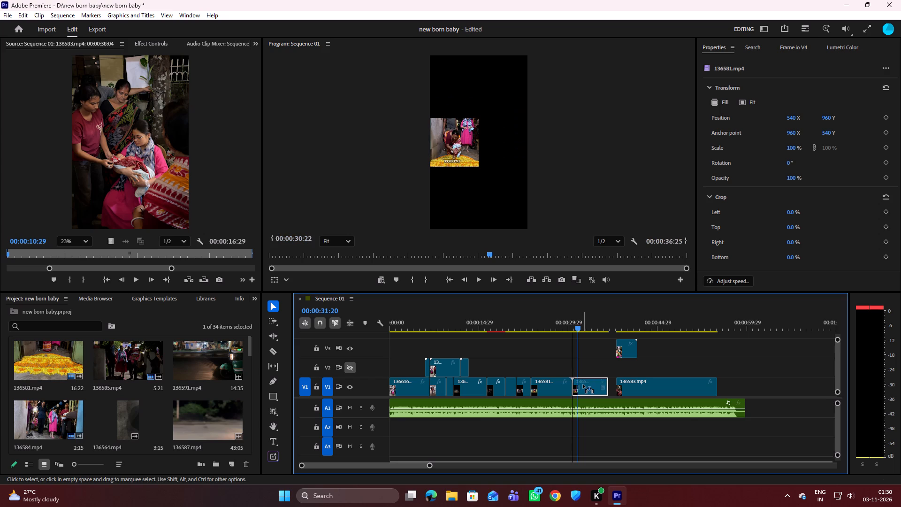
pyautogui.moveTo(583, 384); pyautogui.dragTo(579, 382)
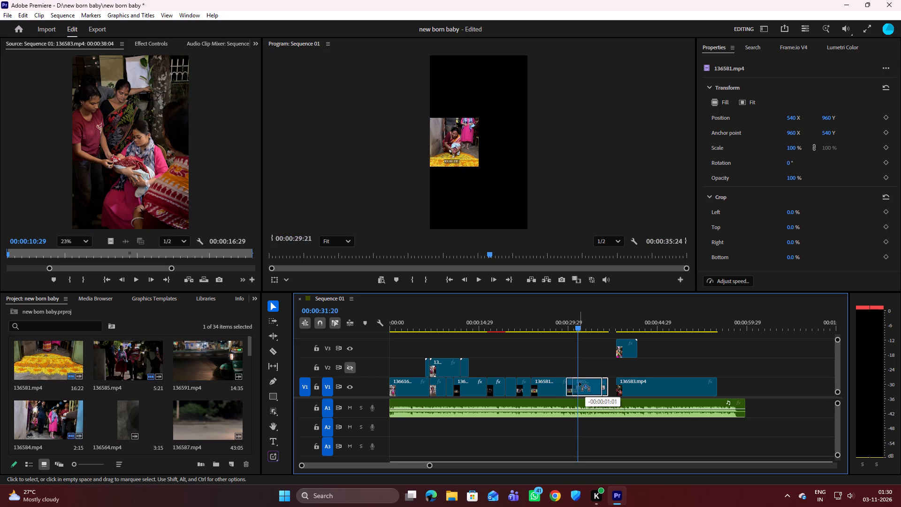
pyautogui.moveTo(579, 382); pyautogui.dragTo(579, 382)
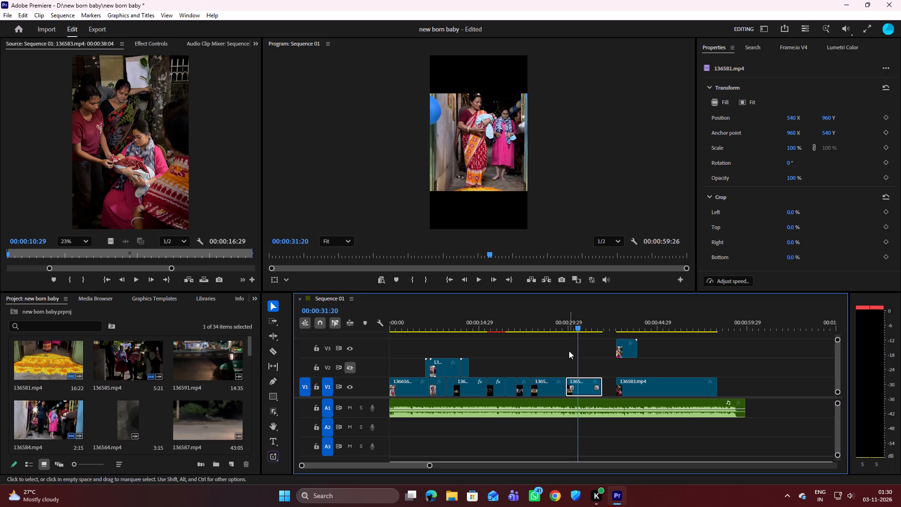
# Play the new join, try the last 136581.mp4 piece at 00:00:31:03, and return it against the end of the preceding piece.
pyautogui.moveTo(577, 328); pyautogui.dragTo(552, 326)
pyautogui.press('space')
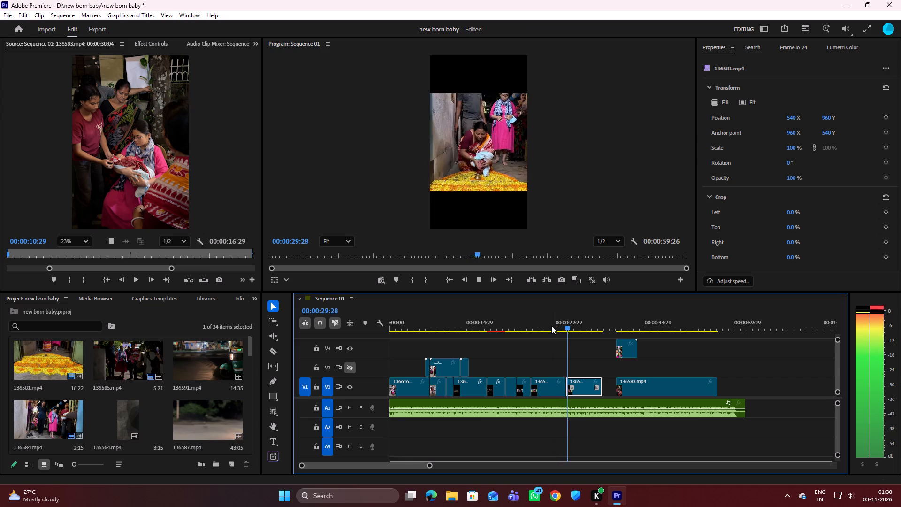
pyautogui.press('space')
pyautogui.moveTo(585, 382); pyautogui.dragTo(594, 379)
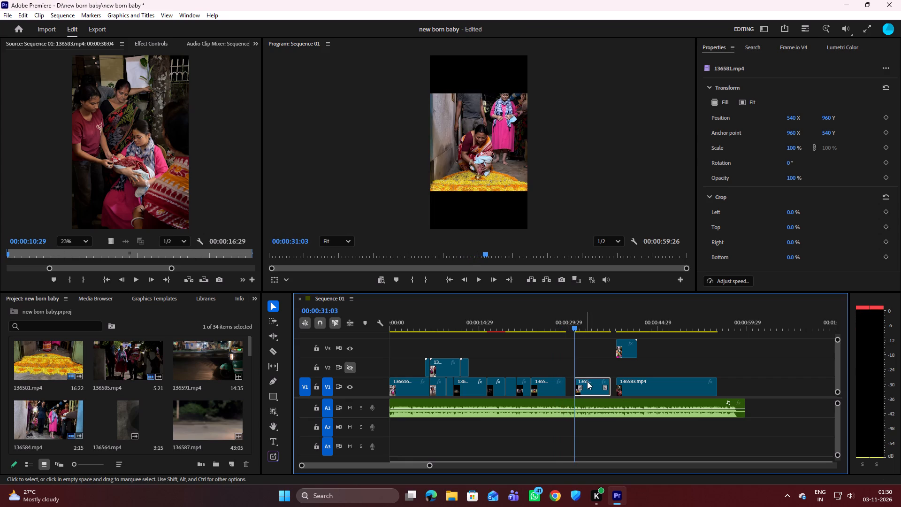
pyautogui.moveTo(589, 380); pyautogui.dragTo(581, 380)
# Replay and scrub the join between the last two 136581.mp4 pieces on V1 to judge how smoothly the crouching action continues.
pyautogui.moveTo(569, 328); pyautogui.dragTo(567, 328)
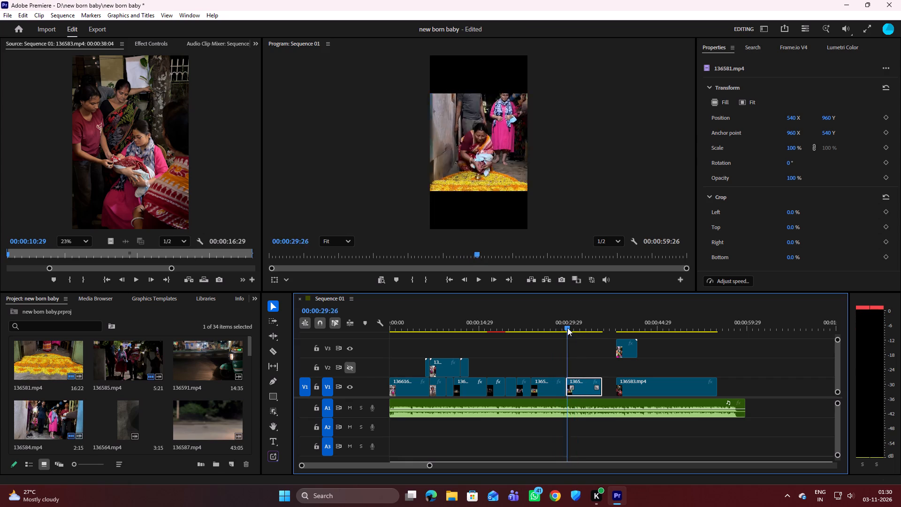
pyautogui.moveTo(567, 328); pyautogui.dragTo(550, 327)
pyautogui.press('space')
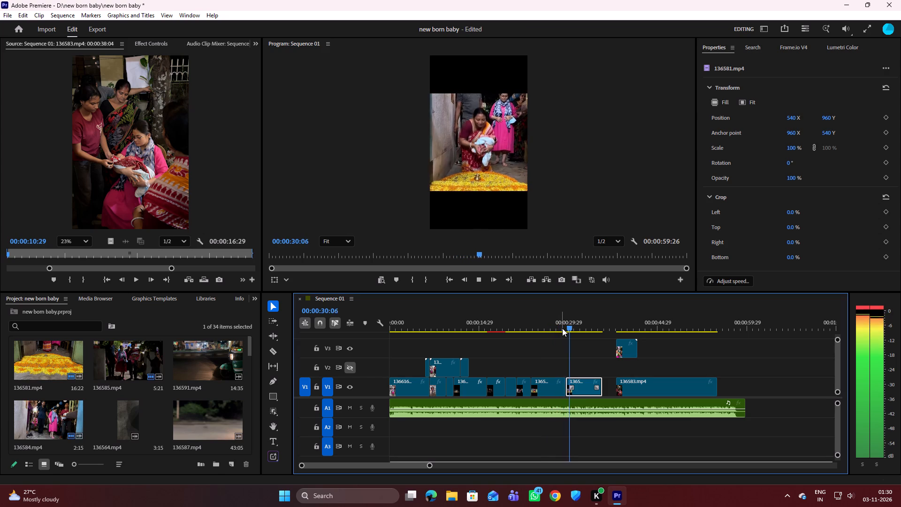
pyautogui.press('space')
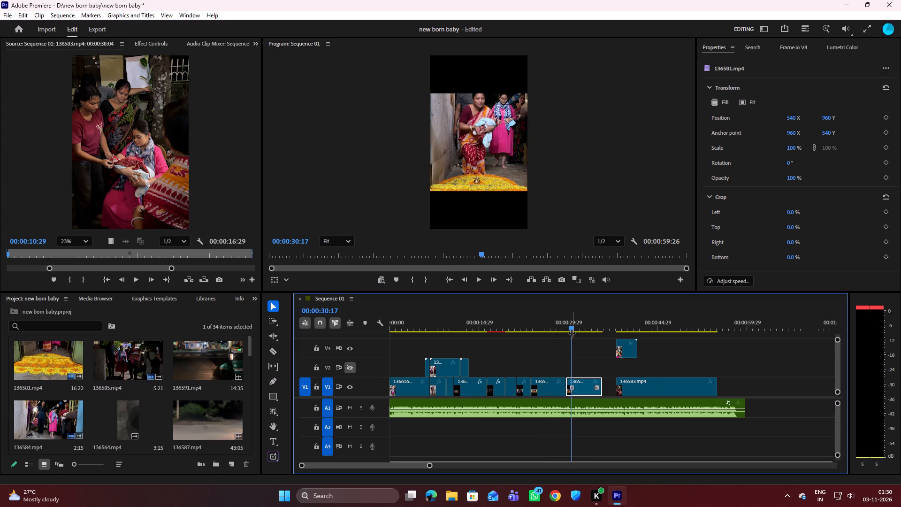
pyautogui.moveTo(572, 329); pyautogui.dragTo(569, 329)
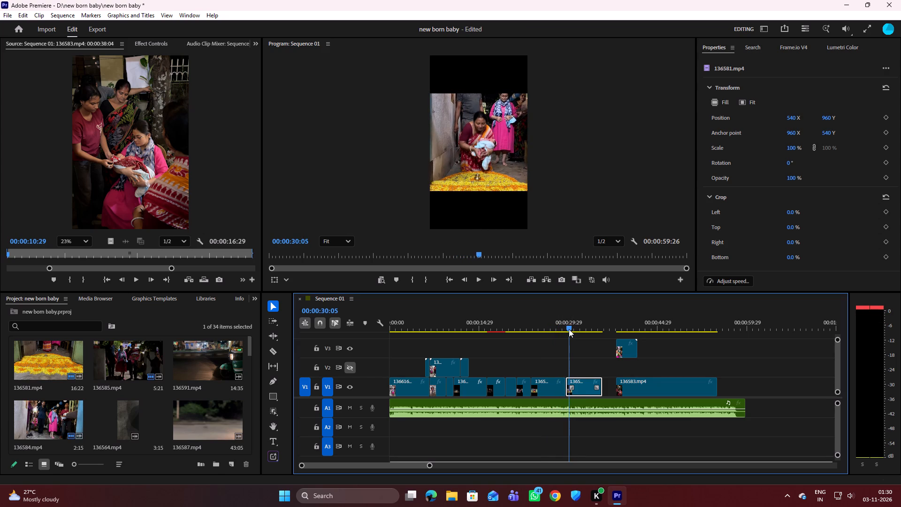
pyautogui.moveTo(569, 329); pyautogui.dragTo(565, 329)
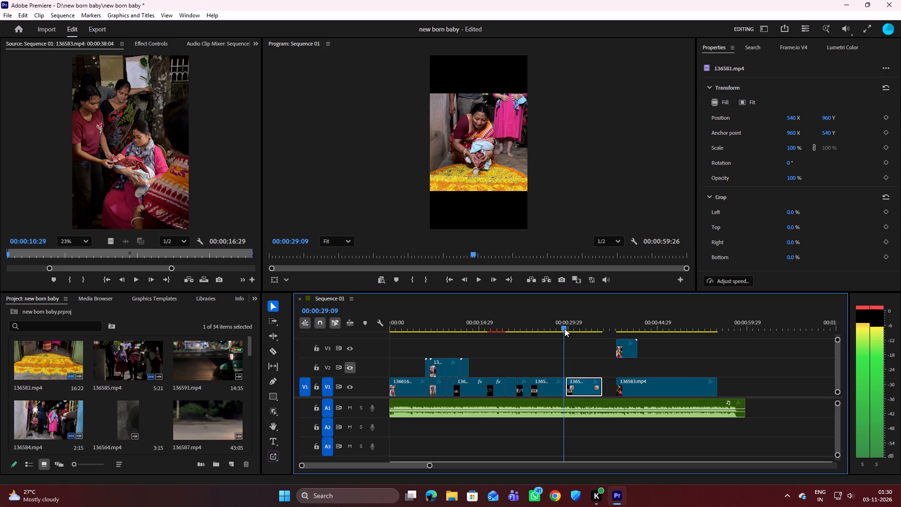
pyautogui.moveTo(565, 329); pyautogui.dragTo(567, 329)
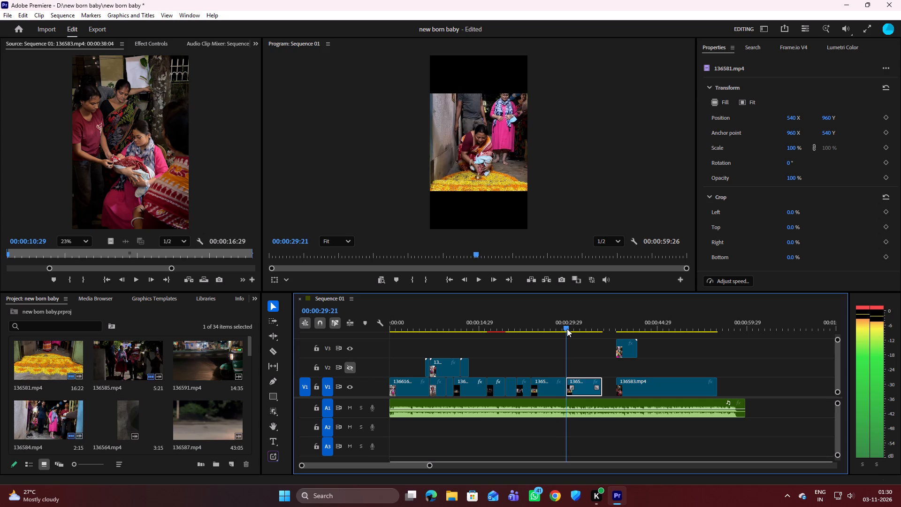
pyautogui.moveTo(567, 329); pyautogui.dragTo(564, 328)
pyautogui.press('space')
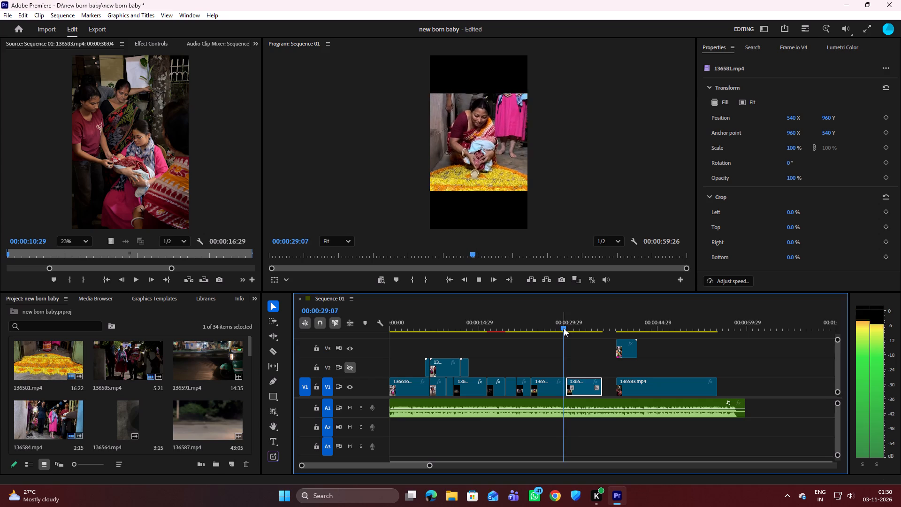
pyautogui.press('space')
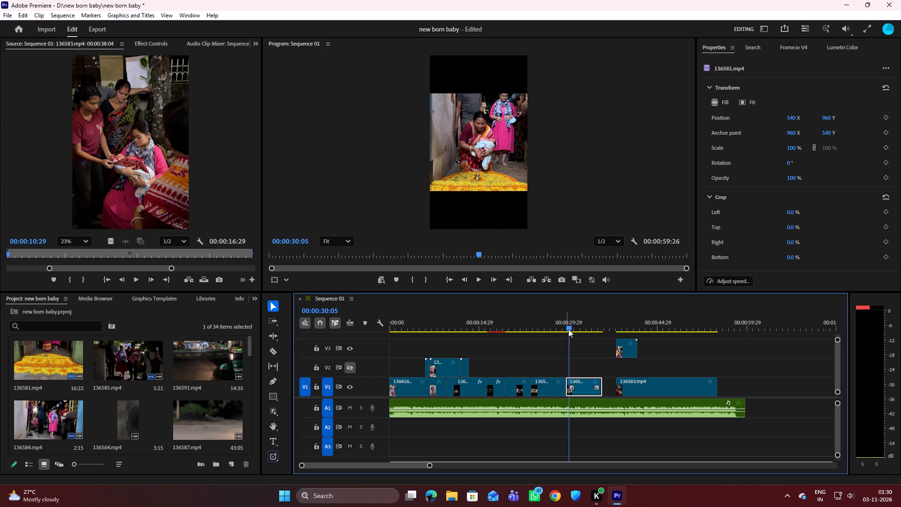
pyautogui.moveTo(568, 329); pyautogui.dragTo(564, 328)
pyautogui.press('space')
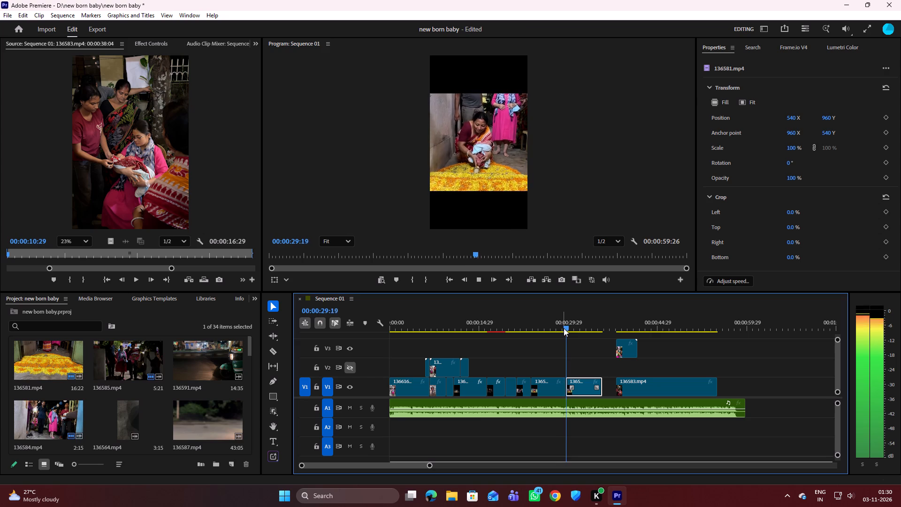
pyautogui.press('space')
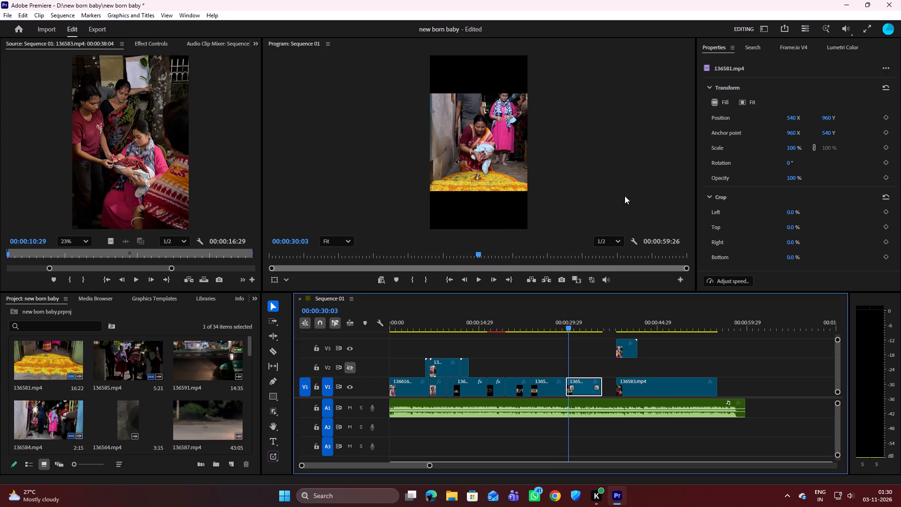
pyautogui.press('space')
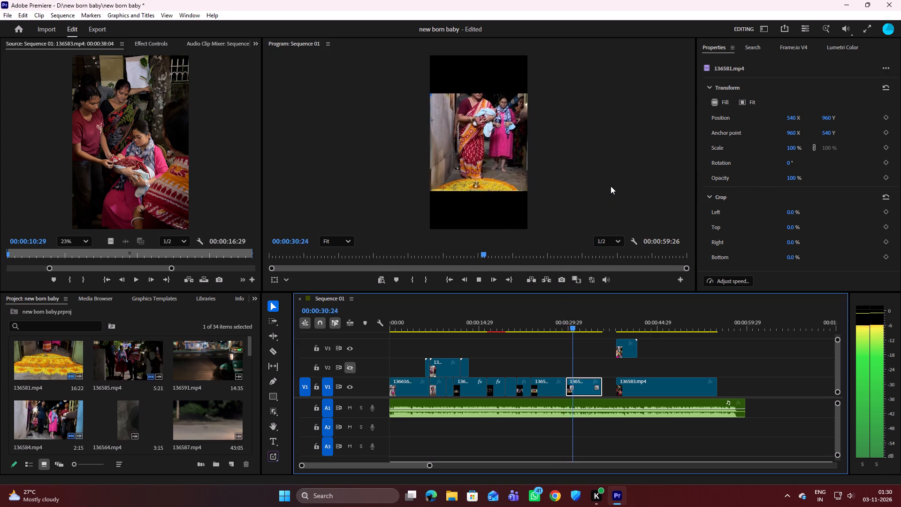
pyautogui.press('space')
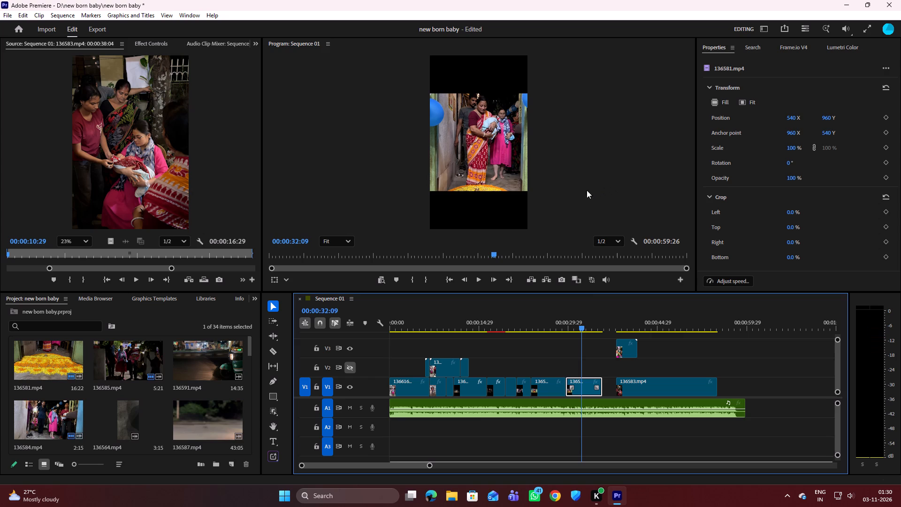
pyautogui.moveTo(583, 327); pyautogui.dragTo(573, 328)
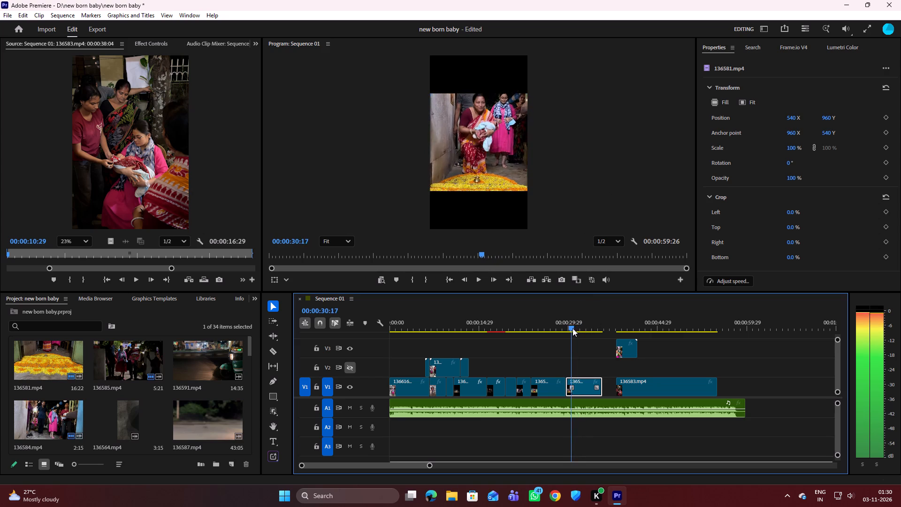
pyautogui.moveTo(573, 328); pyautogui.dragTo(567, 326)
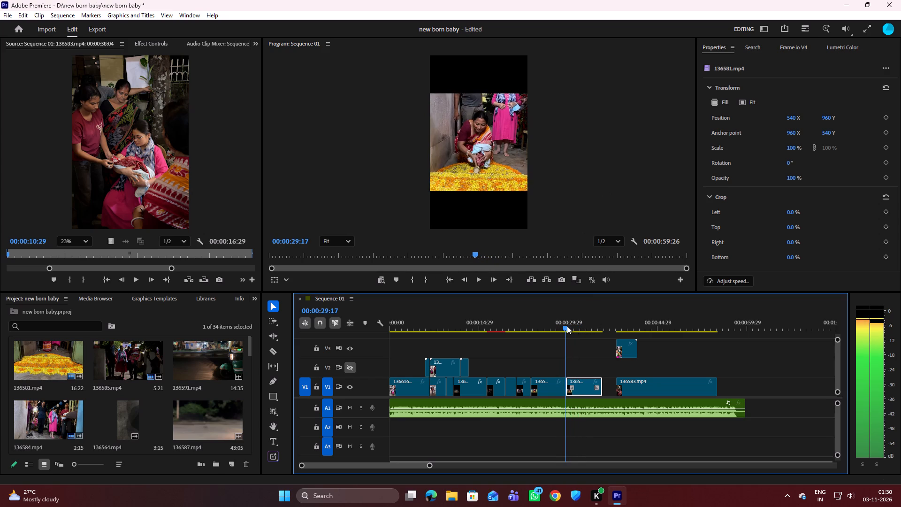
pyautogui.moveTo(567, 326); pyautogui.dragTo(566, 325)
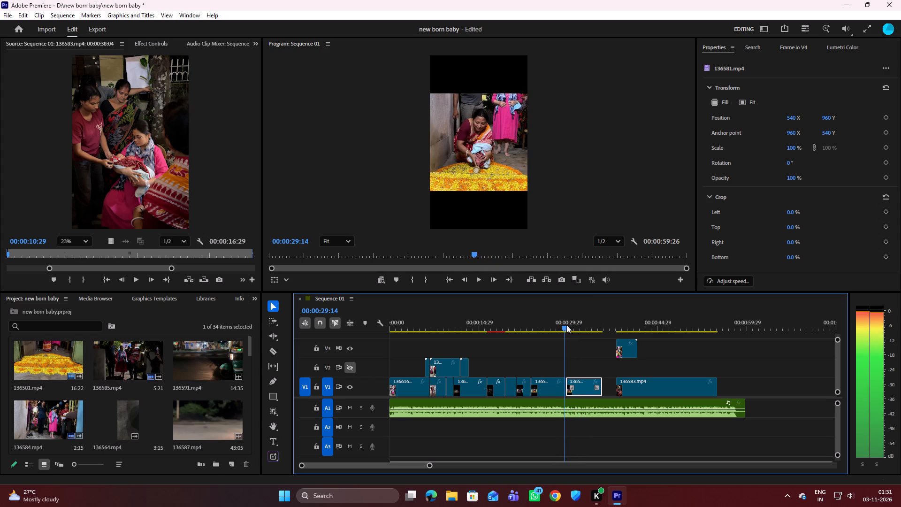
pyautogui.moveTo(566, 325); pyautogui.dragTo(571, 323)
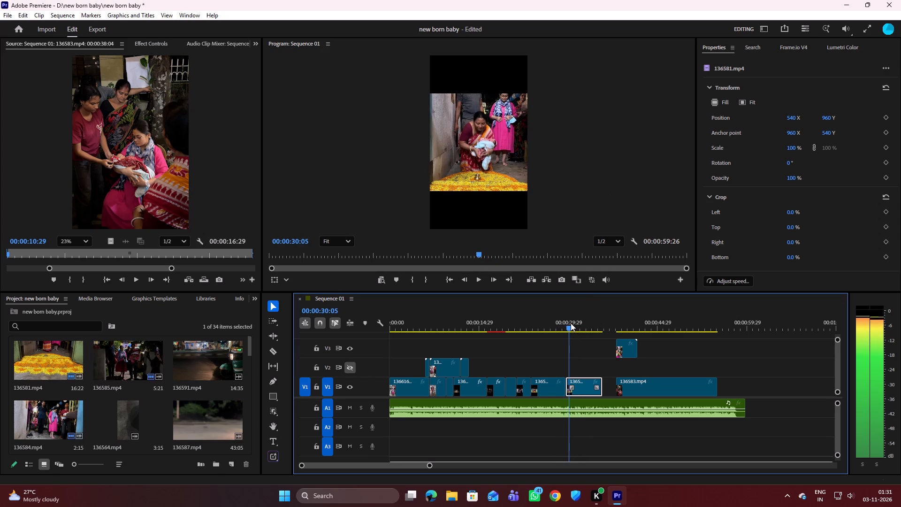
pyautogui.moveTo(571, 323); pyautogui.dragTo(568, 323)
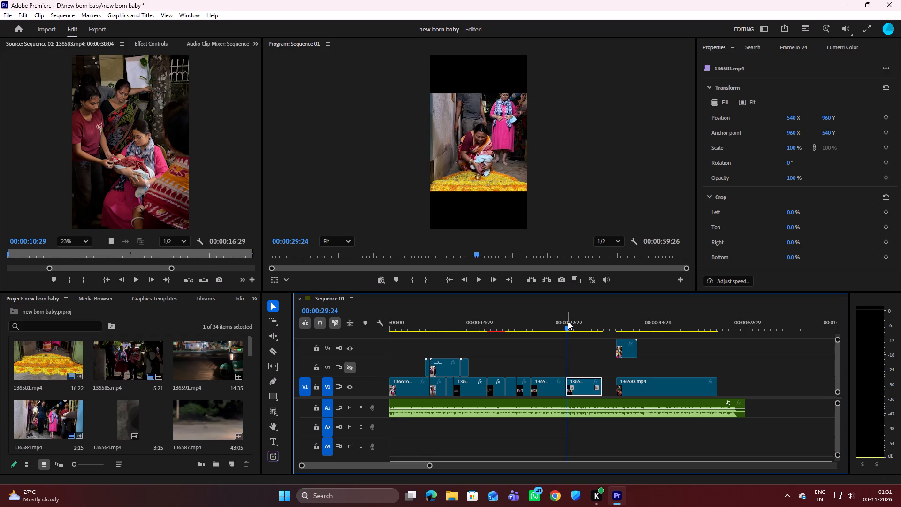
# Step frame by frame between 00:00:29:09 and 00:00:29:21 to compare the woman's pose and framing across the 136581.mp4 cut.
pyautogui.press('Left')
pyautogui.press('Left')
pyautogui.press('Left')
pyautogui.press('Left')
pyautogui.press('Left')
pyautogui.press('Left')
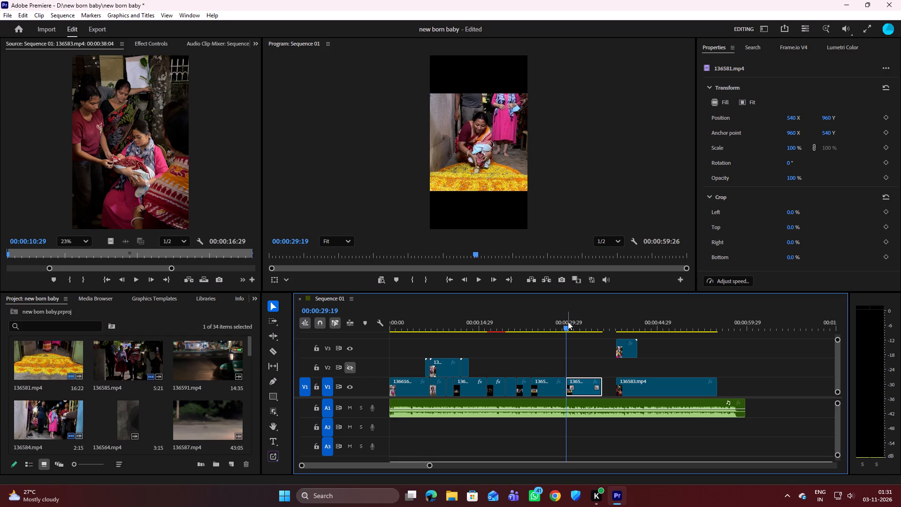
pyautogui.press('Left')
pyautogui.press('Right')
pyautogui.press('Right')
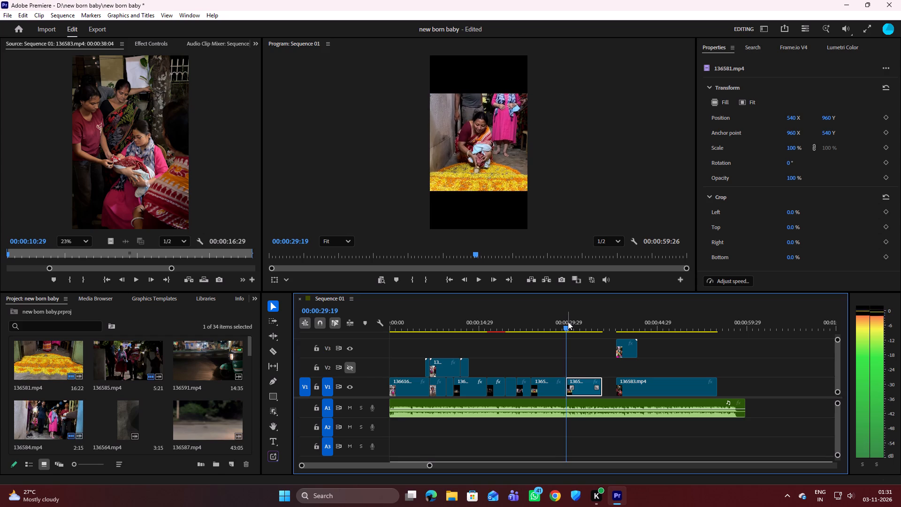
pyautogui.click(541, 352)
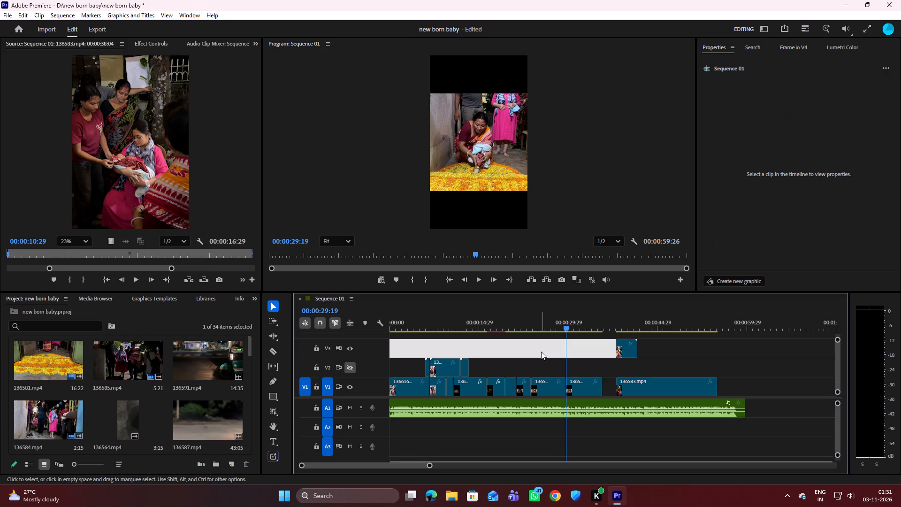
pyautogui.press('Right')
pyautogui.press('Right')
pyautogui.press('Left')
pyautogui.press('Left')
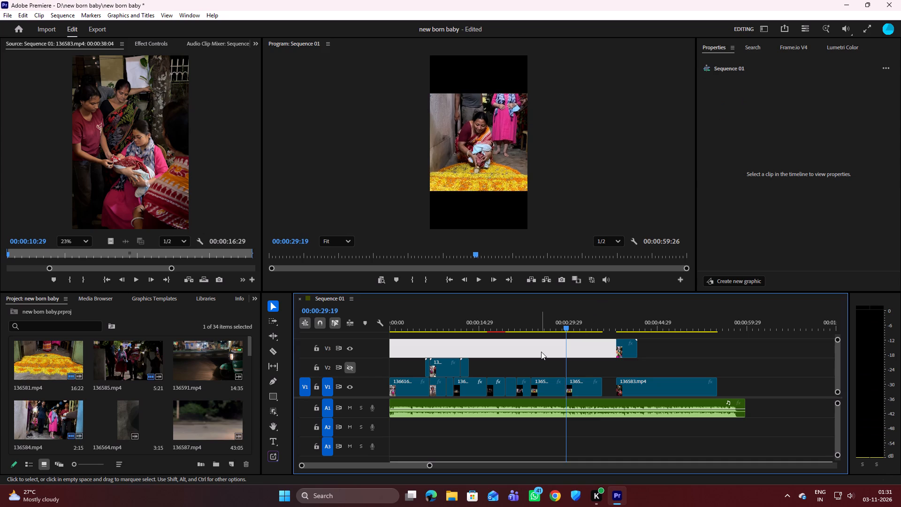
pyautogui.press('Left')
pyautogui.press('Left')
pyautogui.press('Left')
pyautogui.press('Left')
pyautogui.press('Right')
pyautogui.press('Right')
pyautogui.press('Right')
pyautogui.press('Right')
pyautogui.press('Right')
pyautogui.press('Right')
pyautogui.press('Right')
pyautogui.press('Right')
pyautogui.press('Right')
pyautogui.press('Right')
pyautogui.press('Right')
pyautogui.press('Right')
pyautogui.press('Right')
pyautogui.press('Right')
pyautogui.press('Right')
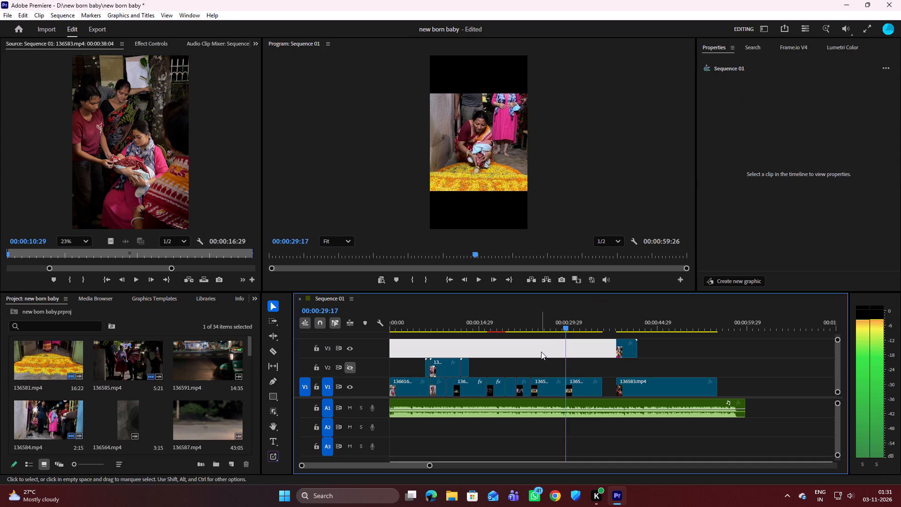
pyautogui.press('Left')
pyautogui.press('Left')
pyautogui.press('Left')
pyautogui.press('Left')
pyautogui.press('Left')
pyautogui.press('Left')
pyautogui.press('Left')
pyautogui.press('Left')
pyautogui.press('Left')
pyautogui.press('Left')
pyautogui.press('Left')
pyautogui.press('Left')
pyautogui.press('Left')
pyautogui.press('Left')
pyautogui.press('Left')
pyautogui.press('Left')
pyautogui.press('Left')
pyautogui.press('Left')
pyautogui.press('Left')
pyautogui.press('Left')
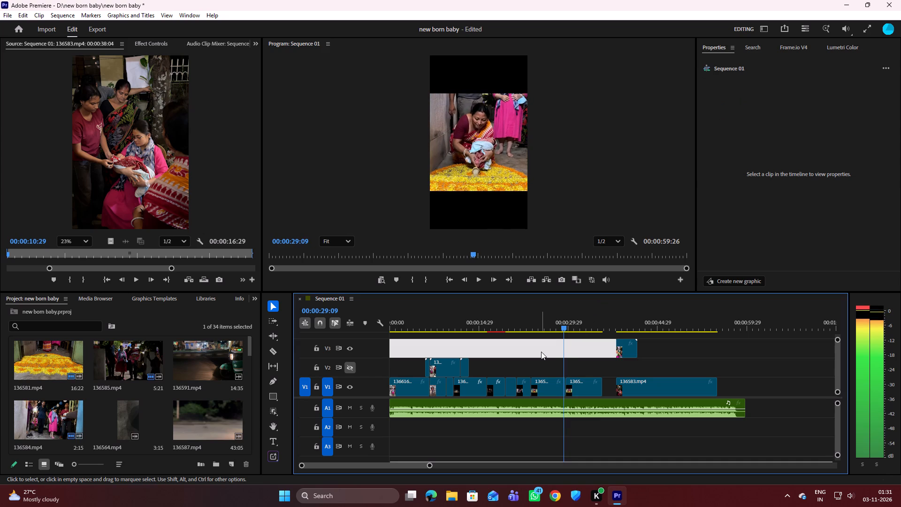
pyautogui.press('Right')
pyautogui.press('Right')
pyautogui.press('Right')
pyautogui.press('Right')
pyautogui.press('Right')
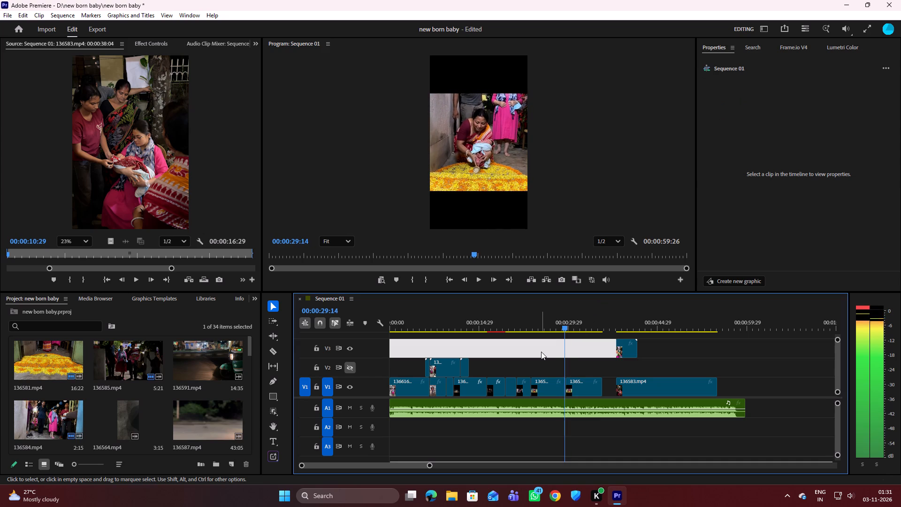
pyautogui.press('Right')
pyautogui.press('Right')
pyautogui.press('Right')
pyautogui.press('Right')
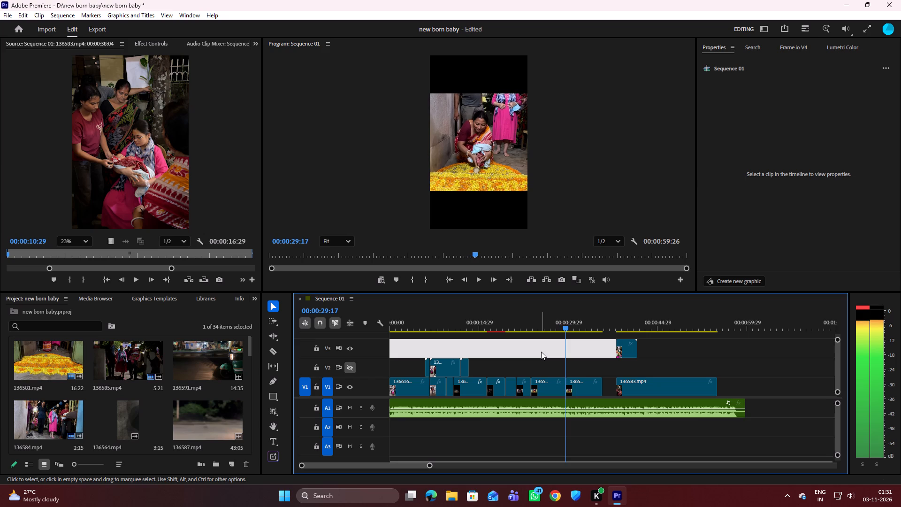
pyautogui.press('Right')
pyautogui.press('Right')
pyautogui.press('Right')
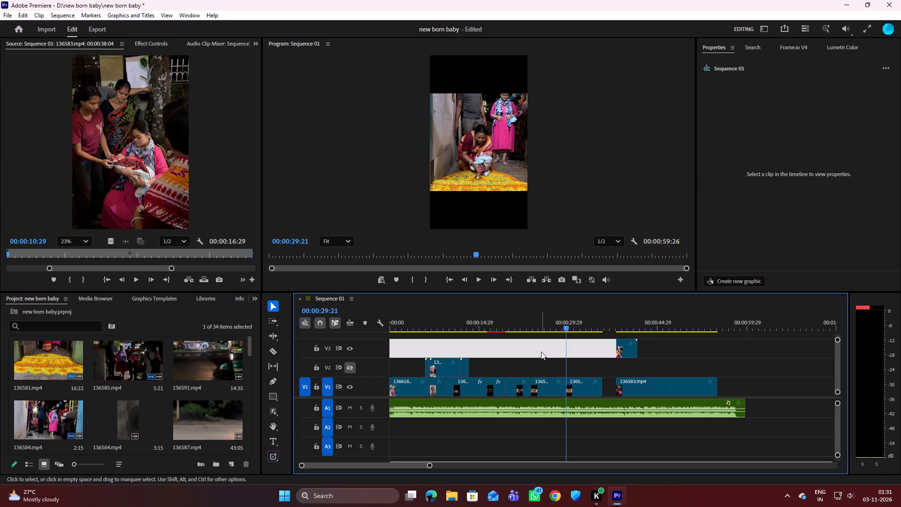
# Set the scale of the last 136581.mp4 piece on V1 to 116% to bring its framing closer to the preceding piece.
pyautogui.click(541, 352)
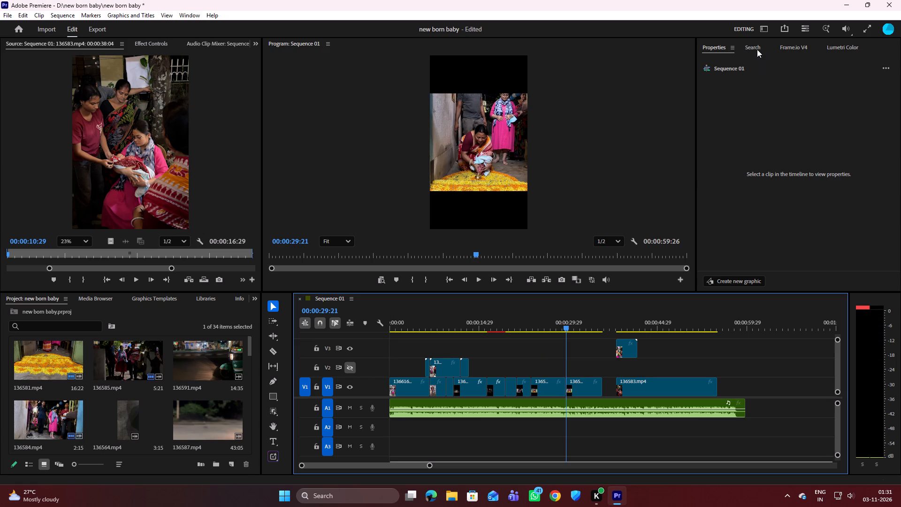
pyautogui.click(716, 47)
pyautogui.click(583, 388)
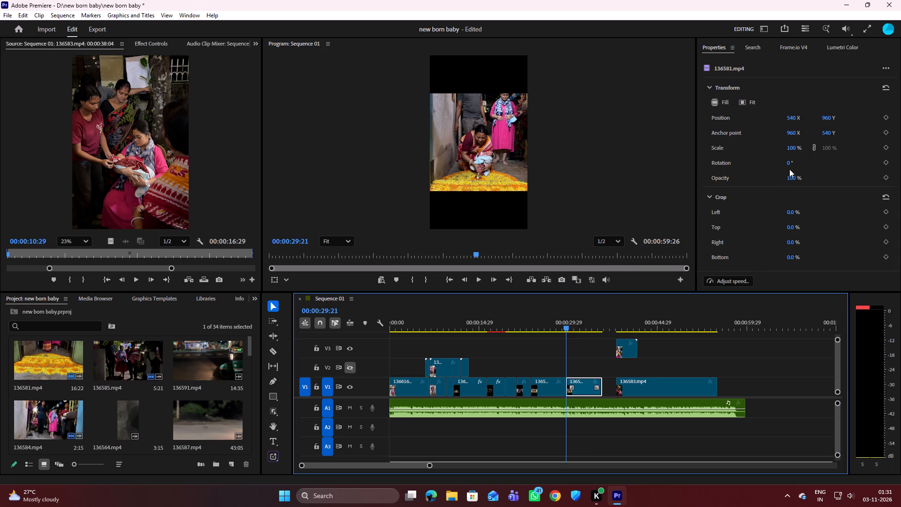
pyautogui.moveTo(793, 150); pyautogui.dragTo(796, 150)
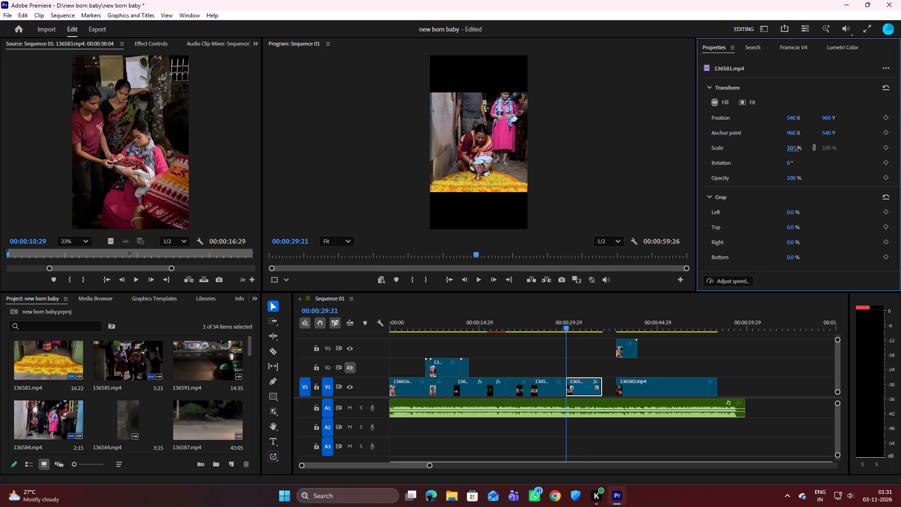
pyautogui.moveTo(796, 150); pyautogui.dragTo(800, 148)
# Step back and forth over the cut between 00:00:29:17 and 00:00:29:21 to compare the enlarged piece's framing with the preceding one.
pyautogui.press('Left')
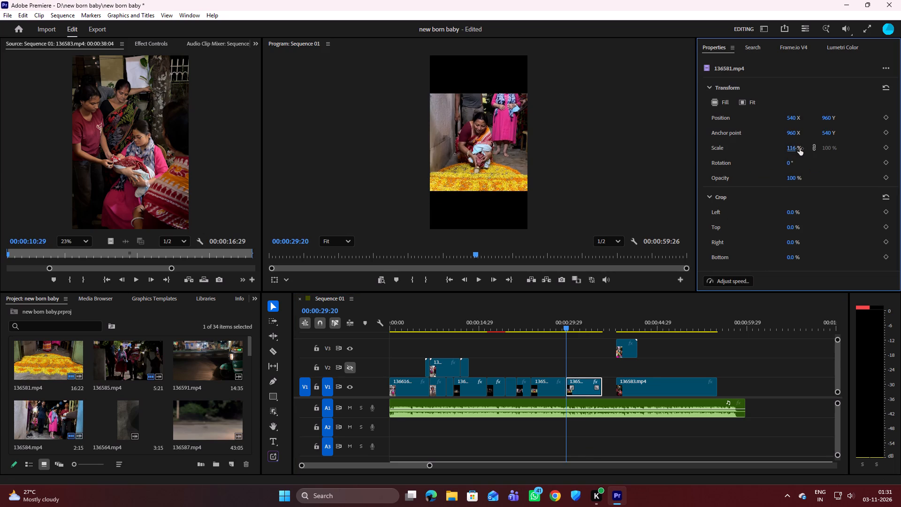
pyautogui.press('Left')
pyautogui.press('Left')
pyautogui.press('Left')
pyautogui.press('Left')
pyautogui.press('Left')
pyautogui.press('Right')
pyautogui.press('Right')
pyautogui.press('Right')
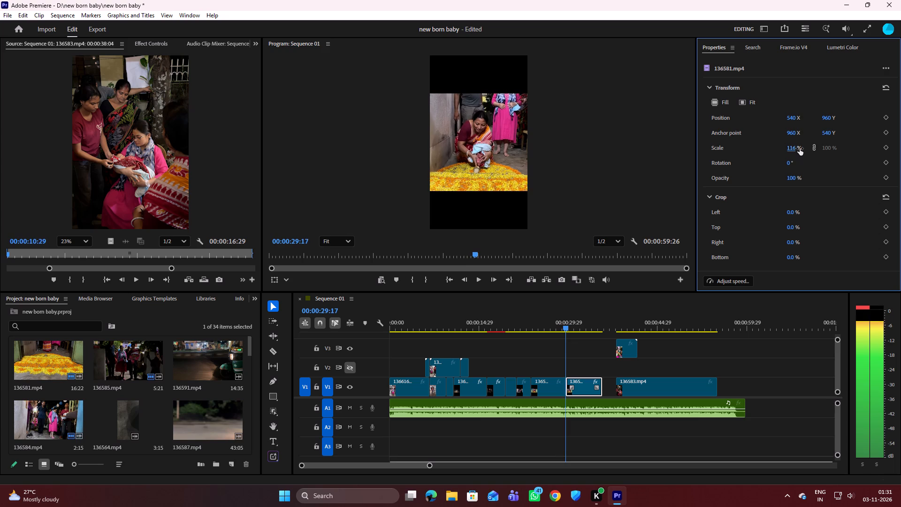
pyautogui.press('Right')
pyautogui.press('Right')
pyautogui.press('Right')
pyautogui.press('Right')
pyautogui.press('Left')
pyautogui.press('Left')
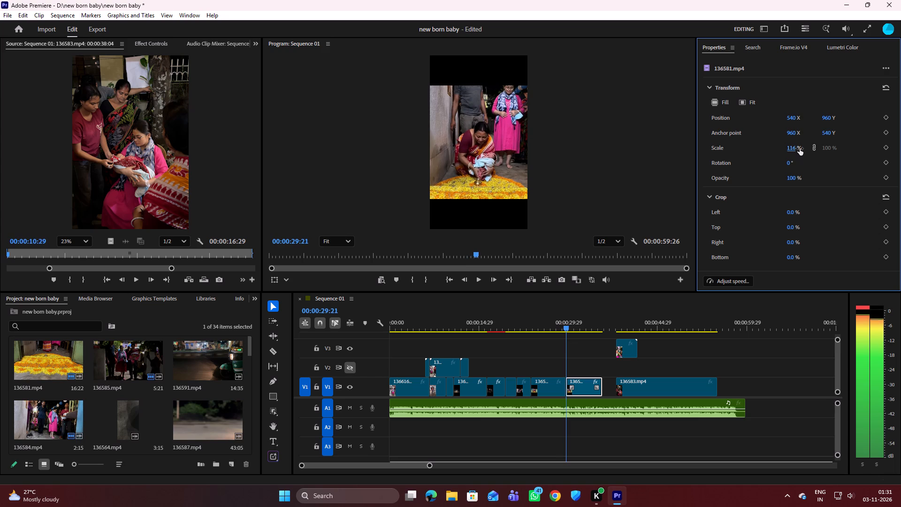
pyautogui.press('Left')
pyautogui.press('Right')
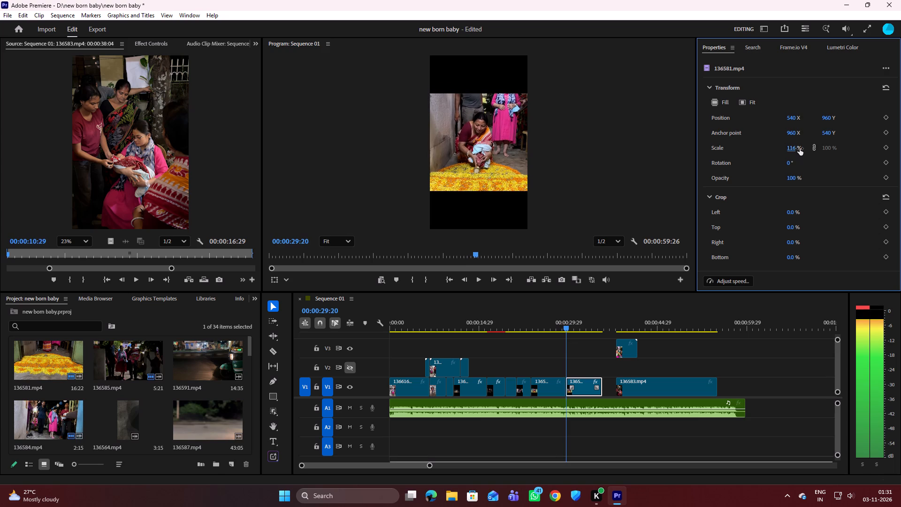
pyautogui.press('Left')
pyautogui.press('Left')
pyautogui.press('Left')
pyautogui.press('Left')
pyautogui.press('Right')
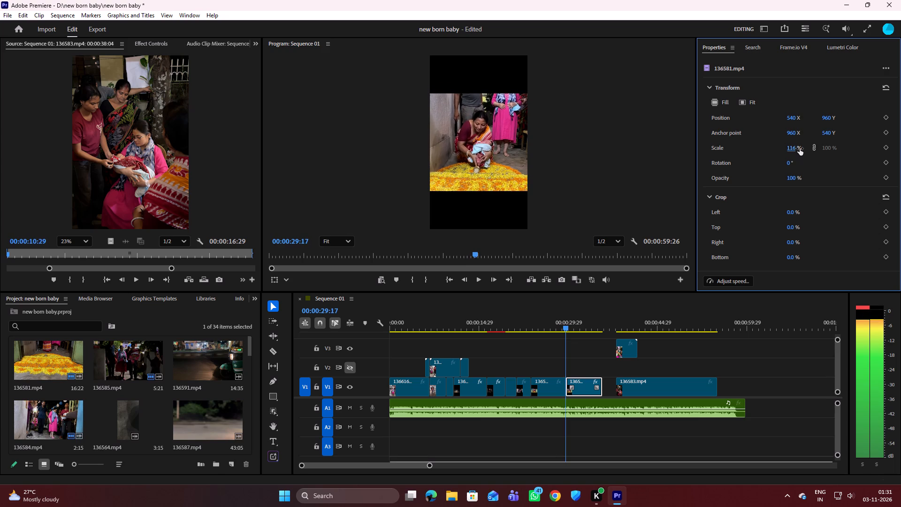
pyautogui.press('Right')
pyautogui.press('Right')
pyautogui.press('Right')
pyautogui.press('Right')
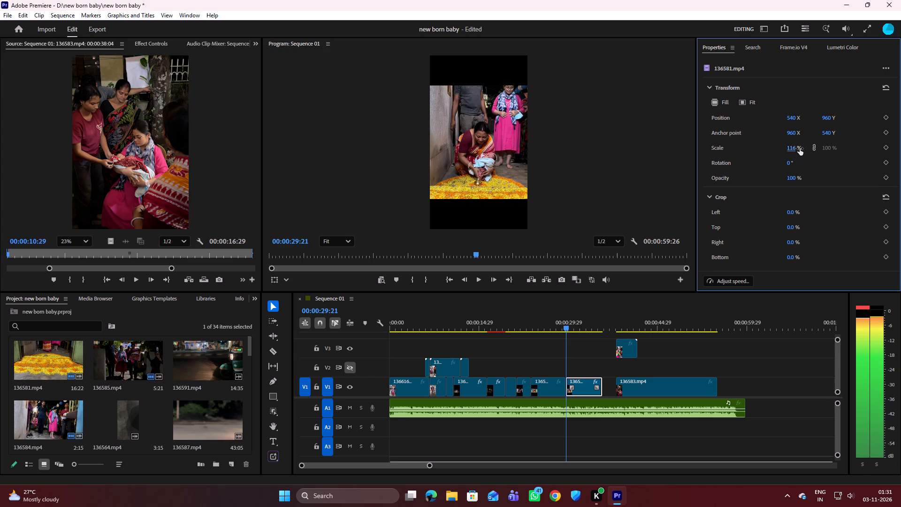
# Step back and forth around 00:00:29:21 to compare the framing on either side of the 136581.mp4 cut.
pyautogui.press('Left')
pyautogui.press('Left')
pyautogui.press('Right')
pyautogui.press('Right')
pyautogui.press('Right')
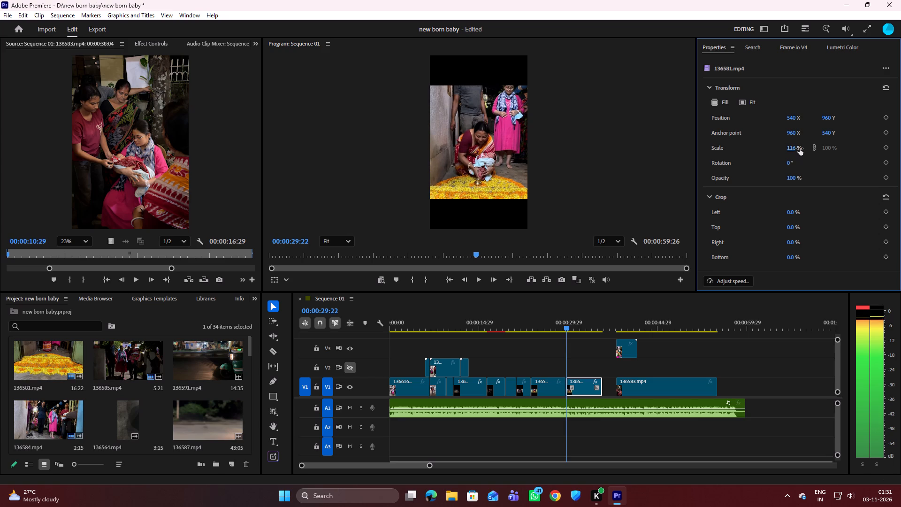
pyautogui.press('Left')
pyautogui.press('Left')
pyautogui.press('Right')
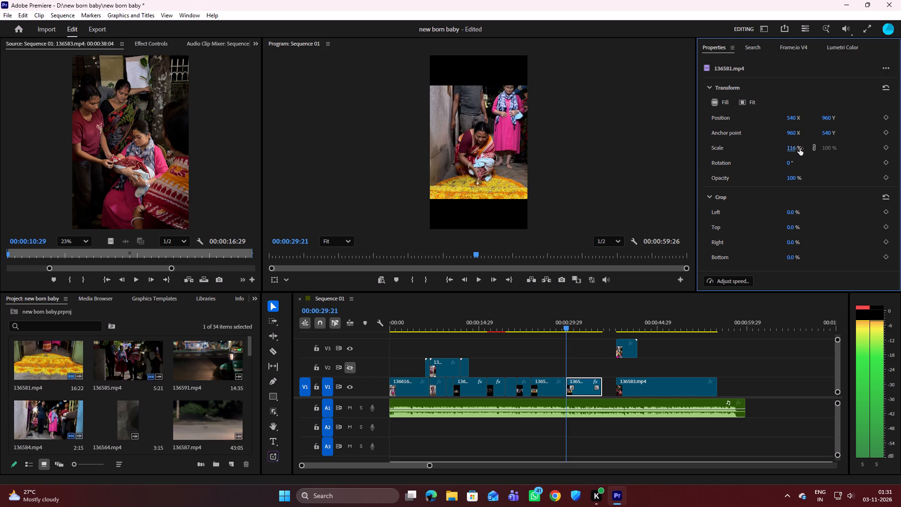
pyautogui.press('Left')
pyautogui.press('Right')
# Set the scale of the last 136581.mp4 piece on V1 to 110%.
pyautogui.moveTo(793, 150); pyautogui.dragTo(793, 150)
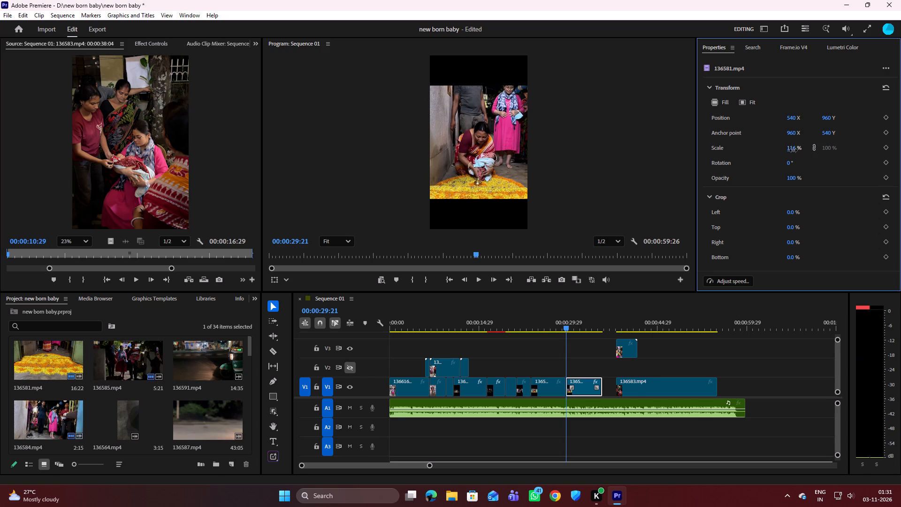
pyautogui.moveTo(793, 150); pyautogui.dragTo(789, 149)
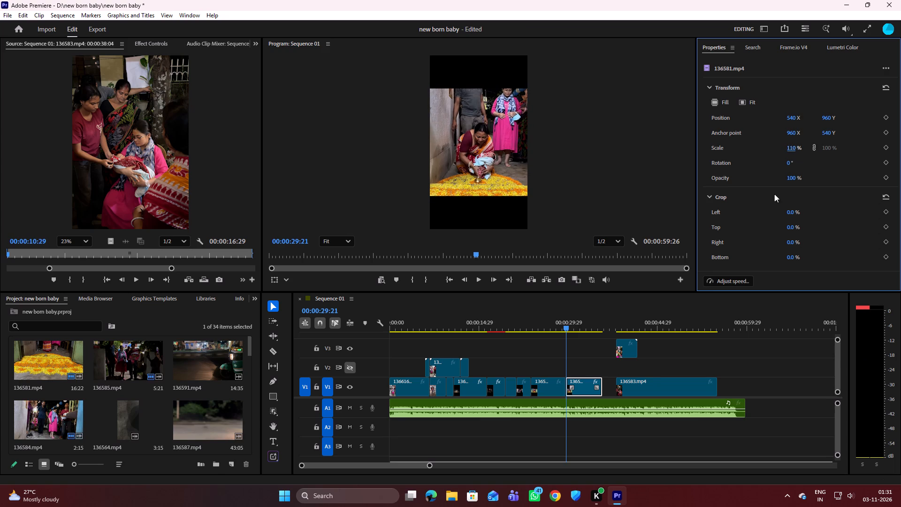
# Scrub across the 136581.mp4 cut and play the rescaled last piece through to the gap to judge the match.
pyautogui.moveTo(567, 327); pyautogui.dragTo(561, 324)
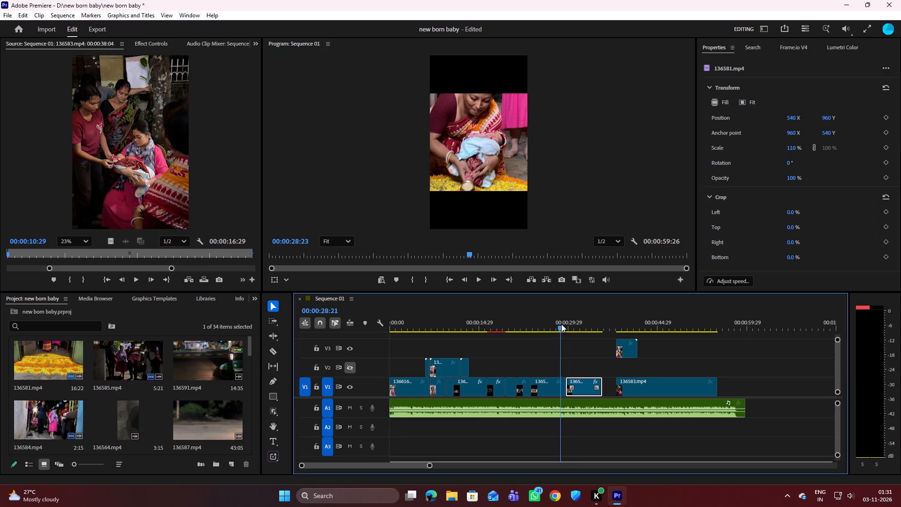
pyautogui.moveTo(561, 324); pyautogui.dragTo(566, 323)
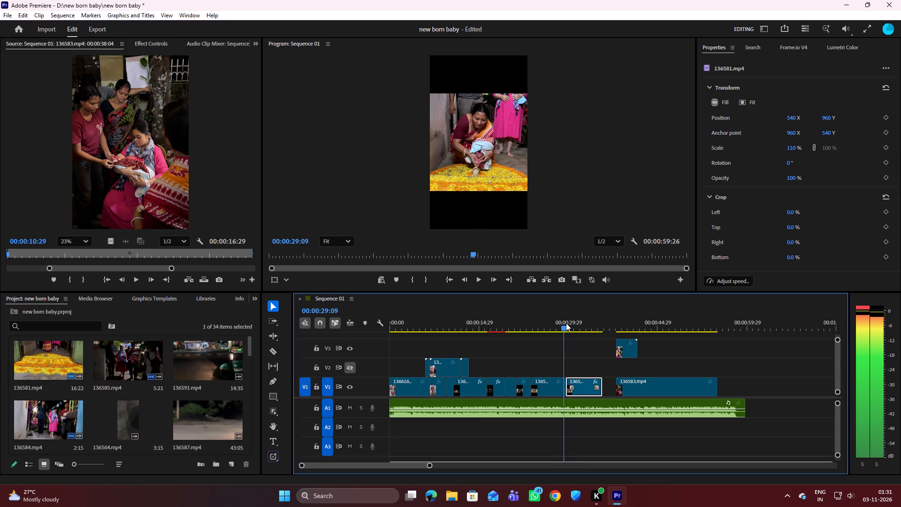
pyautogui.moveTo(566, 323); pyautogui.dragTo(570, 323)
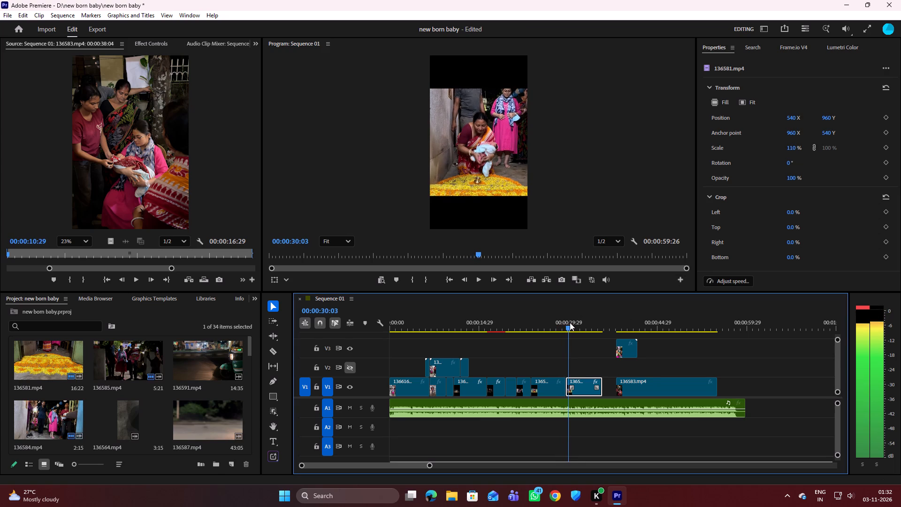
pyautogui.moveTo(570, 323); pyautogui.dragTo(571, 323)
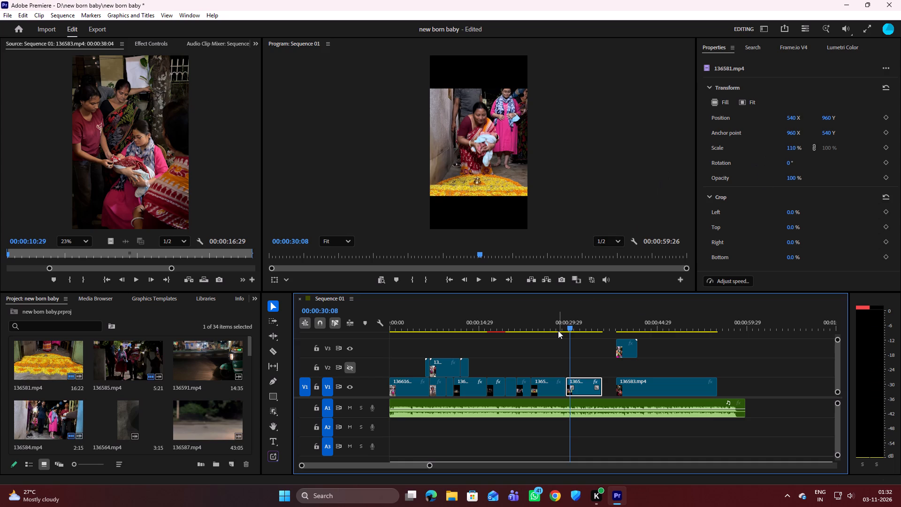
pyautogui.press('space')
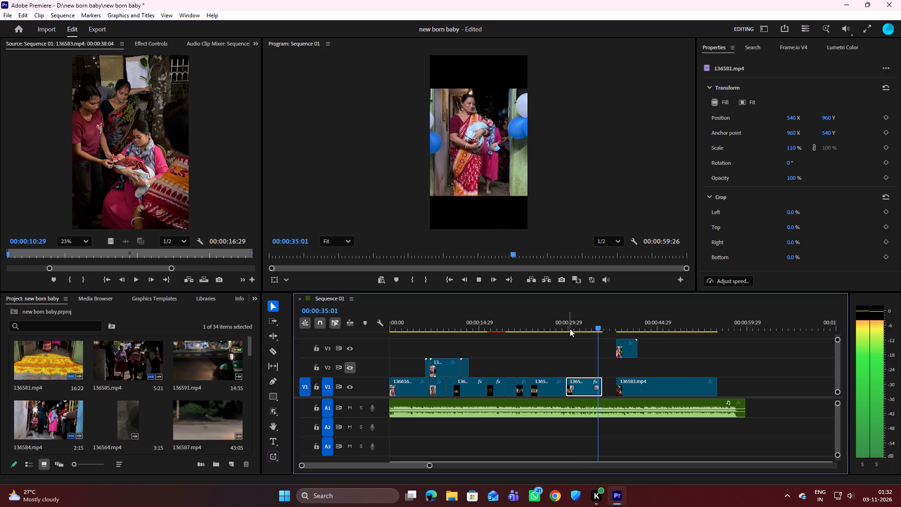
pyautogui.press('space')
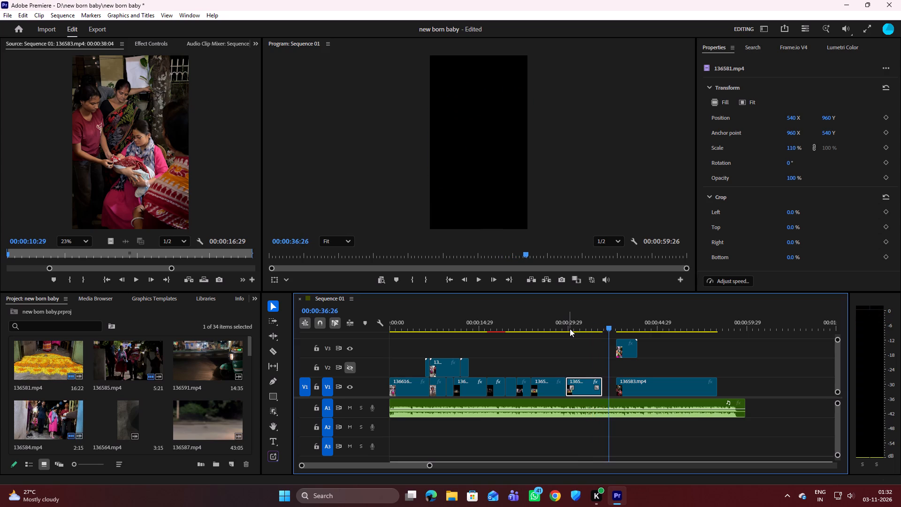
# Replay the later part of the sequence, then scrub 136583.mp4 on V1 and the V3 clip above it to review the homecoming action.
pyautogui.click(650, 114)
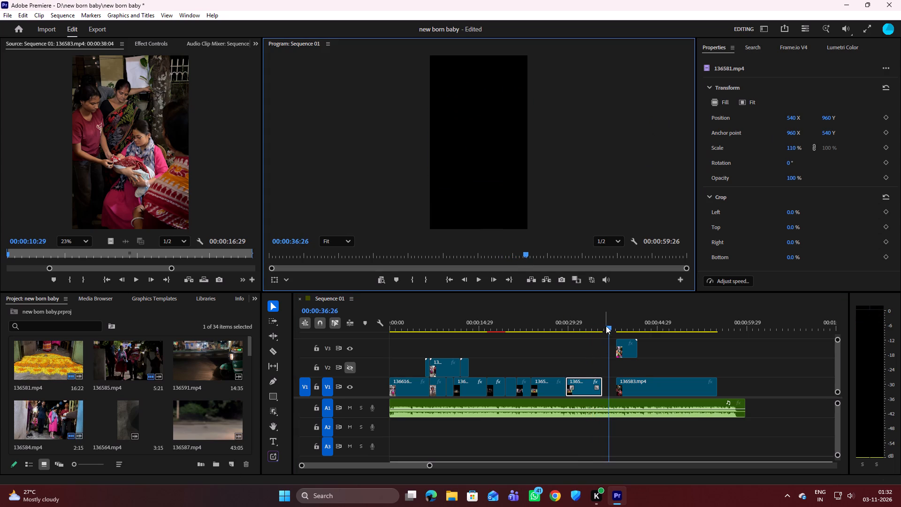
pyautogui.moveTo(607, 326); pyautogui.dragTo(527, 338)
pyautogui.press('space')
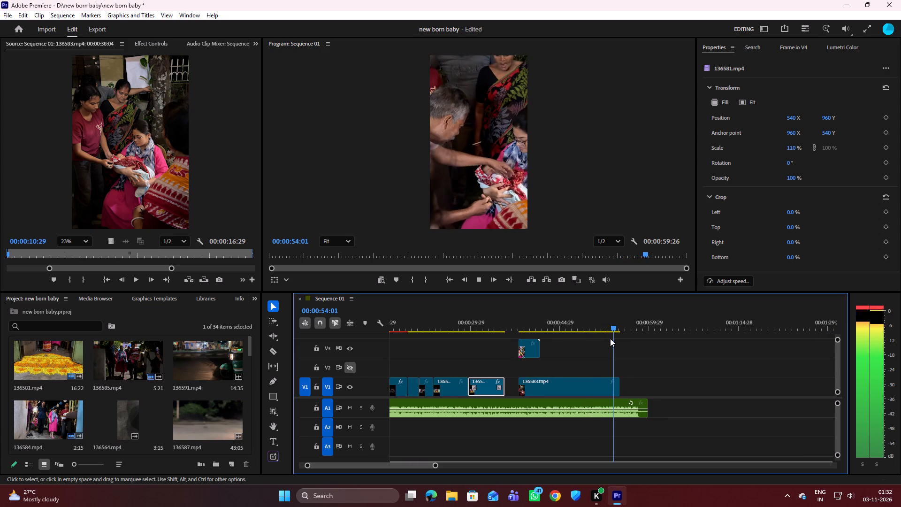
pyautogui.press('space')
pyautogui.moveTo(613, 327); pyautogui.dragTo(483, 337)
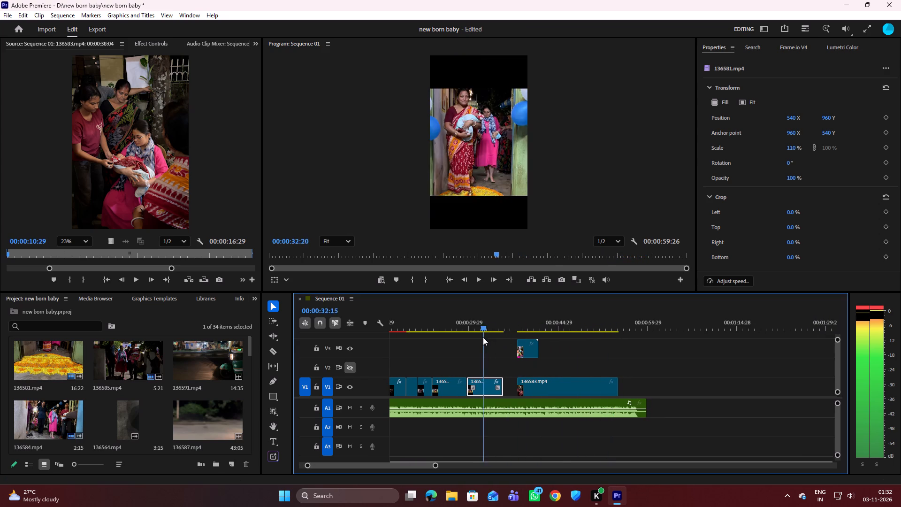
pyautogui.moveTo(483, 337); pyautogui.dragTo(509, 335)
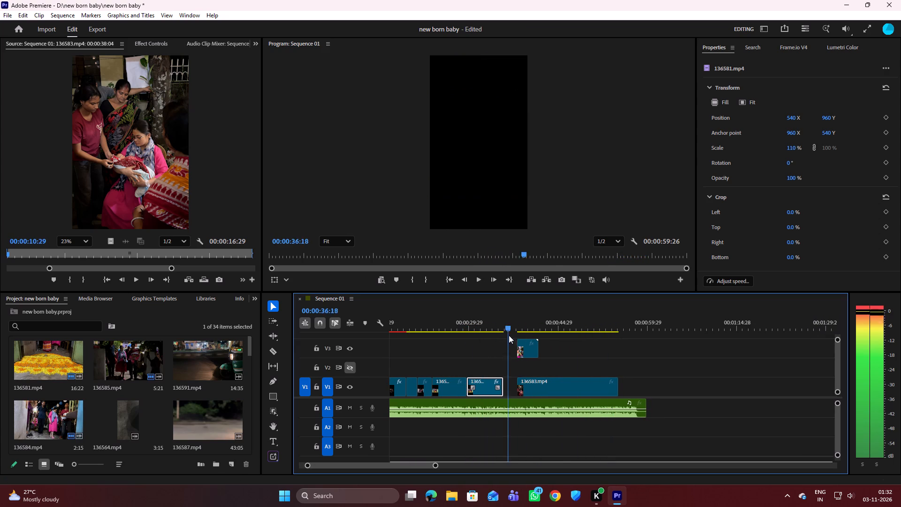
pyautogui.moveTo(509, 335); pyautogui.dragTo(591, 323)
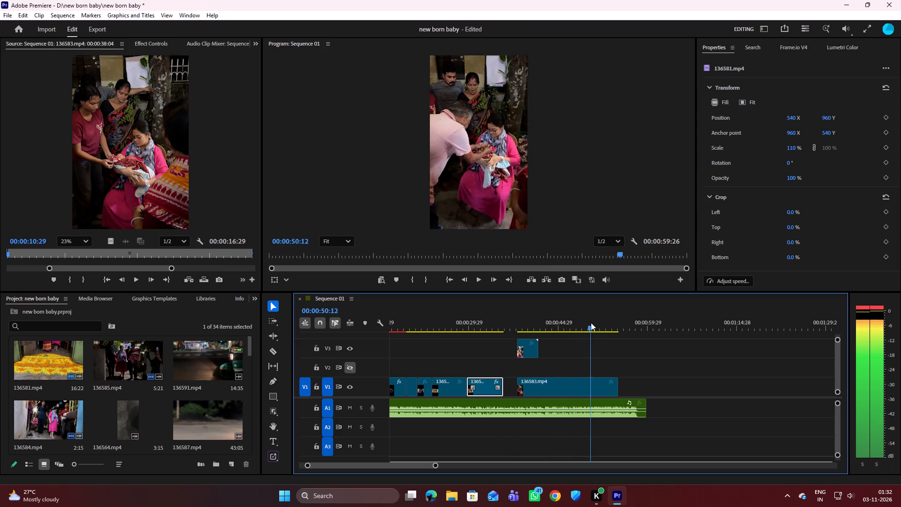
pyautogui.moveTo(591, 323); pyautogui.dragTo(600, 318)
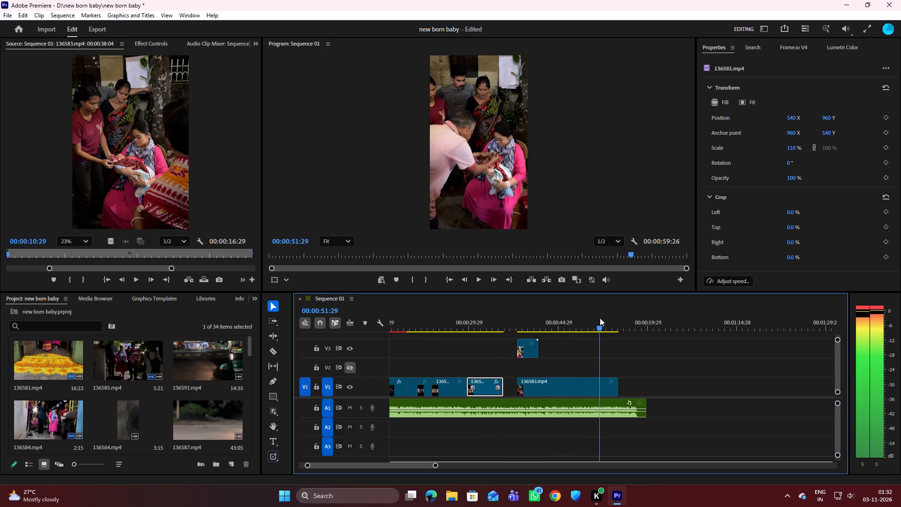
pyautogui.moveTo(600, 318); pyautogui.dragTo(536, 320)
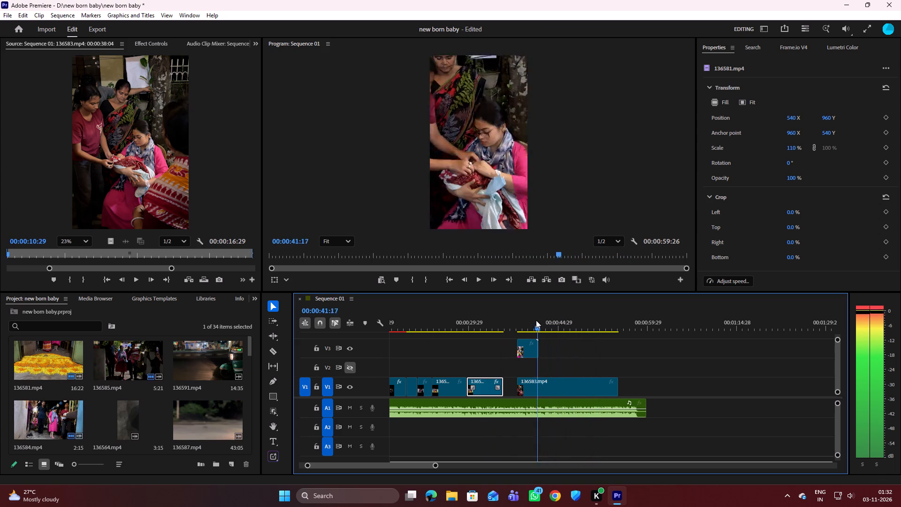
pyautogui.moveTo(536, 320); pyautogui.dragTo(517, 323)
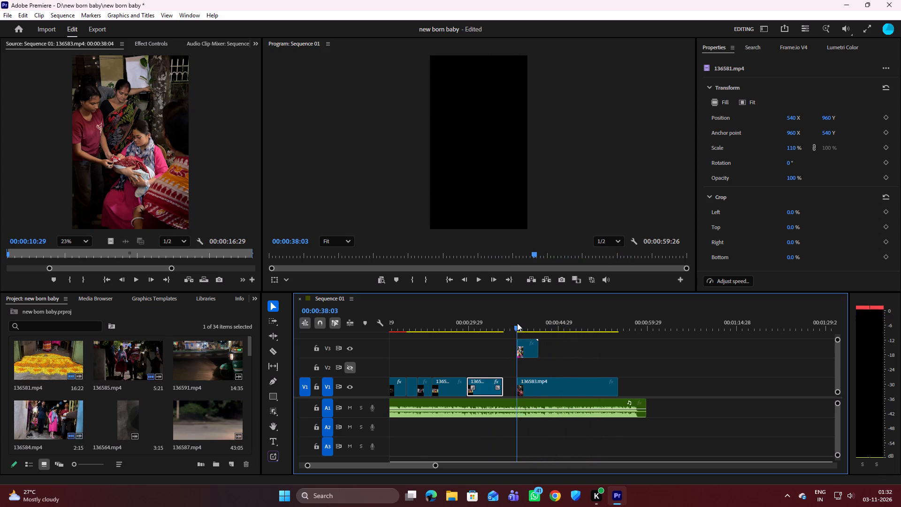
# Review the V3 clip's baby close-up and split 136583.mp4 on V1 at 00:00:40:15.
pyautogui.press('space')
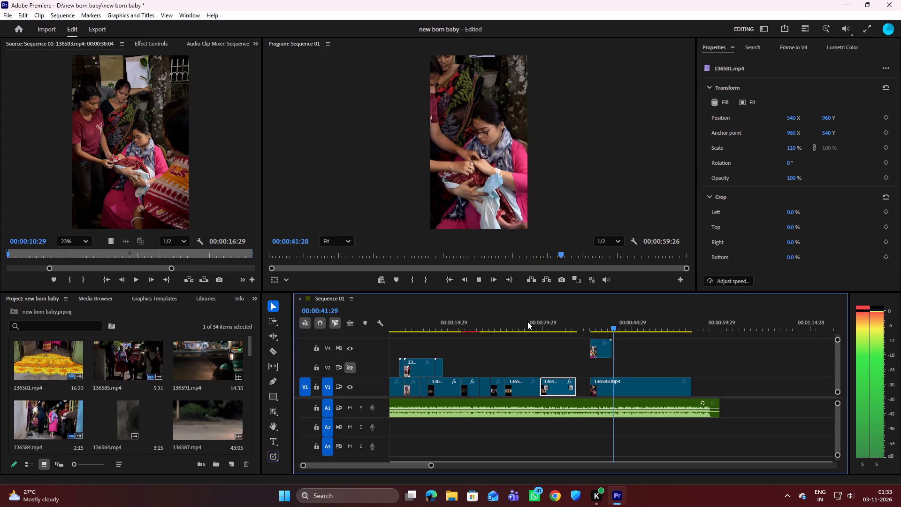
pyautogui.press('space')
pyautogui.moveTo(612, 328); pyautogui.dragTo(605, 327)
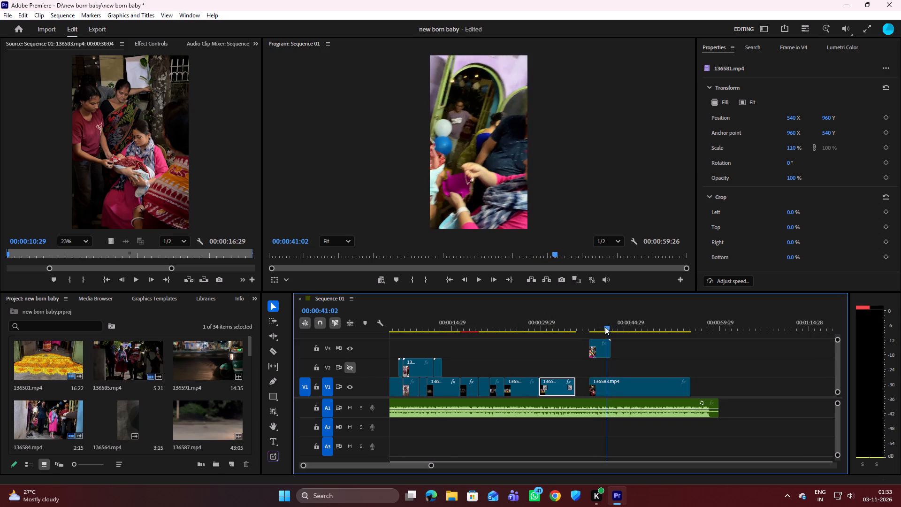
pyautogui.moveTo(605, 327); pyautogui.dragTo(592, 322)
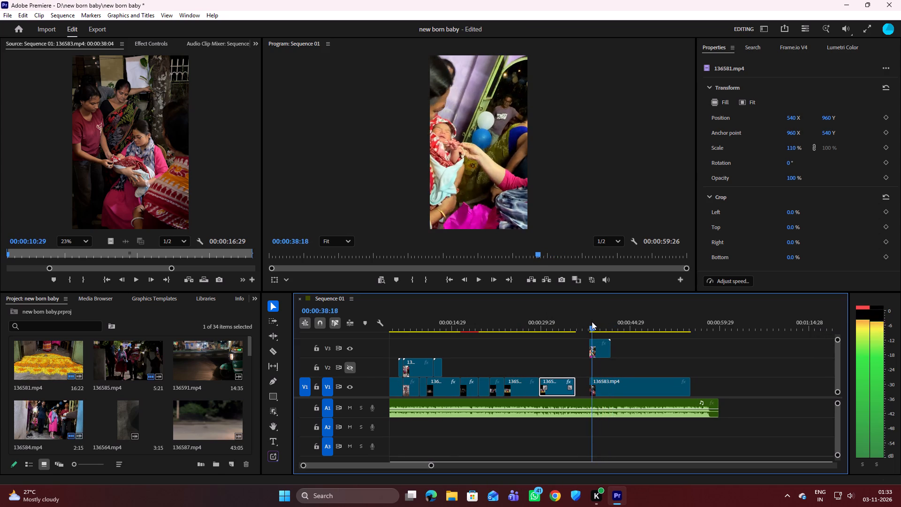
pyautogui.moveTo(592, 322); pyautogui.dragTo(598, 320)
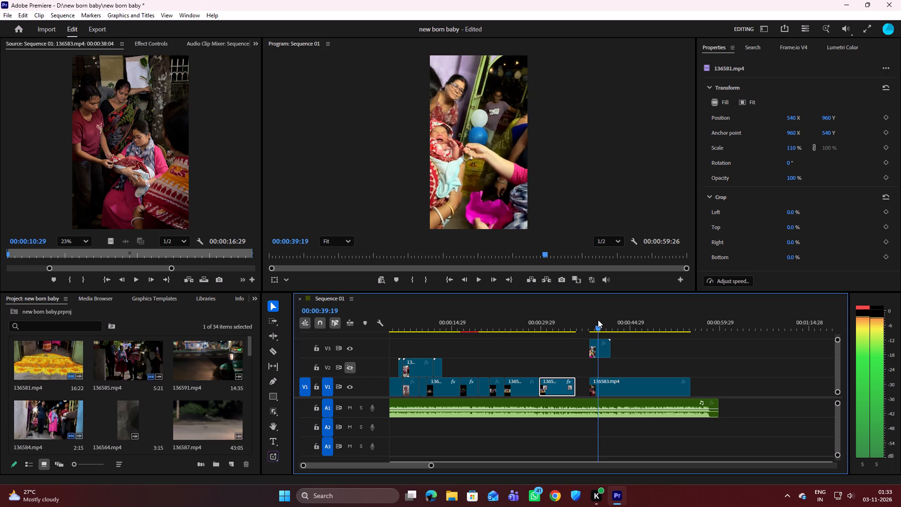
pyautogui.moveTo(598, 320); pyautogui.dragTo(603, 318)
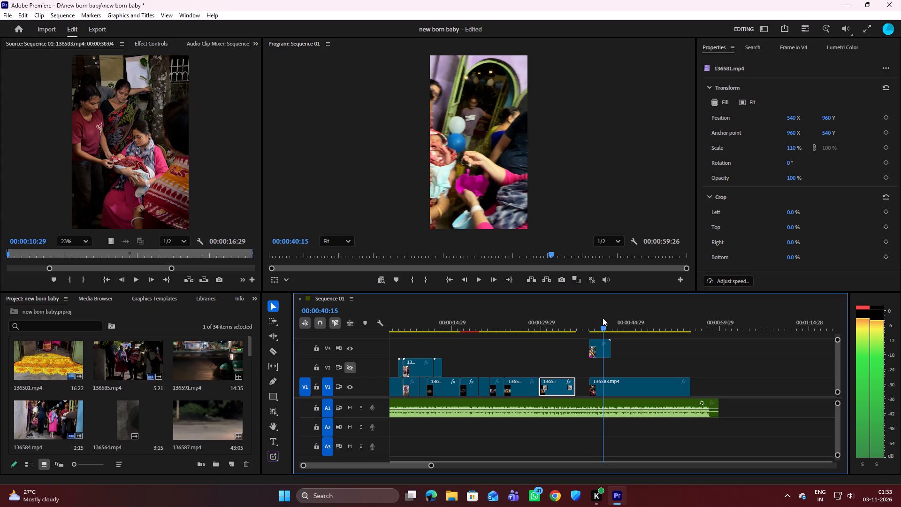
pyautogui.moveTo(603, 318); pyautogui.dragTo(603, 317)
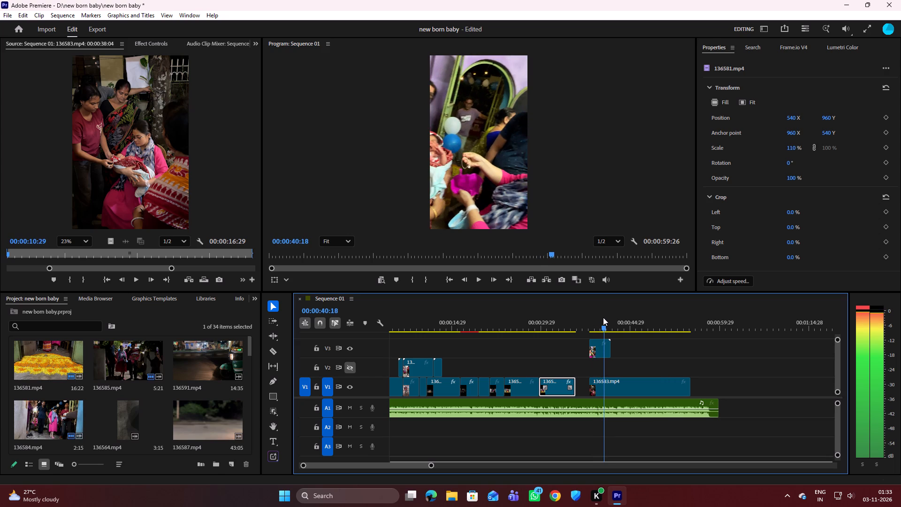
pyautogui.moveTo(603, 317); pyautogui.dragTo(603, 317)
pyautogui.press('c')
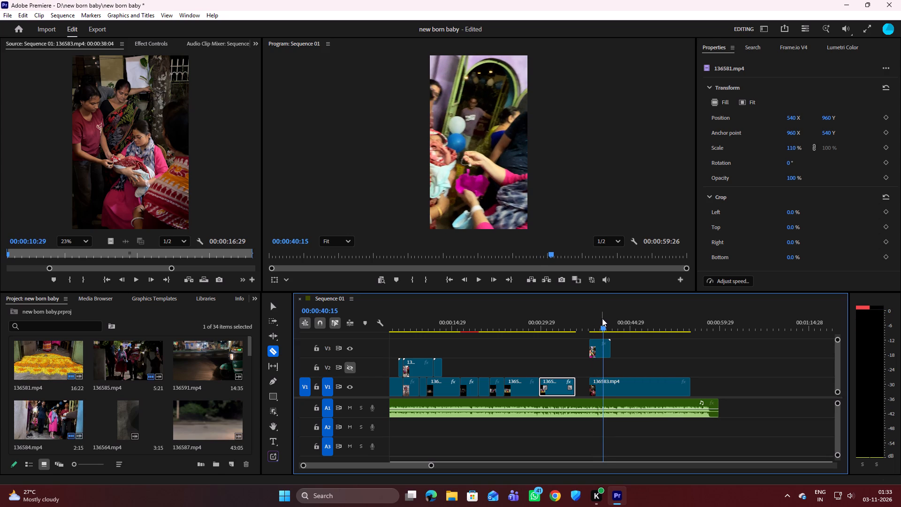
pyautogui.click(604, 384)
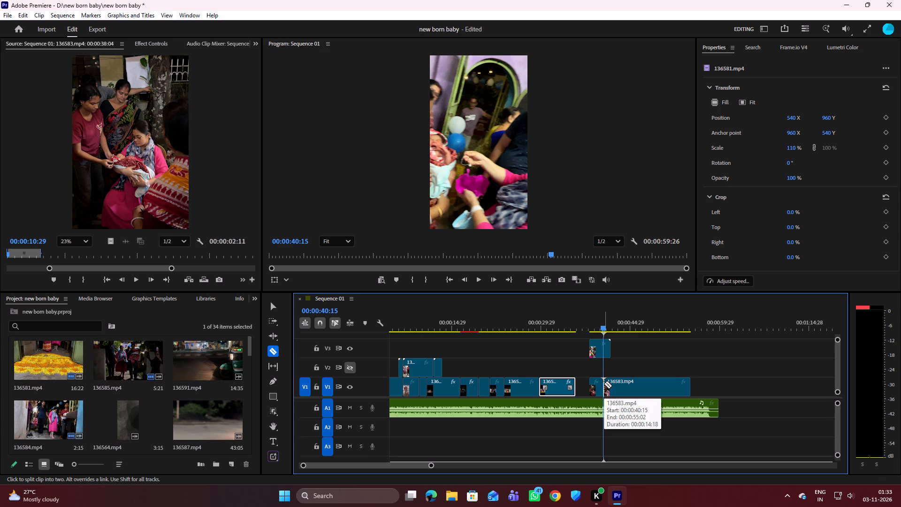
# Move the short front piece of 136583.mp4 on V1 earlier into the gap, starting just after 00:00:36:20.
pyautogui.press('v')
pyautogui.click(595, 385)
pyautogui.moveTo(595, 385); pyautogui.dragTo(587, 384)
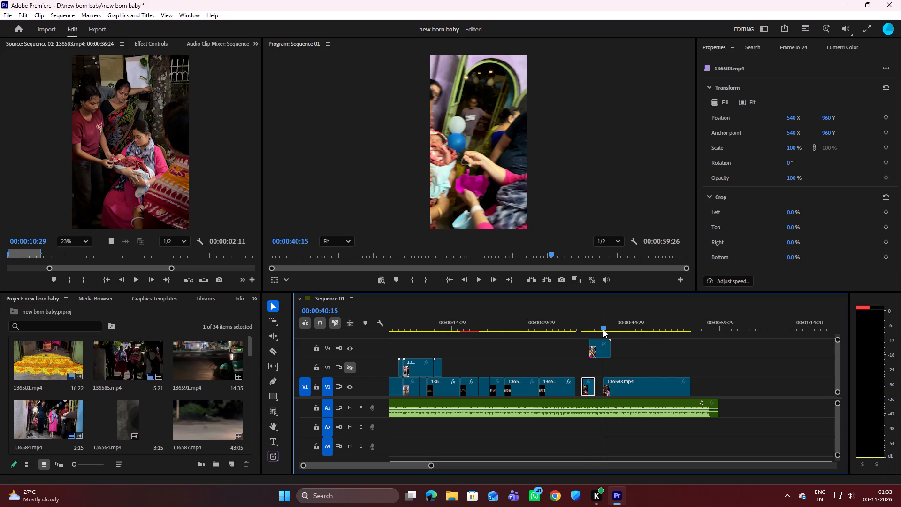
# Replay from the gap near 00:00:36:20 and scrub the moved 136583.mp4 piece on V1 against the V3 clip to judge the transition.
pyautogui.moveTo(603, 330); pyautogui.dragTo(583, 333)
pyautogui.press('space')
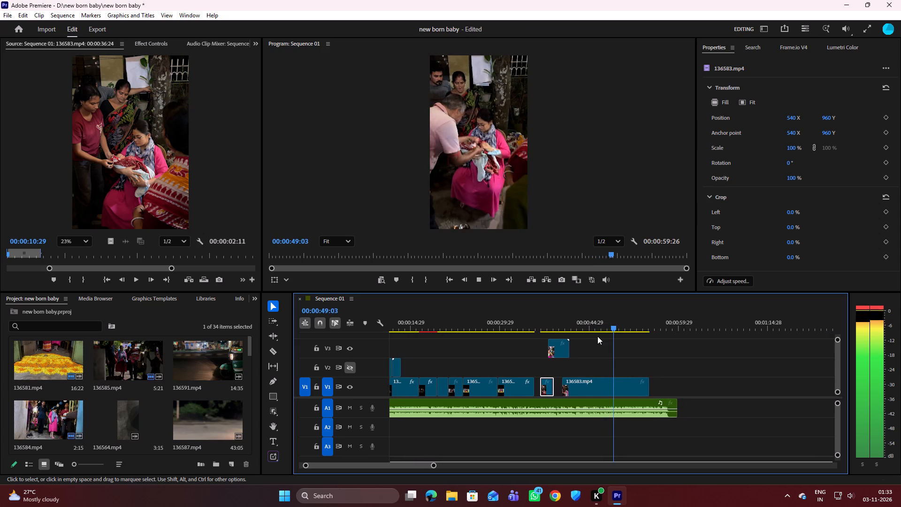
pyautogui.press('space')
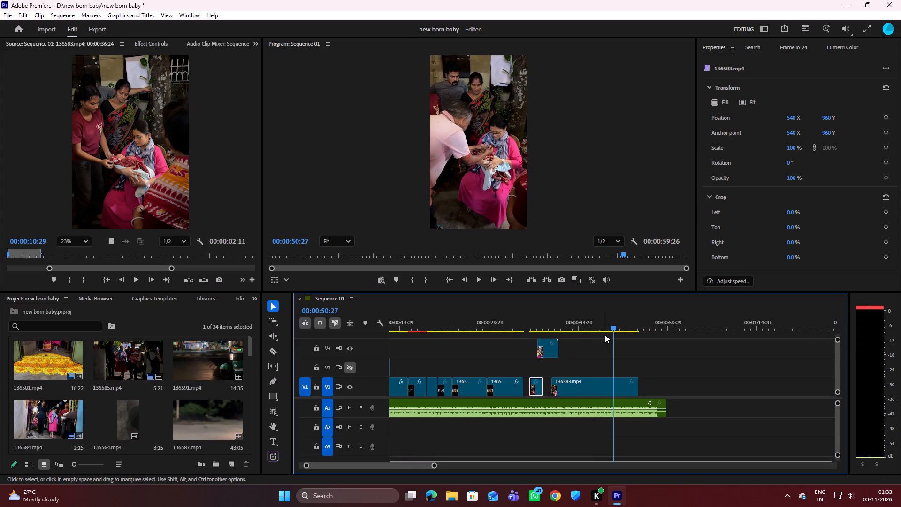
pyautogui.moveTo(612, 324); pyautogui.dragTo(530, 354)
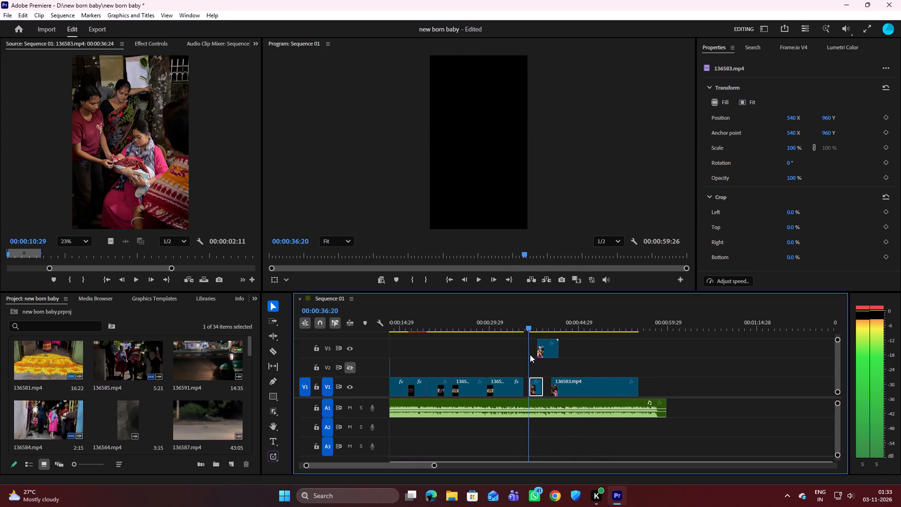
pyautogui.moveTo(530, 354); pyautogui.dragTo(537, 353)
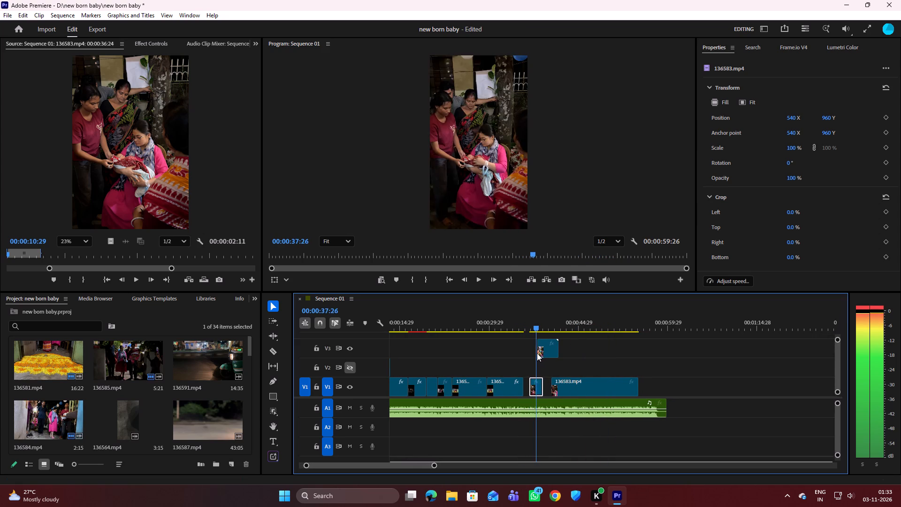
pyautogui.moveTo(537, 353); pyautogui.dragTo(548, 350)
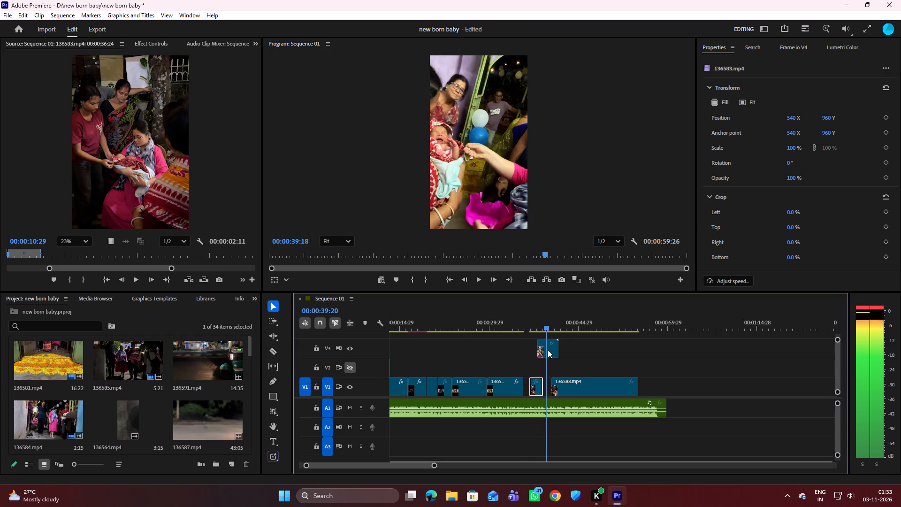
pyautogui.moveTo(548, 350); pyautogui.dragTo(547, 349)
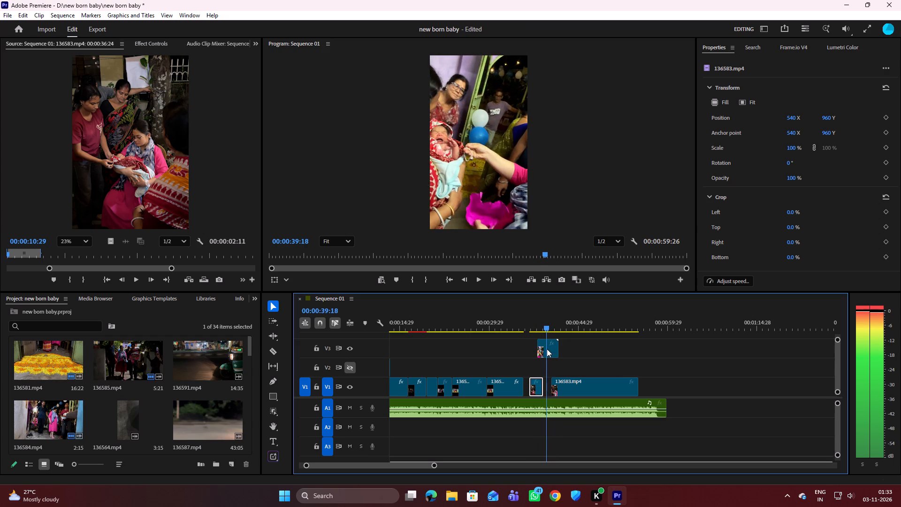
pyautogui.moveTo(547, 349); pyautogui.dragTo(549, 347)
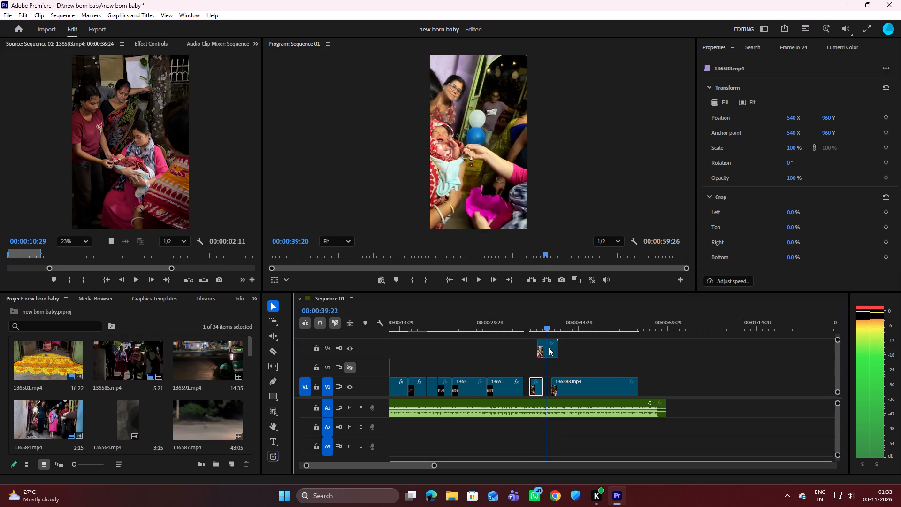
pyautogui.moveTo(549, 347); pyautogui.dragTo(540, 346)
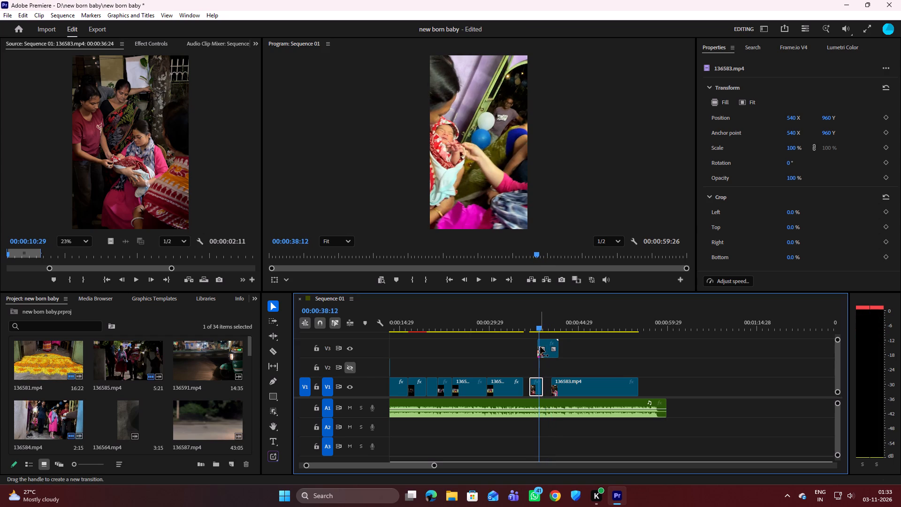
# Undo the move of the short front piece of 136583.mp4 on V1.
pyautogui.hotkey('ctrl', 'z')
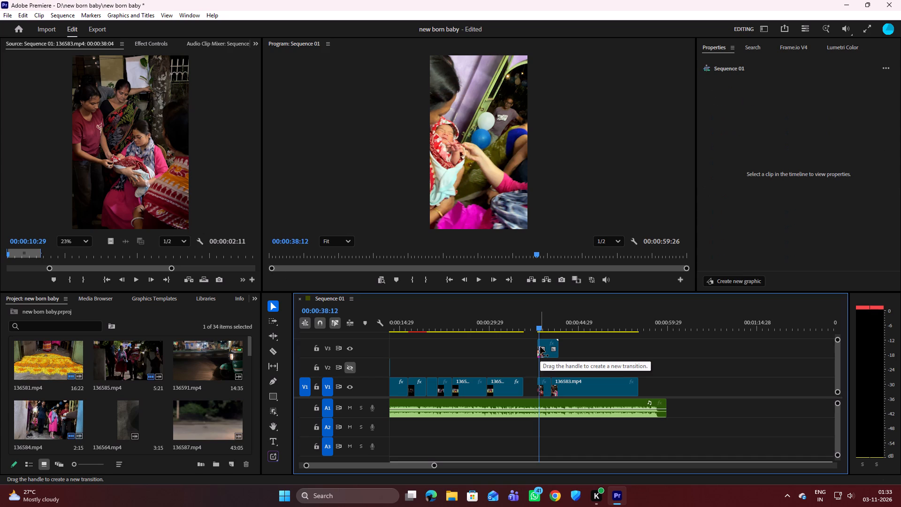
pyautogui.click(629, 354)
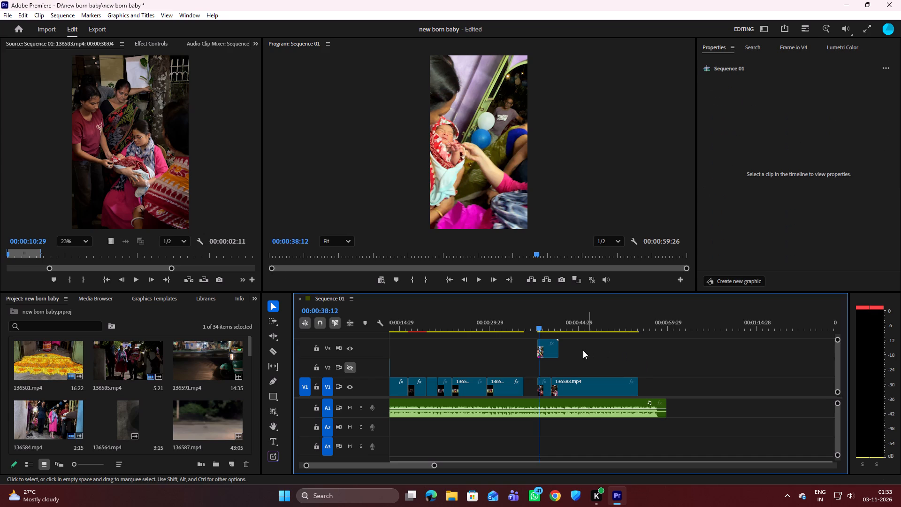
# Hide V1 and play and scrub the 136483.mp4 clip on V3 by itself to find its cut point.
pyautogui.click(351, 384)
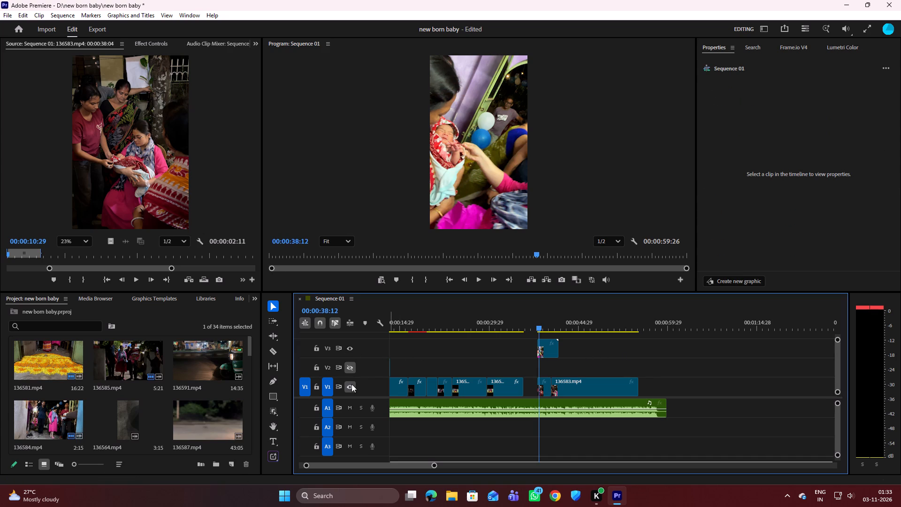
pyautogui.moveTo(539, 325); pyautogui.dragTo(534, 325)
pyautogui.press('space')
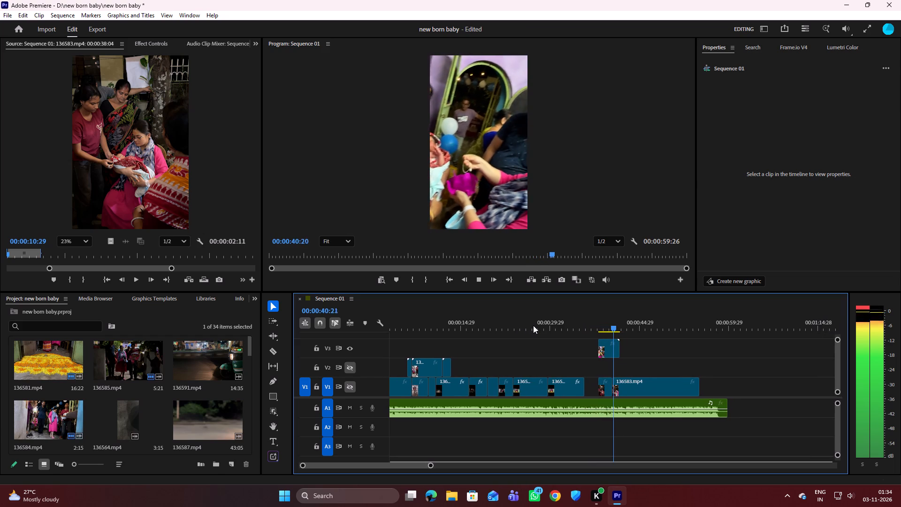
pyautogui.press('space')
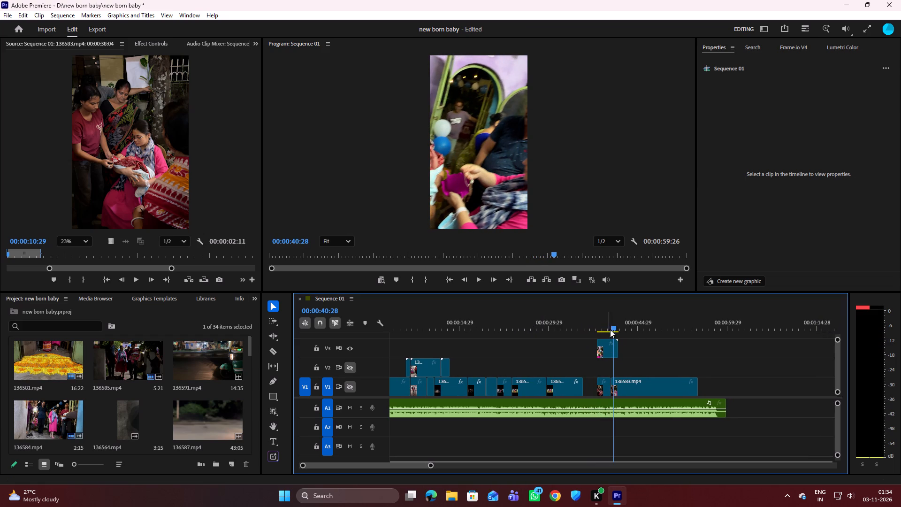
pyautogui.moveTo(614, 328); pyautogui.dragTo(599, 328)
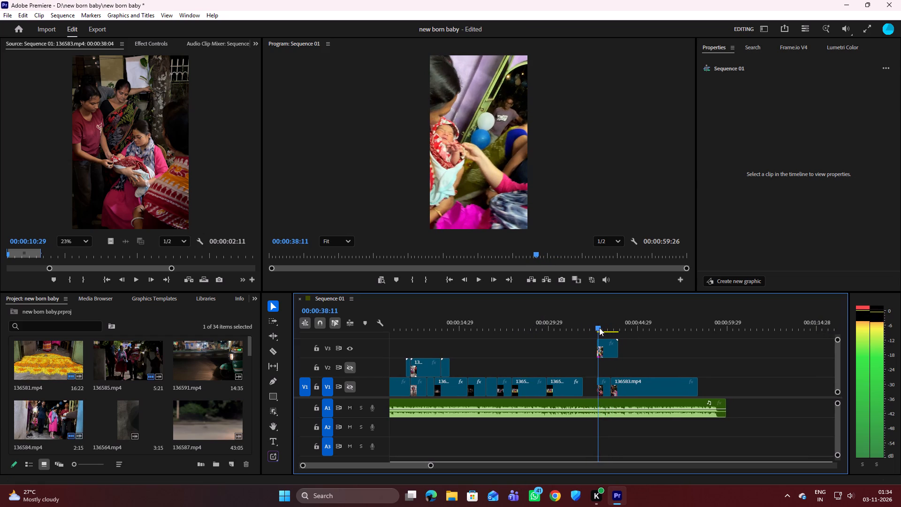
pyautogui.moveTo(599, 328); pyautogui.dragTo(609, 326)
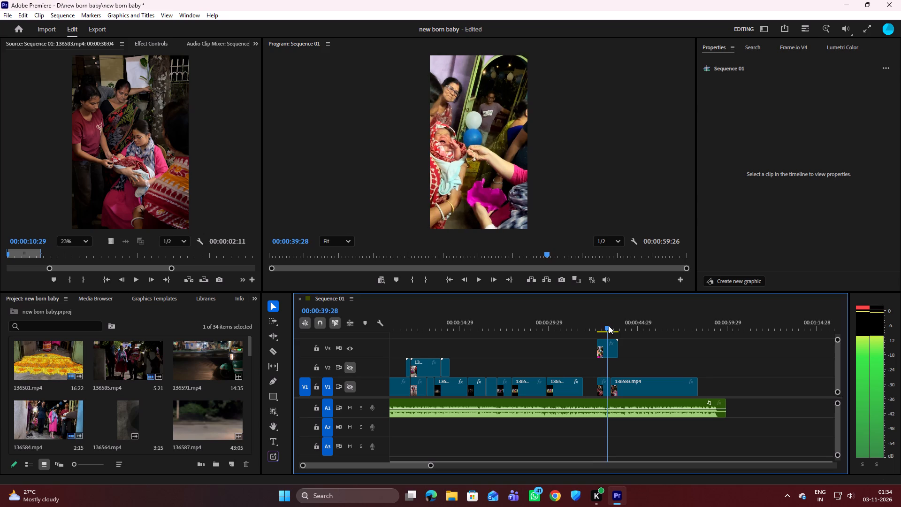
pyautogui.moveTo(609, 326); pyautogui.dragTo(605, 321)
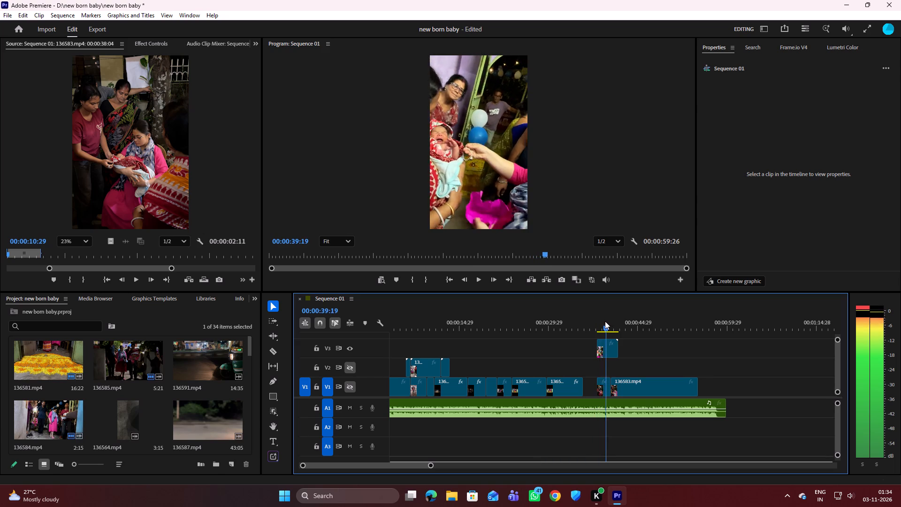
pyautogui.moveTo(605, 321); pyautogui.dragTo(597, 323)
pyautogui.press('space')
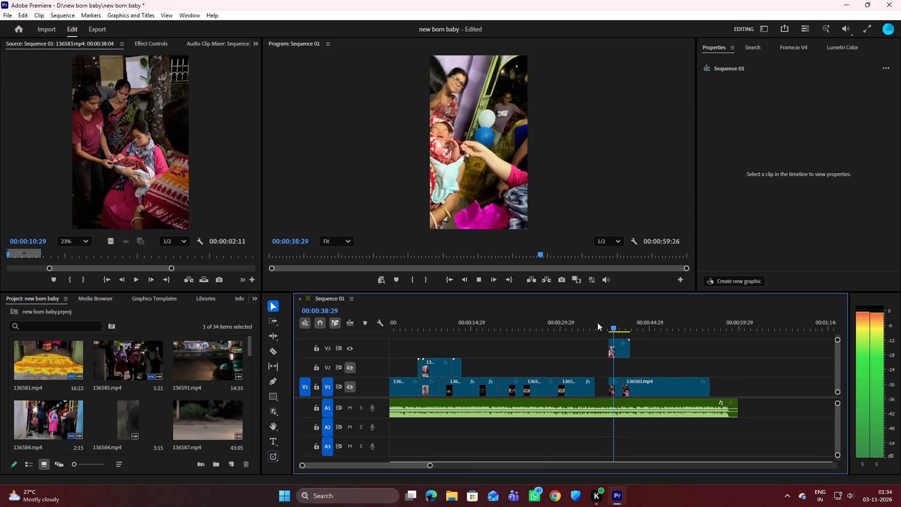
pyautogui.press('space')
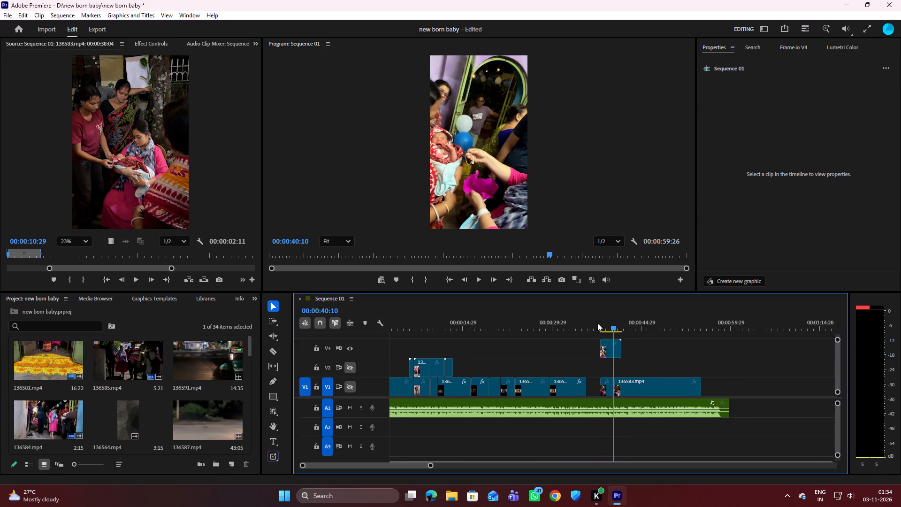
pyautogui.press('space')
pyautogui.press('space')
# Split 136483.mp4 on V3 at 00:00:40:10 and delete the rear piece.
pyautogui.click(612, 327)
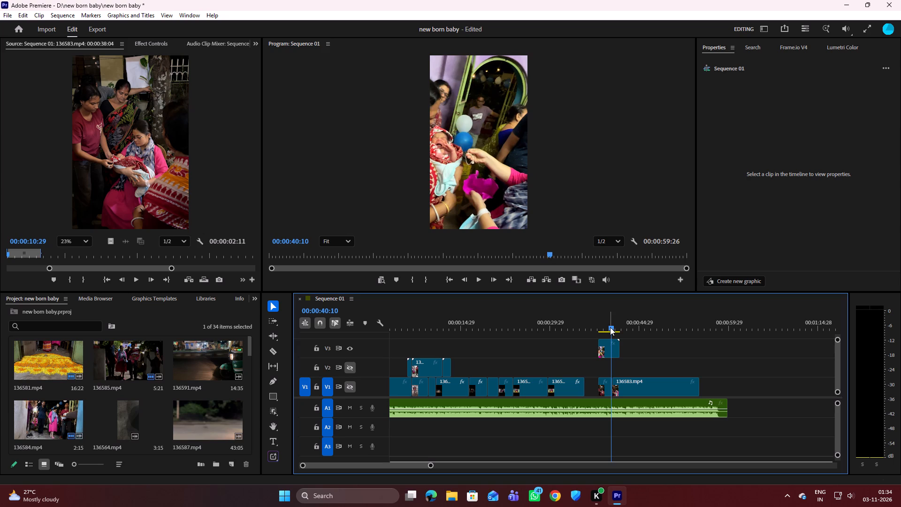
pyautogui.press('c')
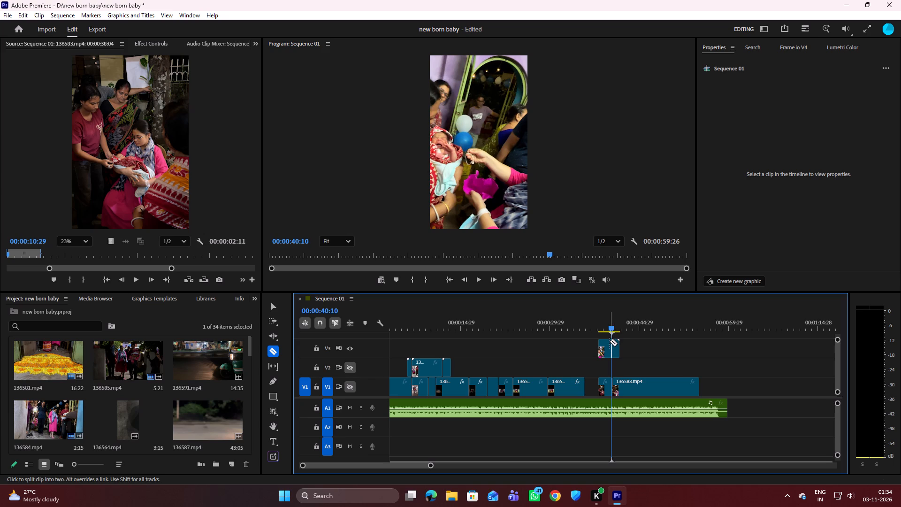
pyautogui.click(611, 341)
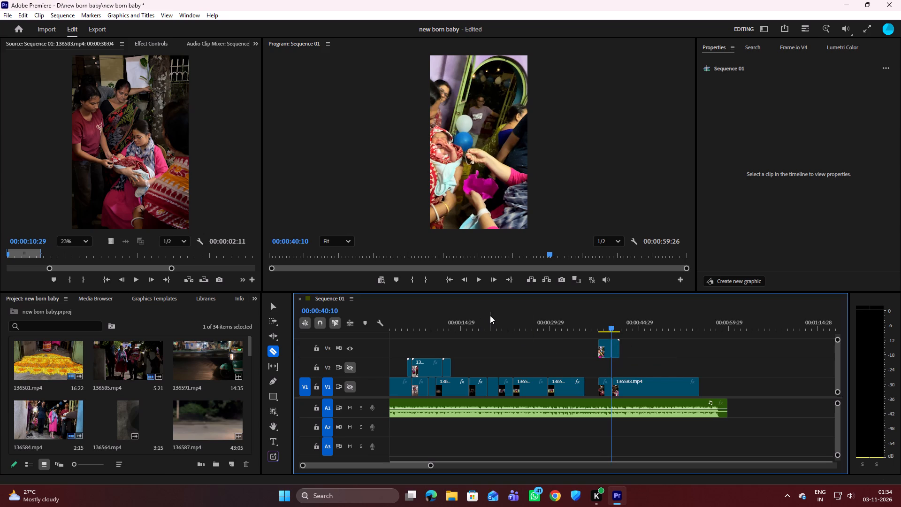
pyautogui.press('v')
pyautogui.click(617, 346)
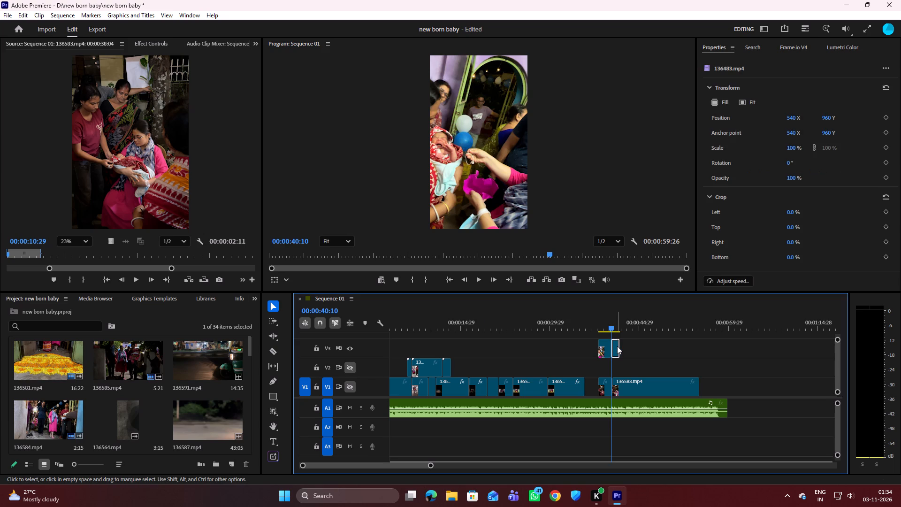
pyautogui.press('Delete')
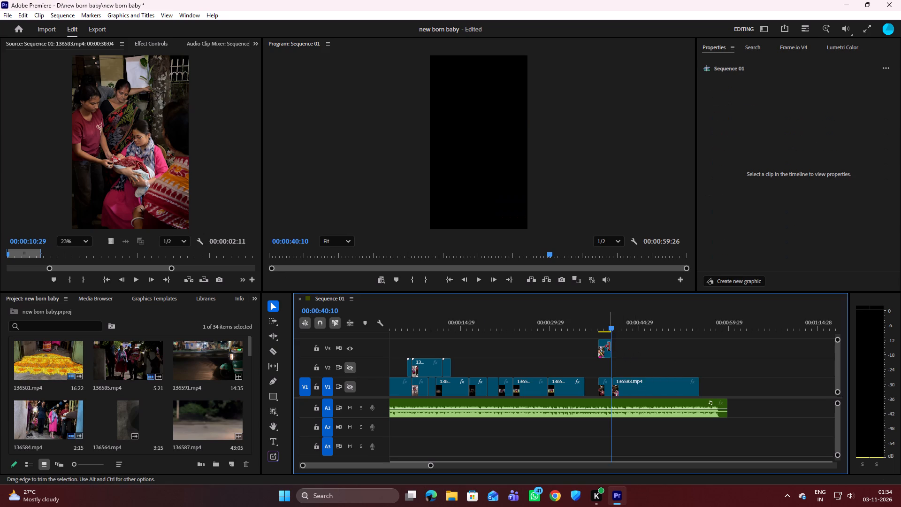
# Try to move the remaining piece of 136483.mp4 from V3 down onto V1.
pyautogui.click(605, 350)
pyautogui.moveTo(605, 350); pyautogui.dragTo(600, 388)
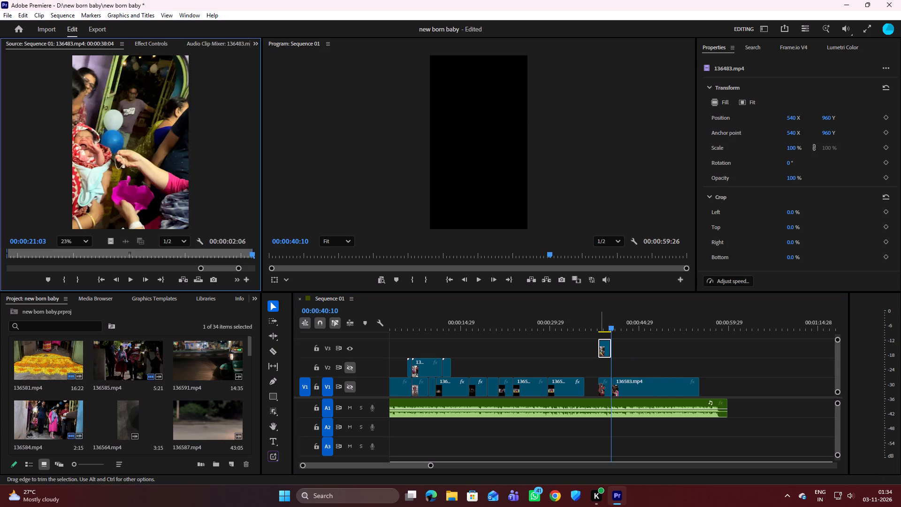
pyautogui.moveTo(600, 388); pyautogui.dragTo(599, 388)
# Make V1 visible again and preview the hospital footage from 00:00:05:26.
pyautogui.moveTo(614, 327); pyautogui.dragTo(569, 329)
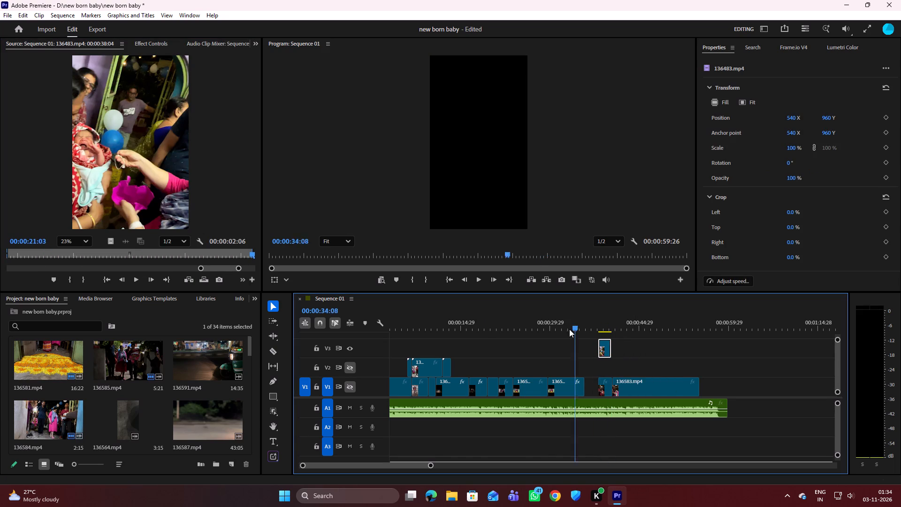
pyautogui.moveTo(569, 329); pyautogui.dragTo(404, 337)
pyautogui.press('space')
pyautogui.press('space')
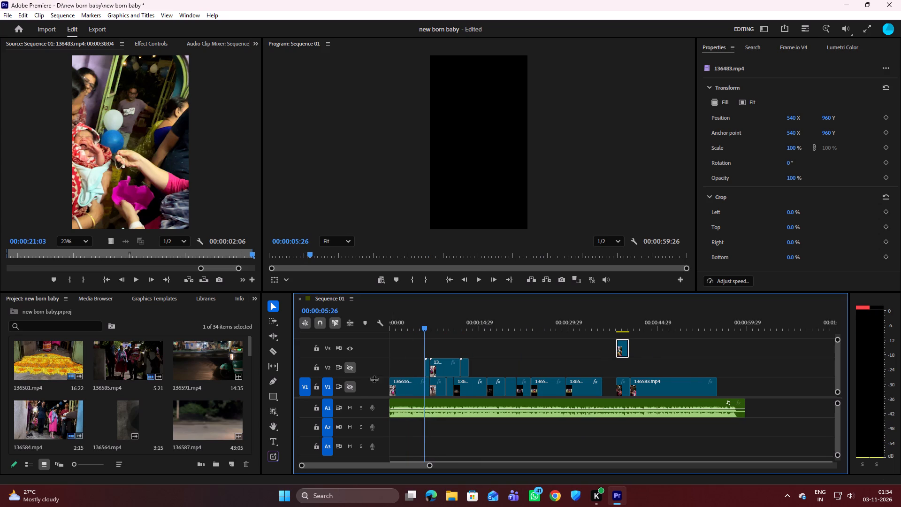
pyautogui.click(352, 390)
pyautogui.press('space')
pyautogui.press('space')
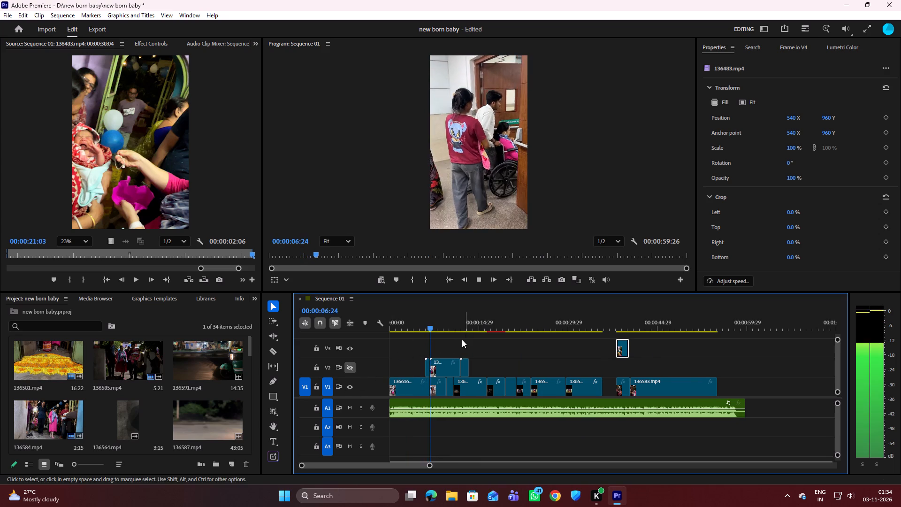
# Delete all the clips on the hidden V2 track.
pyautogui.moveTo(420, 347); pyautogui.dragTo(483, 365)
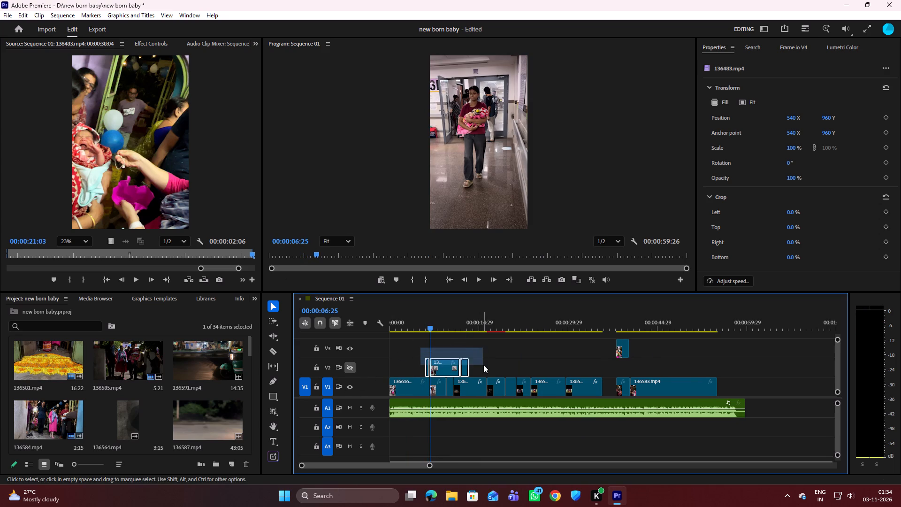
pyautogui.press('Delete')
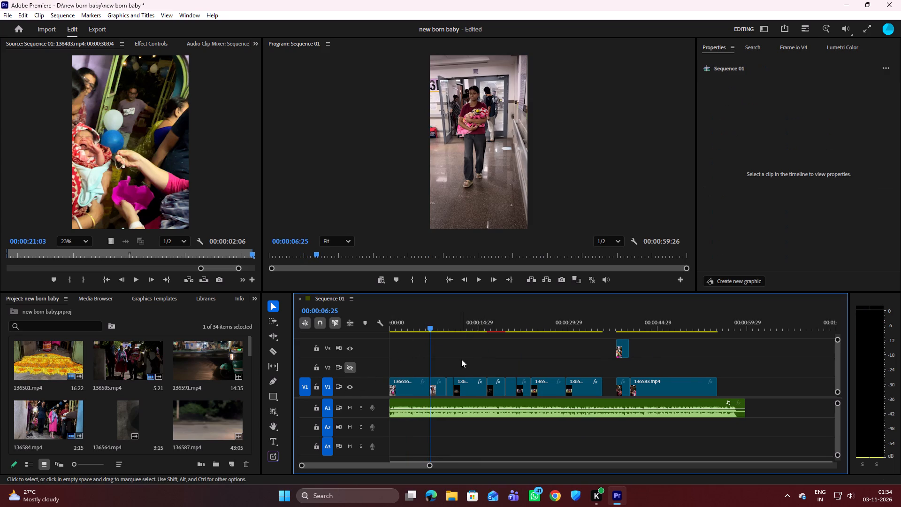
# Play the sequence from the beginning to 00:00:24:19 to review the hospital, car and arrival clips.
pyautogui.moveTo(431, 328); pyautogui.dragTo(381, 331)
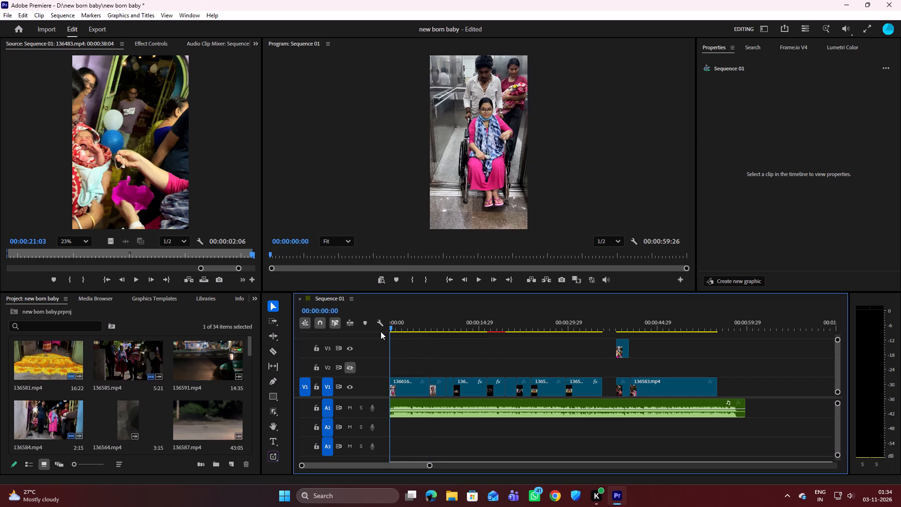
pyautogui.press('space')
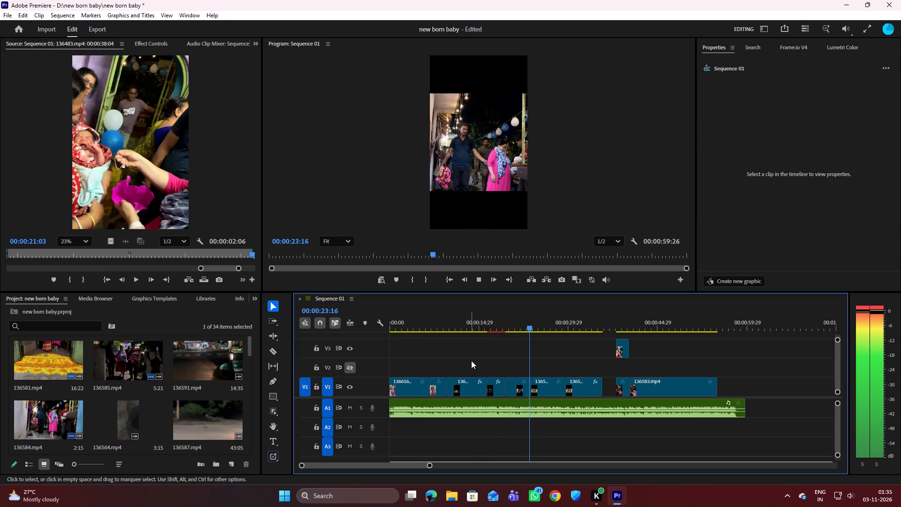
pyautogui.press('space')
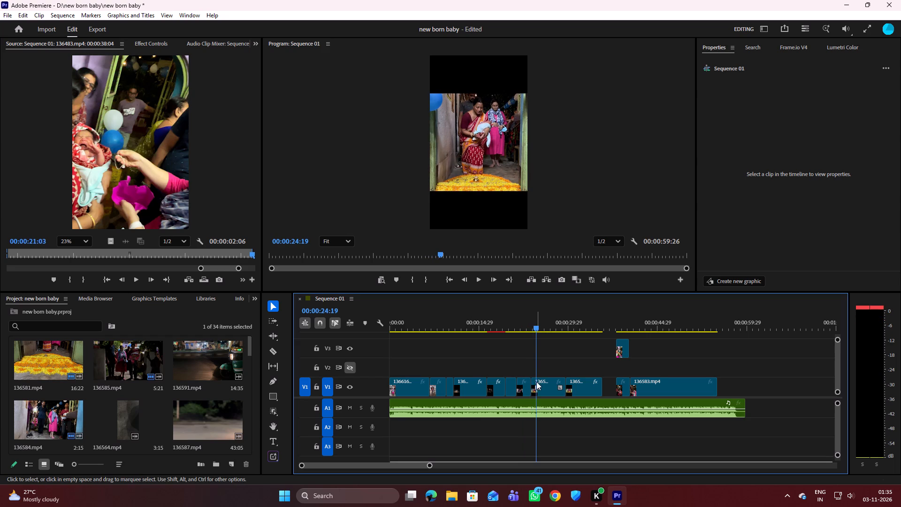
# Move the last four V1 clips later together, opening a gap around 00:00:24:19 and aligning the last clip's end with the music's end.
pyautogui.moveTo(543, 368); pyautogui.dragTo(660, 385)
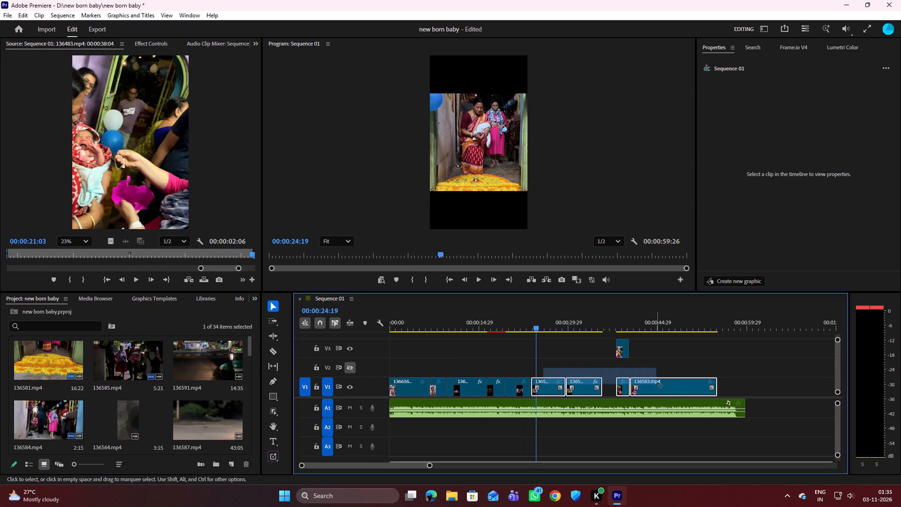
pyautogui.moveTo(660, 385); pyautogui.dragTo(687, 389)
pyautogui.moveTo(550, 381); pyautogui.dragTo(561, 380)
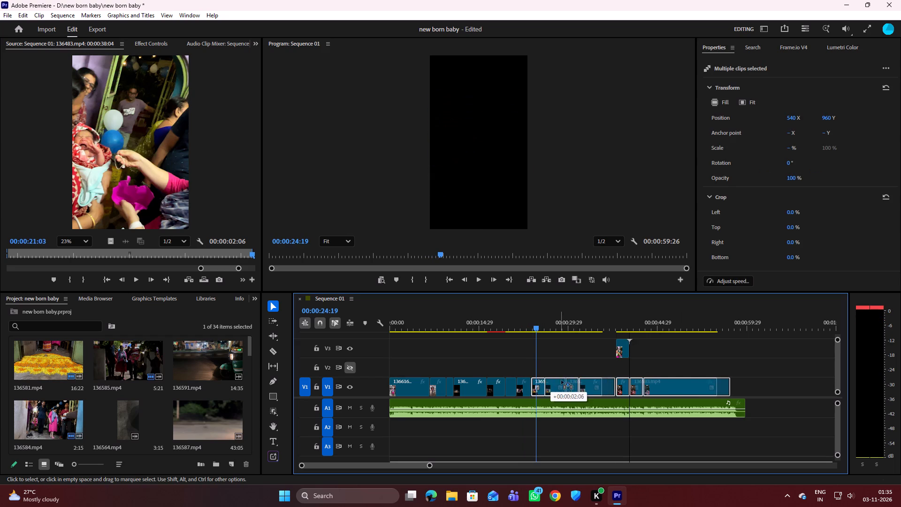
pyautogui.moveTo(561, 380); pyautogui.dragTo(578, 378)
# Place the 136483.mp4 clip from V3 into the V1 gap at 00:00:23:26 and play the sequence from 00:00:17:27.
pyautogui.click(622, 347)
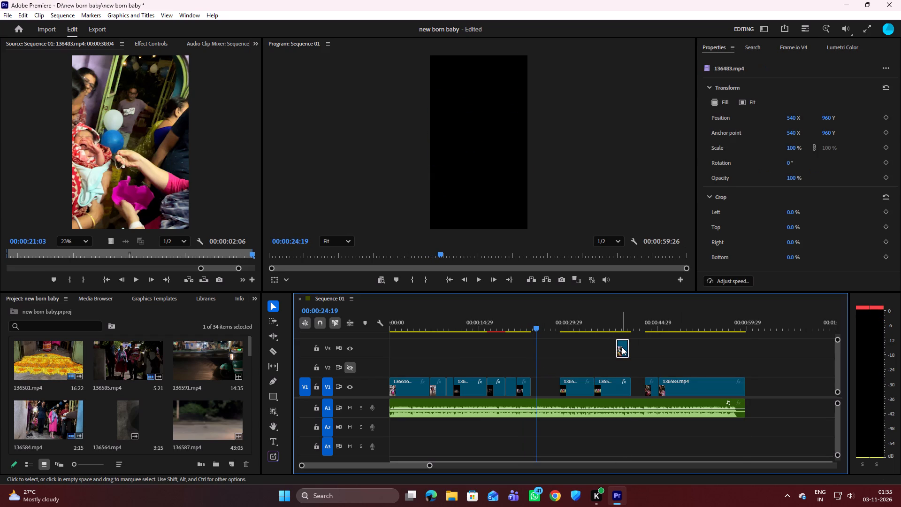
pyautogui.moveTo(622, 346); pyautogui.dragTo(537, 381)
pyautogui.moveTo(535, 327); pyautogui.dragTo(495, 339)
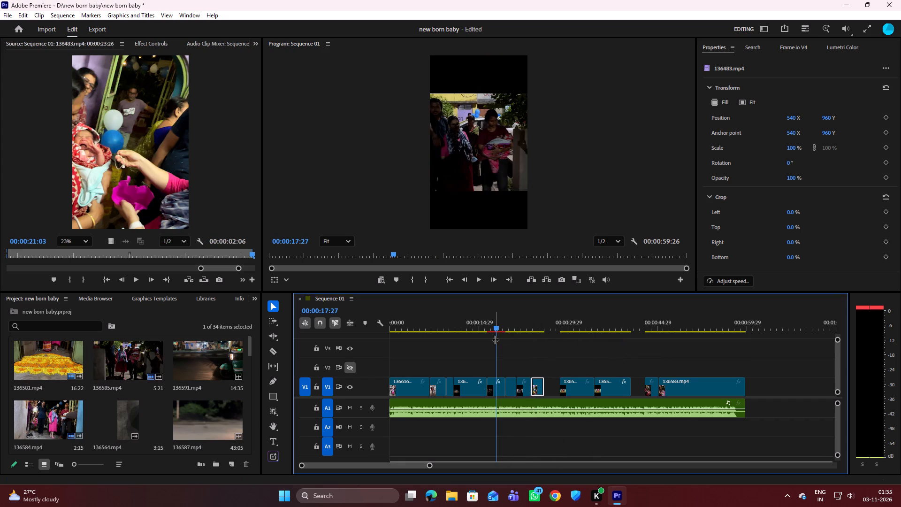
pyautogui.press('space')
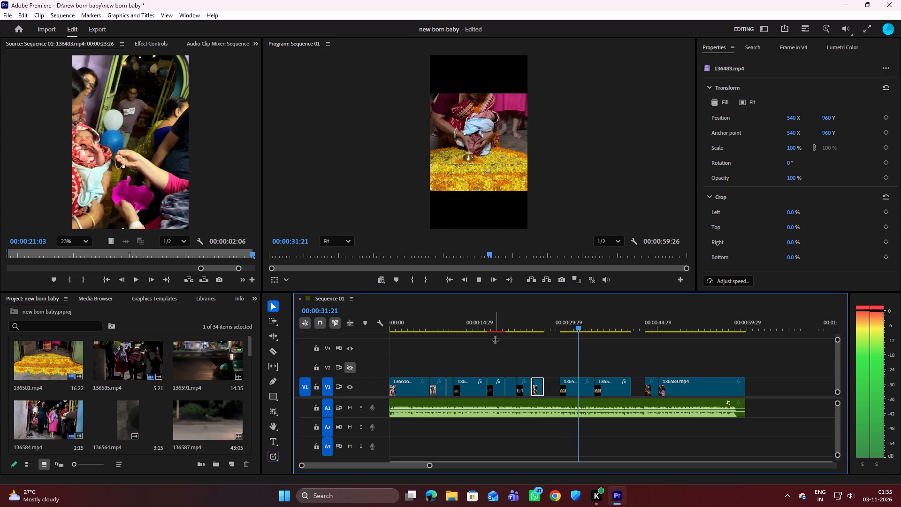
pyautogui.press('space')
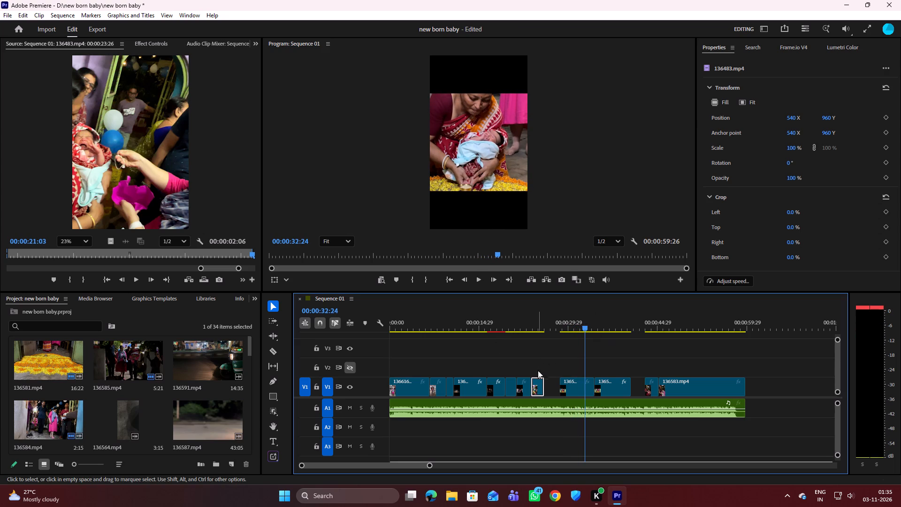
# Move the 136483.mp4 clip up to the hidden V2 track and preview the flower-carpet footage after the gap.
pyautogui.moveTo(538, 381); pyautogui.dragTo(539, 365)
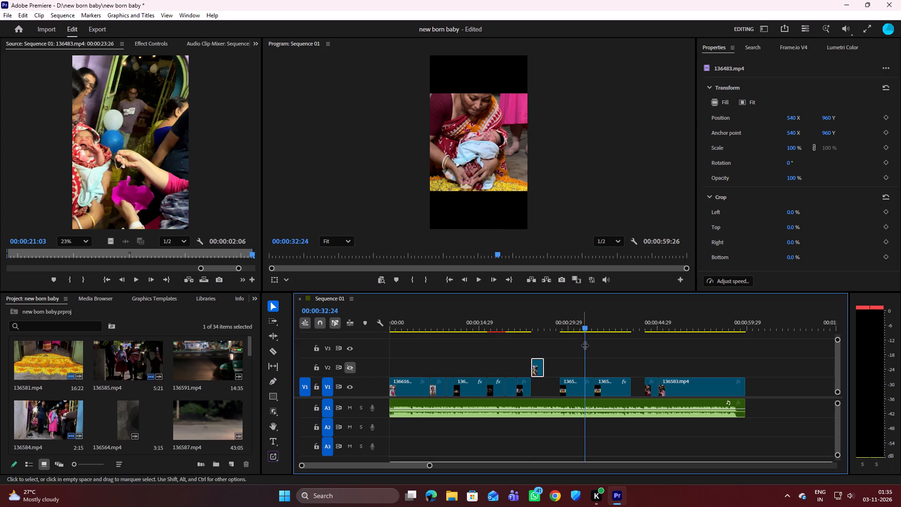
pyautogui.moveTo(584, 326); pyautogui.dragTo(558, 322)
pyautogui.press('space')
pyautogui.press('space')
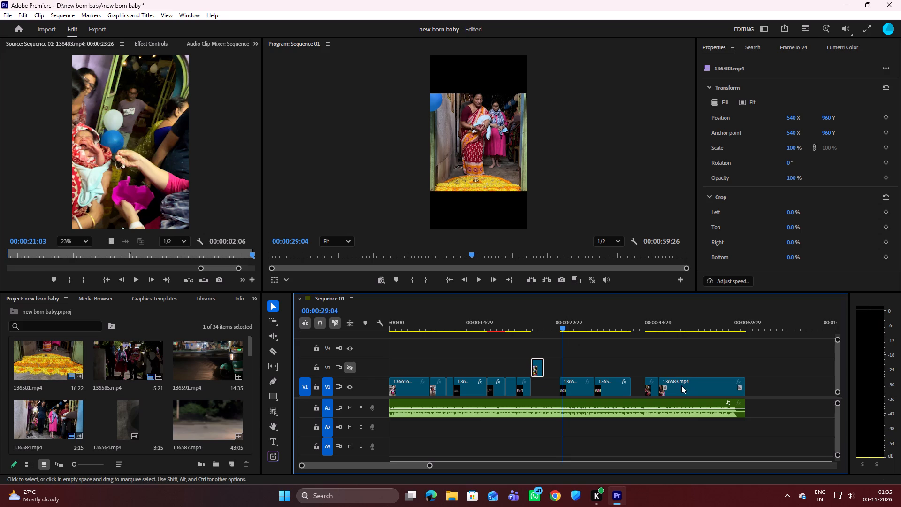
# Scrub and play the last two V1 clips up to 00:00:58:26 to review the baby-blessing footage against the music.
pyautogui.moveTo(560, 325); pyautogui.dragTo(671, 334)
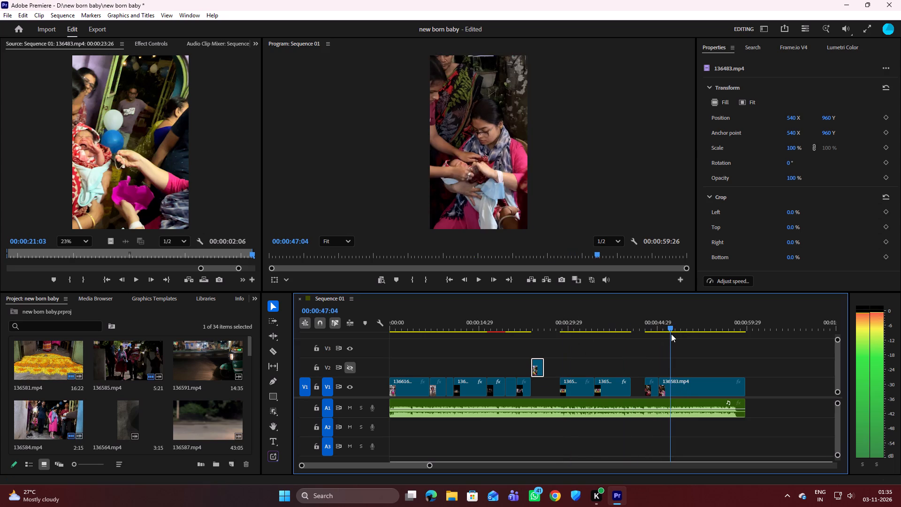
pyautogui.moveTo(671, 334); pyautogui.dragTo(660, 329)
pyautogui.press('space')
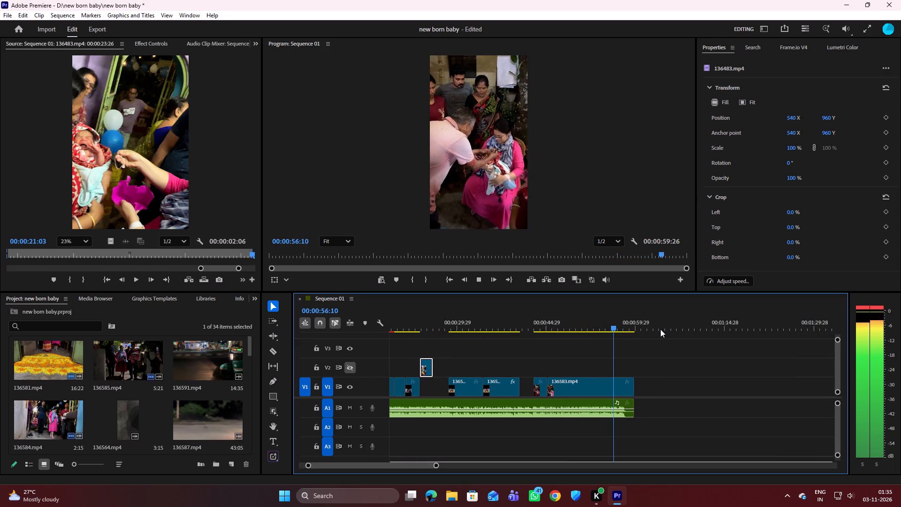
pyautogui.press('space')
pyautogui.press('space')
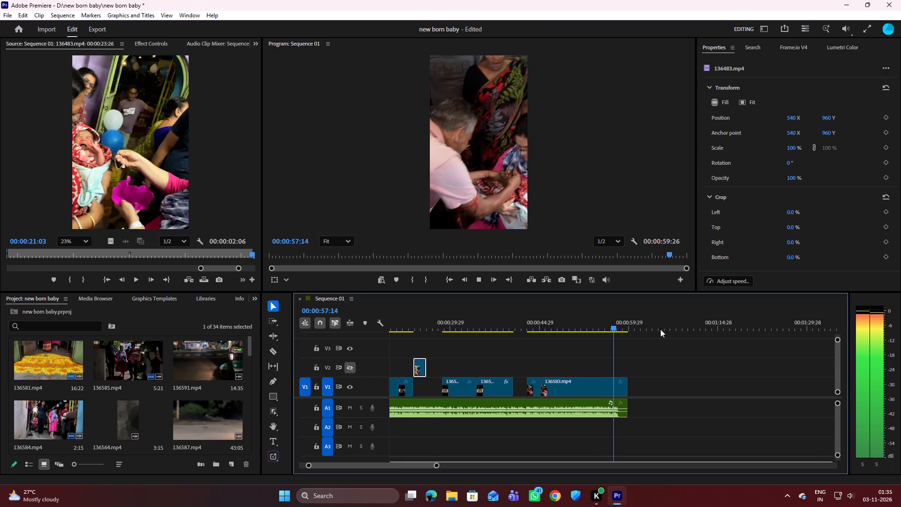
pyautogui.press('space')
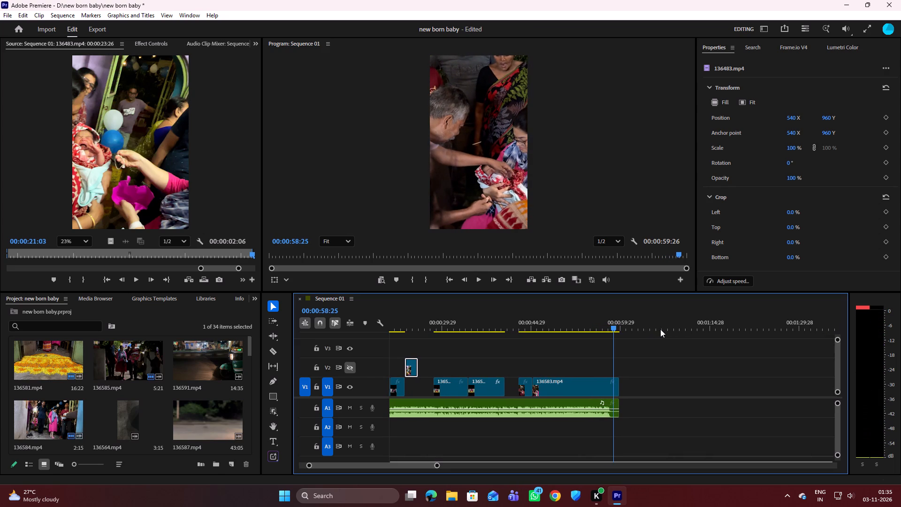
pyautogui.click(610, 323)
pyautogui.moveTo(612, 326); pyautogui.dragTo(606, 326)
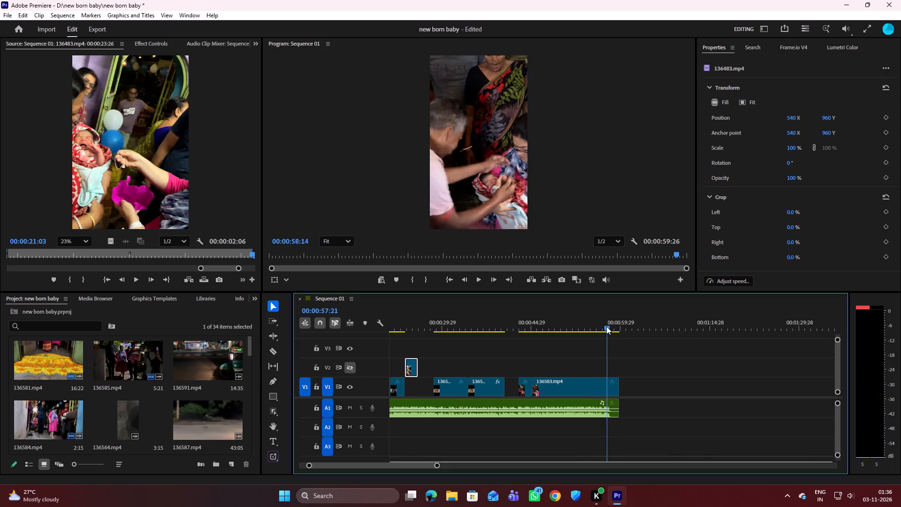
pyautogui.moveTo(606, 326); pyautogui.dragTo(492, 334)
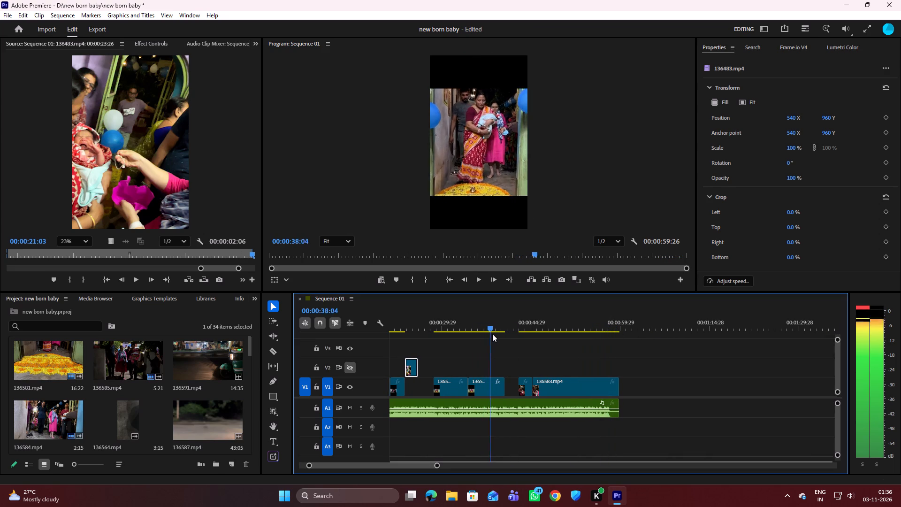
pyautogui.moveTo(492, 334); pyautogui.dragTo(553, 333)
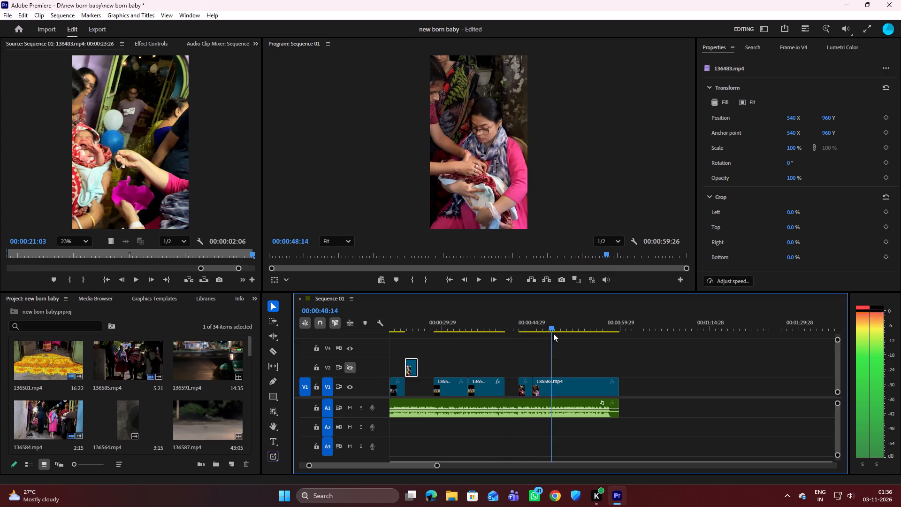
pyautogui.moveTo(553, 333); pyautogui.dragTo(517, 334)
pyautogui.press('space')
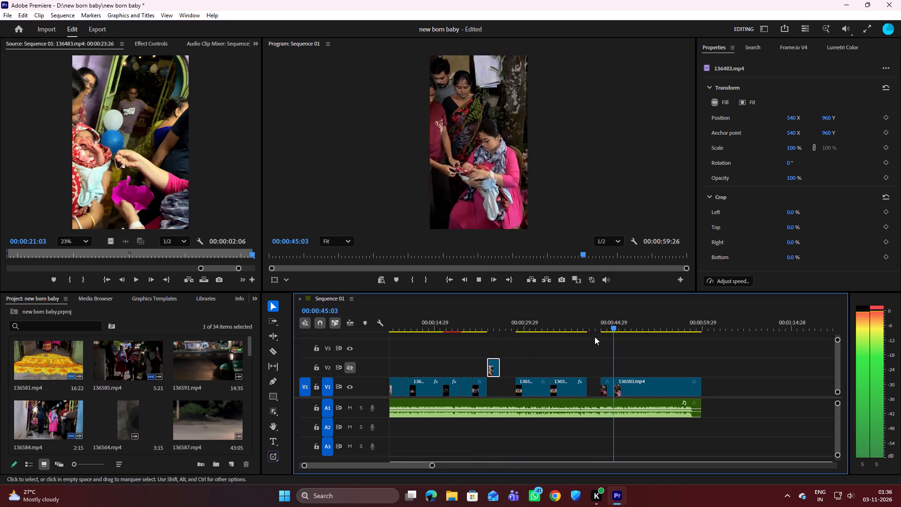
pyautogui.press('space')
pyautogui.moveTo(612, 328); pyautogui.dragTo(603, 328)
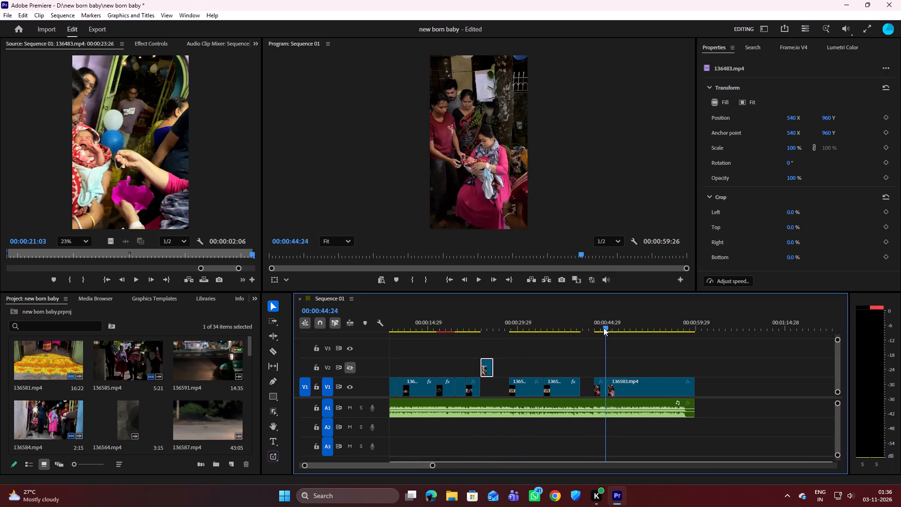
pyautogui.moveTo(603, 328); pyautogui.dragTo(592, 328)
pyautogui.press('space')
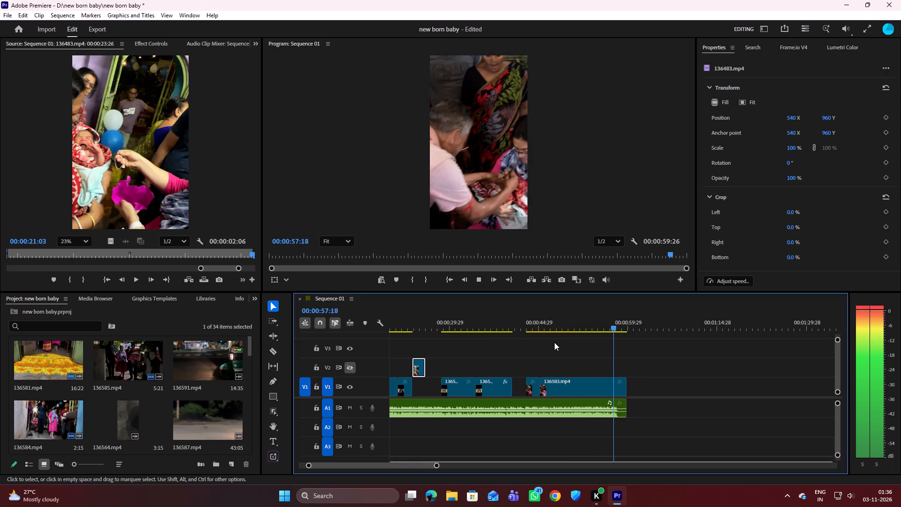
pyautogui.press('space')
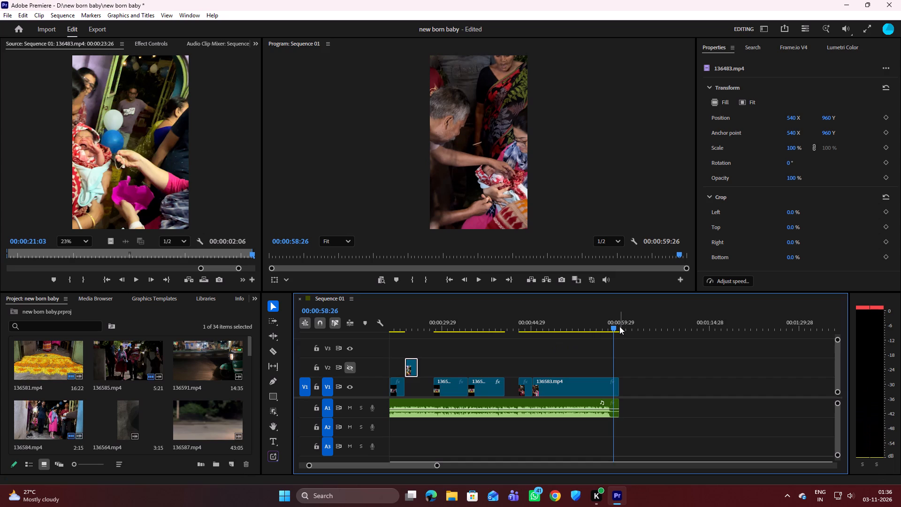
# Make the V2 track visible and preview the 136483.mp4 clip up to 00:00:25:26.
pyautogui.moveTo(619, 326); pyautogui.dragTo(404, 340)
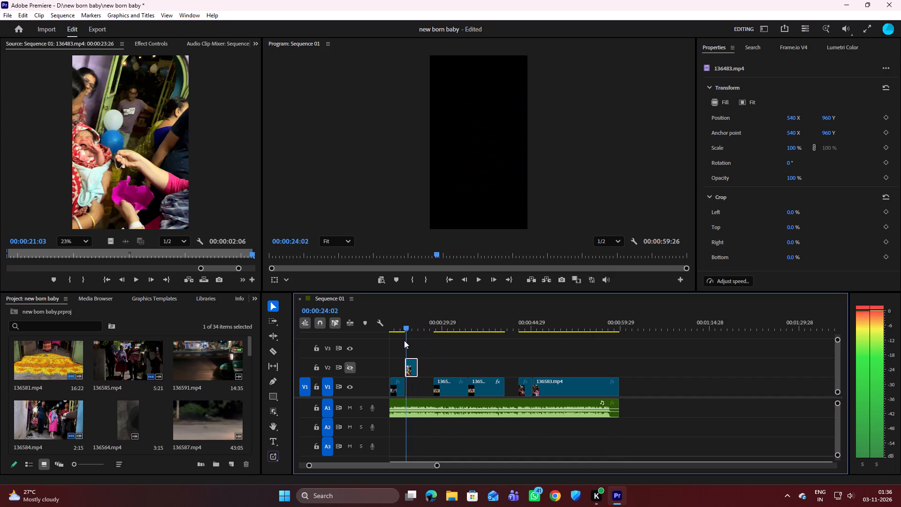
pyautogui.moveTo(404, 340); pyautogui.dragTo(412, 339)
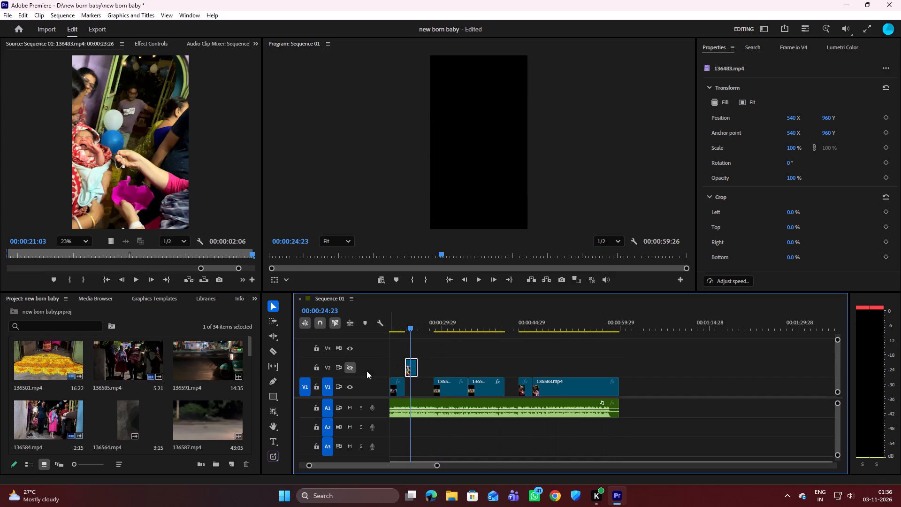
pyautogui.click(350, 366)
pyautogui.moveTo(409, 331); pyautogui.dragTo(401, 330)
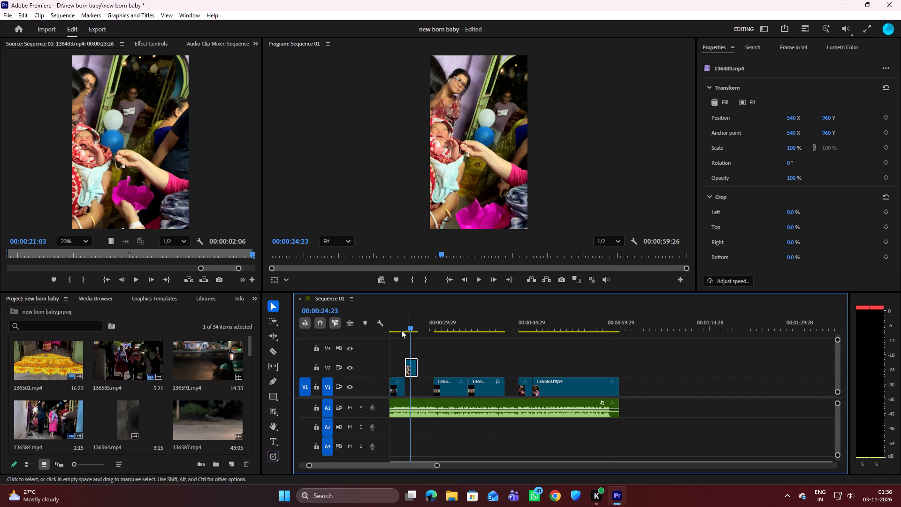
pyautogui.moveTo(401, 330); pyautogui.dragTo(400, 330)
pyautogui.moveTo(410, 325); pyautogui.dragTo(403, 327)
pyautogui.press('space')
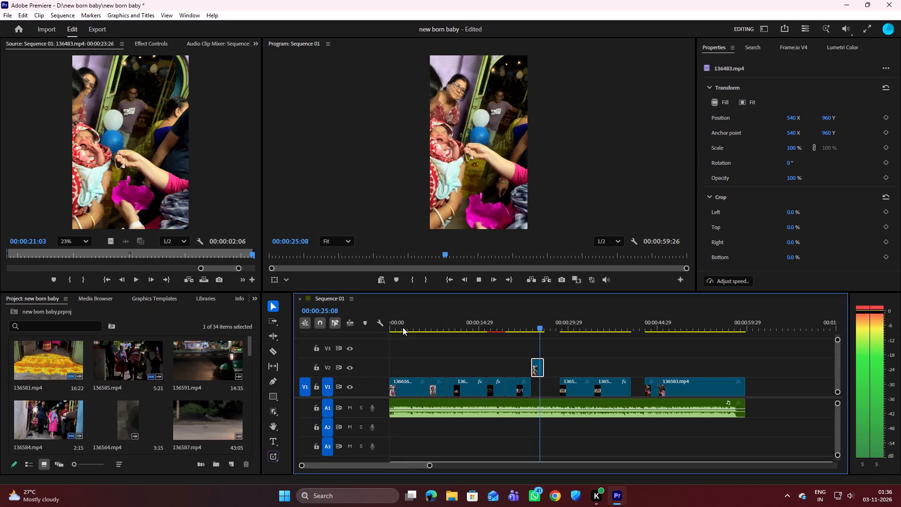
pyautogui.press('space')
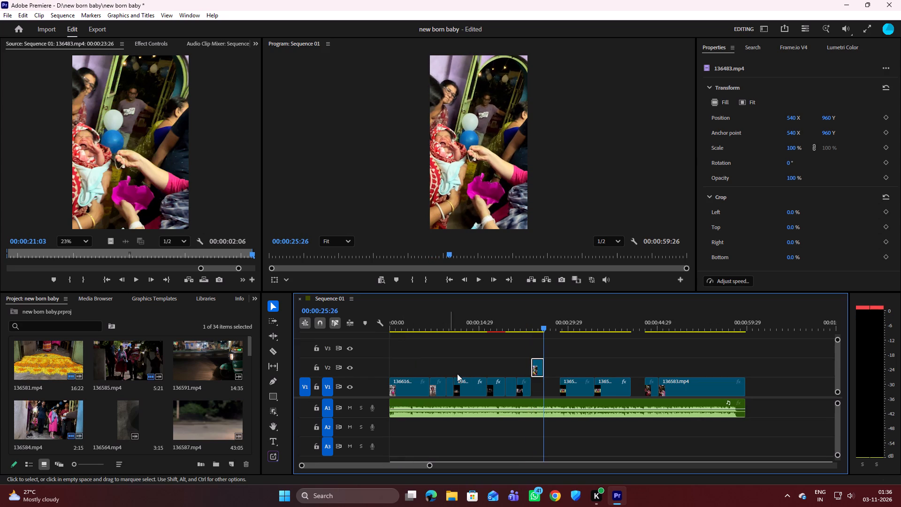
# Set the 136483.mp4 clip aside on V3 at 00:00:34:14 and move the two flower-carpet clips earlier to close the V1 gap.
pyautogui.moveTo(537, 365); pyautogui.dragTo(547, 365)
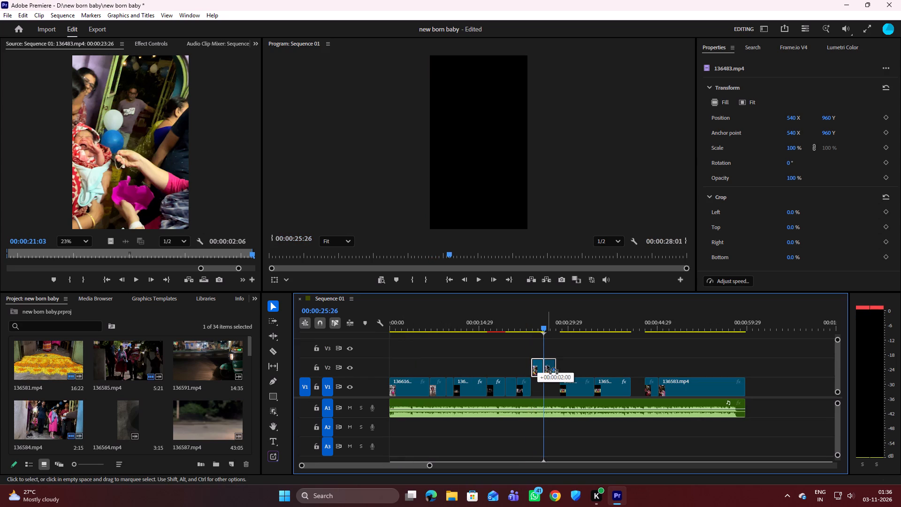
pyautogui.moveTo(547, 365); pyautogui.dragTo(601, 354)
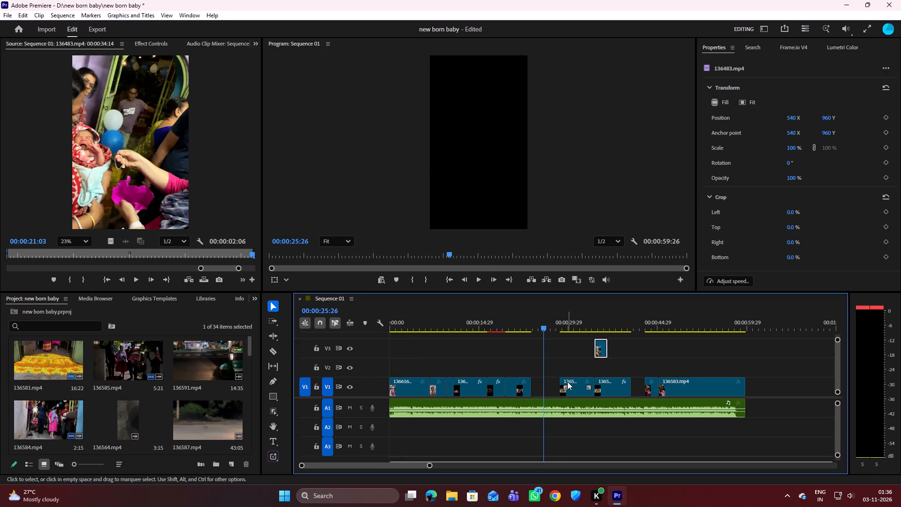
pyautogui.moveTo(561, 369); pyautogui.dragTo(617, 387)
pyautogui.moveTo(614, 388); pyautogui.dragTo(586, 389)
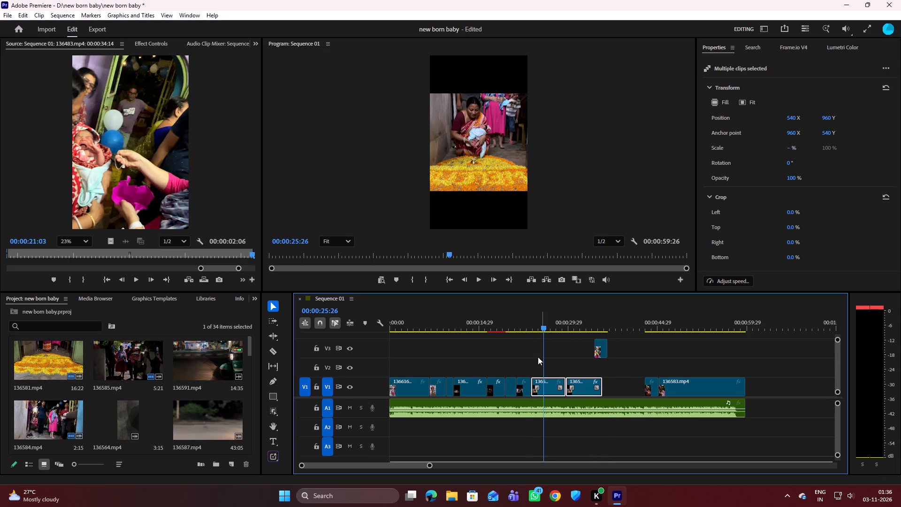
pyautogui.click(511, 350)
pyautogui.click(522, 350)
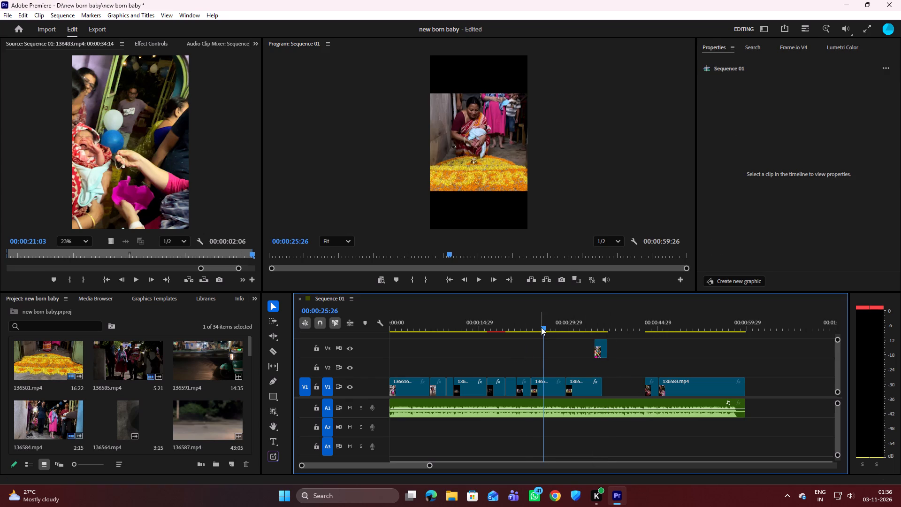
# Play from the arrival clips through the two flower-carpet clips to 00:00:35:18 to review the closed gap.
pyautogui.moveTo(541, 327); pyautogui.dragTo(492, 337)
pyautogui.press('space')
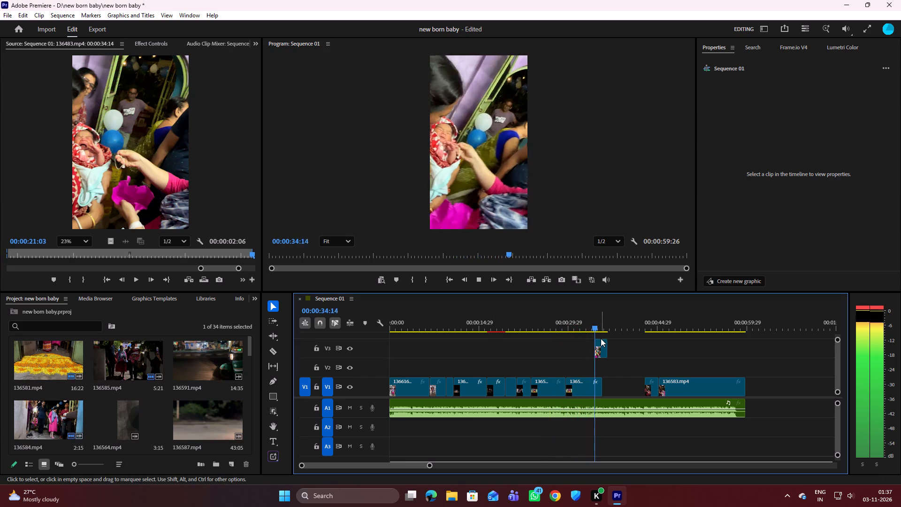
pyautogui.press('space')
# Move the 136483.mp4 clip from V3 down to V1, directly after the flower-carpet clips at 00:00:35:25, and play the join.
pyautogui.moveTo(602, 347); pyautogui.dragTo(617, 344)
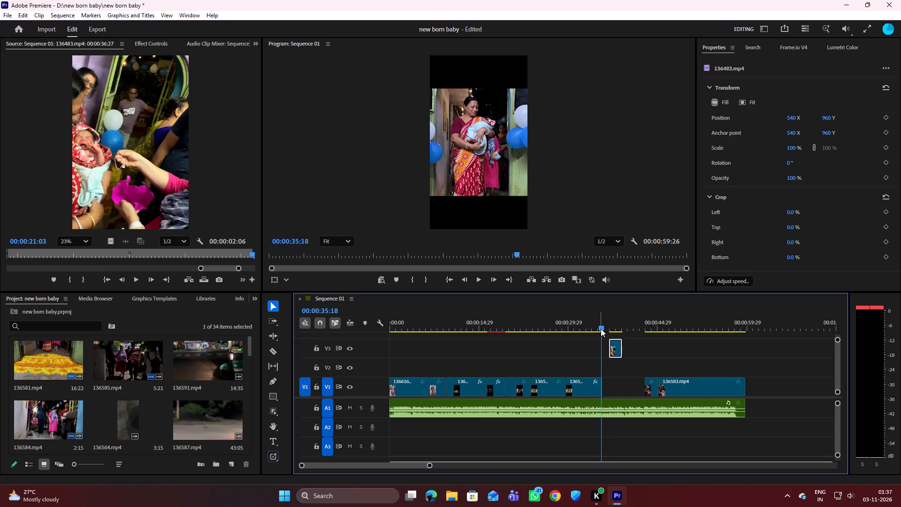
pyautogui.moveTo(601, 329); pyautogui.dragTo(590, 330)
pyautogui.press('space')
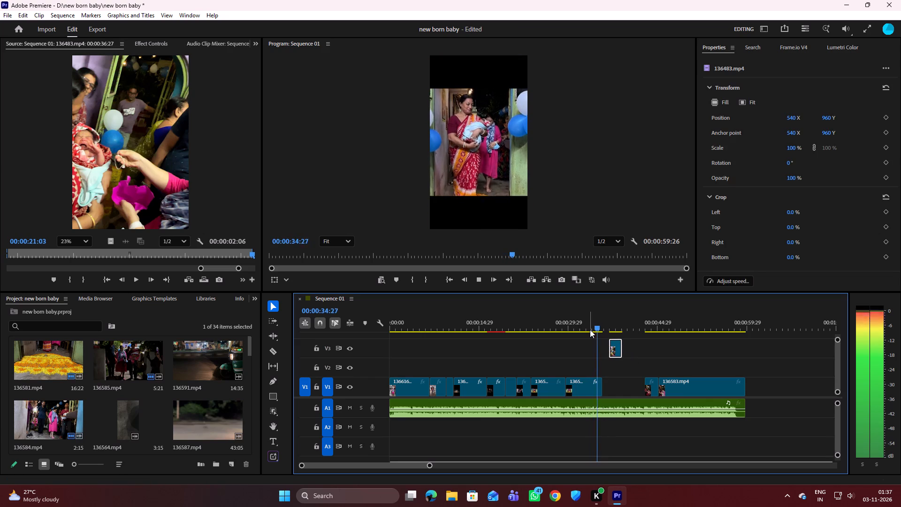
pyautogui.press('space')
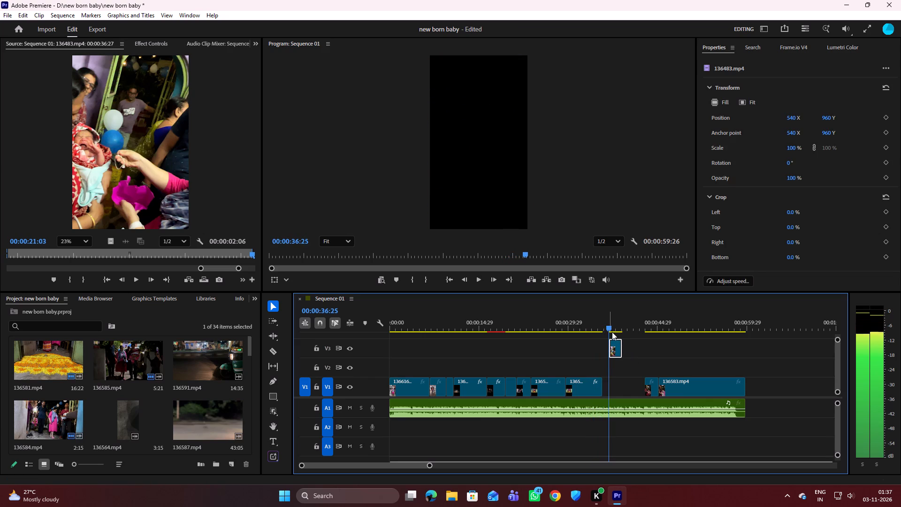
pyautogui.moveTo(614, 342); pyautogui.dragTo(608, 382)
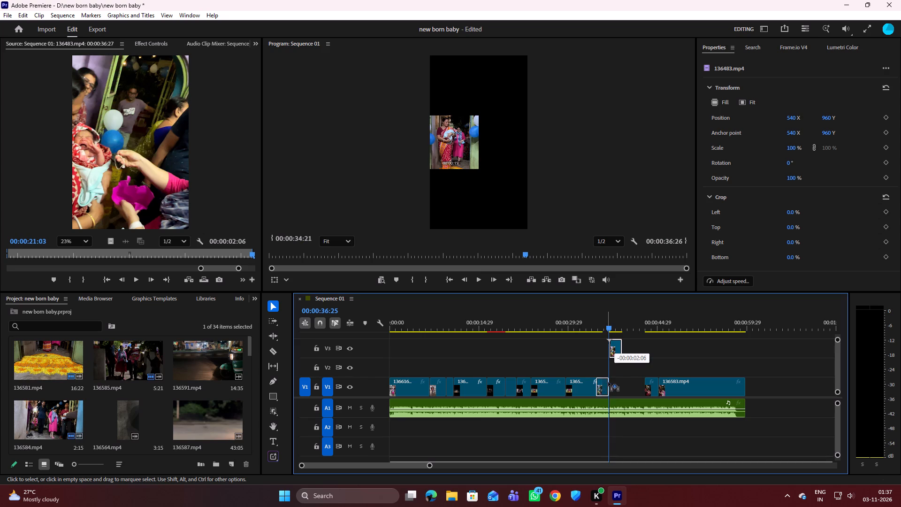
pyautogui.moveTo(608, 382); pyautogui.dragTo(611, 381)
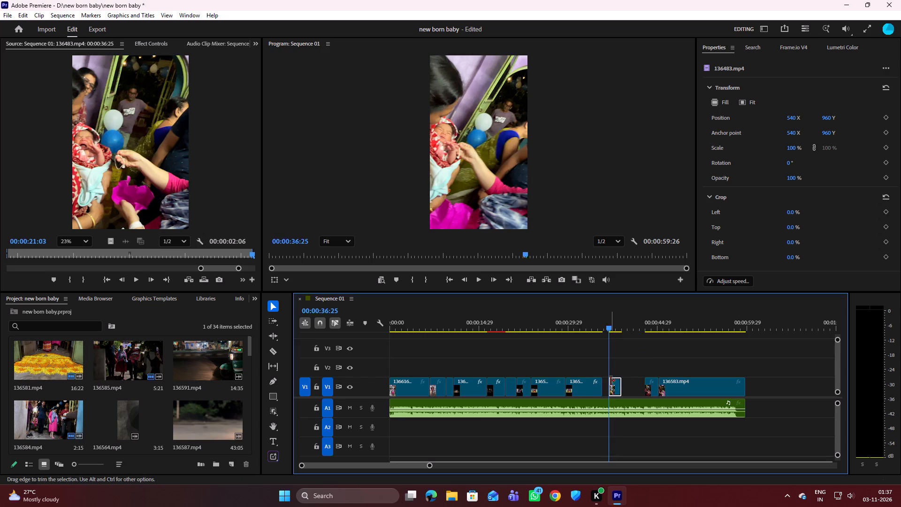
pyautogui.moveTo(609, 330); pyautogui.dragTo(601, 330)
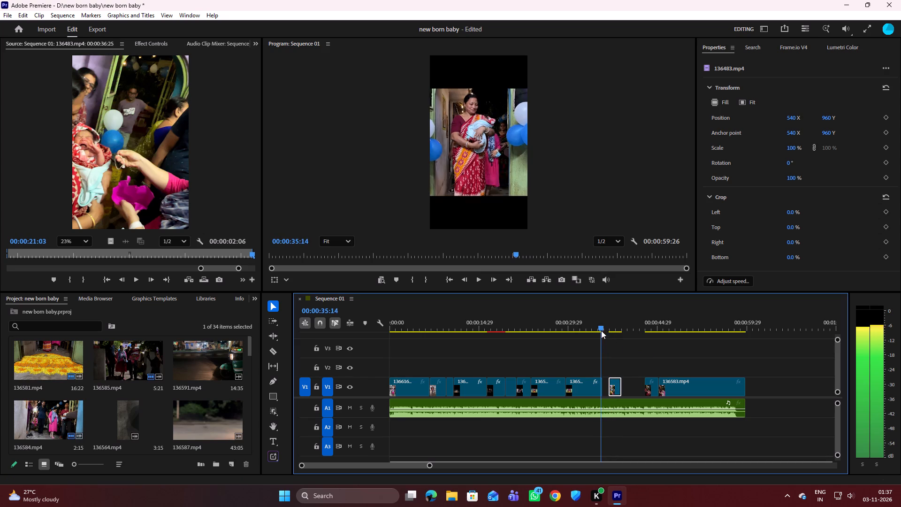
pyautogui.moveTo(601, 330); pyautogui.dragTo(597, 330)
pyautogui.moveTo(616, 383); pyautogui.dragTo(611, 384)
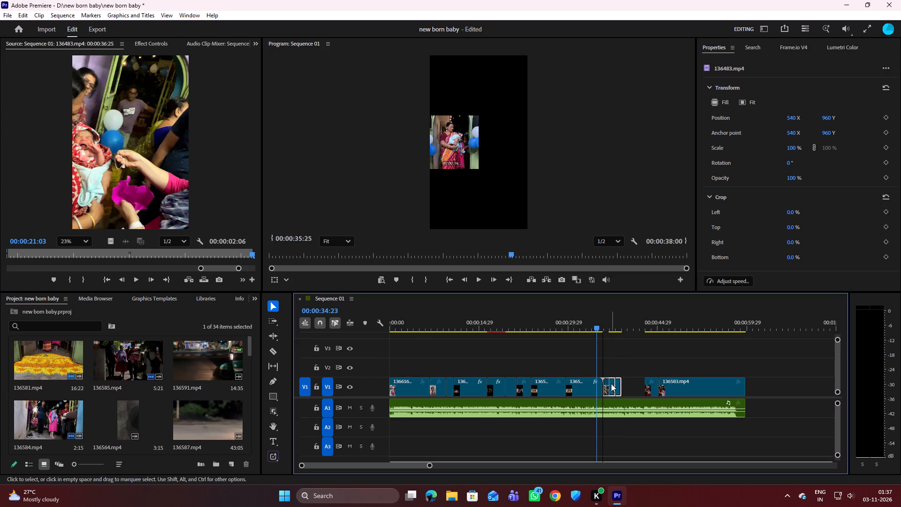
pyautogui.press('space')
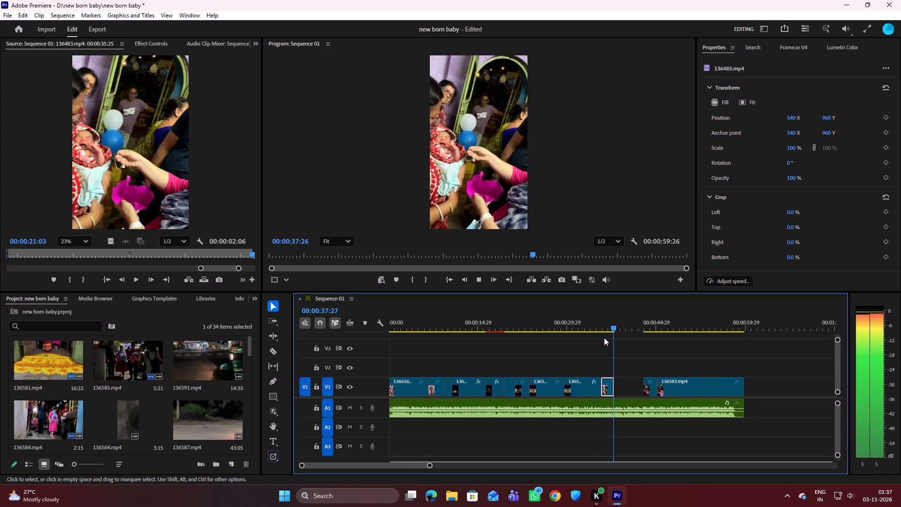
# Move the short 136583.mp4 clip earlier on V1 to 00:00:38:01, close behind 136483.mp4, and play across the join.
pyautogui.press('space')
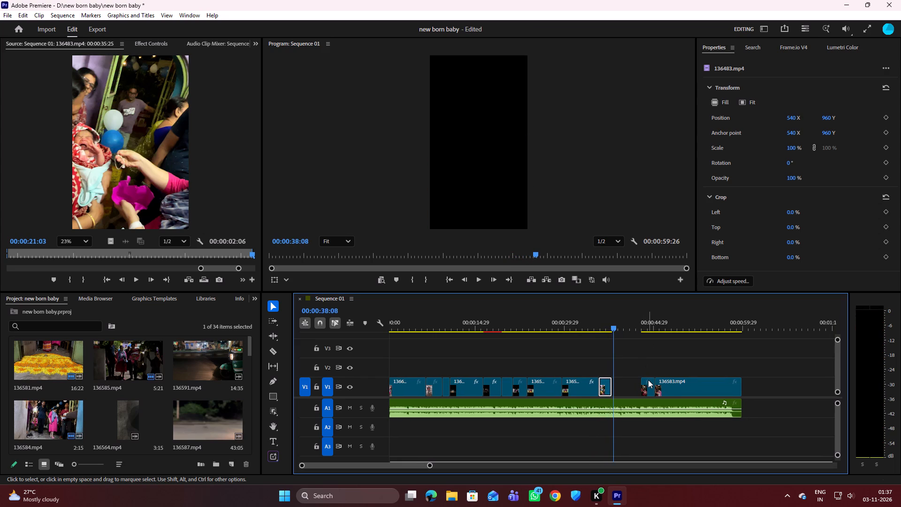
pyautogui.click(649, 389)
pyautogui.moveTo(649, 389); pyautogui.dragTo(618, 392)
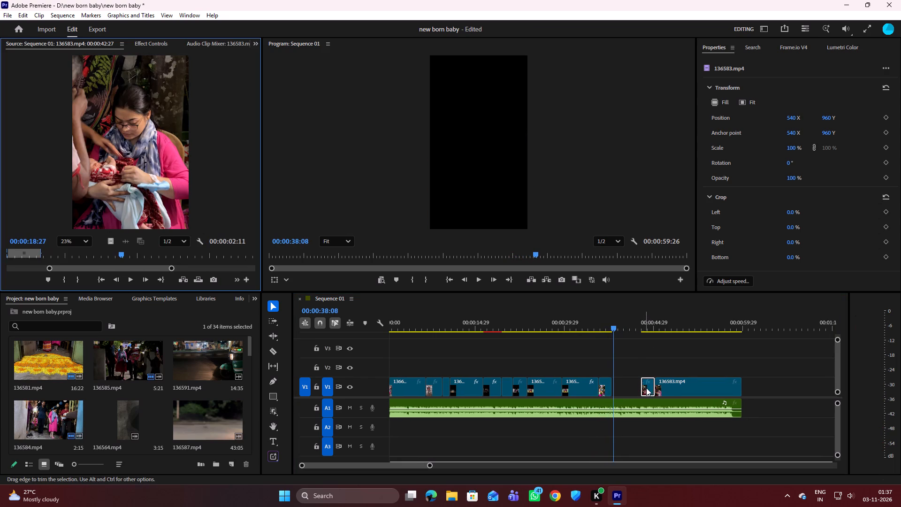
pyautogui.moveTo(649, 388); pyautogui.dragTo(618, 388)
pyautogui.moveTo(613, 327); pyautogui.dragTo(612, 327)
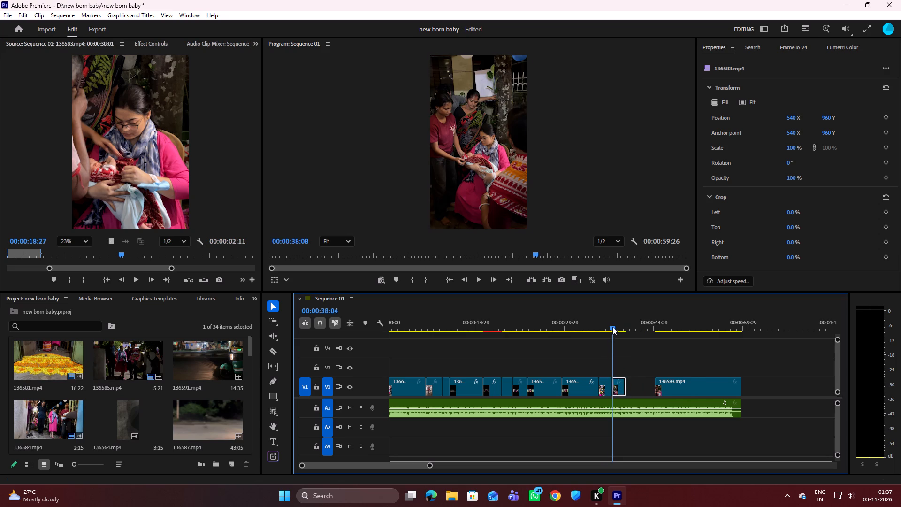
pyautogui.moveTo(612, 327); pyautogui.dragTo(605, 330)
pyautogui.click(620, 387)
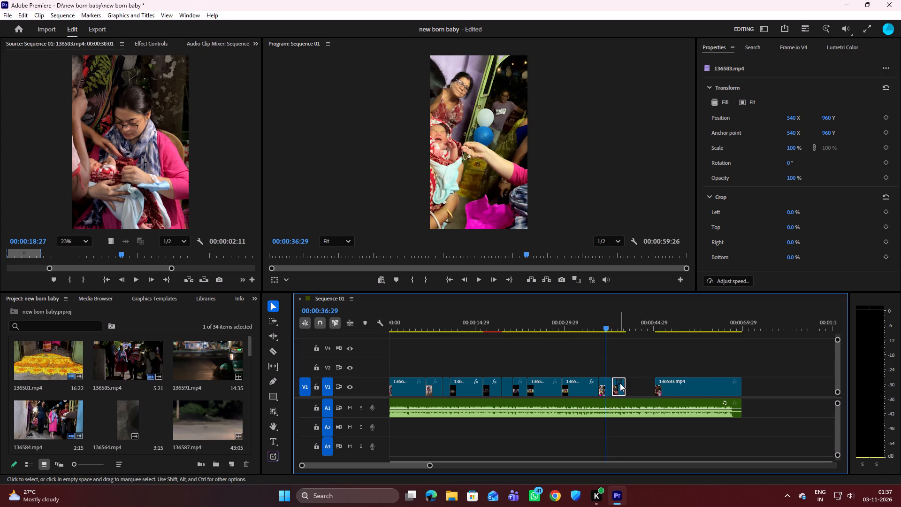
pyautogui.press('space')
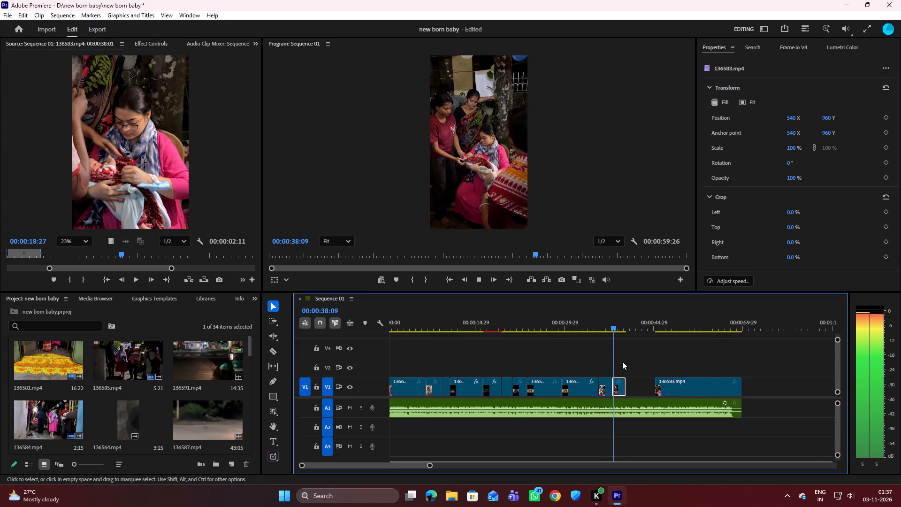
pyautogui.press('space')
# Move the long 136583.mp4 clip earlier on V1 to 00:00:40:12, directly after the short one, and play through to its end.
pyautogui.click(672, 386)
pyautogui.moveTo(672, 386); pyautogui.dragTo(671, 386)
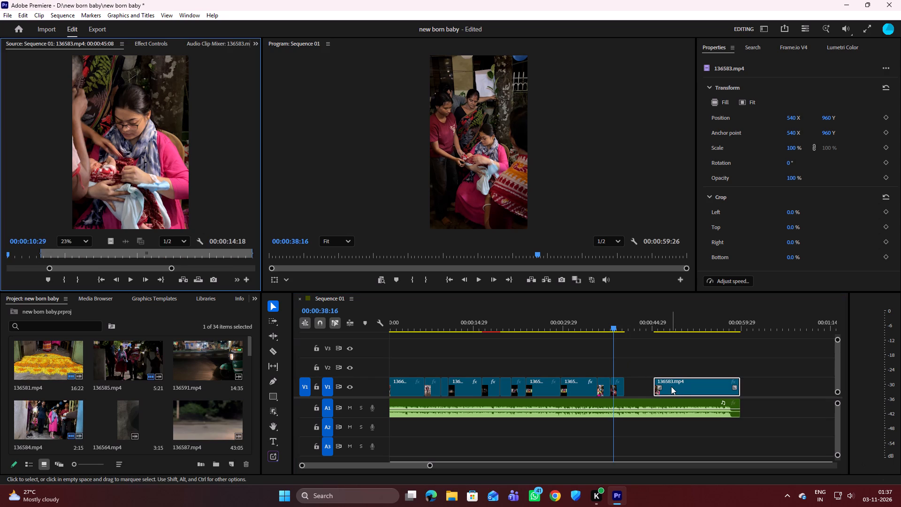
pyautogui.moveTo(671, 386); pyautogui.dragTo(646, 388)
pyautogui.moveTo(692, 384); pyautogui.dragTo(692, 384)
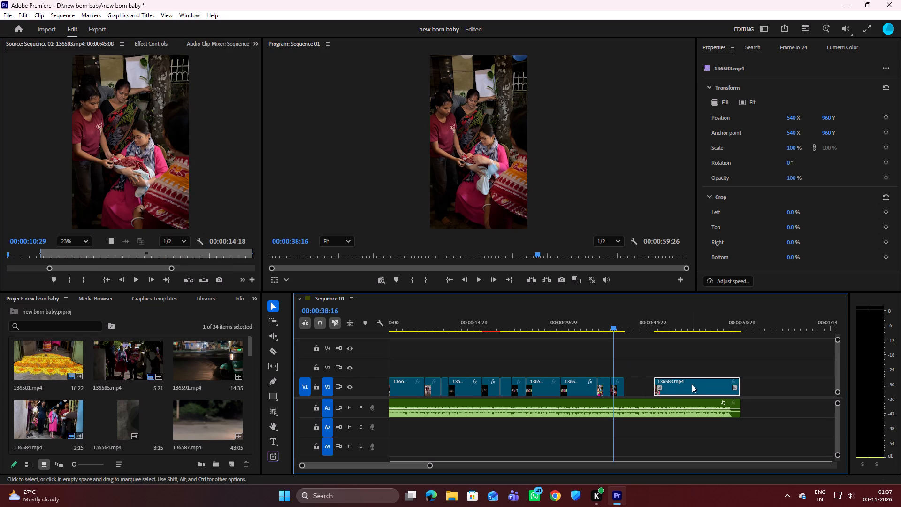
pyautogui.moveTo(692, 384); pyautogui.dragTo(667, 389)
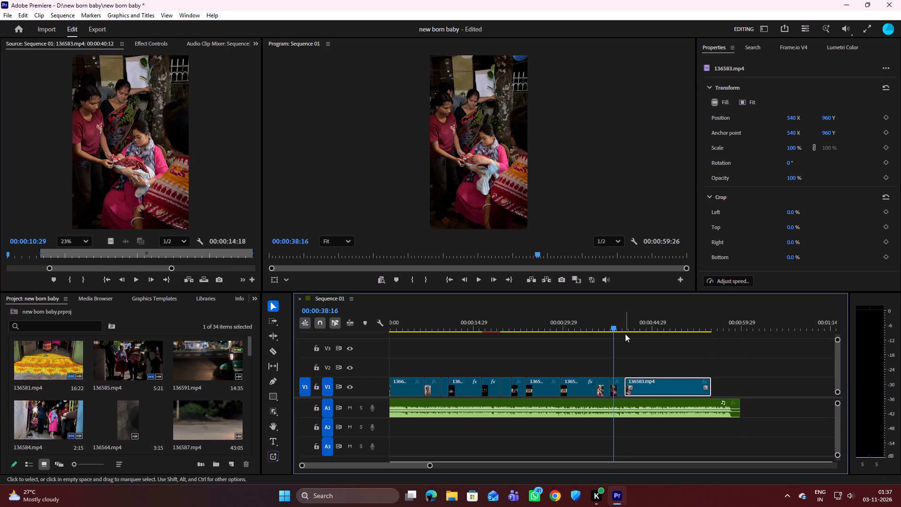
pyautogui.press('space')
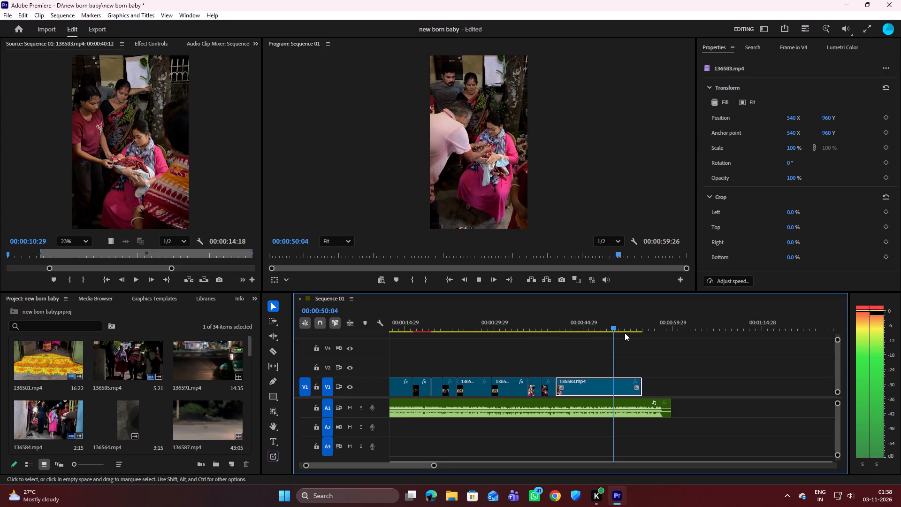
pyautogui.press('space')
pyautogui.press('space')
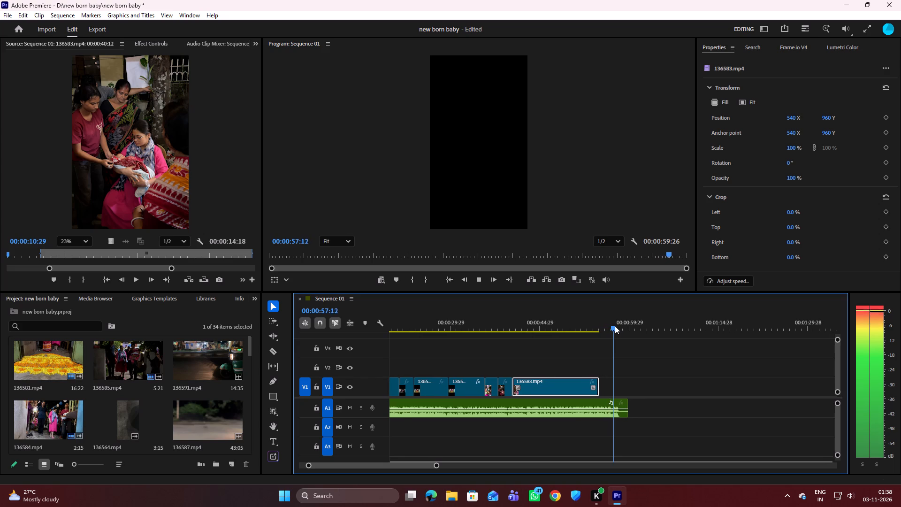
pyautogui.press('space')
# Review the opening of the sequence from the start, checking the 136616.mp4 clip and its cut to 136614.mp4.
pyautogui.moveTo(615, 326); pyautogui.dragTo(335, 360)
pyautogui.press('space')
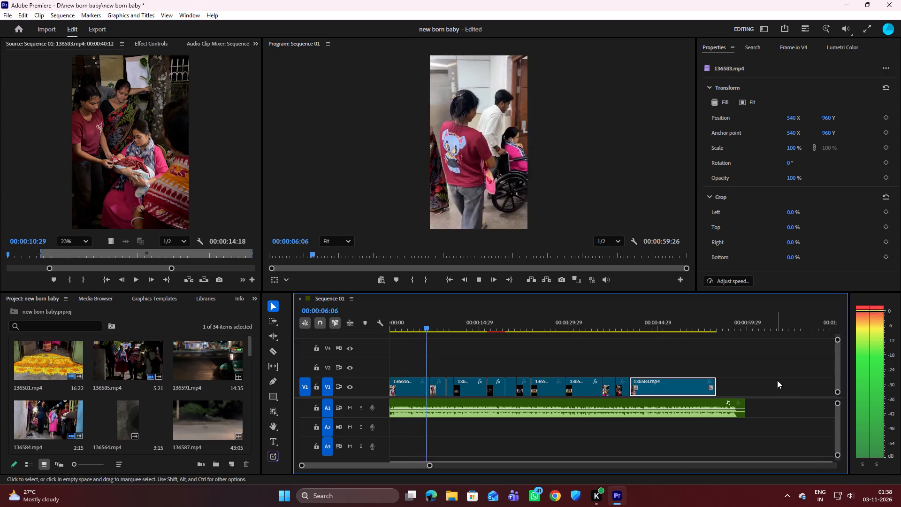
pyautogui.press('space')
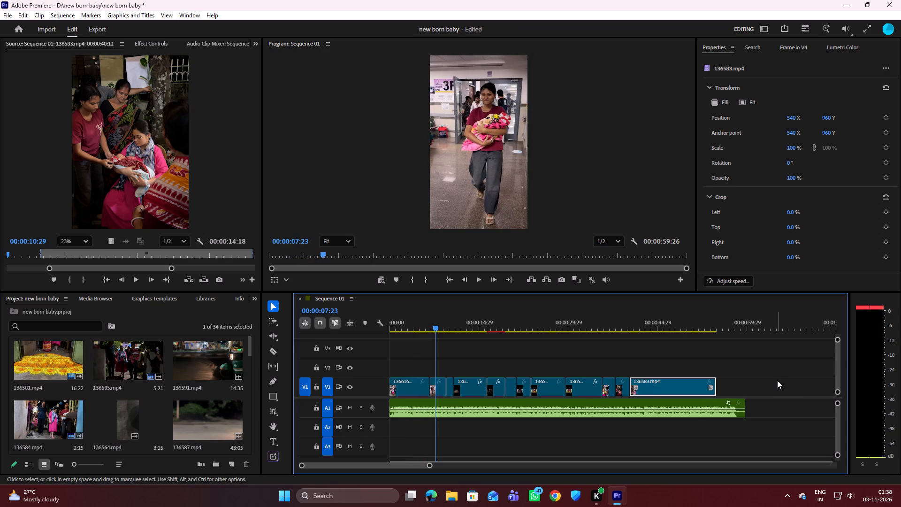
pyautogui.click(440, 387)
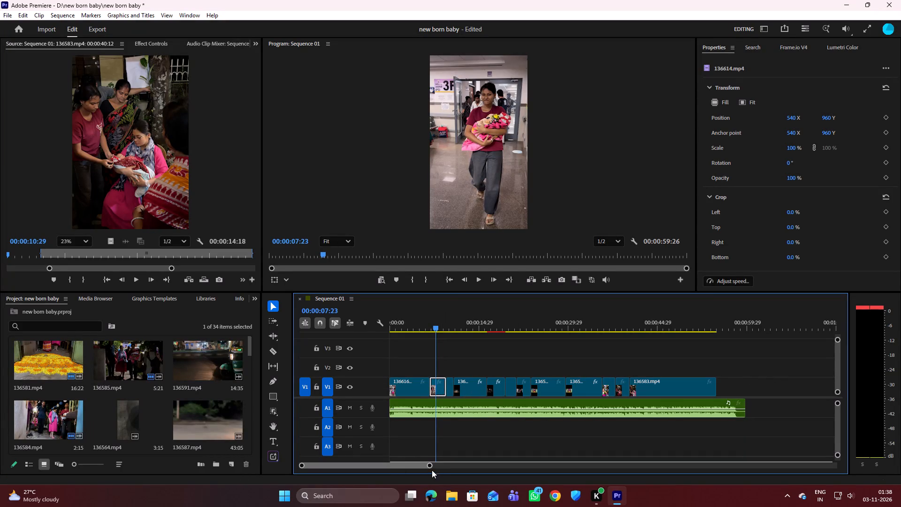
pyautogui.moveTo(430, 467); pyautogui.dragTo(389, 482)
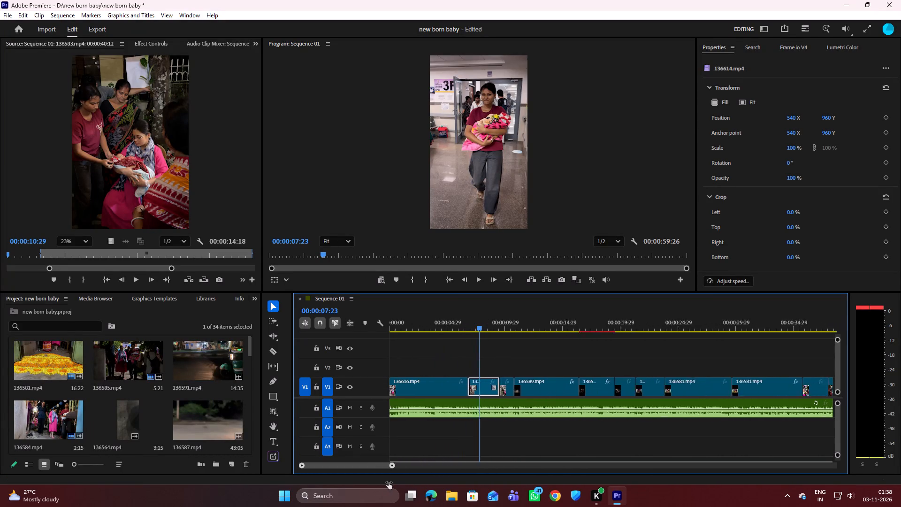
pyautogui.moveTo(389, 482); pyautogui.dragTo(369, 480)
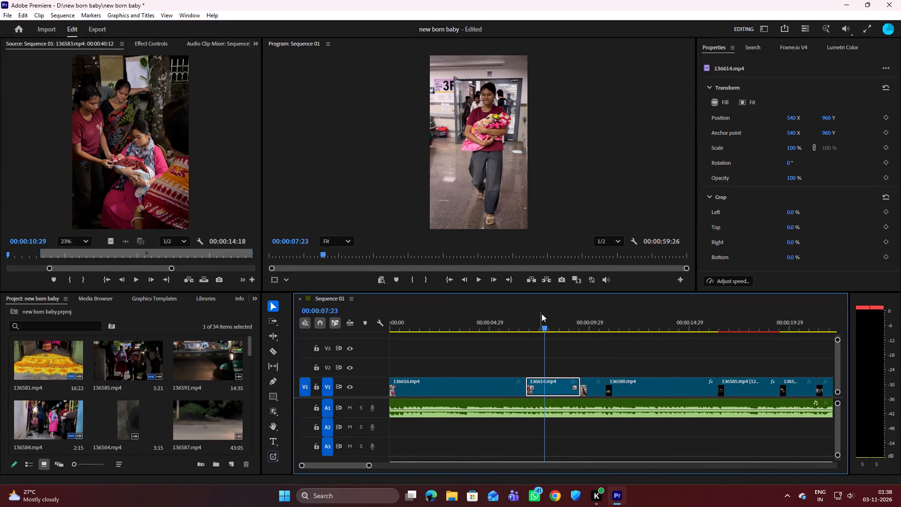
pyautogui.moveTo(544, 324); pyautogui.dragTo(408, 339)
pyautogui.press('space')
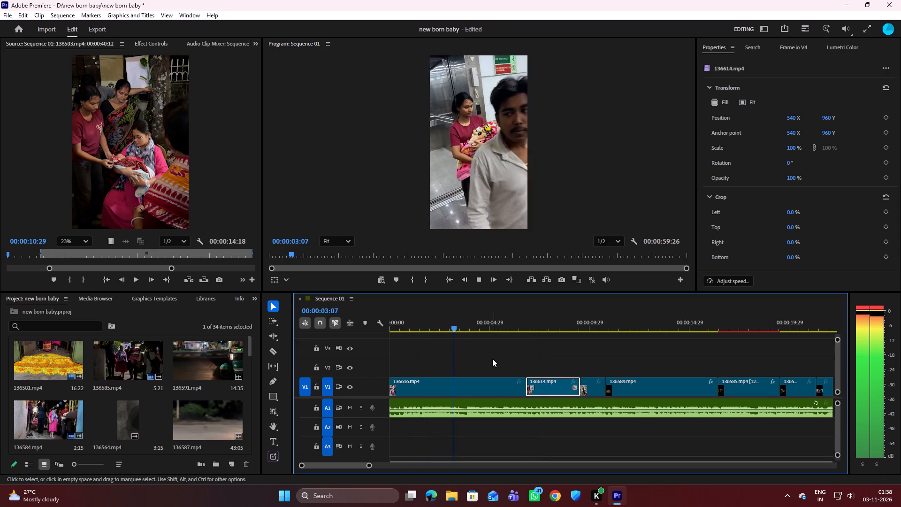
pyautogui.press('space')
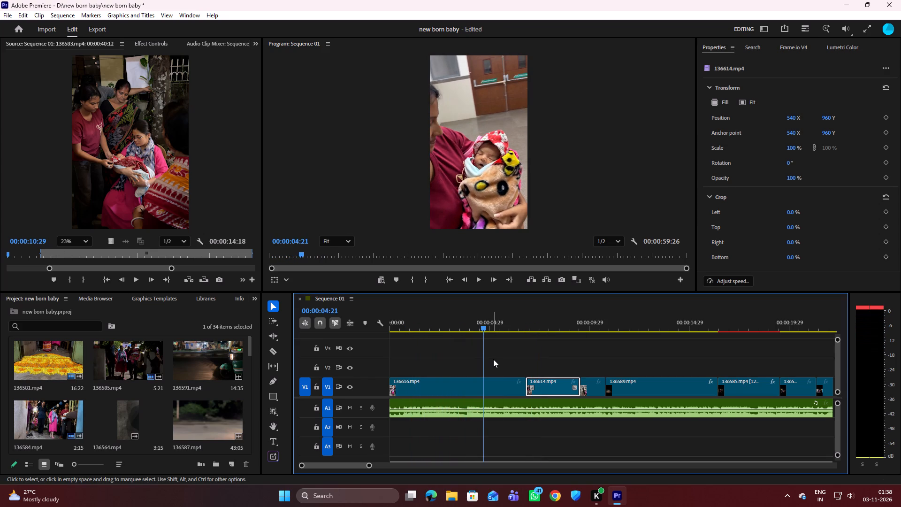
pyautogui.press('space')
pyautogui.press('space')
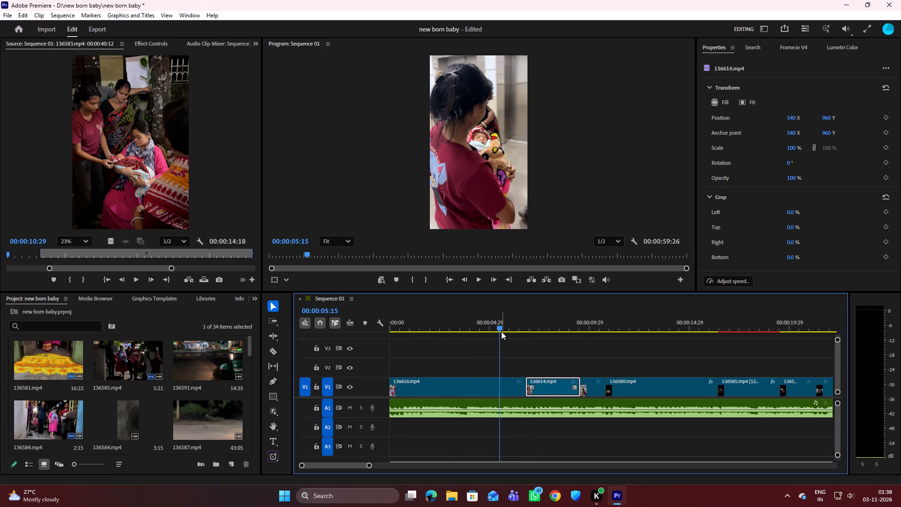
# Replay the baby close-up in 136616.mp4 from about 00:00:03:13 and continue on into the 136614.mp4 clip.
pyautogui.moveTo(501, 331); pyautogui.dragTo(481, 336)
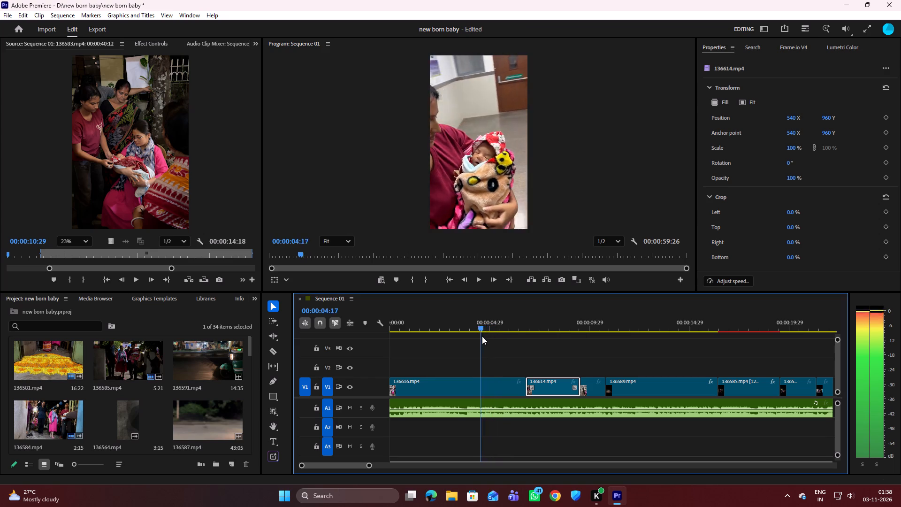
pyautogui.moveTo(481, 336); pyautogui.dragTo(460, 337)
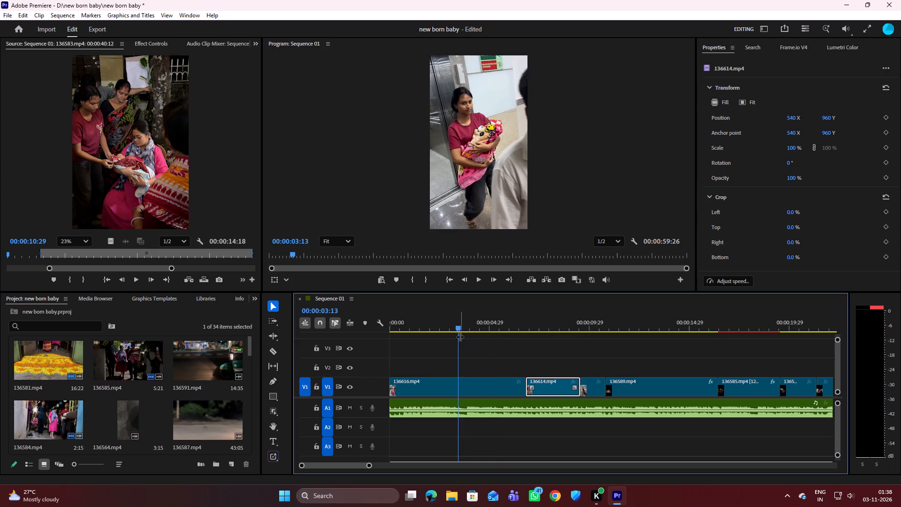
pyautogui.press('space')
pyautogui.press('space')
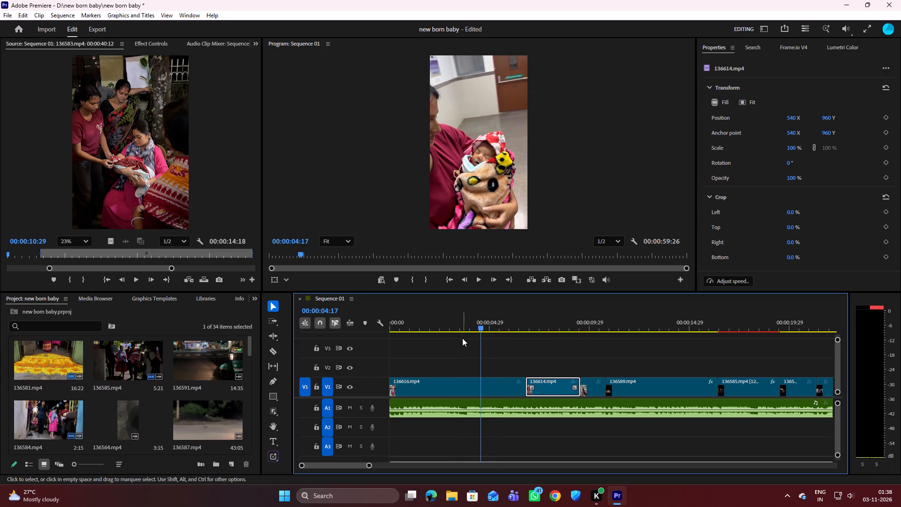
pyautogui.click(480, 328)
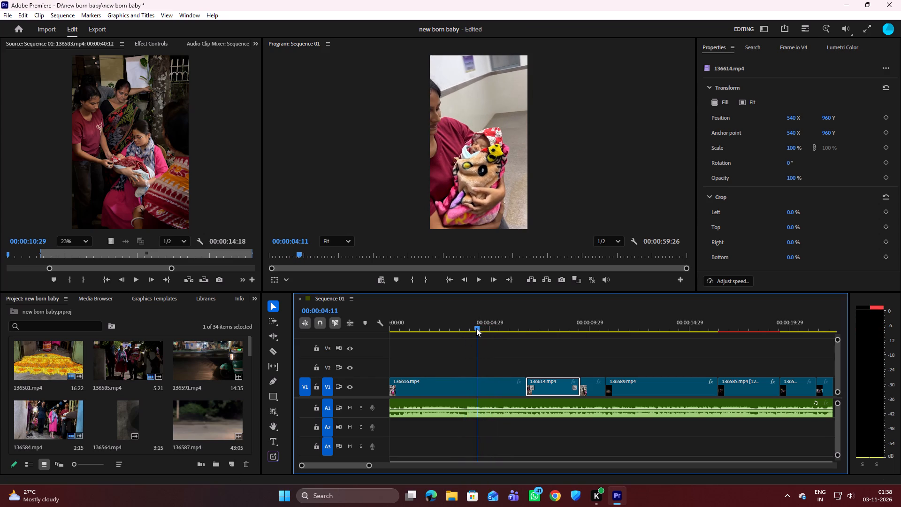
pyautogui.press('space')
pyautogui.press('space')
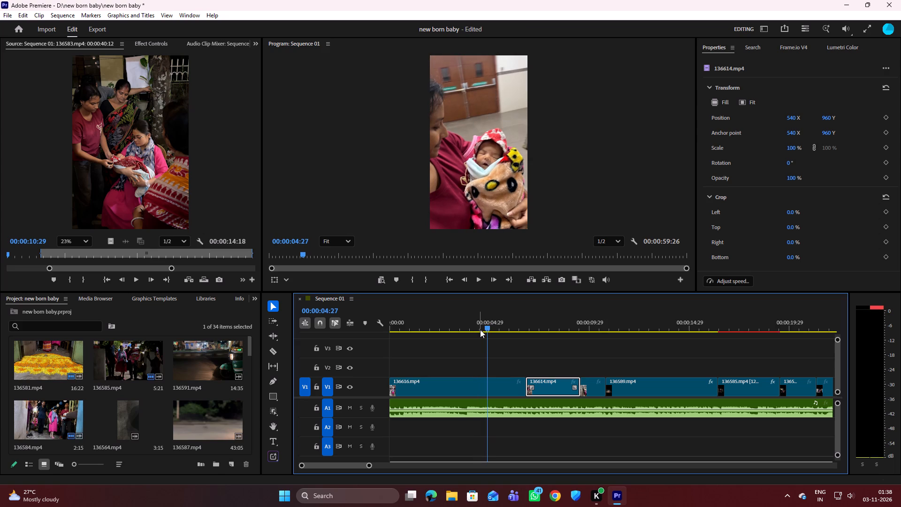
pyautogui.moveTo(487, 328); pyautogui.dragTo(478, 331)
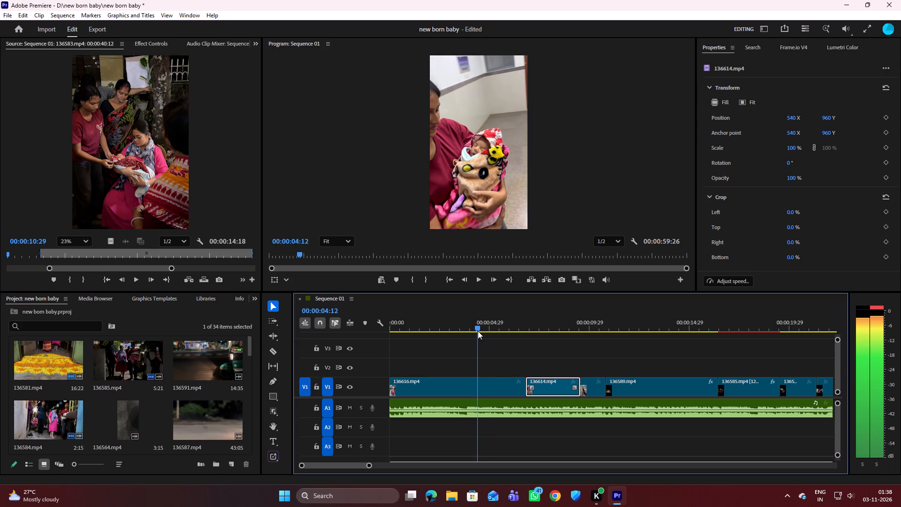
pyautogui.press('space')
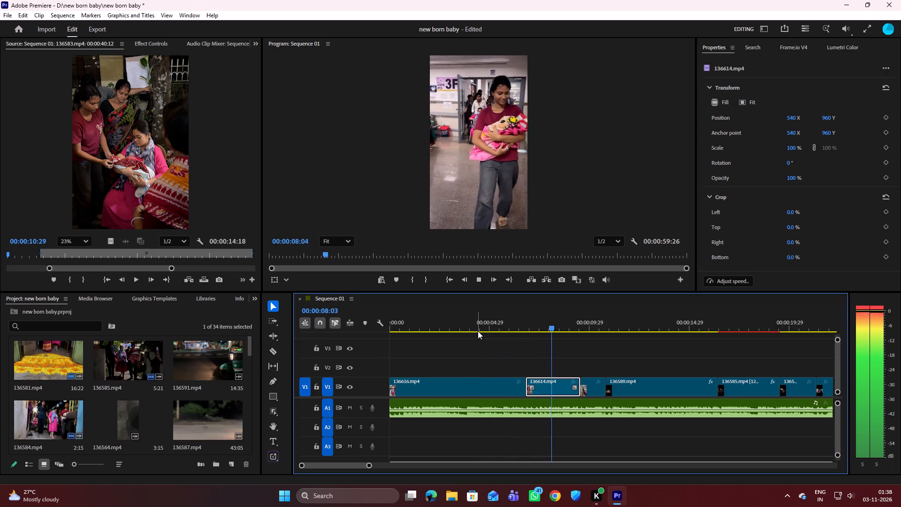
pyautogui.press('space')
# Replay the 136614.mp4 hospital corridor clip from its start to judge its pace.
pyautogui.moveTo(552, 328); pyautogui.dragTo(526, 324)
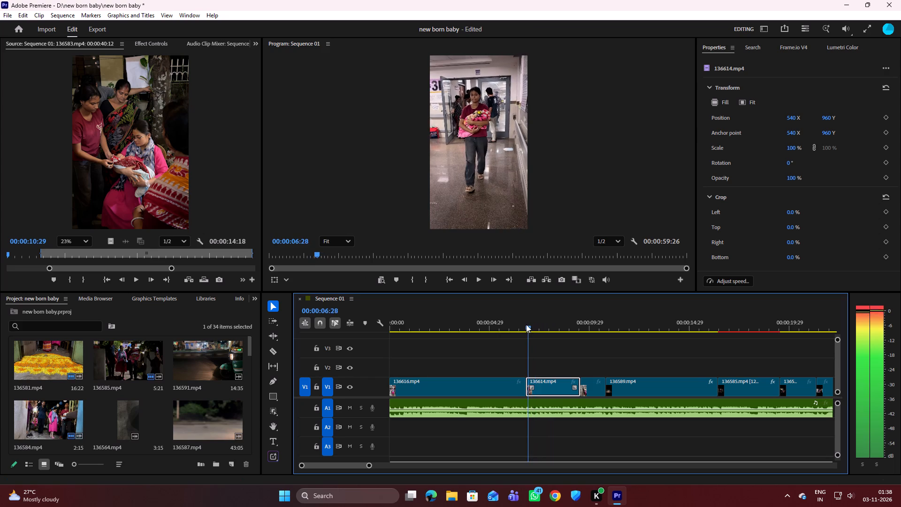
pyautogui.moveTo(526, 324); pyautogui.dragTo(526, 324)
pyautogui.press('space')
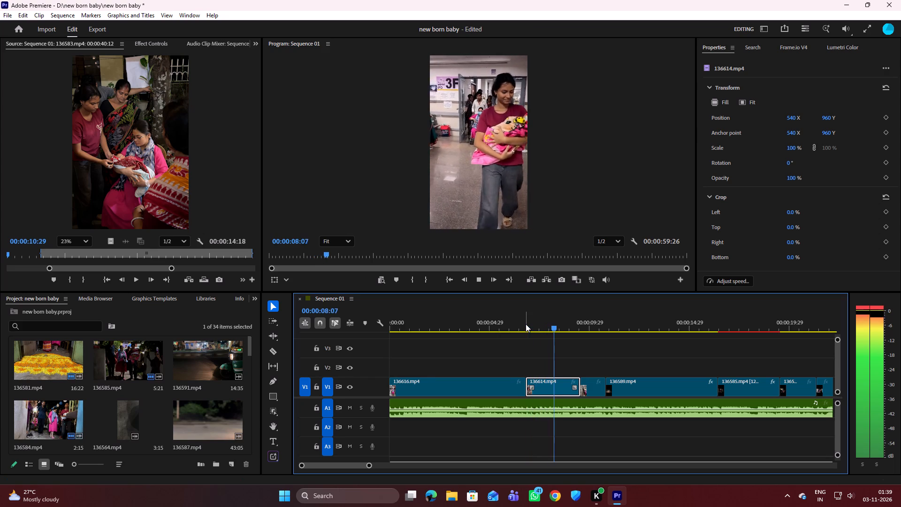
pyautogui.press('space')
pyautogui.press('space')
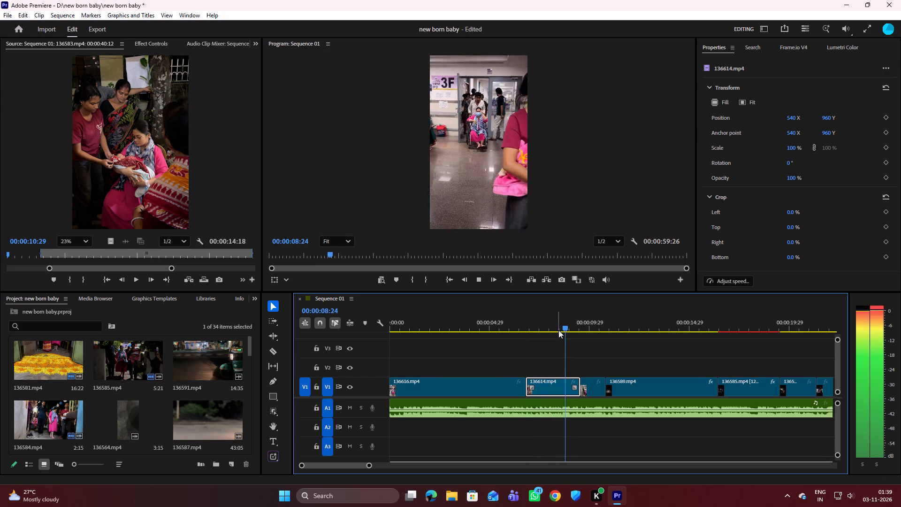
pyautogui.press('space')
# Slow the 136614.mp4 clip on V1 to 75% speed with Optical flow interpolation and play it back.
pyautogui.click(553, 384)
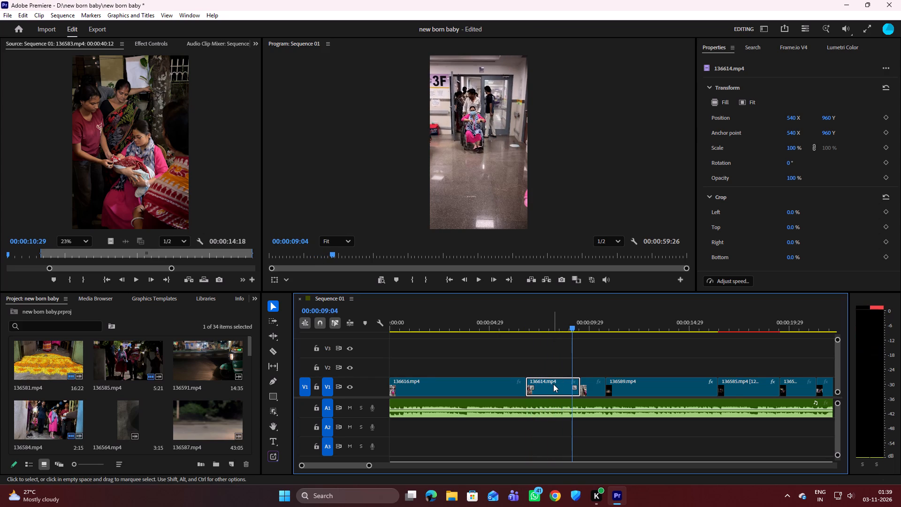
pyautogui.click(705, 281)
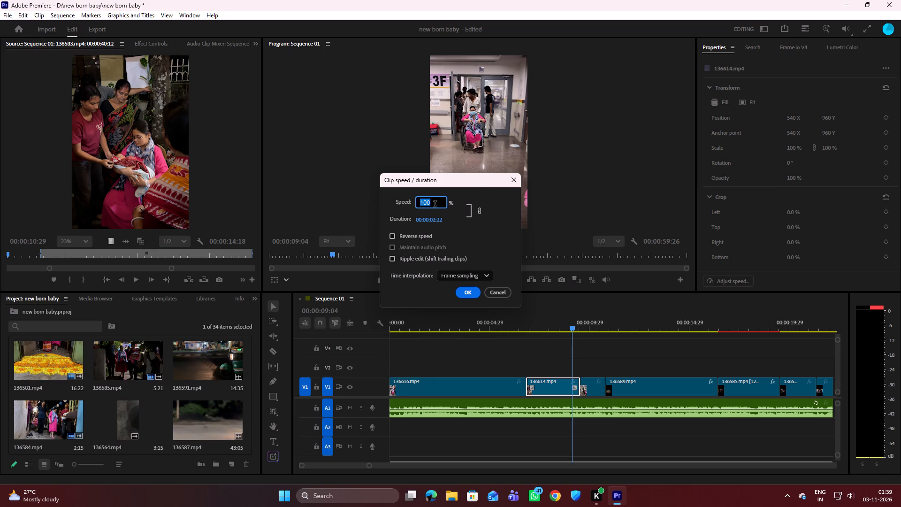
pyautogui.press('BackSpace')
pyautogui.press('BackSpace')
pyautogui.write('75')
pyautogui.click(472, 271)
pyautogui.click(456, 315)
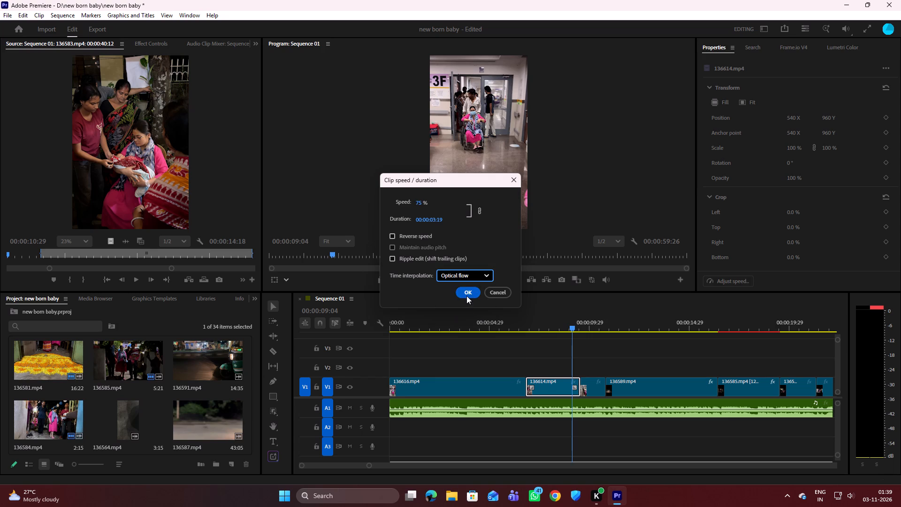
pyautogui.click(466, 295)
pyautogui.moveTo(572, 326); pyautogui.dragTo(554, 331)
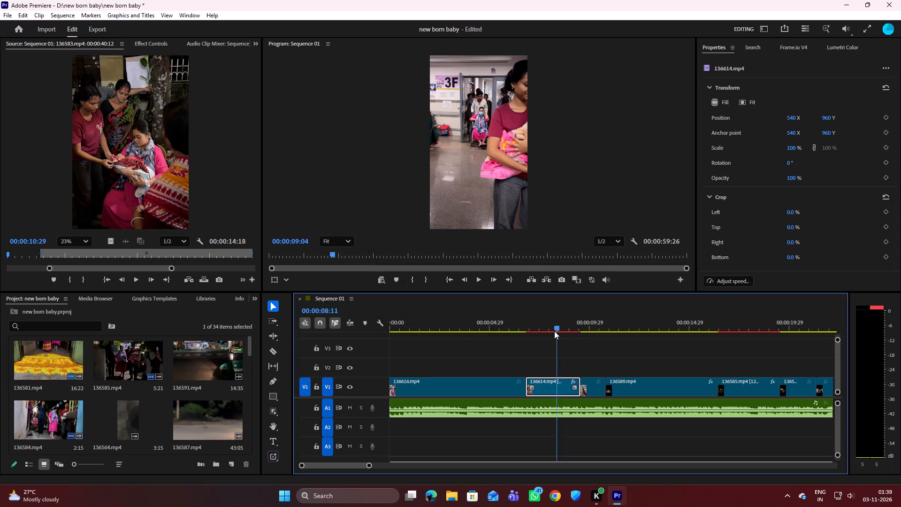
pyautogui.moveTo(554, 331); pyautogui.dragTo(516, 335)
pyautogui.press('space')
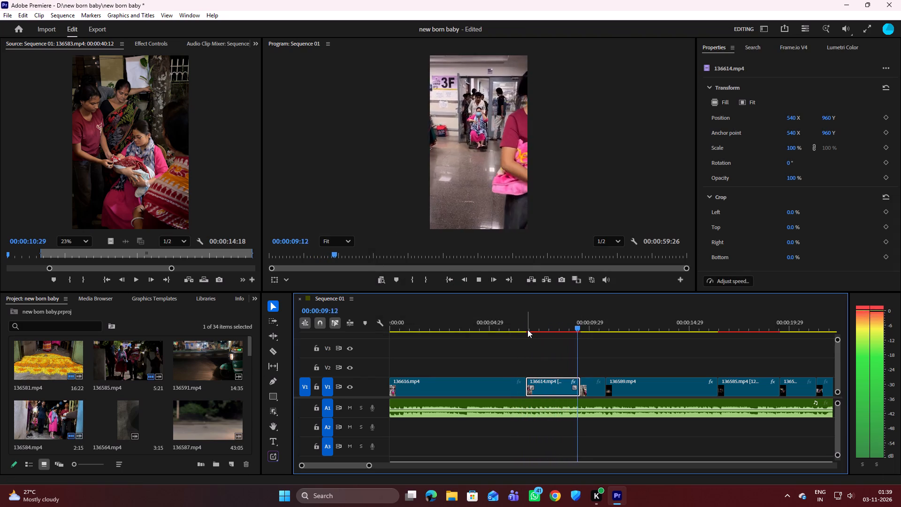
# Replay the slowed 136614.mp4 corridor clip from its start and on across the cuts to 136598.mp4 and 136589.mp4.
pyautogui.press('space')
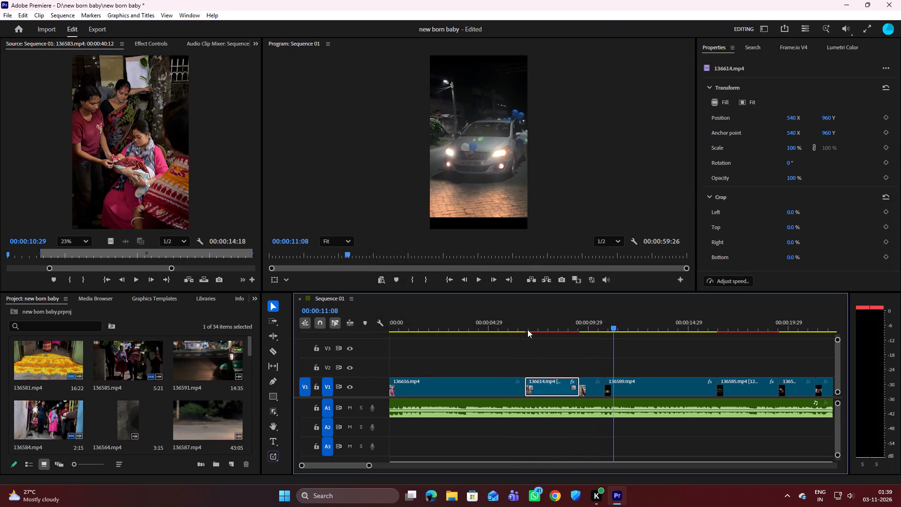
pyautogui.moveTo(611, 326); pyautogui.dragTo(525, 339)
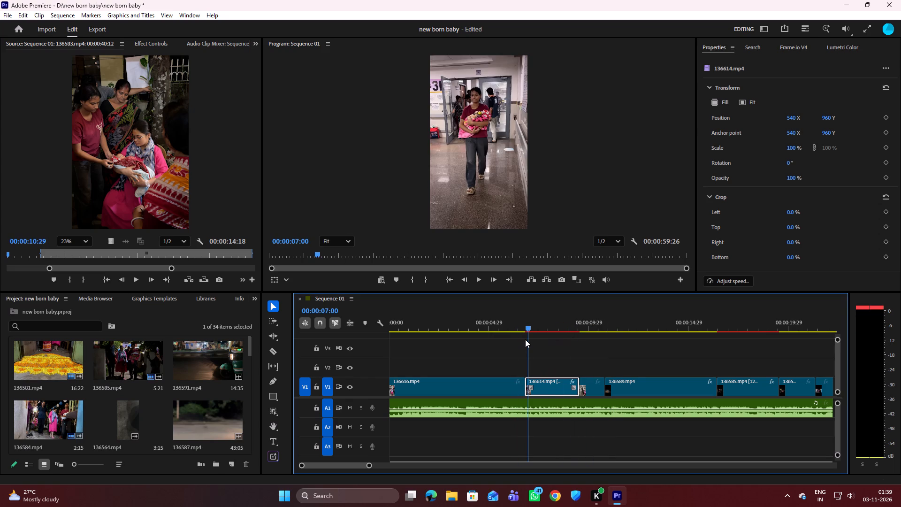
pyautogui.press('space')
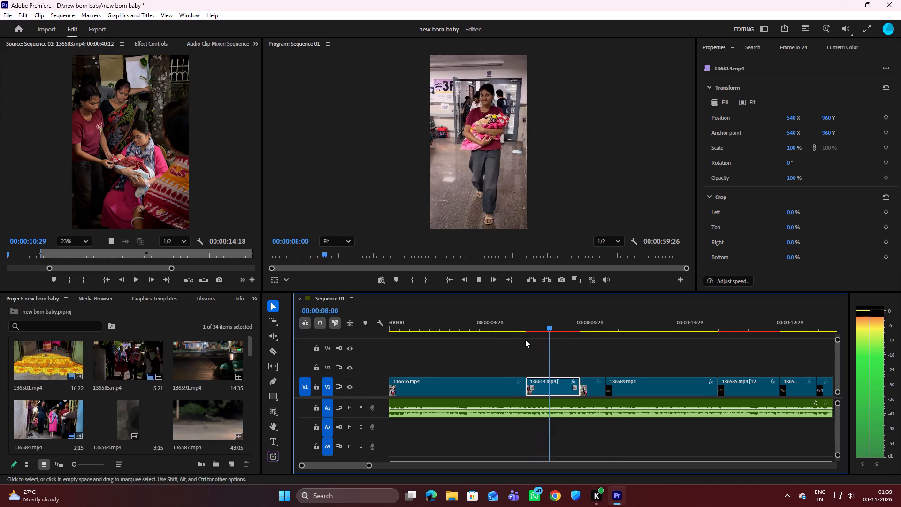
pyautogui.press('space')
pyautogui.moveTo(564, 327); pyautogui.dragTo(538, 328)
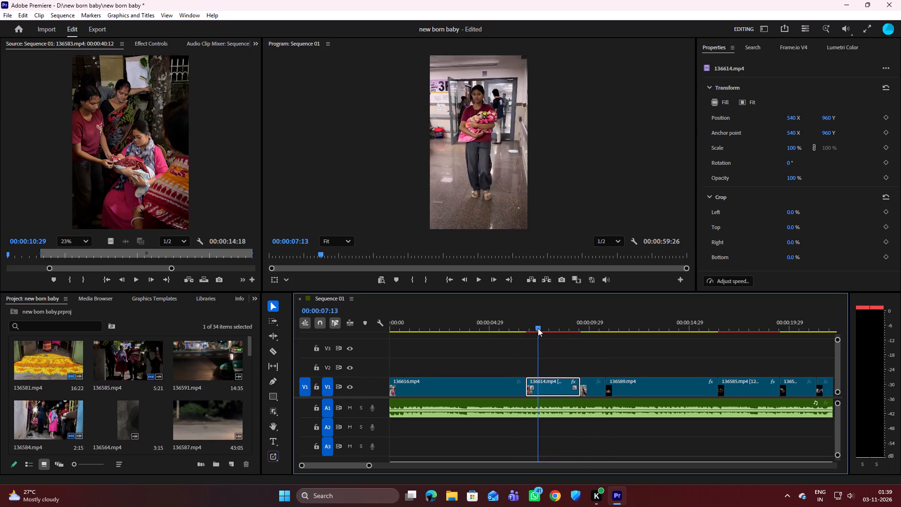
pyautogui.moveTo(538, 328); pyautogui.dragTo(528, 329)
pyautogui.press('space')
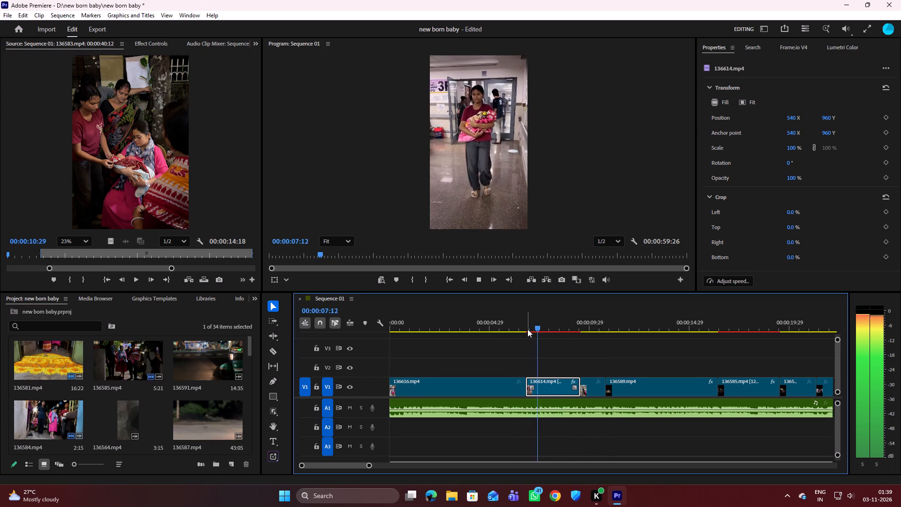
pyautogui.press('space')
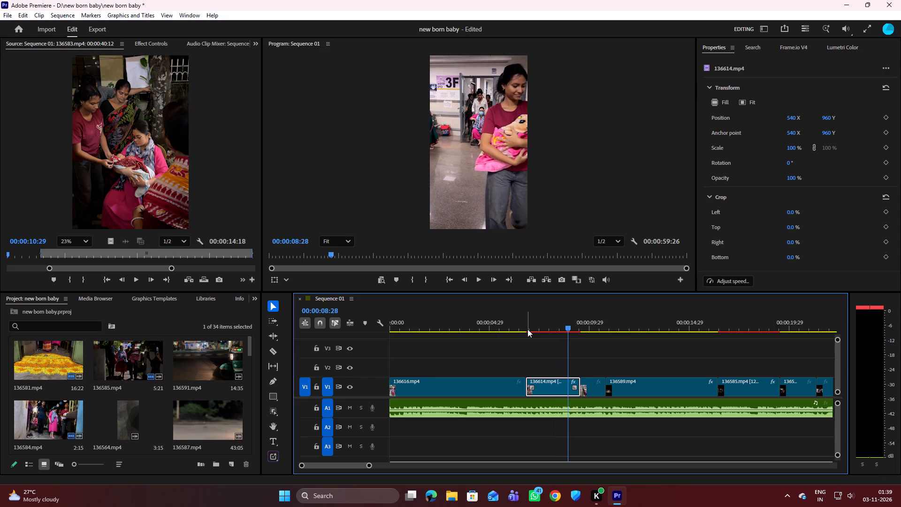
pyautogui.press('space')
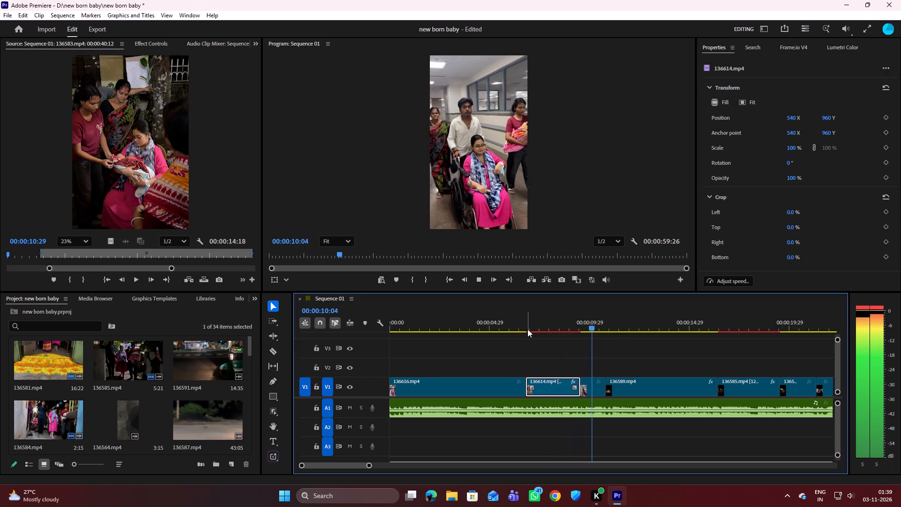
pyautogui.press('space')
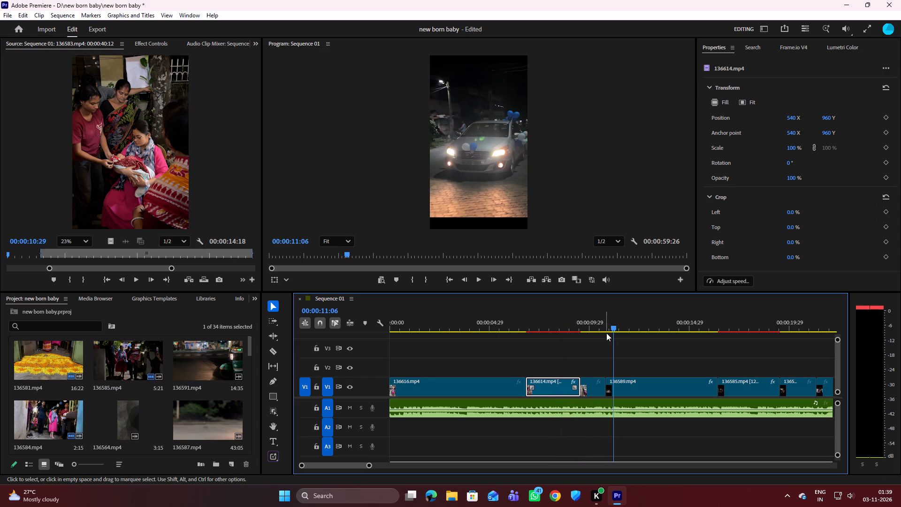
# Slow the 136598.mp4 wheelchair clip on V1 to 75% speed with Optical flow interpolation.
pyautogui.click(592, 382)
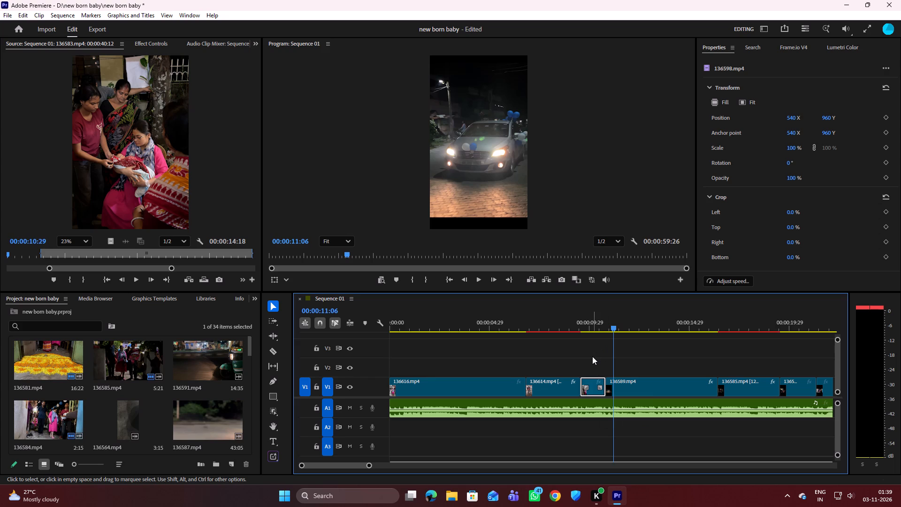
pyautogui.click(722, 277)
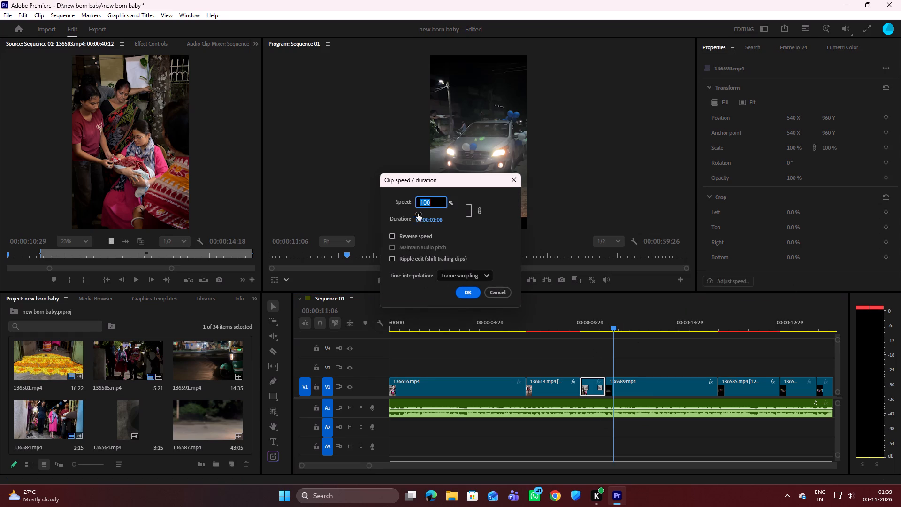
pyautogui.press('BackSpace')
pyautogui.write('75')
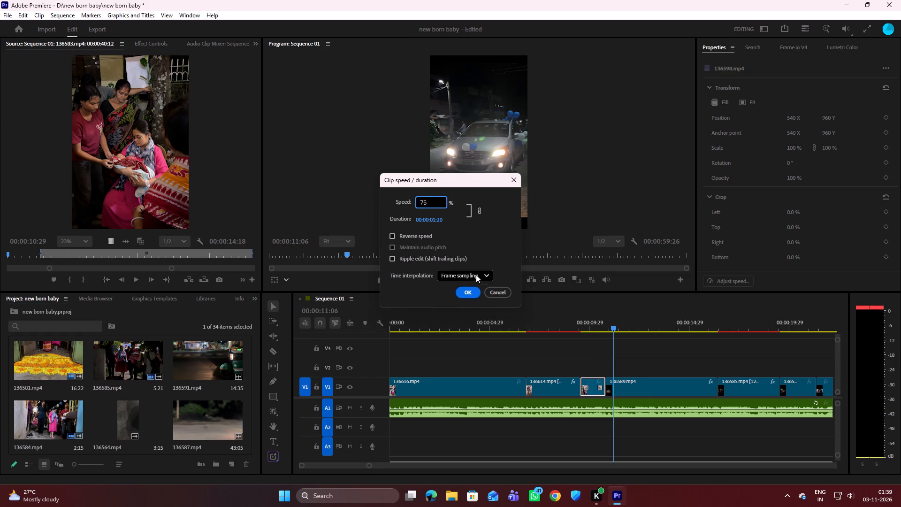
pyautogui.click(476, 275)
pyautogui.click(461, 311)
pyautogui.click(465, 292)
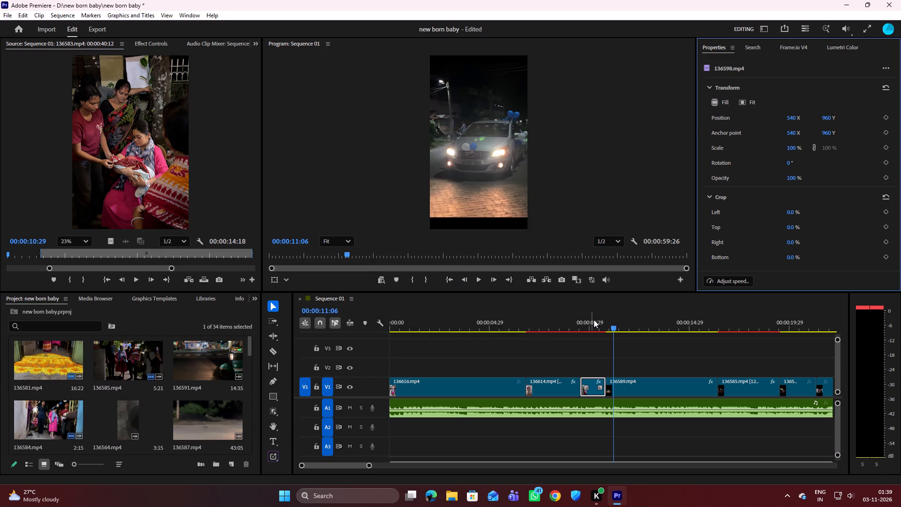
# Play back from the start of 136614.mp4 through the 136598.mp4 wheelchair clip and the 136589.mp4 car clip.
pyautogui.moveTo(615, 329); pyautogui.dragTo(532, 332)
pyautogui.press('space')
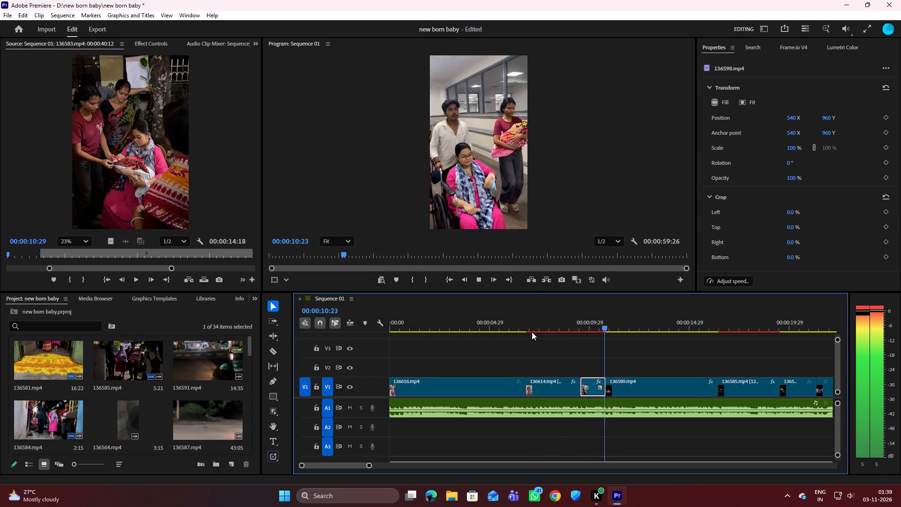
pyautogui.press('space')
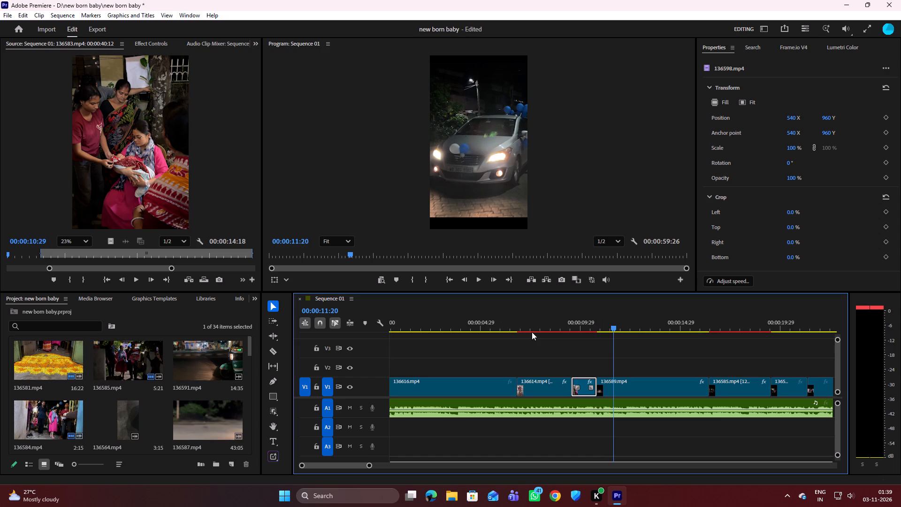
pyautogui.press('space')
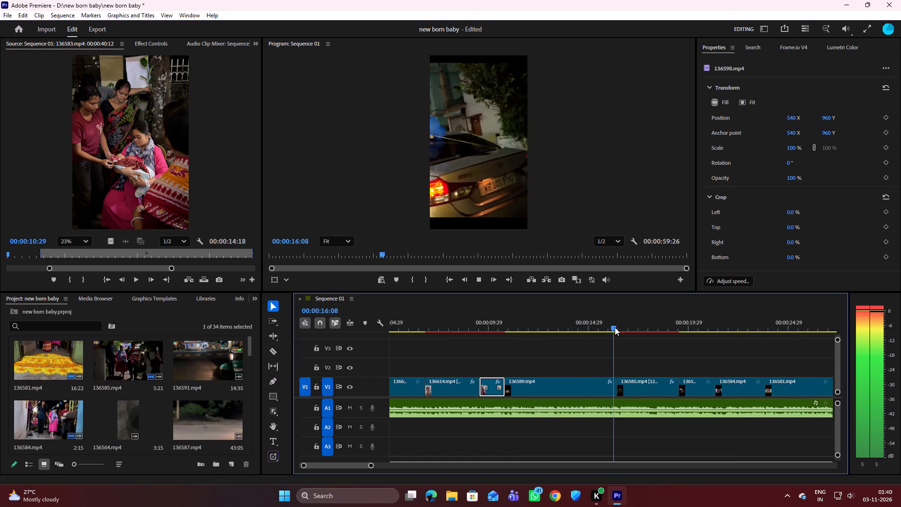
pyautogui.press('space')
# Replay the 136614.mp4 corridor clip from its start in short bursts to judge its slowed pace.
pyautogui.moveTo(615, 326); pyautogui.dragTo(582, 328)
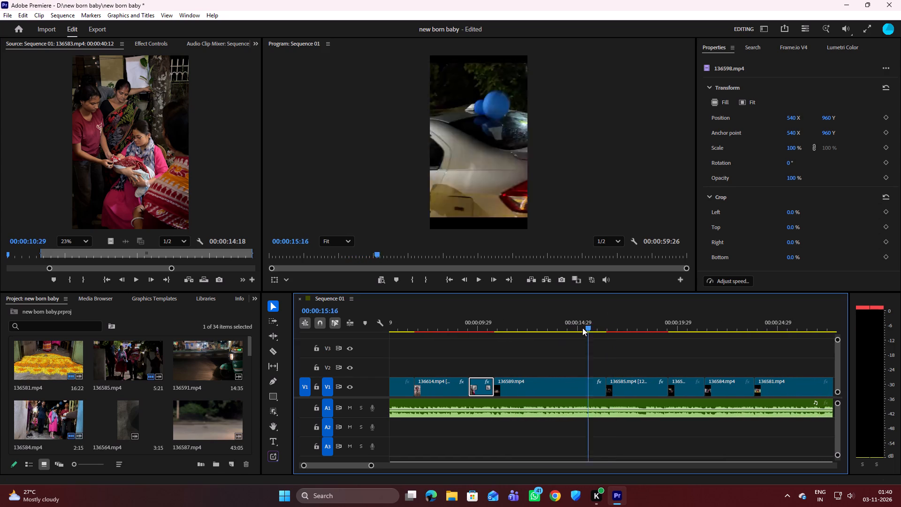
pyautogui.moveTo(582, 328); pyautogui.dragTo(518, 347)
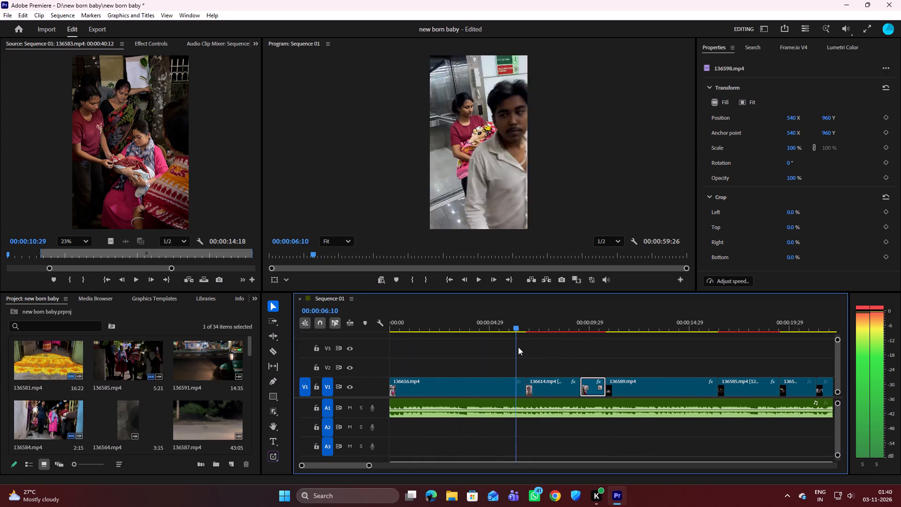
pyautogui.moveTo(518, 347); pyautogui.dragTo(528, 343)
pyautogui.press('space')
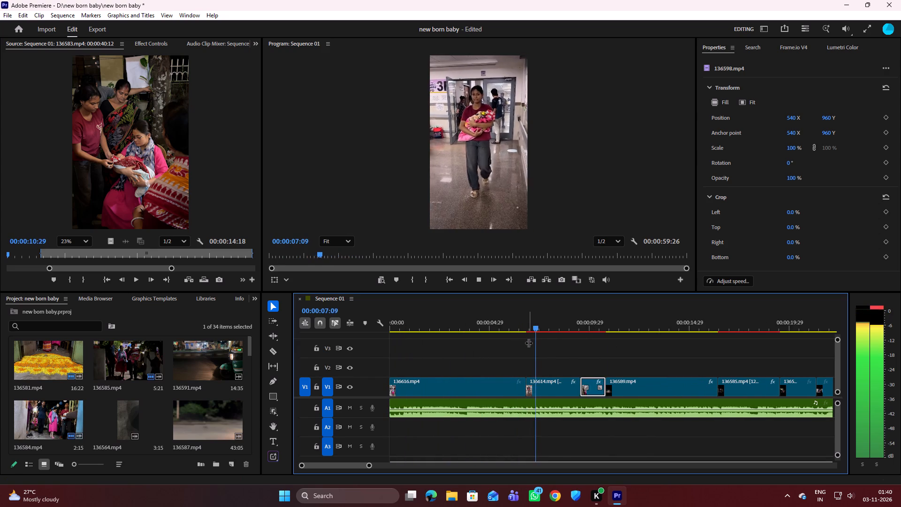
pyautogui.press('space')
pyautogui.press('space')
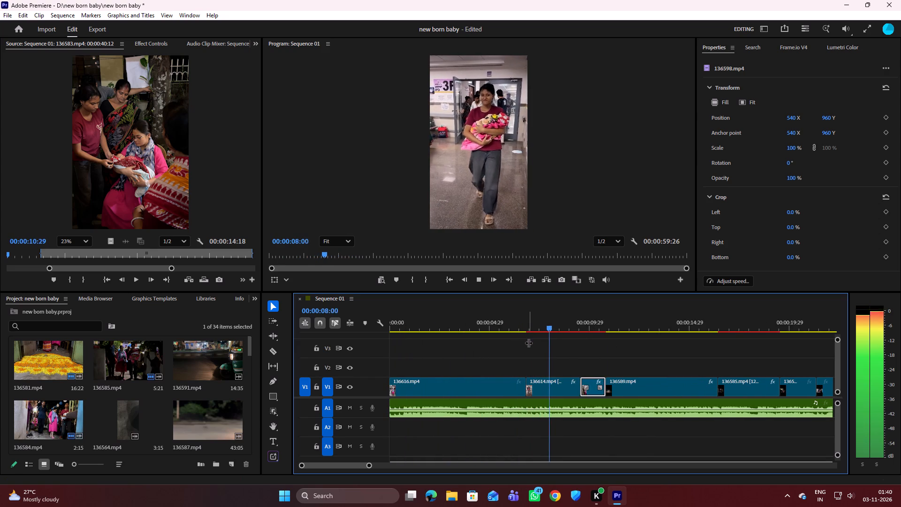
pyautogui.press('space')
pyautogui.press('space')
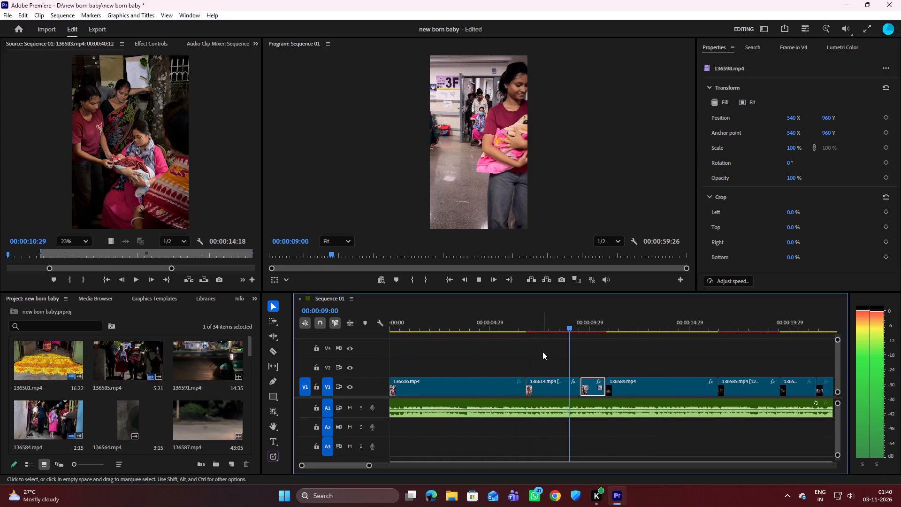
pyautogui.press('space')
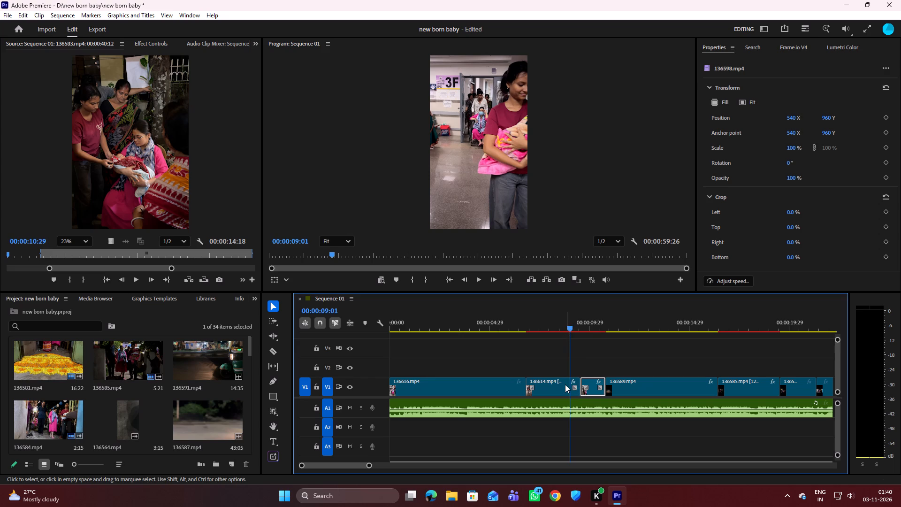
# Set the speed of the 136614.mp4 clip on V1 back to 100%.
pyautogui.click(565, 384)
pyautogui.click(714, 277)
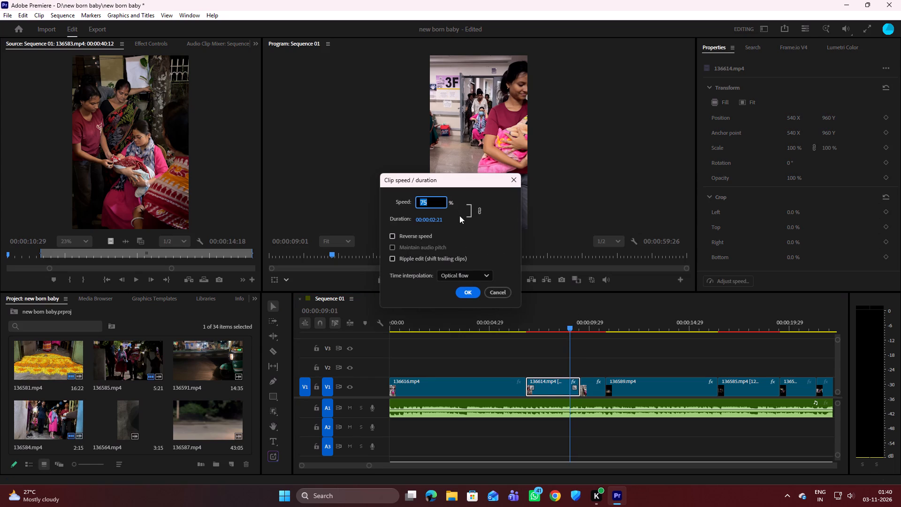
pyautogui.press('BackSpace')
pyautogui.write('100')
pyautogui.click(472, 292)
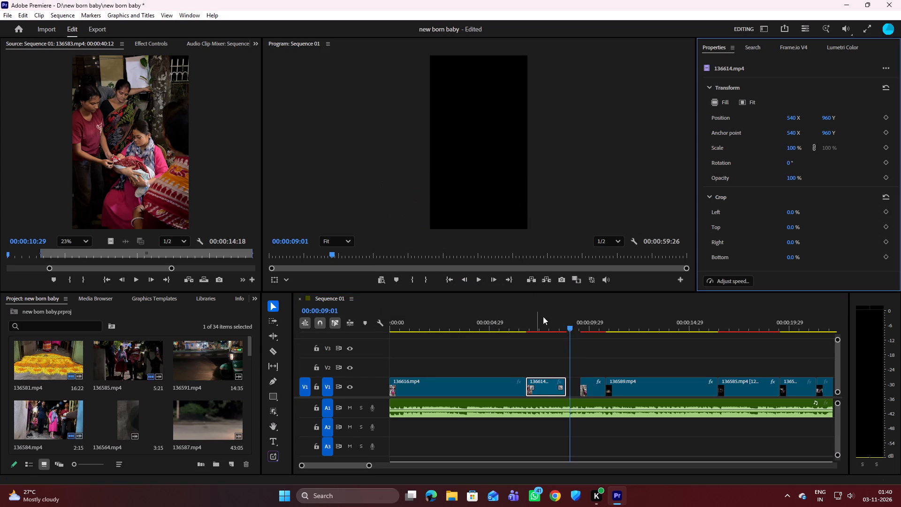
# Move all V1 clips from 136598.mp4 to the final 136583.mp4 earlier together, closing the gap after 136614.mp4.
pyautogui.moveTo(580, 360); pyautogui.dragTo(841, 377)
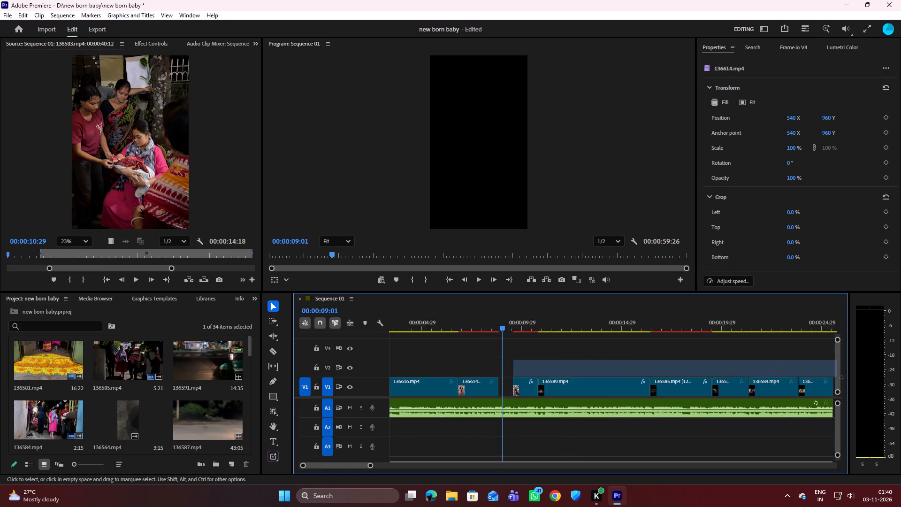
pyautogui.moveTo(841, 377); pyautogui.dragTo(657, 392)
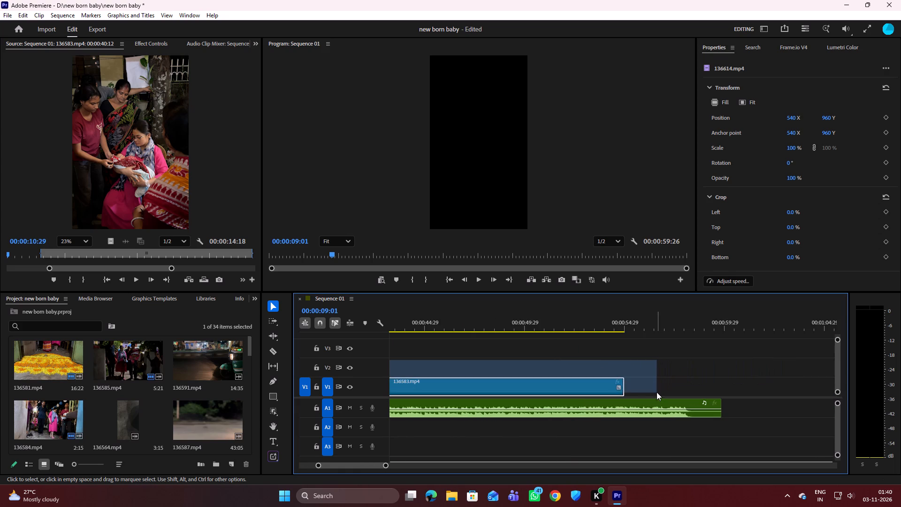
pyautogui.scroll(9, 557, 342)
pyautogui.scroll(7, 412, 373)
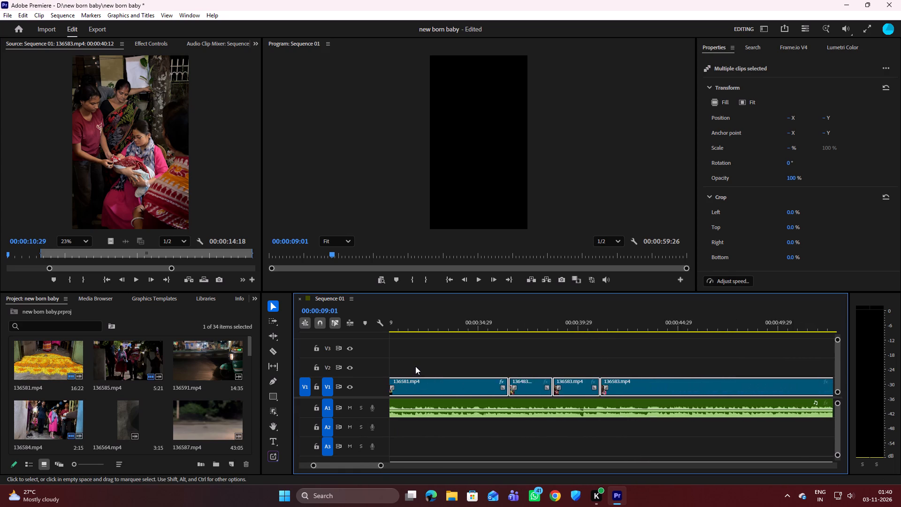
pyautogui.scroll(20, 415, 366)
pyautogui.scroll(10, 415, 366)
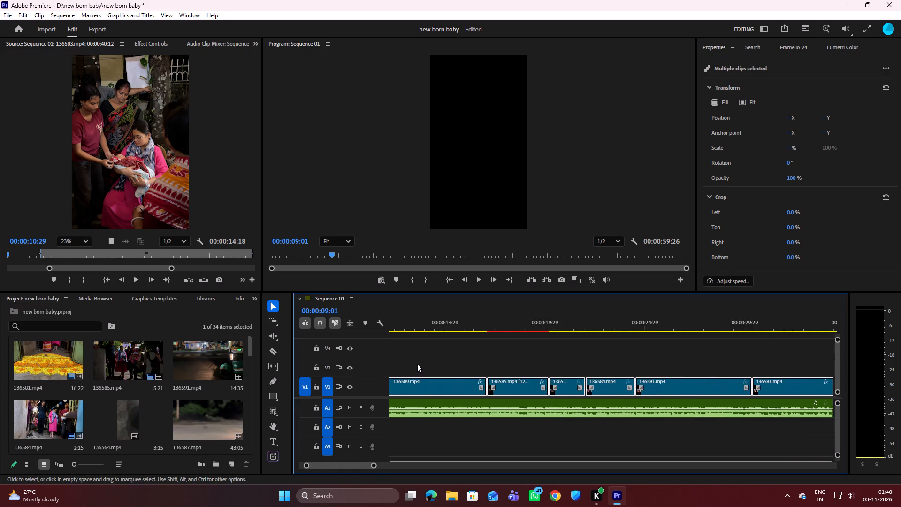
pyautogui.scroll(8, 417, 364)
pyautogui.moveTo(487, 383); pyautogui.dragTo(481, 384)
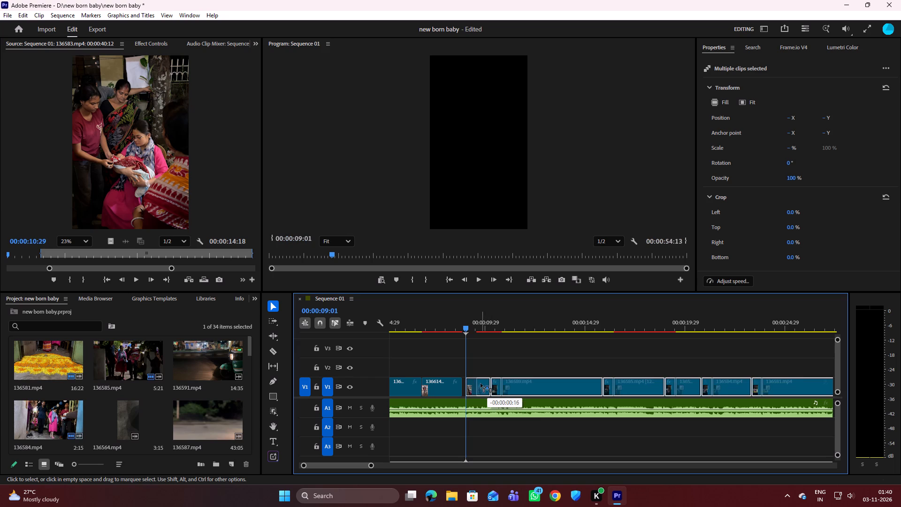
pyautogui.moveTo(481, 384); pyautogui.dragTo(474, 385)
pyautogui.click(495, 352)
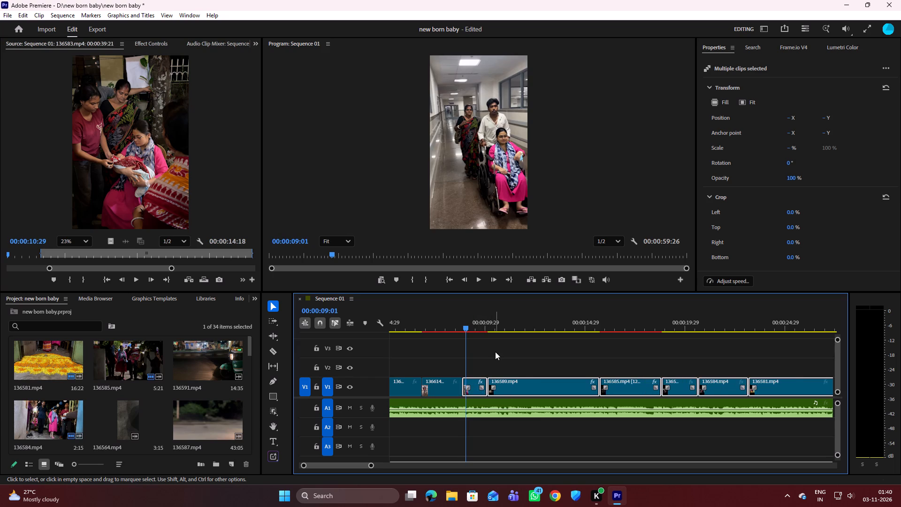
# Replay the 136614.mp4 corridor clip repeatedly from the end of 136616.mp4 to check its pace and the cut into it.
pyautogui.moveTo(466, 326); pyautogui.dragTo(453, 331)
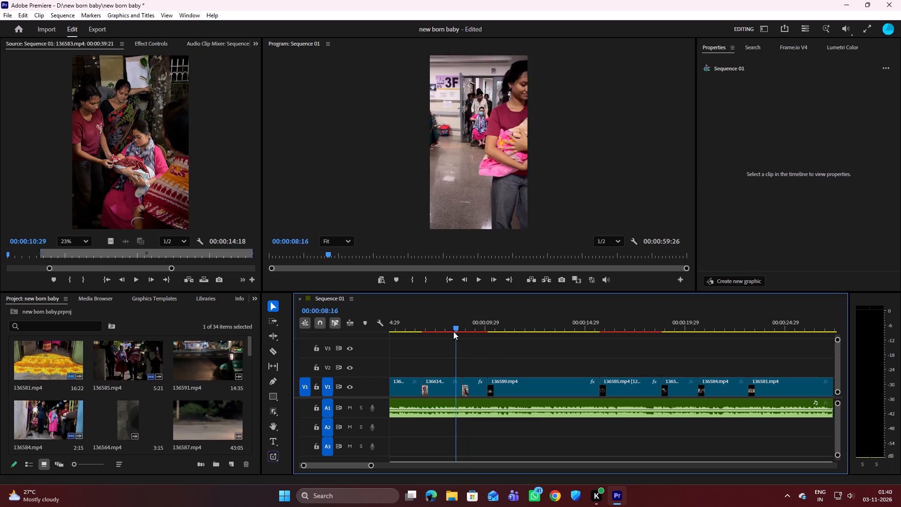
pyautogui.moveTo(453, 331); pyautogui.dragTo(429, 335)
pyautogui.press('space')
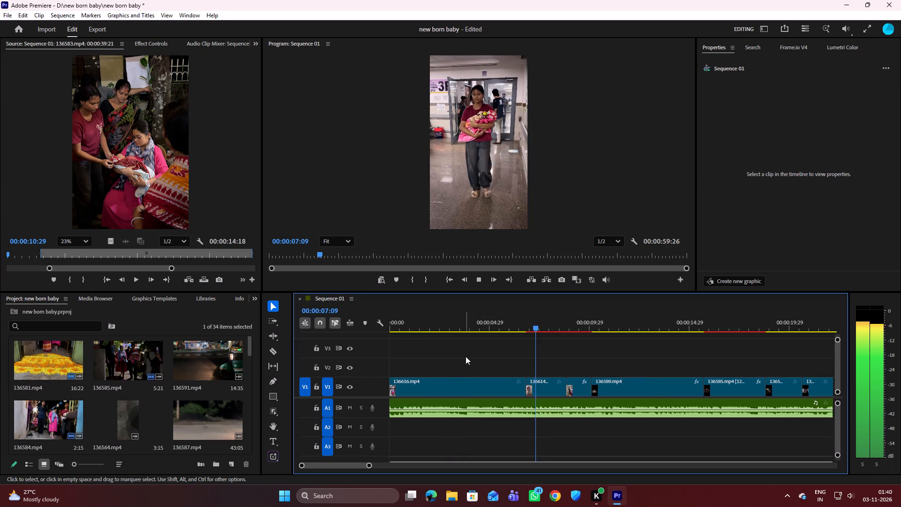
pyautogui.press('space')
pyautogui.moveTo(559, 326); pyautogui.dragTo(527, 335)
pyautogui.press('space')
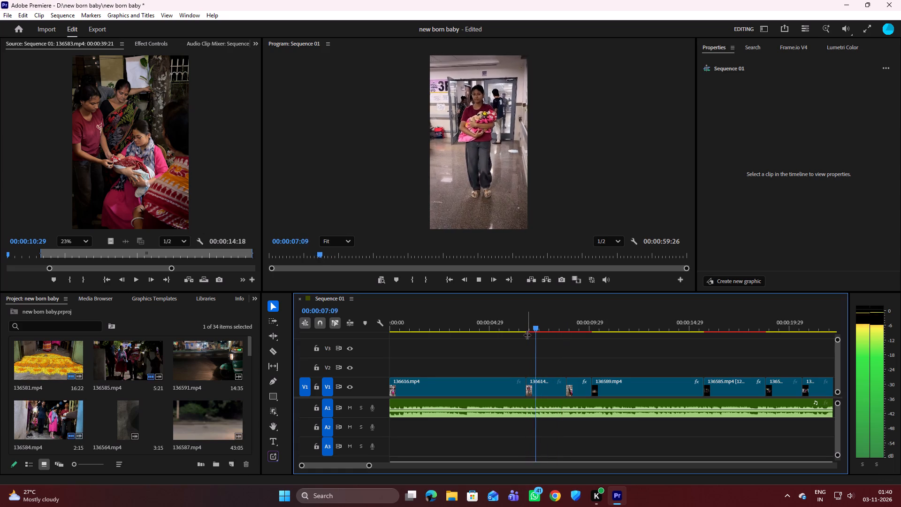
pyautogui.press('space')
pyautogui.moveTo(555, 328); pyautogui.dragTo(533, 332)
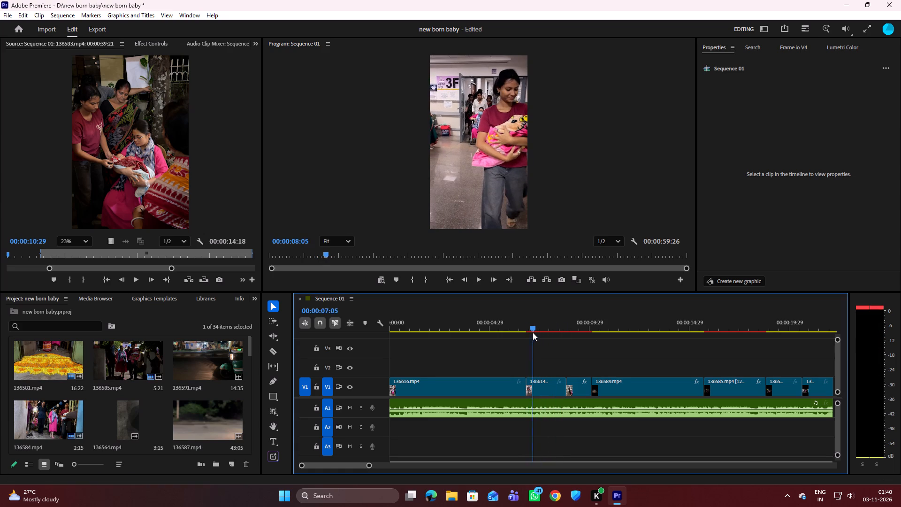
pyautogui.moveTo(533, 332); pyautogui.dragTo(524, 334)
pyautogui.press('space')
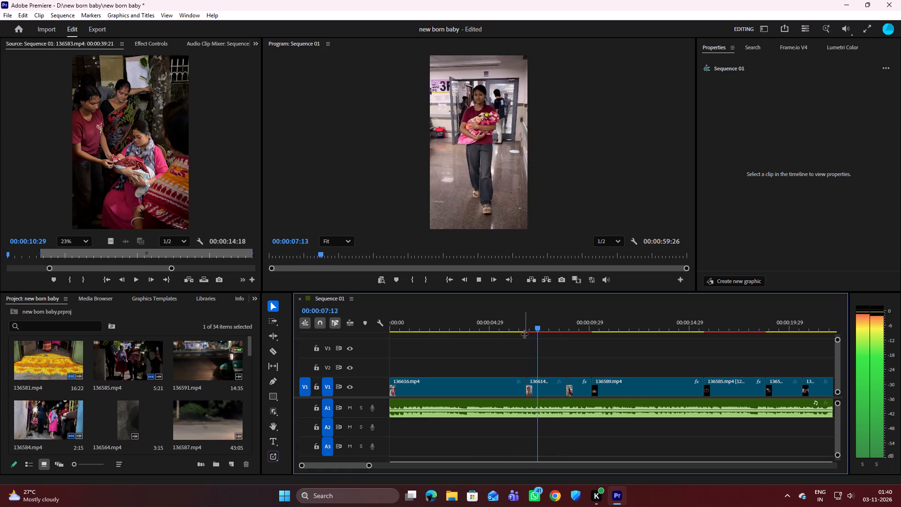
pyautogui.press('space')
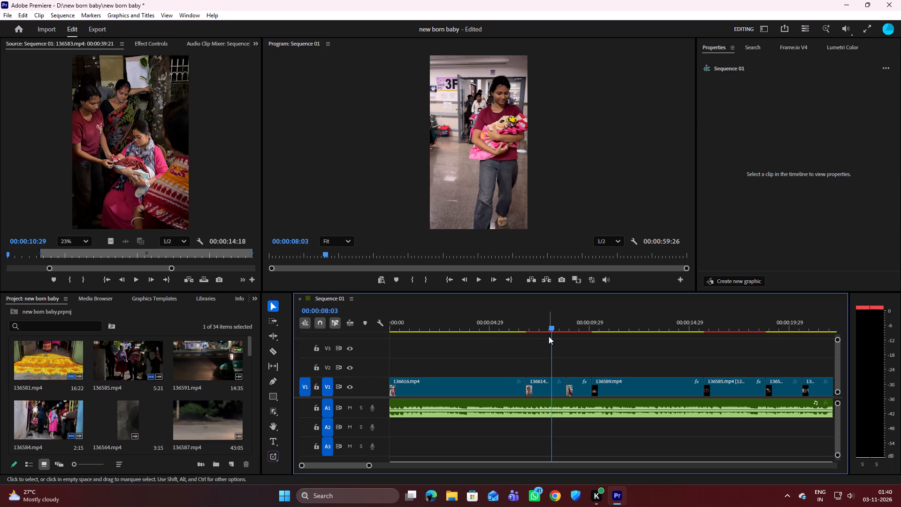
pyautogui.moveTo(550, 325); pyautogui.dragTo(524, 334)
pyautogui.press('space')
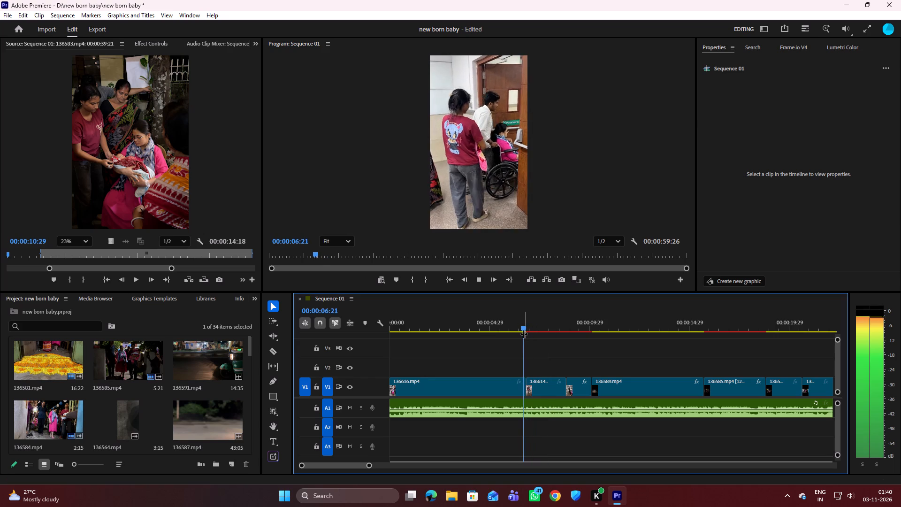
pyautogui.press('space')
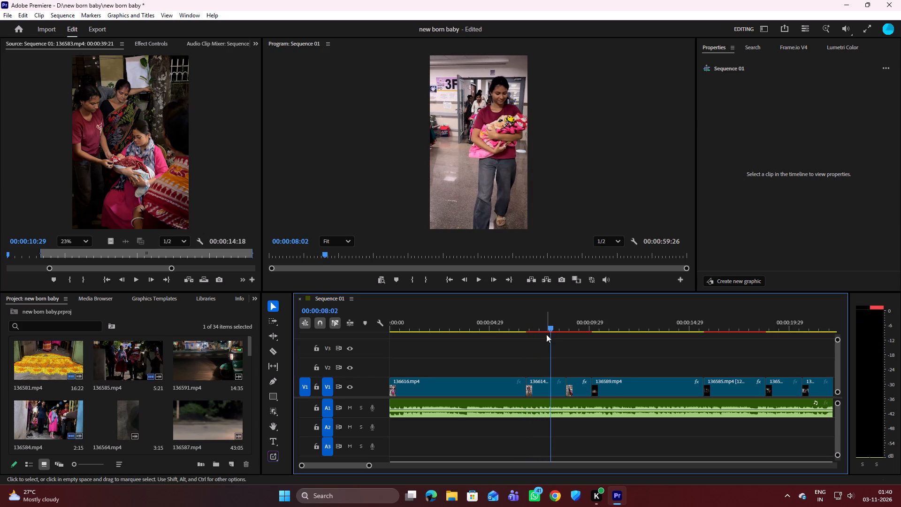
pyautogui.moveTo(550, 329); pyautogui.dragTo(530, 335)
pyautogui.rightClick(530, 335)
pyautogui.rightClick(530, 335)
pyautogui.click(507, 351)
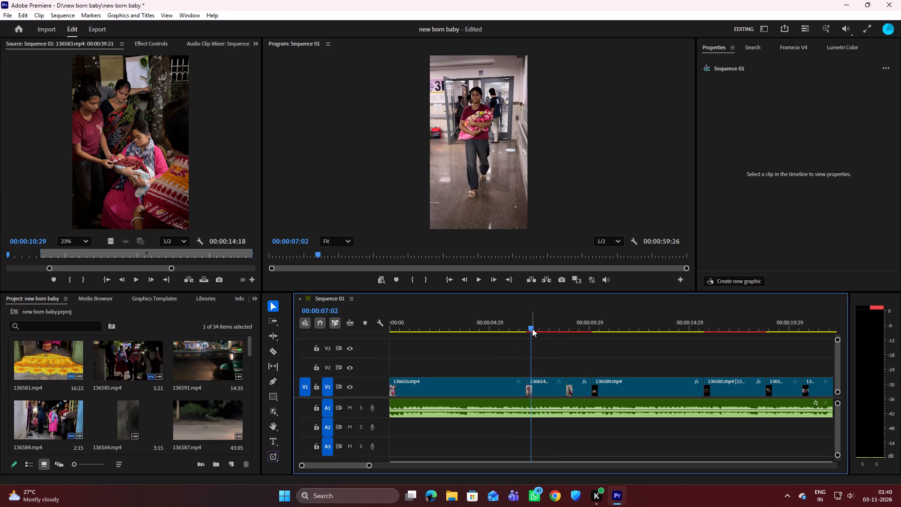
pyautogui.moveTo(531, 329); pyautogui.dragTo(525, 330)
# Examine the Time Remapping speed settings of the 136614.mp4 clip on V1 and play it from its start.
pyautogui.click(539, 382)
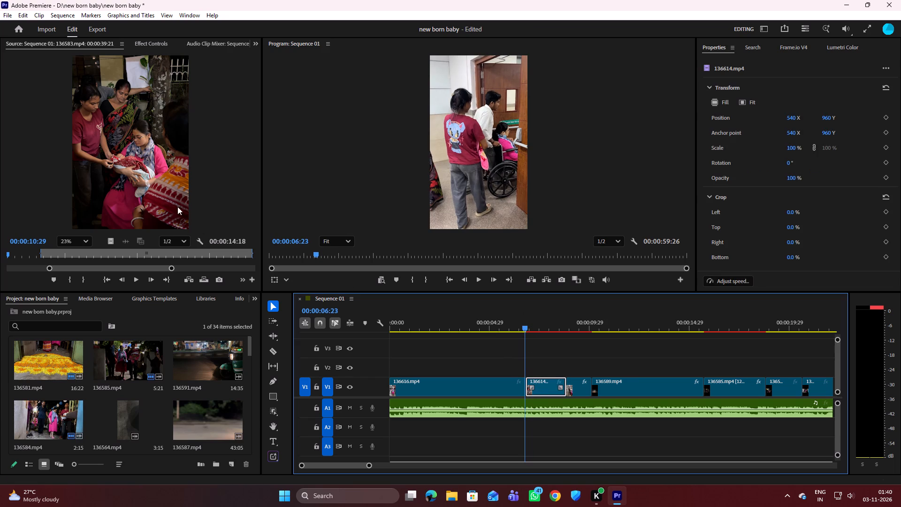
pyautogui.click(136, 45)
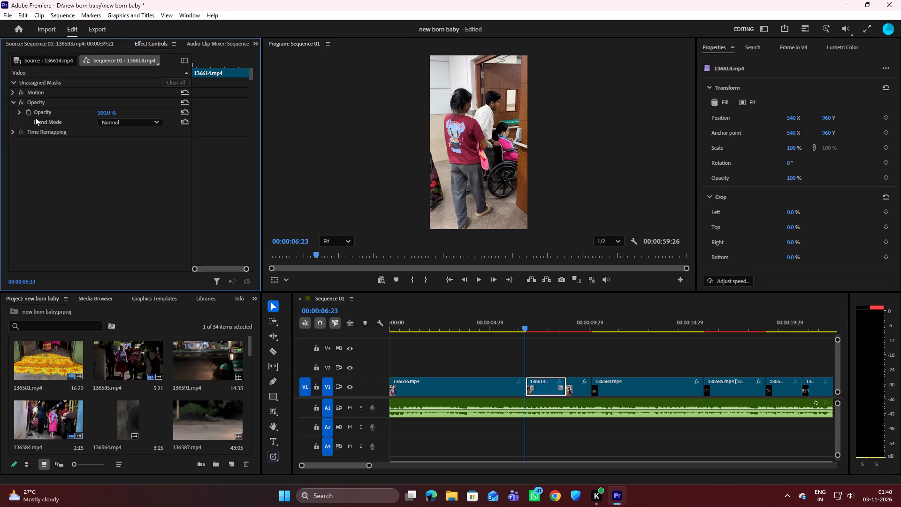
pyautogui.click(13, 130)
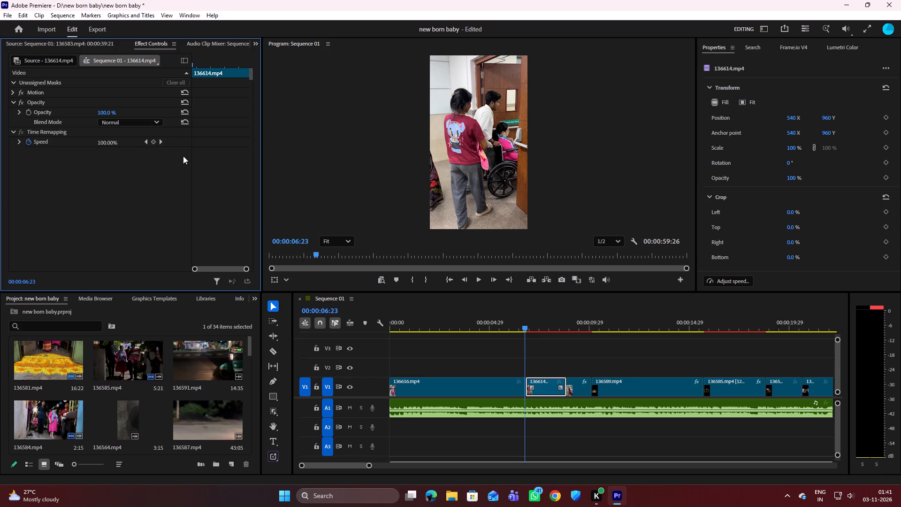
pyautogui.click(524, 328)
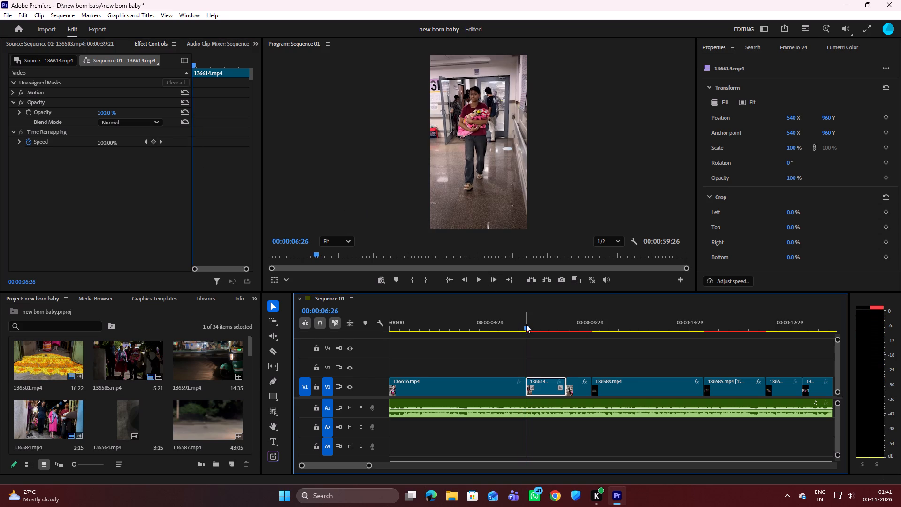
pyautogui.press('Left')
pyautogui.press('Right')
pyautogui.press('Left')
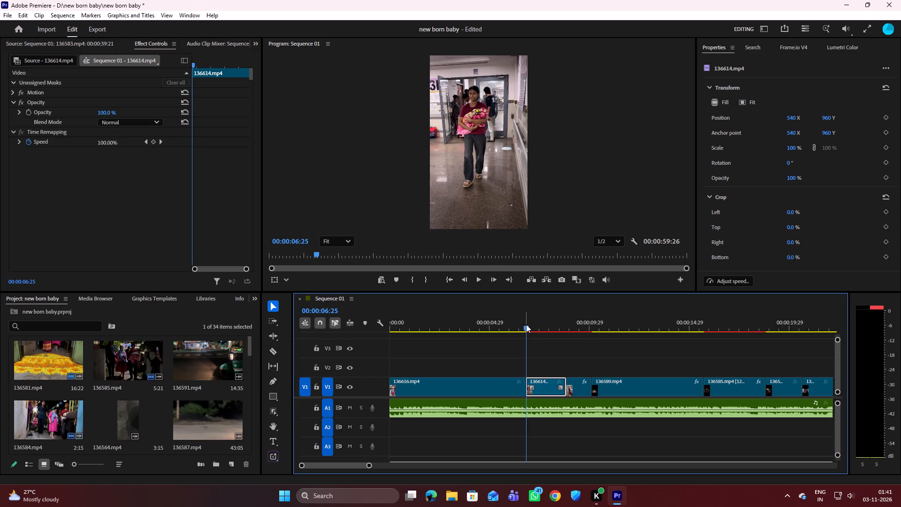
pyautogui.click(17, 140)
pyautogui.press('space')
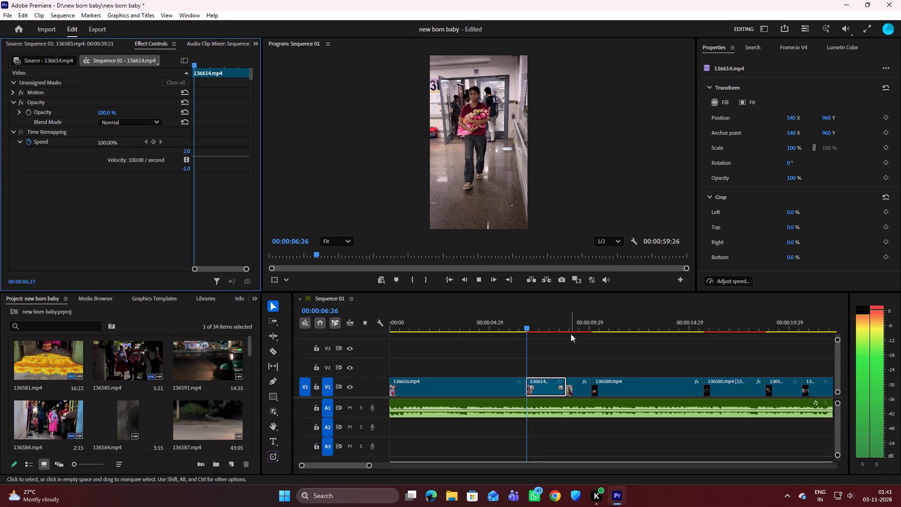
pyautogui.press('space')
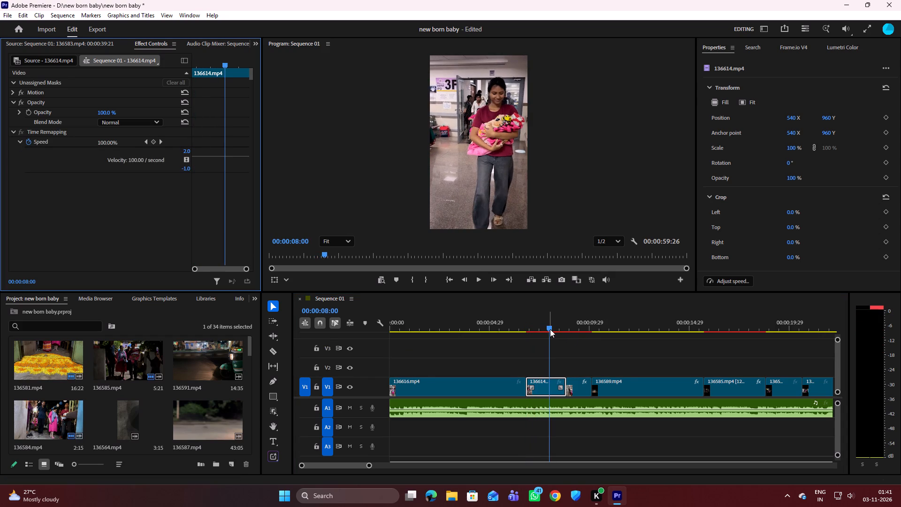
pyautogui.moveTo(550, 329); pyautogui.dragTo(528, 329)
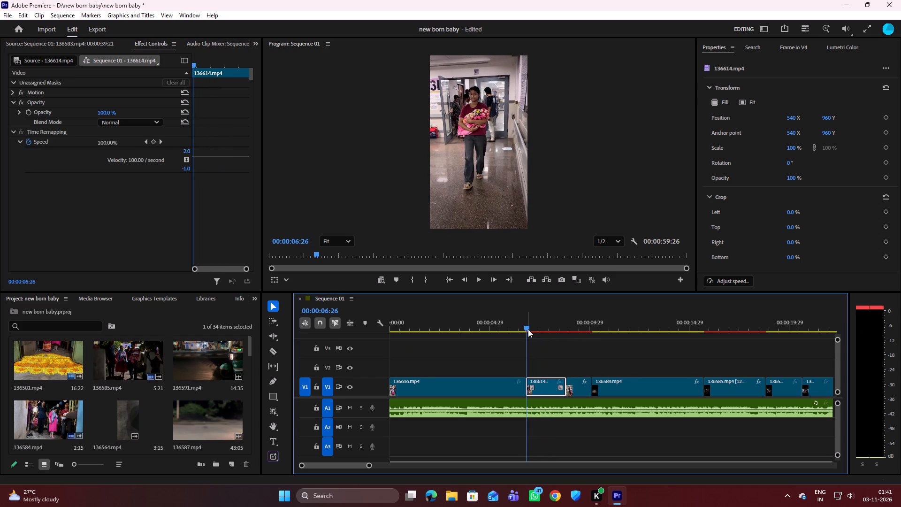
pyautogui.click(10, 131)
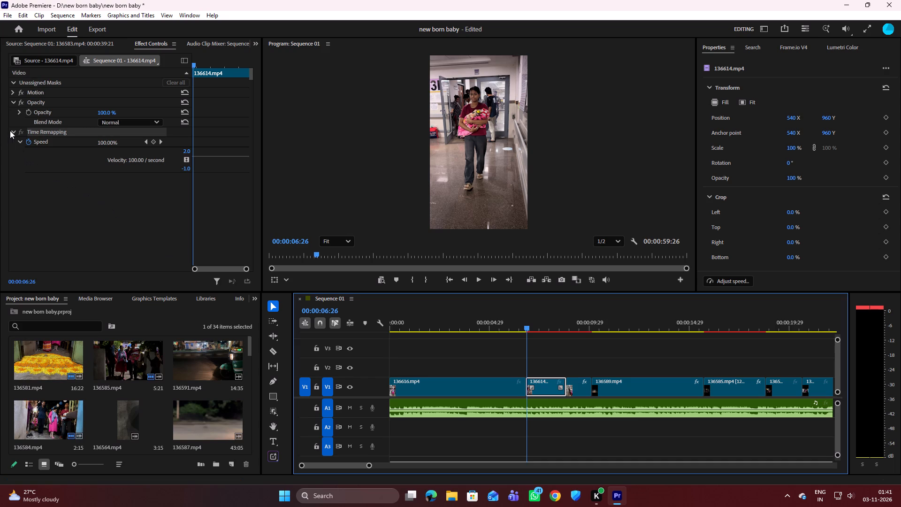
pyautogui.click(10, 131)
pyautogui.click(14, 130)
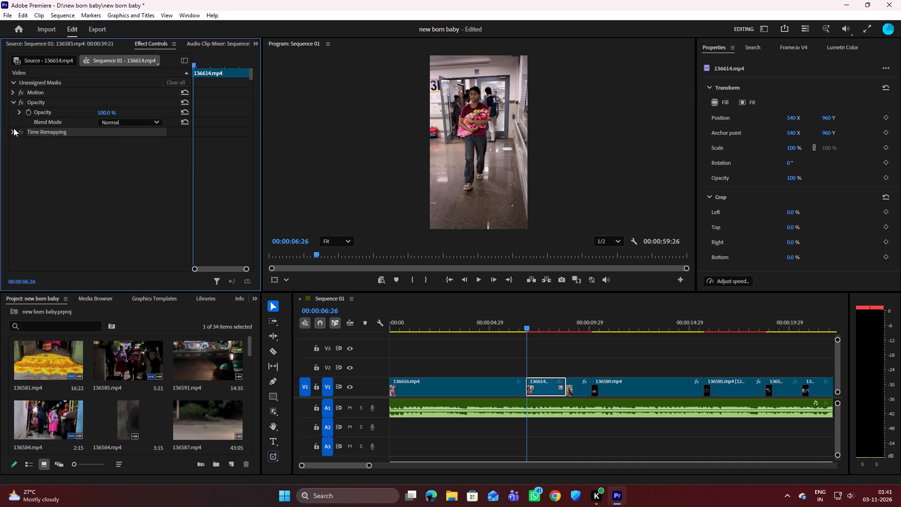
# Enlarge the 136614.mp4 clip to a scale of 194.
pyautogui.scroll(6, 19, 110)
pyautogui.click(27, 69)
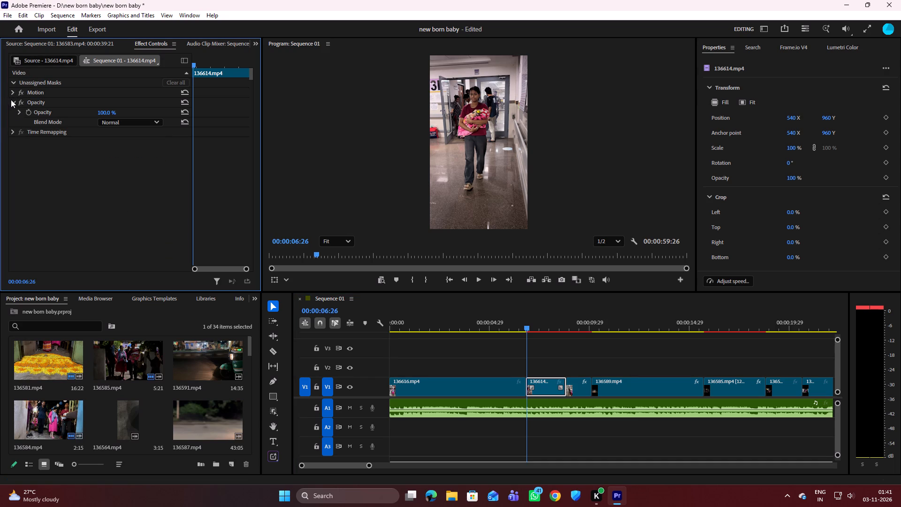
pyautogui.click(11, 93)
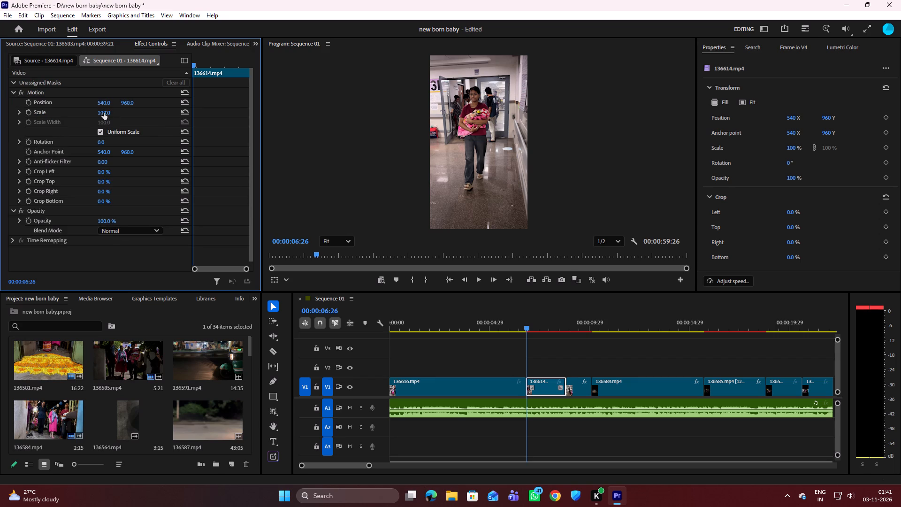
pyautogui.moveTo(104, 113); pyautogui.dragTo(121, 105)
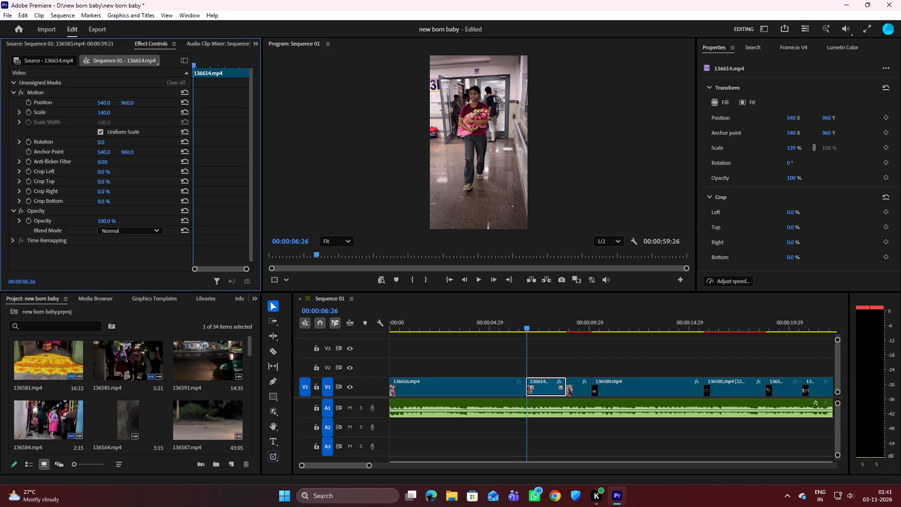
pyautogui.moveTo(121, 105); pyautogui.dragTo(144, 97)
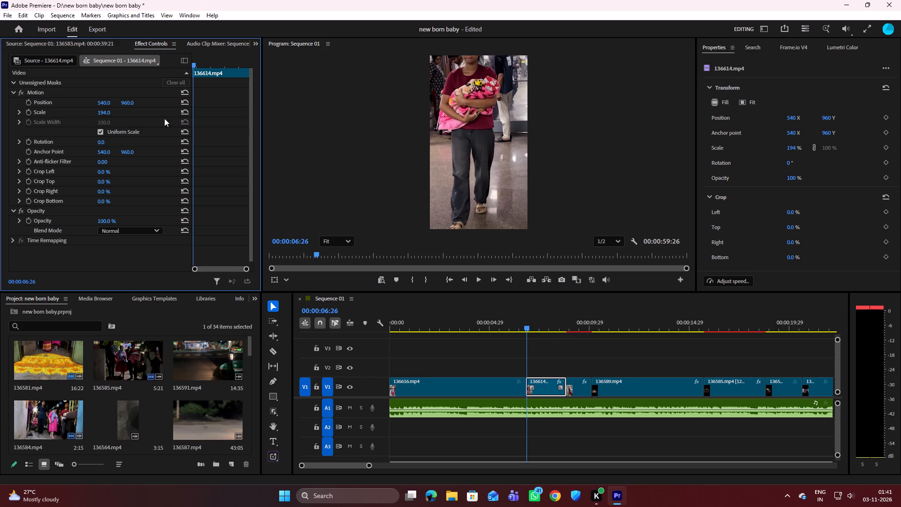
# Lower the 136614.mp4 clip in the frame to a vertical position of 1292 so the woman's face shows.
pyautogui.click(473, 101)
pyautogui.click(473, 101)
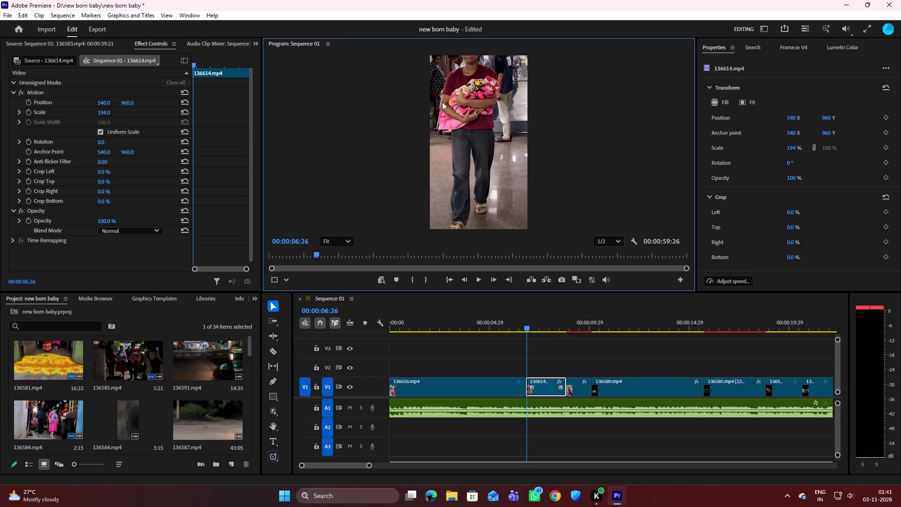
pyautogui.moveTo(453, 96); pyautogui.dragTo(457, 116)
pyautogui.moveTo(129, 102); pyautogui.dragTo(131, 95)
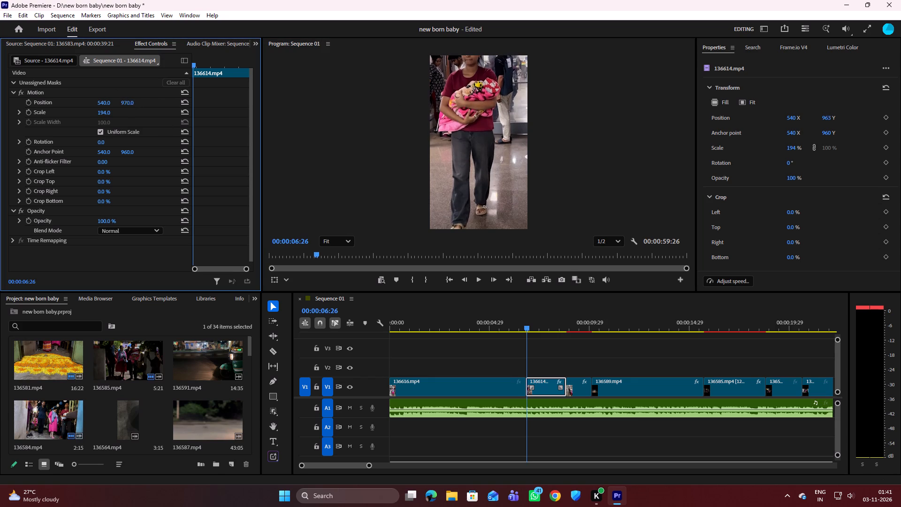
pyautogui.moveTo(131, 95); pyautogui.dragTo(98, 90)
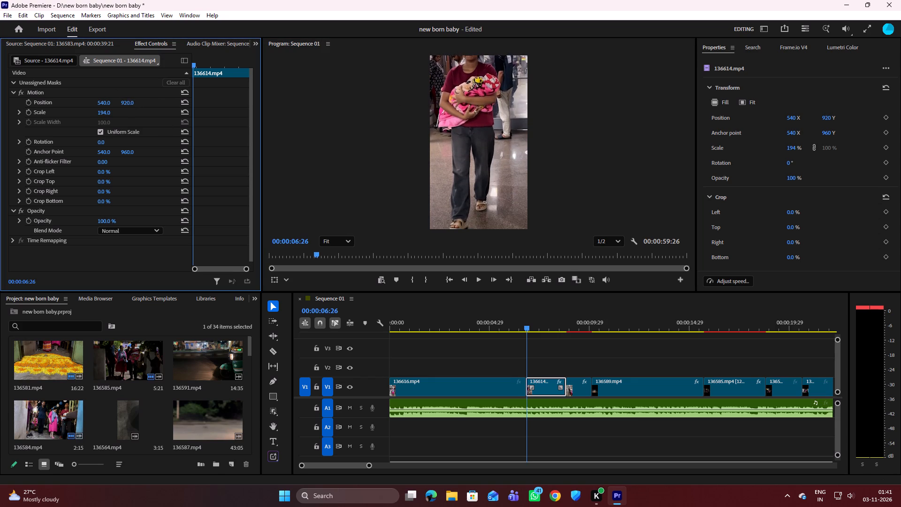
pyautogui.moveTo(98, 90); pyautogui.dragTo(243, 52)
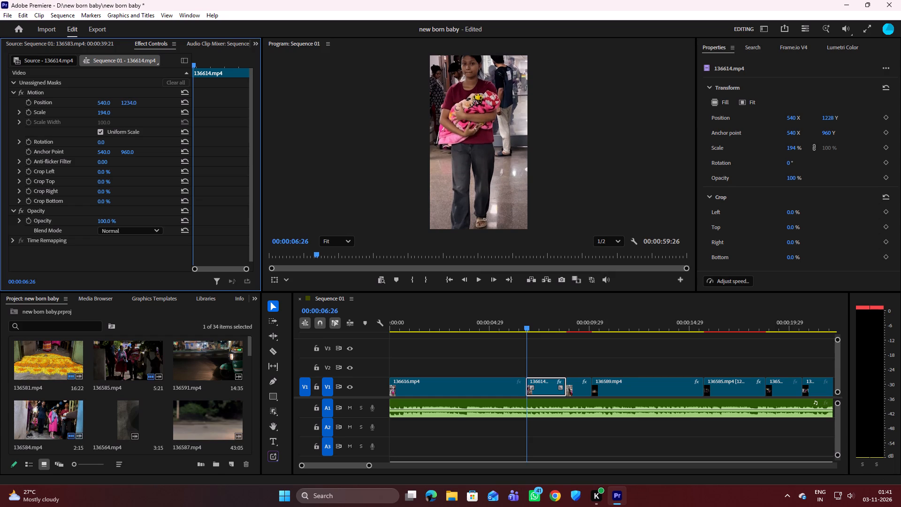
pyautogui.moveTo(243, 52); pyautogui.dragTo(282, 33)
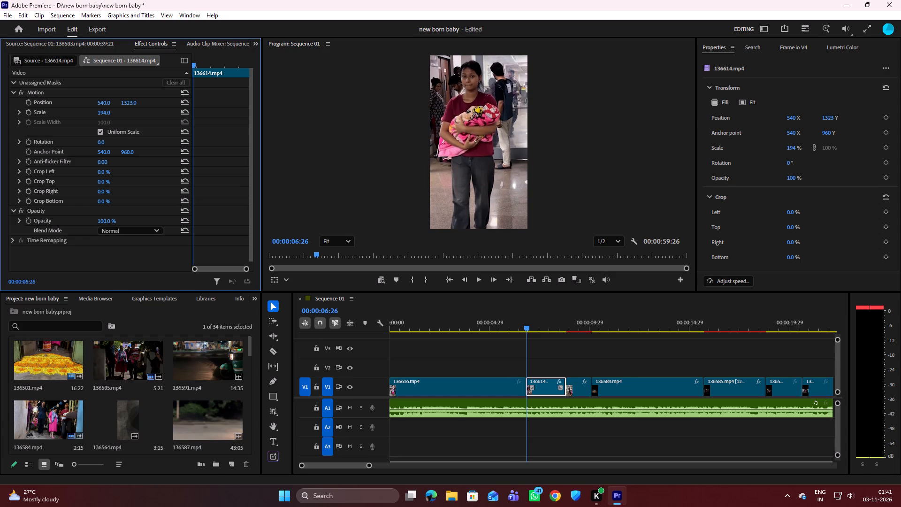
pyautogui.moveTo(282, 33); pyautogui.dragTo(305, 27)
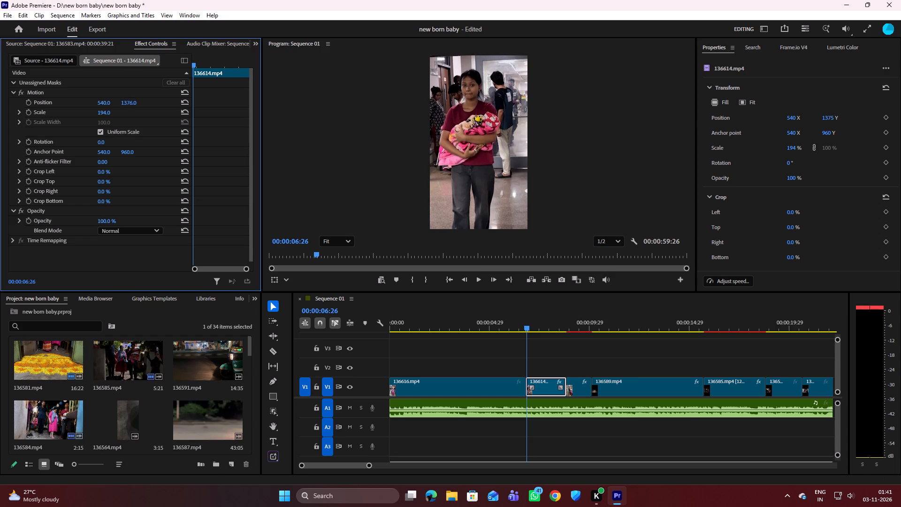
pyautogui.moveTo(305, 27); pyautogui.dragTo(313, 24)
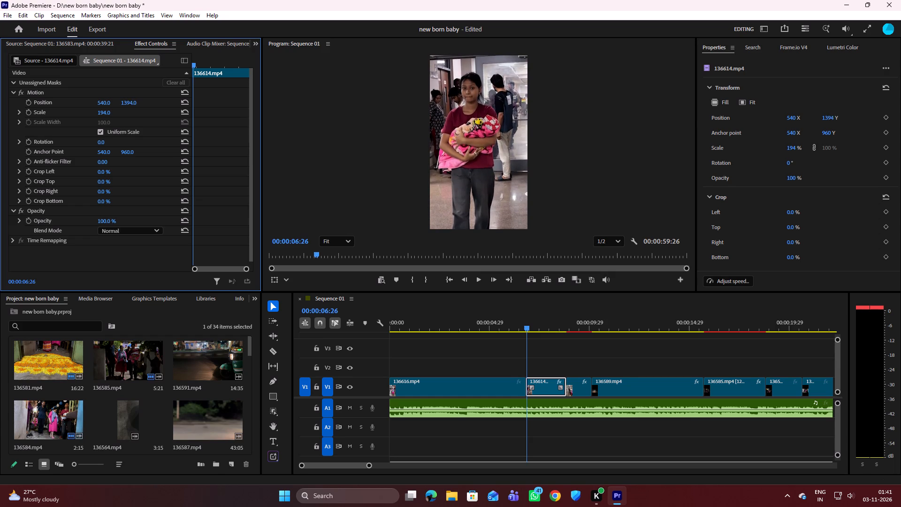
pyautogui.moveTo(313, 24); pyautogui.dragTo(321, 23)
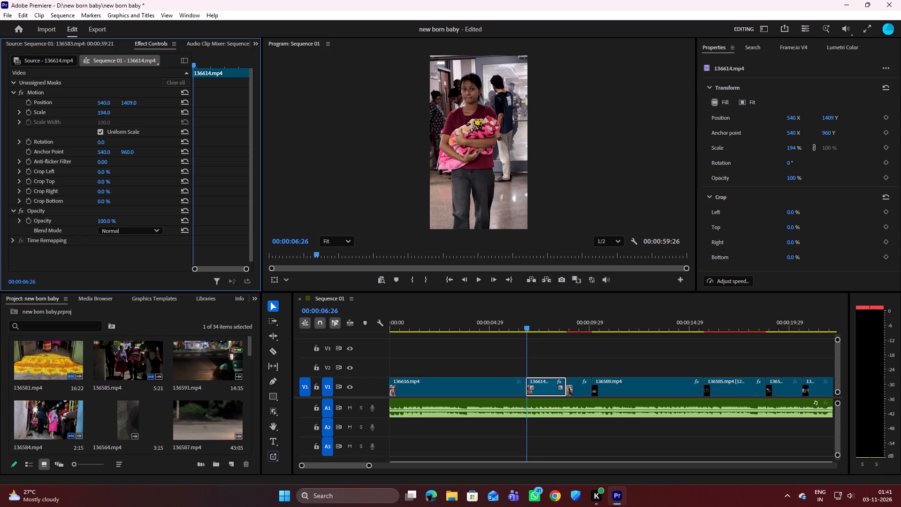
pyautogui.moveTo(321, 23); pyautogui.dragTo(320, 26)
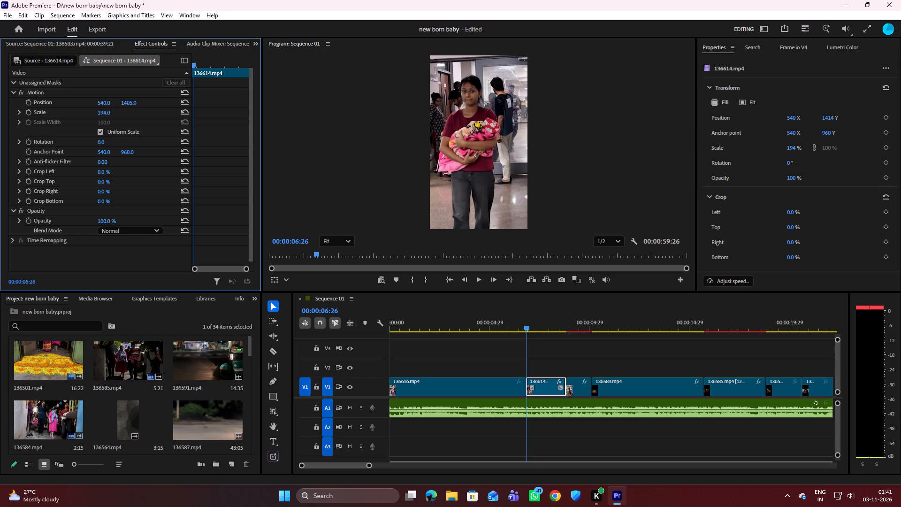
pyautogui.moveTo(320, 26); pyautogui.dragTo(273, 50)
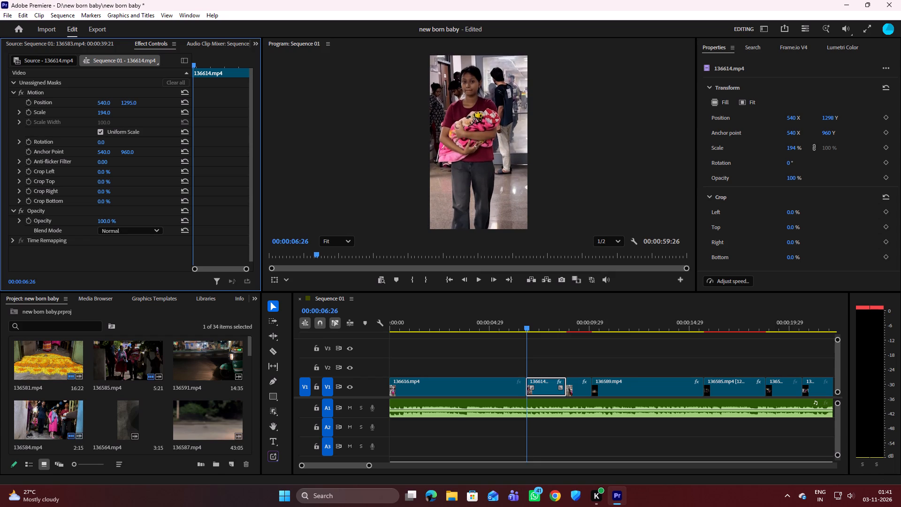
pyautogui.moveTo(273, 50); pyautogui.dragTo(272, 50)
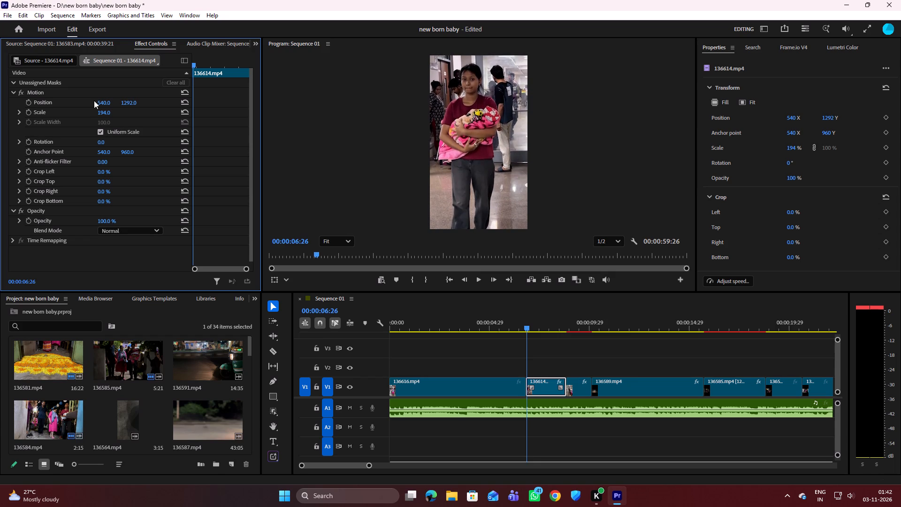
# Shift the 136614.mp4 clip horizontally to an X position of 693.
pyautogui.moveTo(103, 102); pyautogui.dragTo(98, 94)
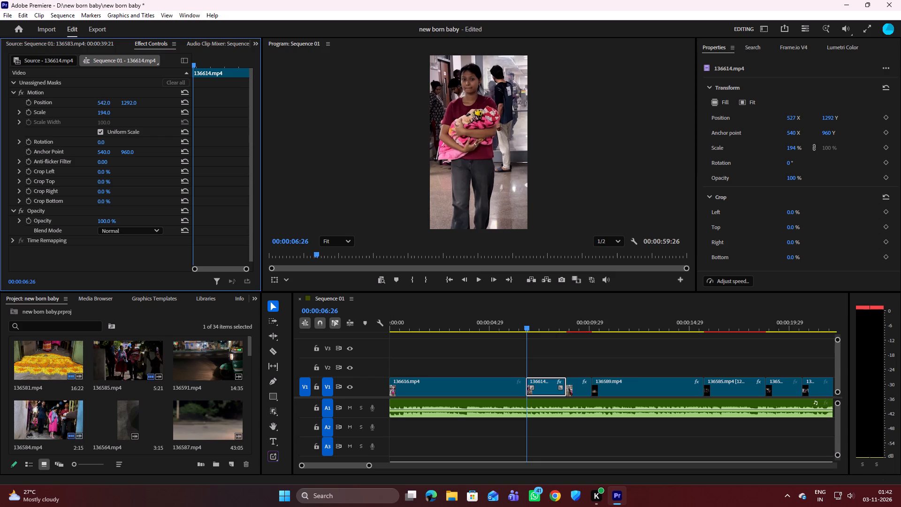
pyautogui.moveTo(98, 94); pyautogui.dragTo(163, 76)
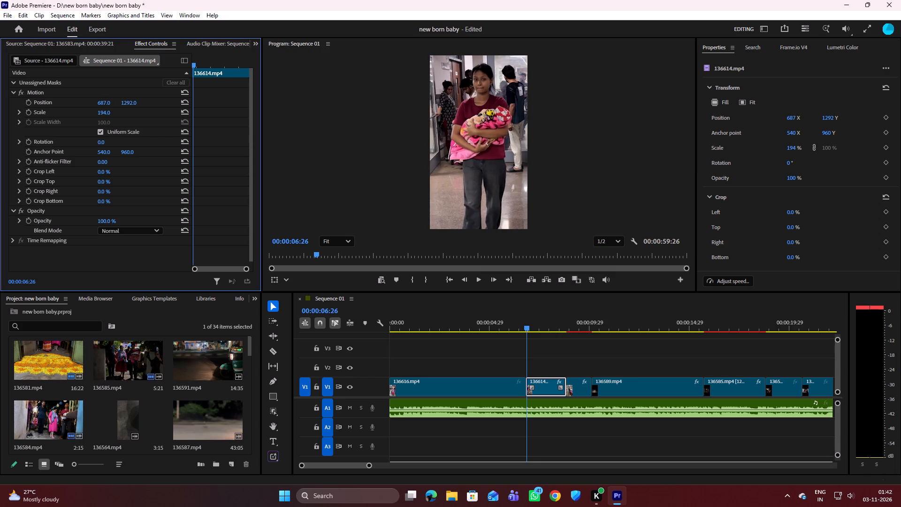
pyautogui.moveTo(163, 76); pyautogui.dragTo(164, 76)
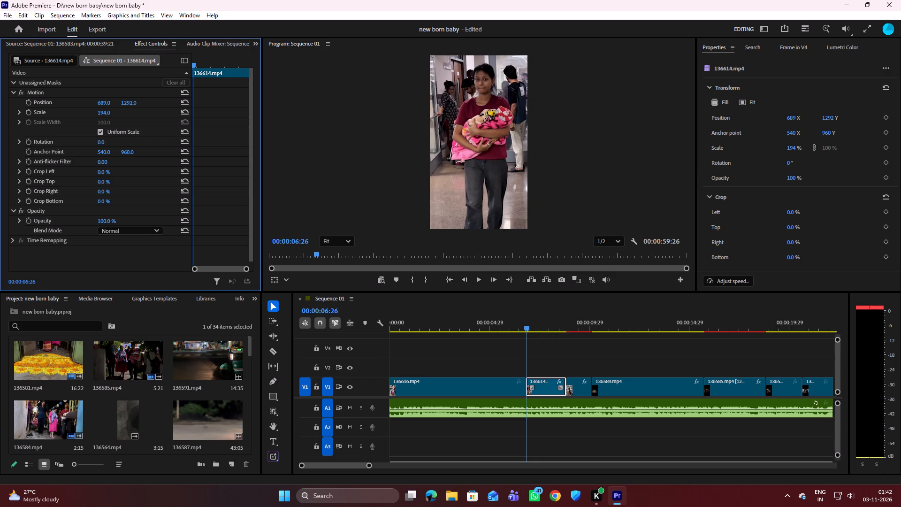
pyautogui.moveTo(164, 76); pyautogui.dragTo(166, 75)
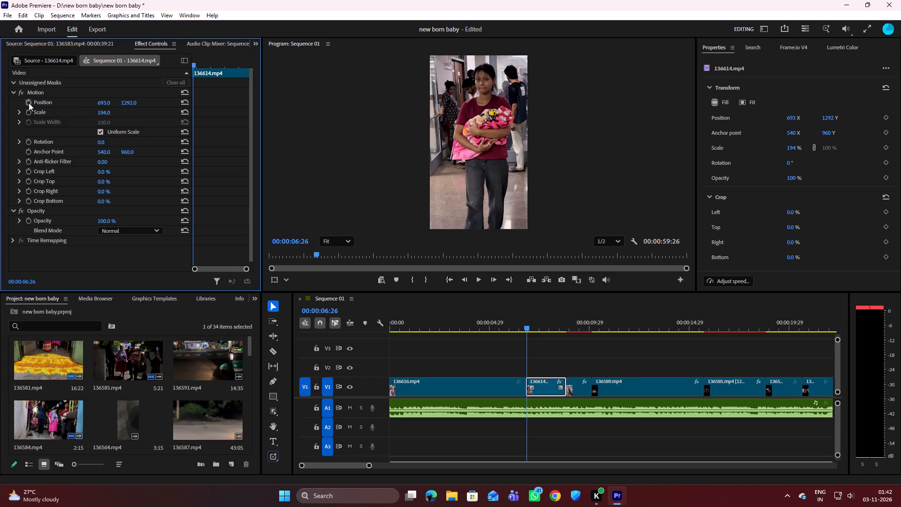
# Play and scrub through the 136614.mp4 clip to check how the woman with the baby stays framed as she walks.
pyautogui.press('space')
pyautogui.press('space')
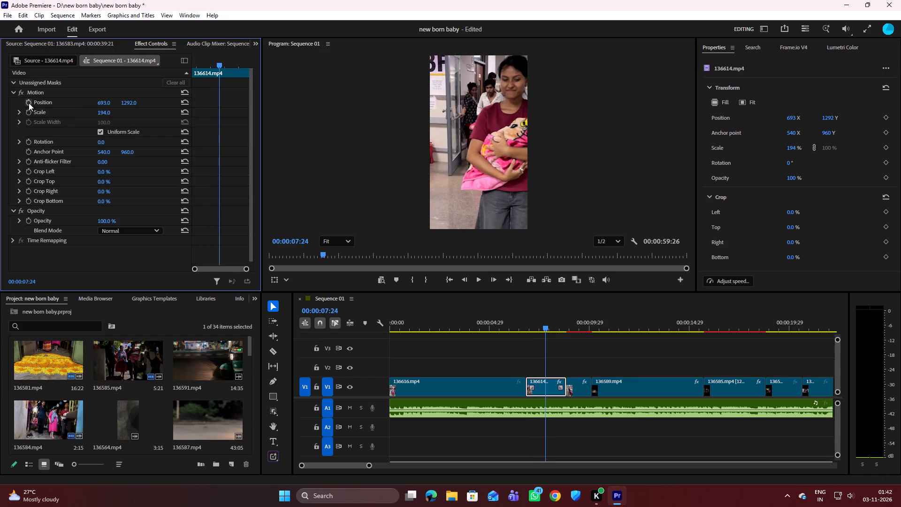
pyautogui.press('space')
pyautogui.press('space')
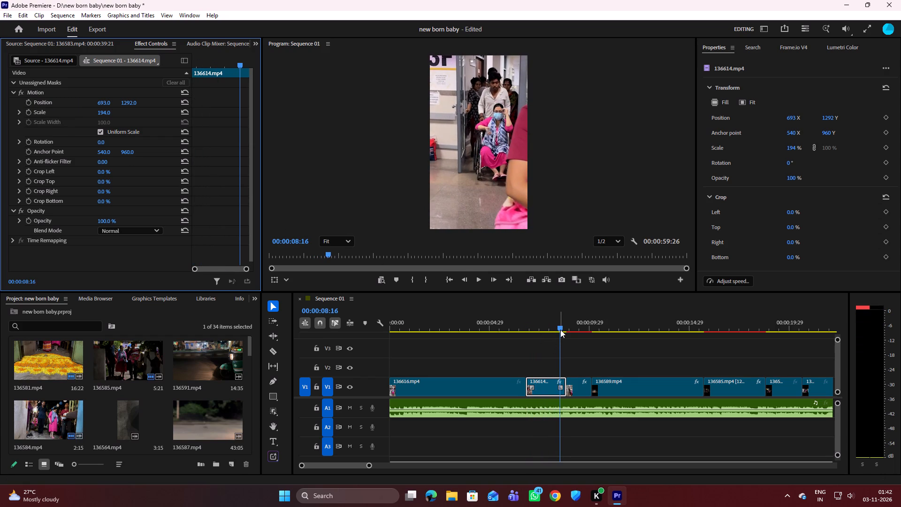
pyautogui.moveTo(560, 330); pyautogui.dragTo(543, 319)
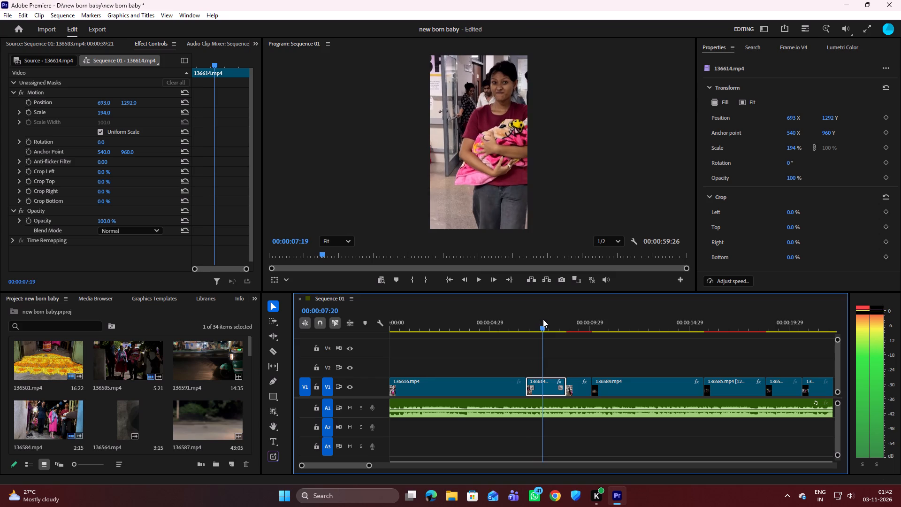
pyautogui.moveTo(543, 319); pyautogui.dragTo(530, 311)
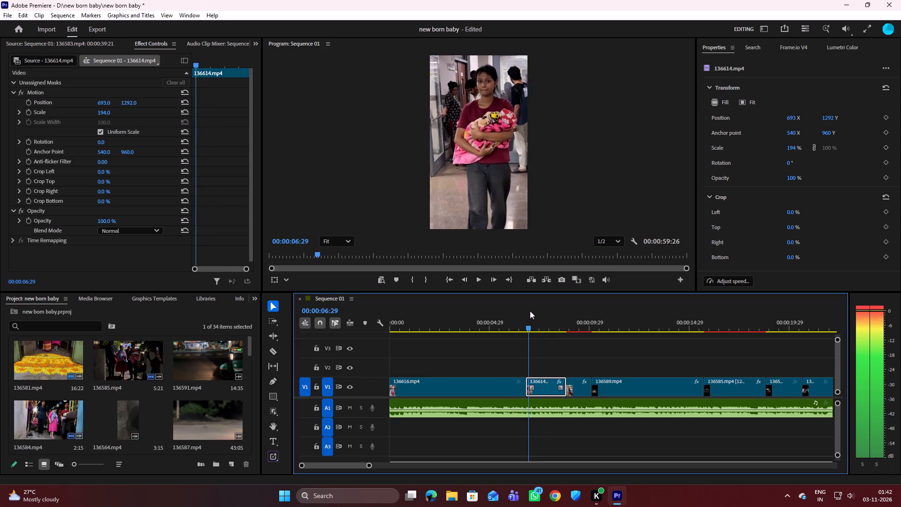
pyautogui.moveTo(530, 311); pyautogui.dragTo(548, 305)
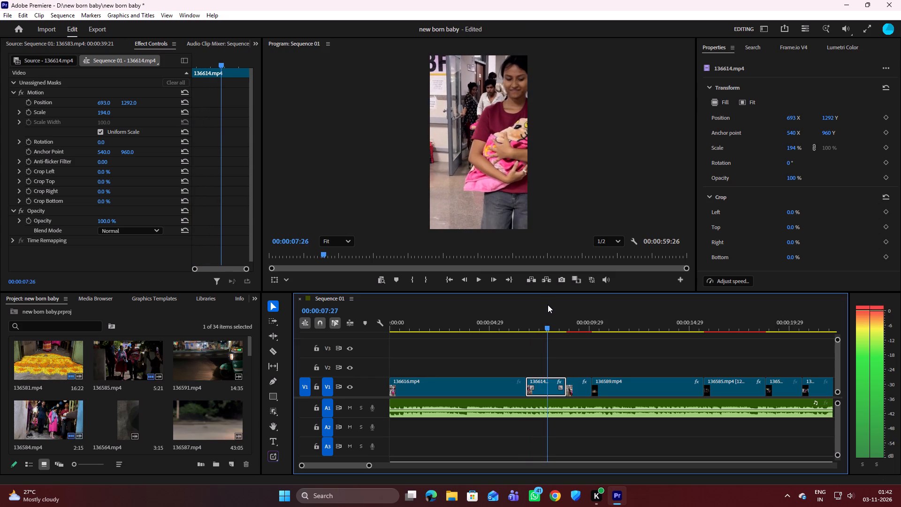
pyautogui.moveTo(548, 305); pyautogui.dragTo(545, 305)
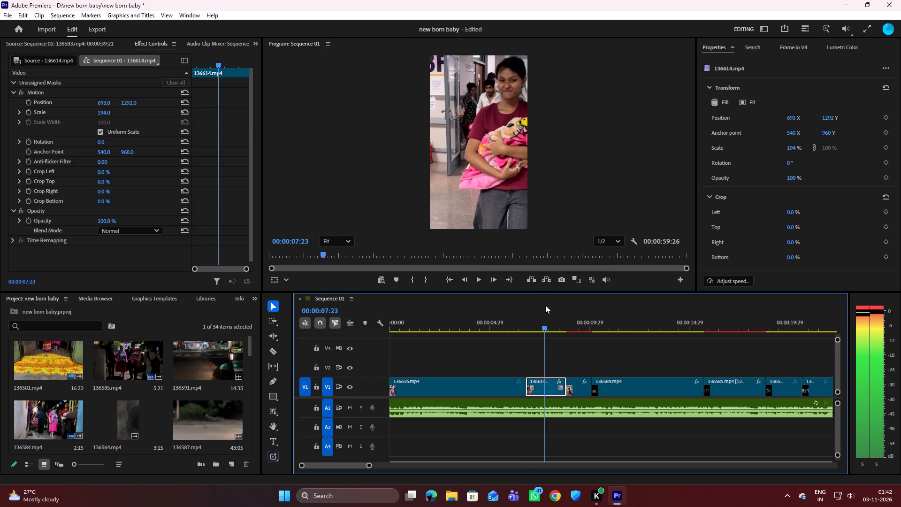
pyautogui.moveTo(545, 305); pyautogui.dragTo(544, 306)
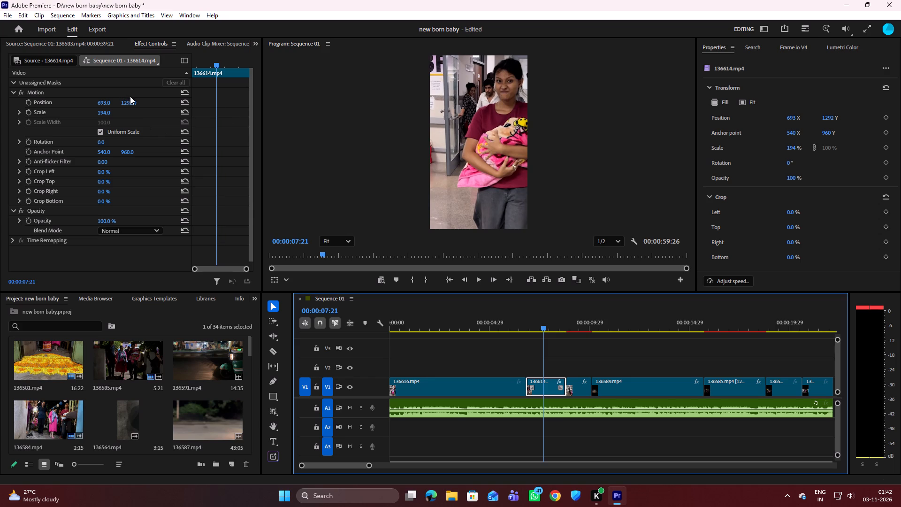
pyautogui.moveTo(546, 328); pyautogui.dragTo(534, 330)
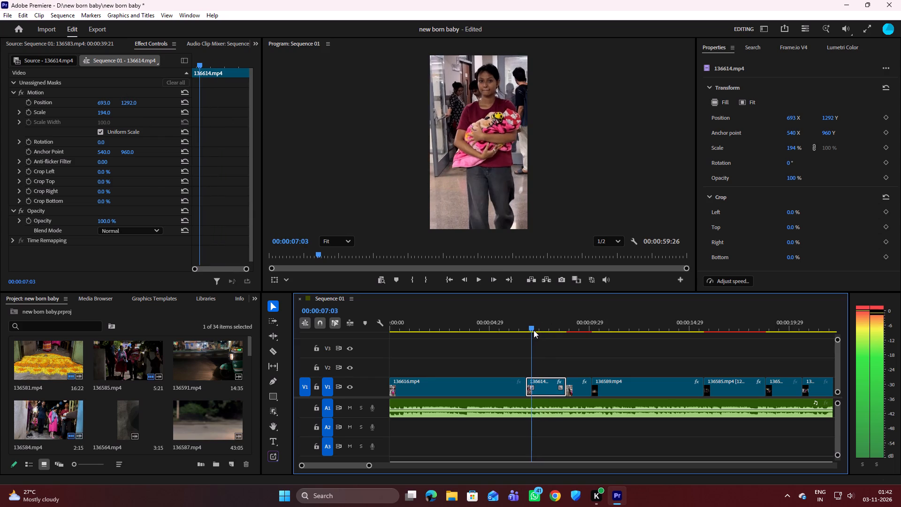
pyautogui.moveTo(534, 330); pyautogui.dragTo(531, 331)
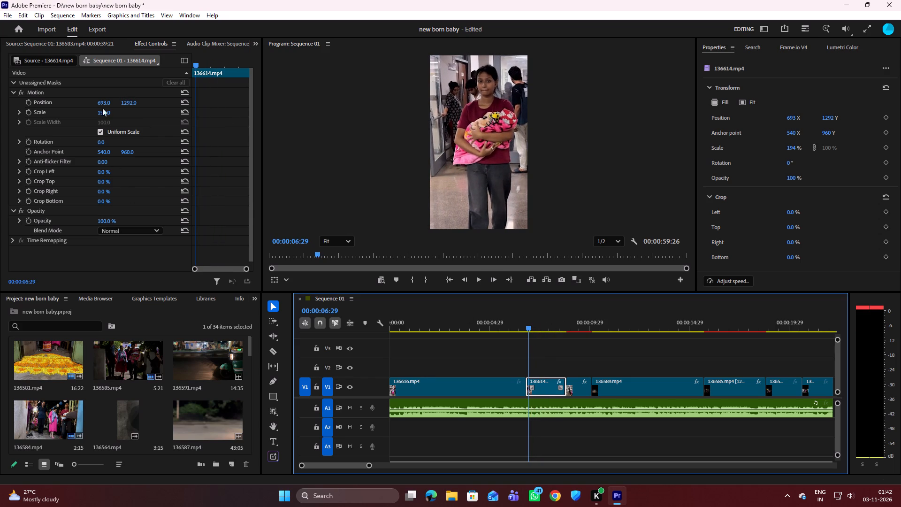
# Set the horizontal position of the 136614.mp4 clip to 636.
pyautogui.moveTo(107, 102); pyautogui.dragTo(186, 102)
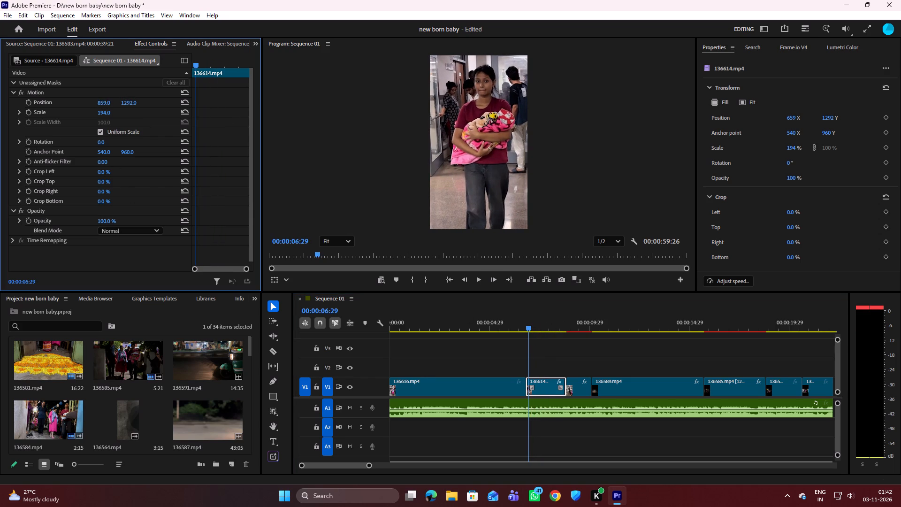
pyautogui.moveTo(186, 102); pyautogui.dragTo(147, 104)
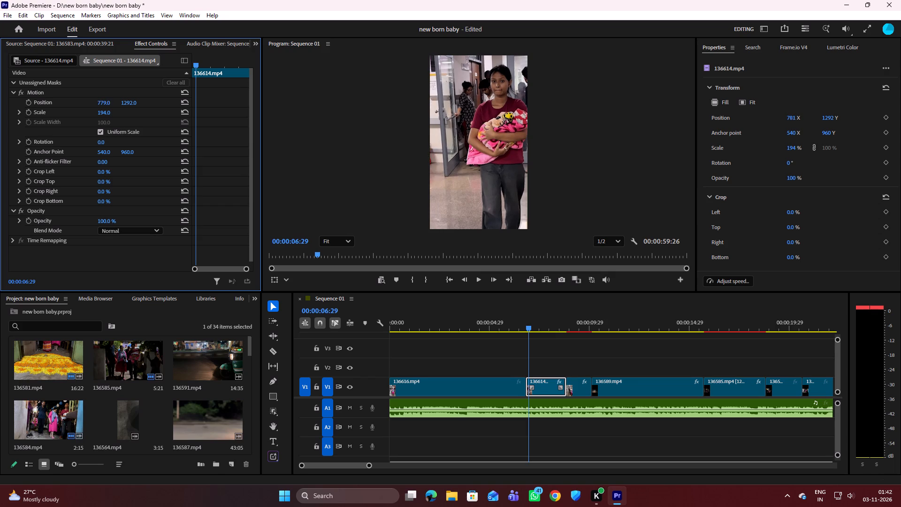
pyautogui.moveTo(147, 104); pyautogui.dragTo(136, 104)
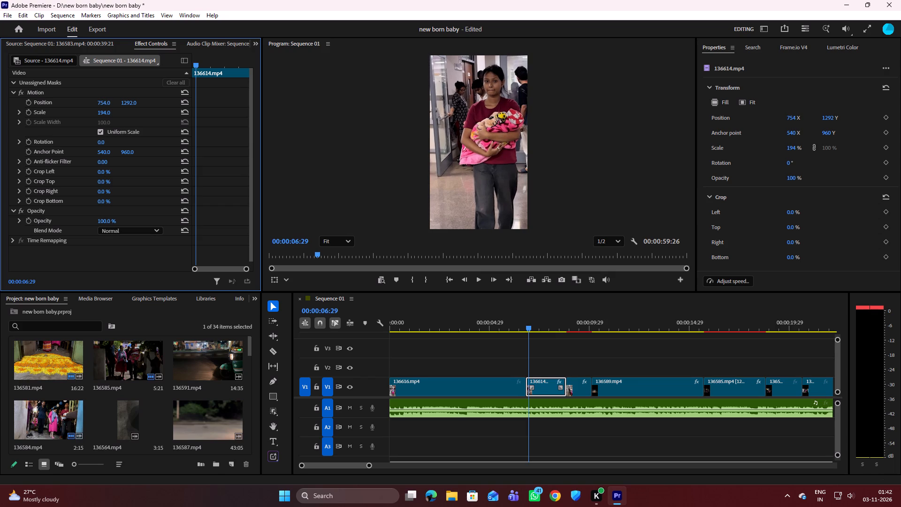
pyautogui.moveTo(136, 104); pyautogui.dragTo(106, 107)
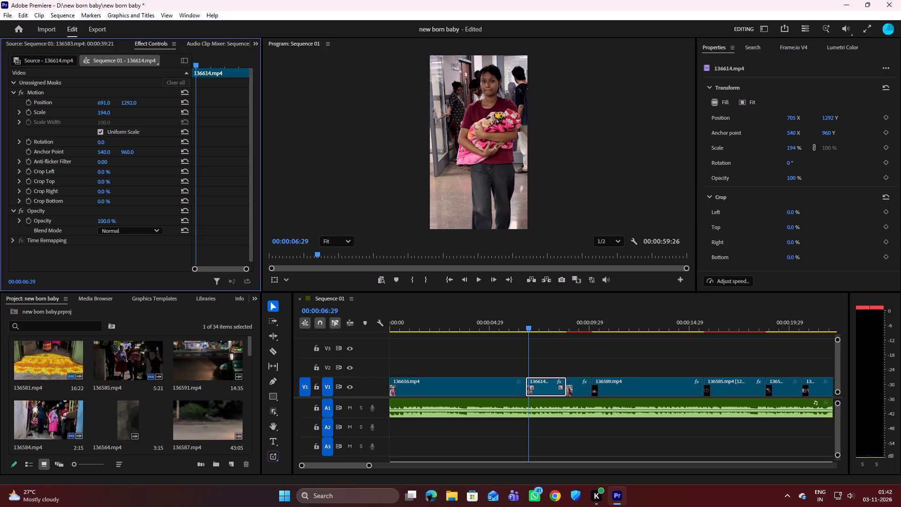
pyautogui.moveTo(106, 107); pyautogui.dragTo(80, 108)
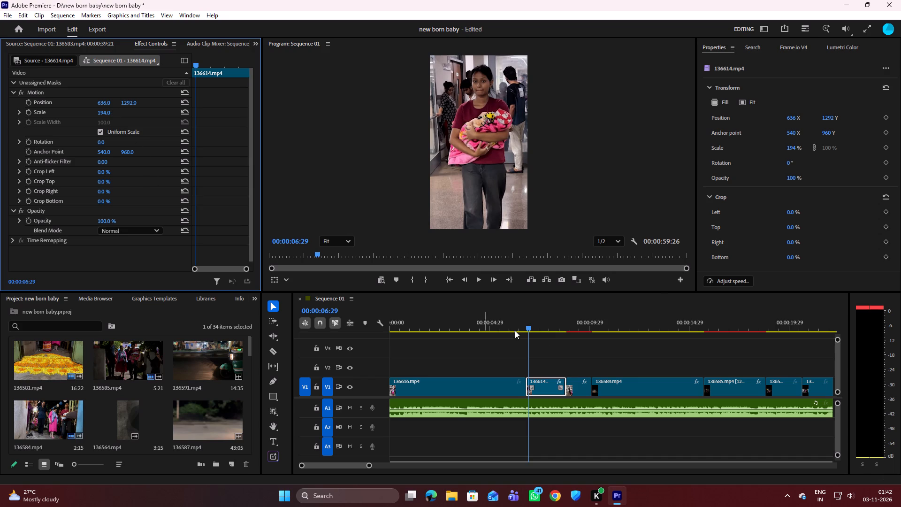
# Scrub through the 136614.mp4 clip toward its end to check the framing of the woman and the wheelchair.
pyautogui.moveTo(530, 327); pyautogui.dragTo(537, 323)
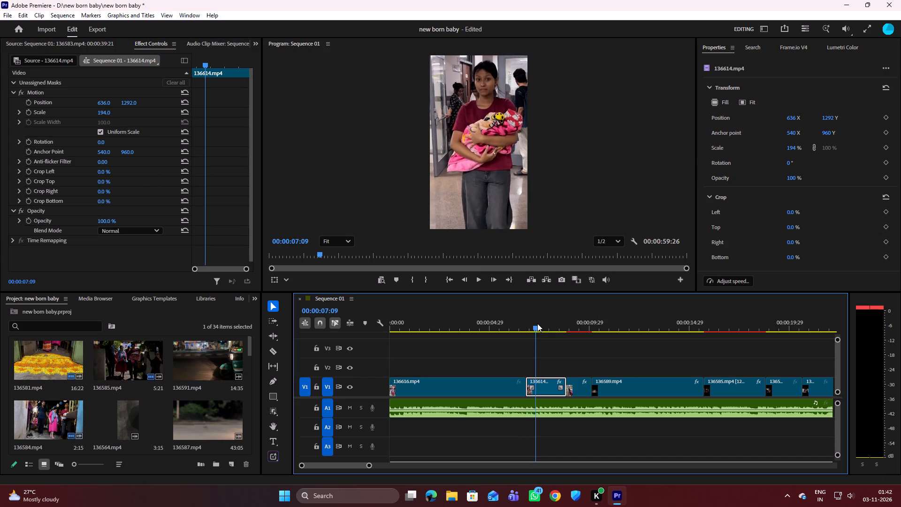
pyautogui.moveTo(537, 323); pyautogui.dragTo(545, 318)
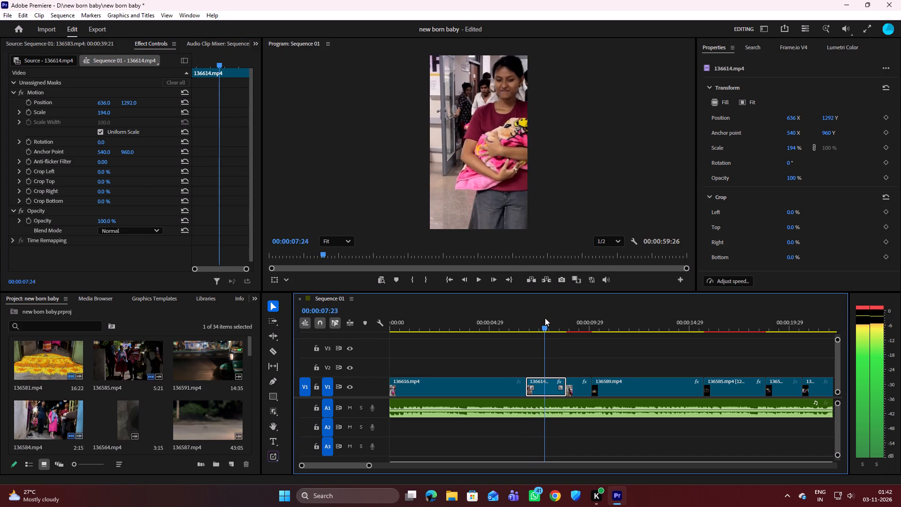
pyautogui.moveTo(545, 318); pyautogui.dragTo(547, 309)
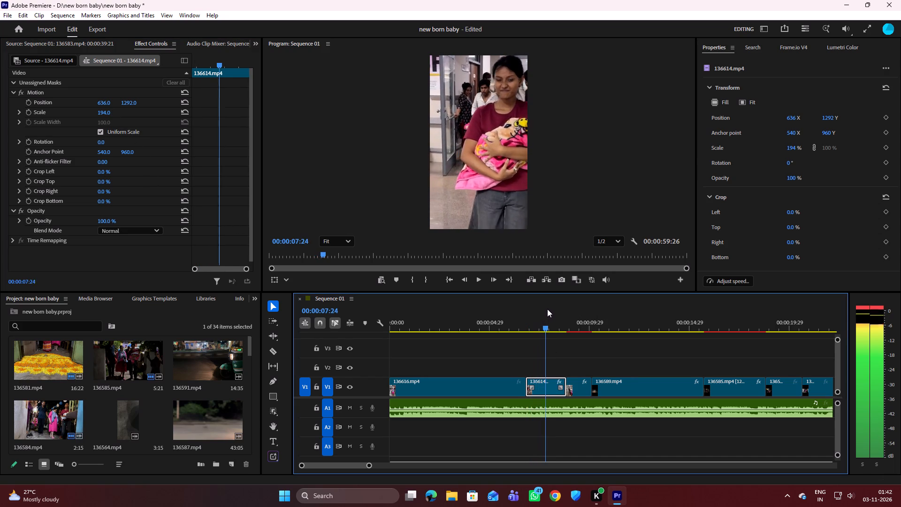
pyautogui.moveTo(547, 309); pyautogui.dragTo(560, 302)
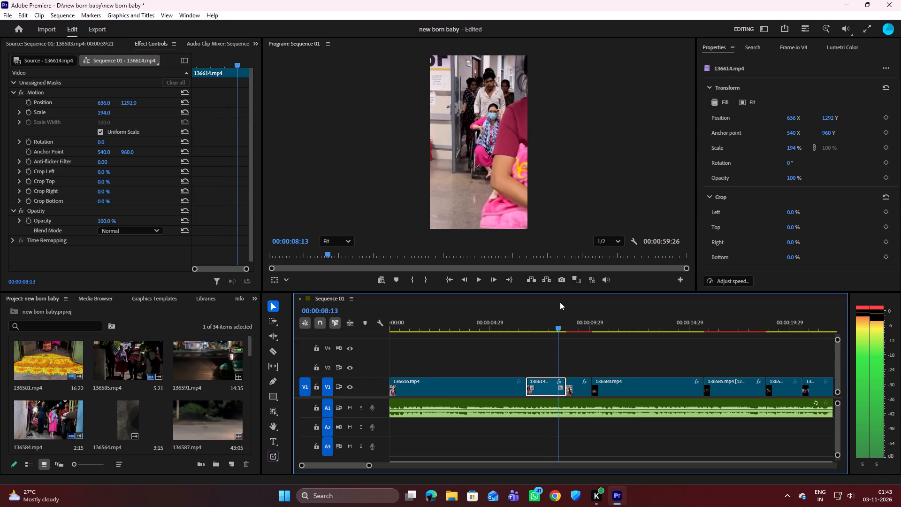
pyautogui.moveTo(560, 302); pyautogui.dragTo(565, 299)
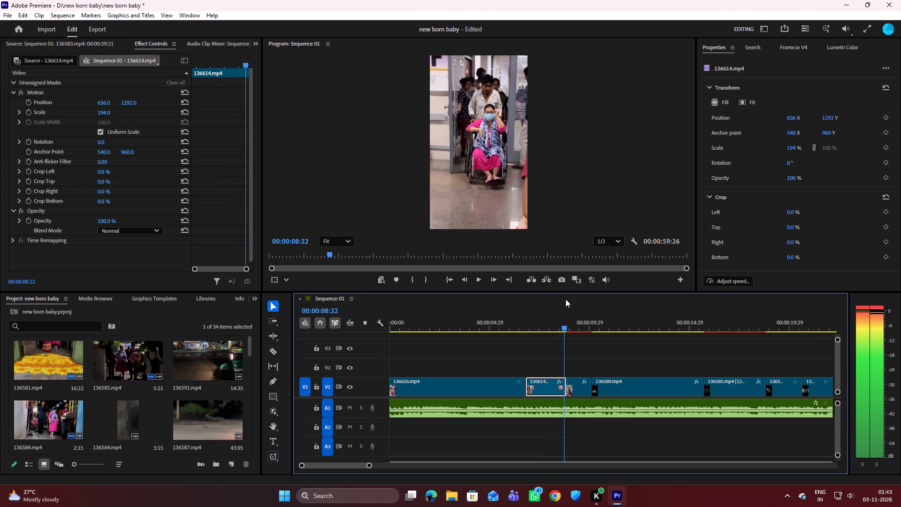
# Play the sequence from its start through the hospital, car and homecoming clips, and scrub back over them to check the flow.
pyautogui.moveTo(565, 299); pyautogui.dragTo(527, 300)
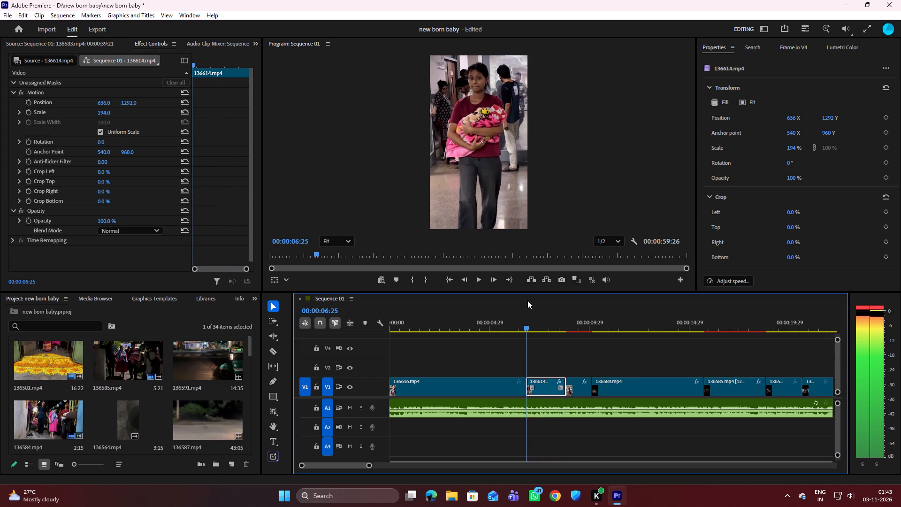
pyautogui.moveTo(527, 300); pyautogui.dragTo(525, 299)
pyautogui.moveTo(520, 329); pyautogui.dragTo(392, 347)
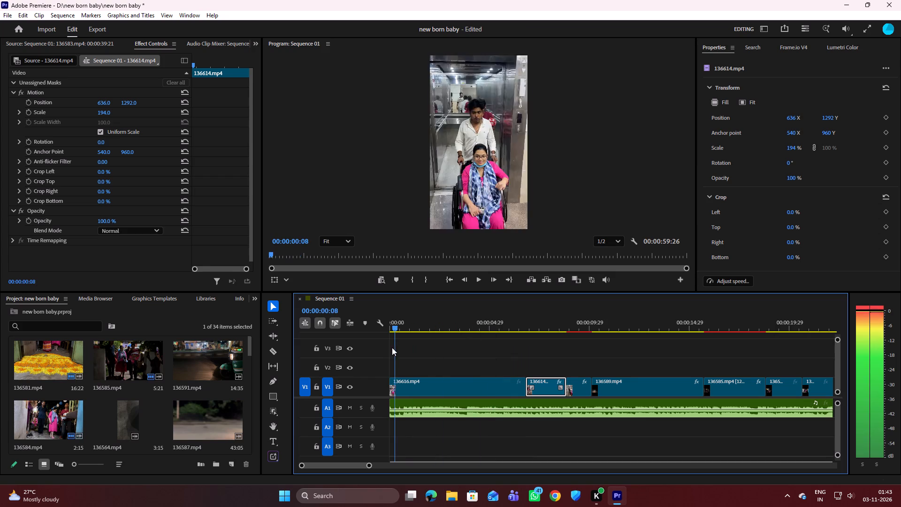
pyautogui.moveTo(392, 347); pyautogui.dragTo(392, 347)
pyautogui.press('space')
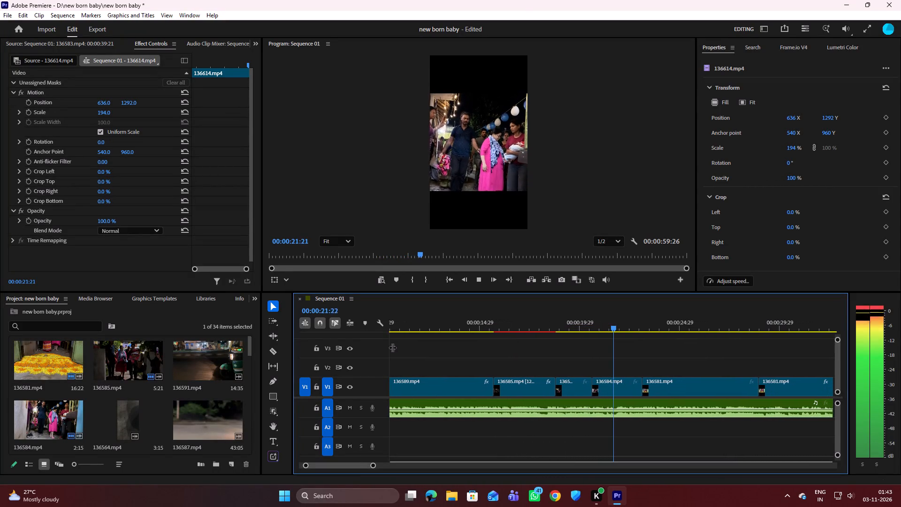
pyautogui.press('space')
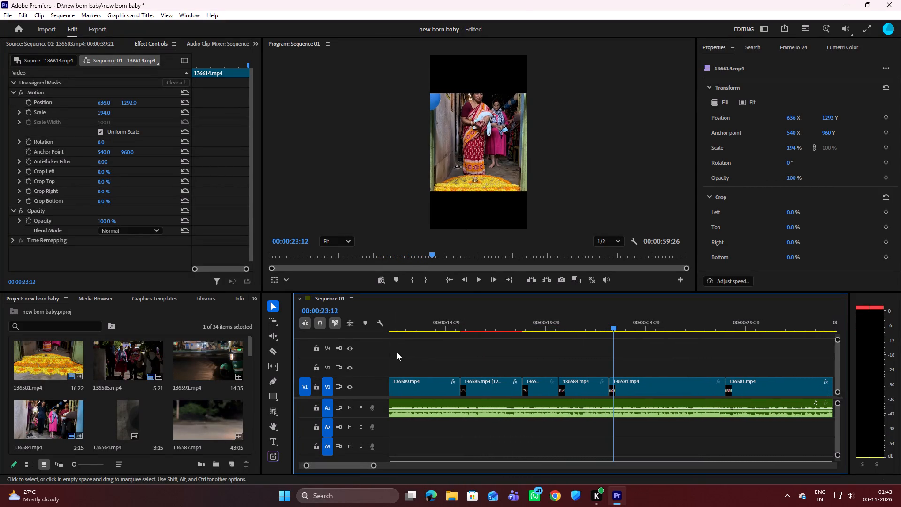
pyautogui.moveTo(617, 326); pyautogui.dragTo(416, 351)
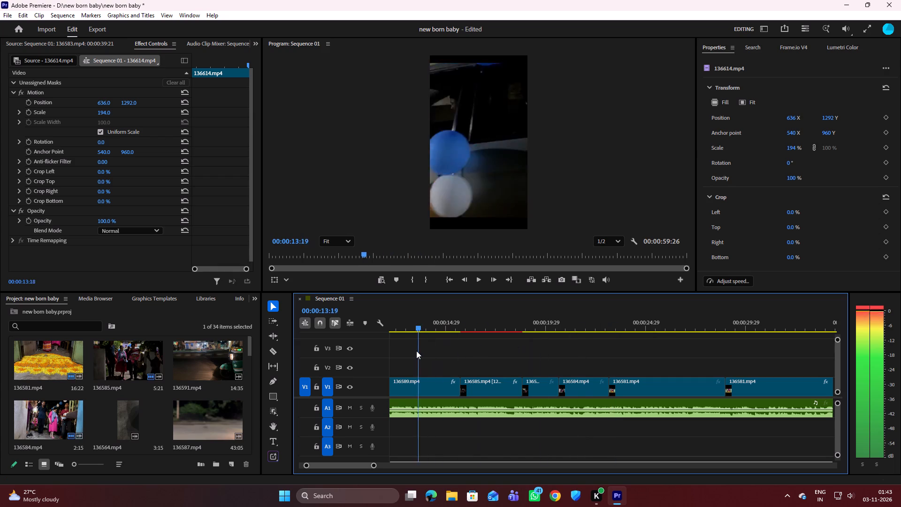
pyautogui.moveTo(416, 351); pyautogui.dragTo(447, 354)
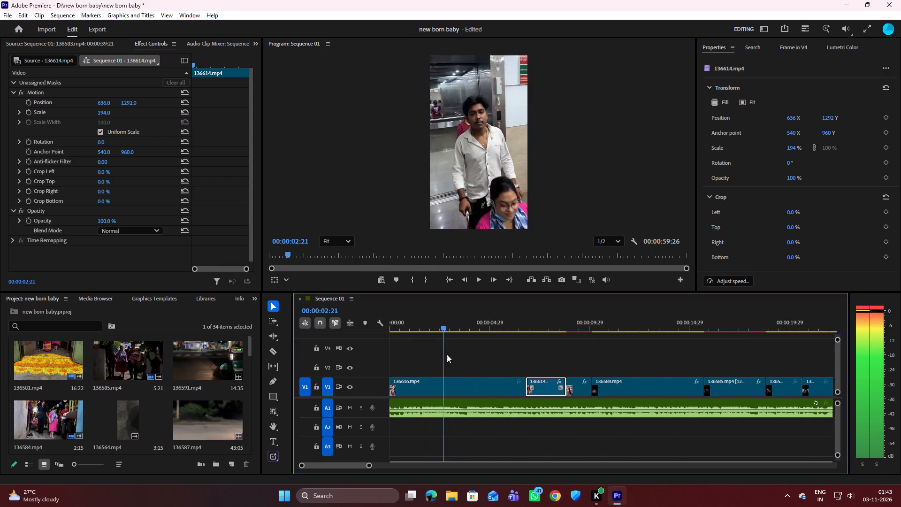
pyautogui.moveTo(447, 354); pyautogui.dragTo(586, 348)
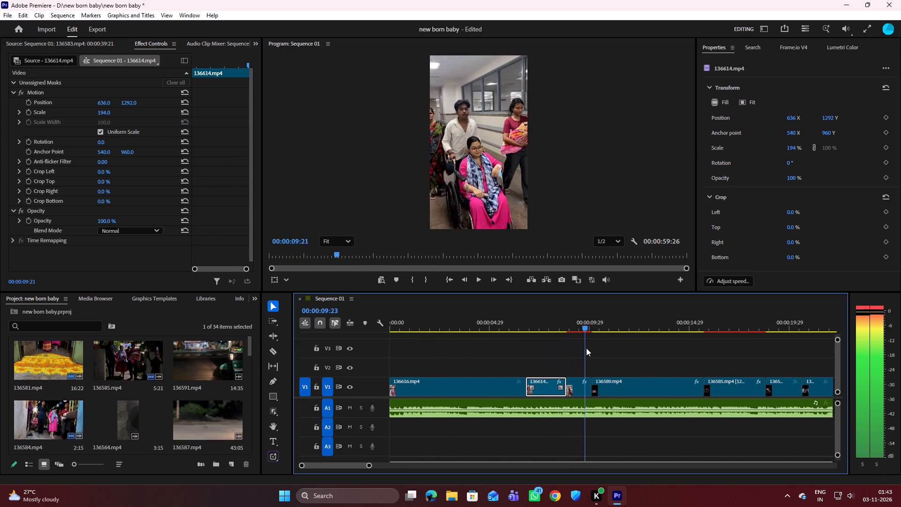
pyautogui.moveTo(586, 348); pyautogui.dragTo(621, 347)
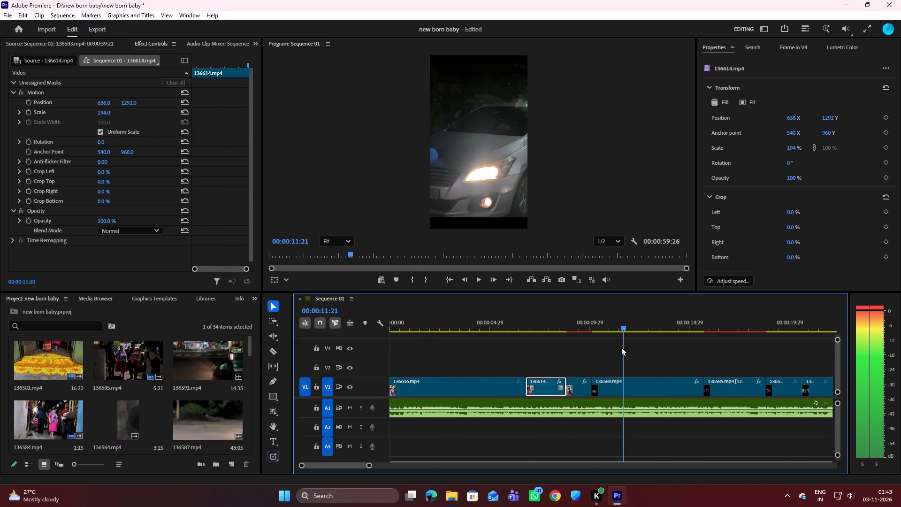
# Find the cut point in the 136589.mp4 car clip and split it at 00:00:11:00.
pyautogui.moveTo(621, 347); pyautogui.dragTo(597, 353)
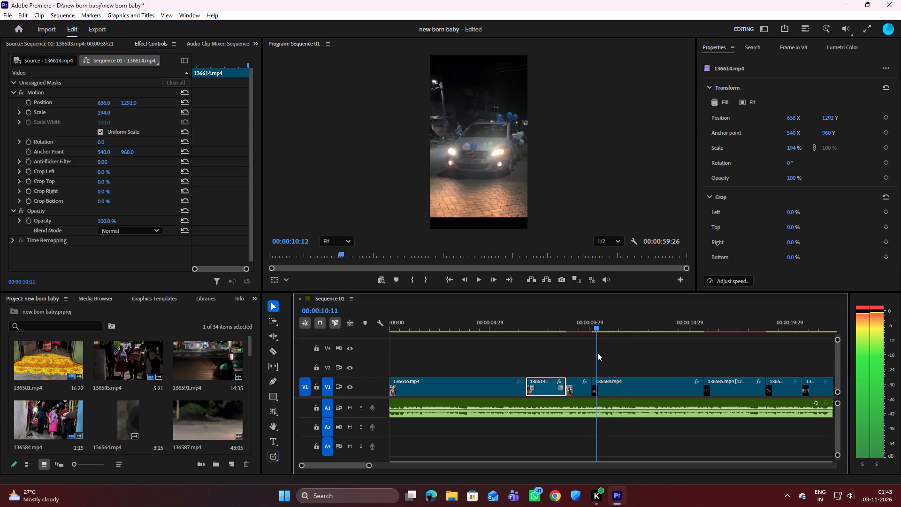
pyautogui.moveTo(597, 353); pyautogui.dragTo(594, 352)
pyautogui.press('space')
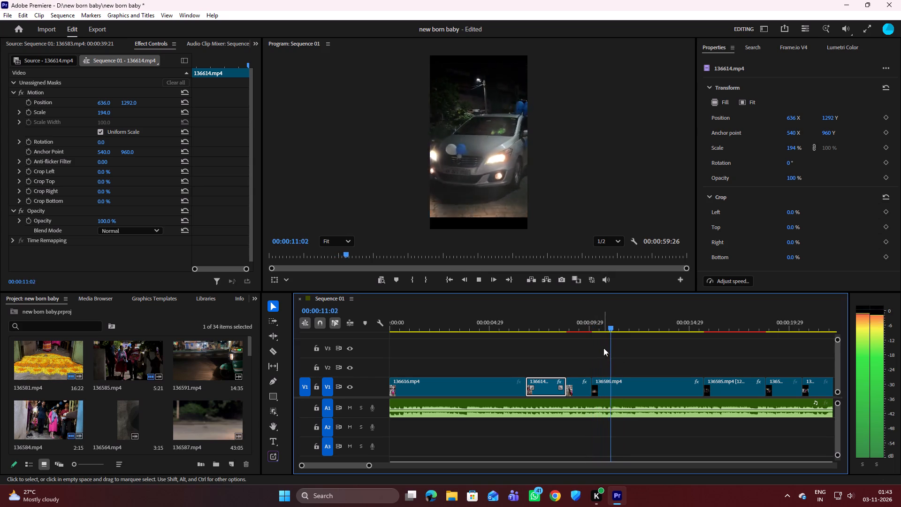
pyautogui.press('space')
pyautogui.moveTo(614, 326); pyautogui.dragTo(599, 326)
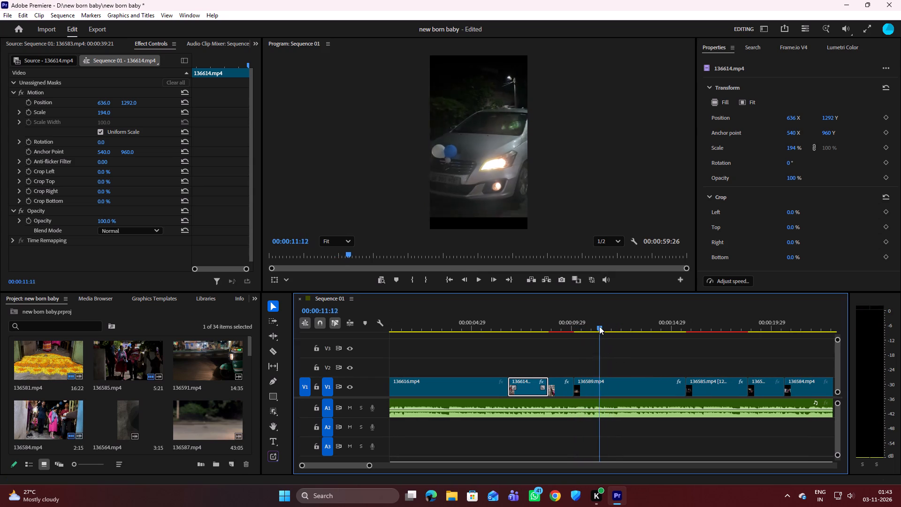
pyautogui.moveTo(599, 326); pyautogui.dragTo(593, 327)
pyautogui.press('space')
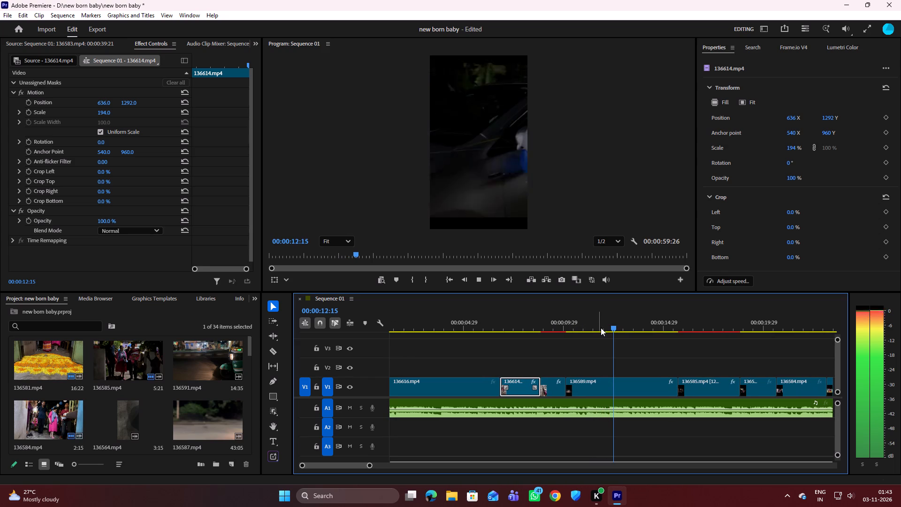
pyautogui.press('space')
pyautogui.moveTo(615, 328); pyautogui.dragTo(590, 326)
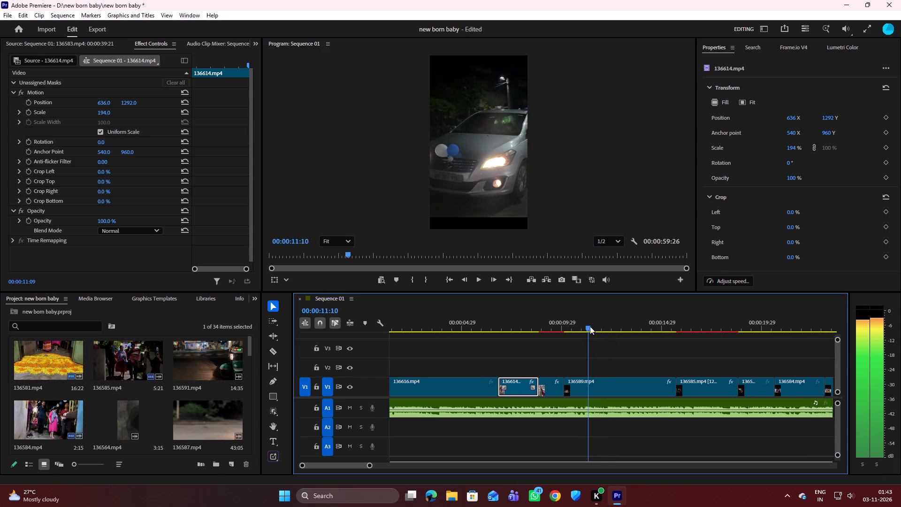
pyautogui.moveTo(590, 326); pyautogui.dragTo(583, 327)
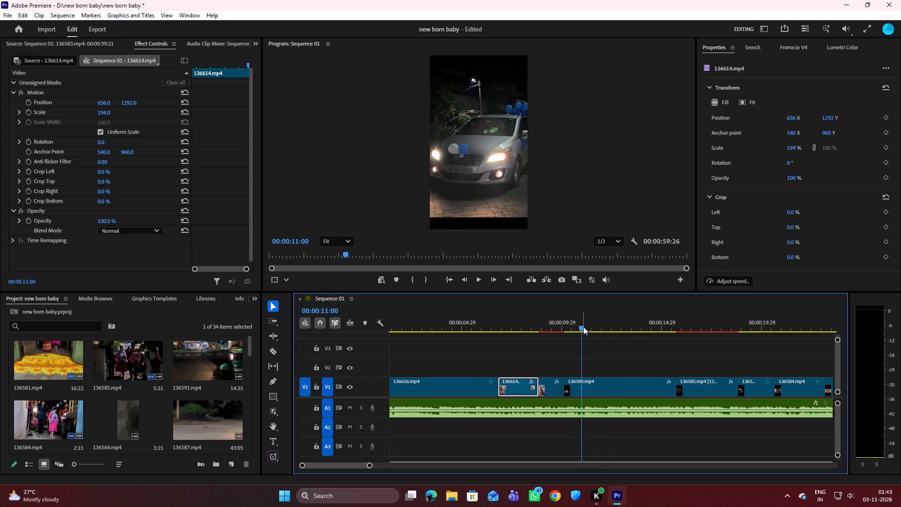
pyautogui.press('c')
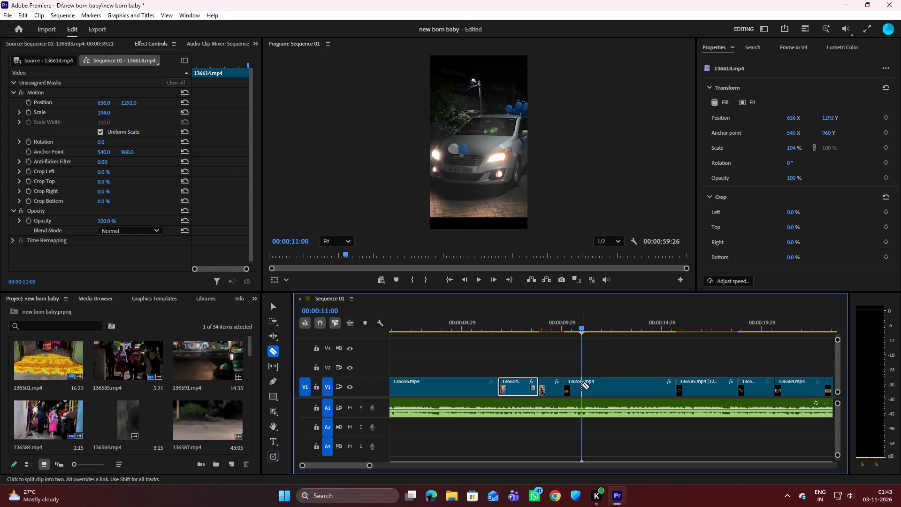
pyautogui.click(581, 384)
# Move the short opening piece of 136589.mp4 up to track V2, hide that track and preview the sequence without it.
pyautogui.press('v')
pyautogui.click(577, 387)
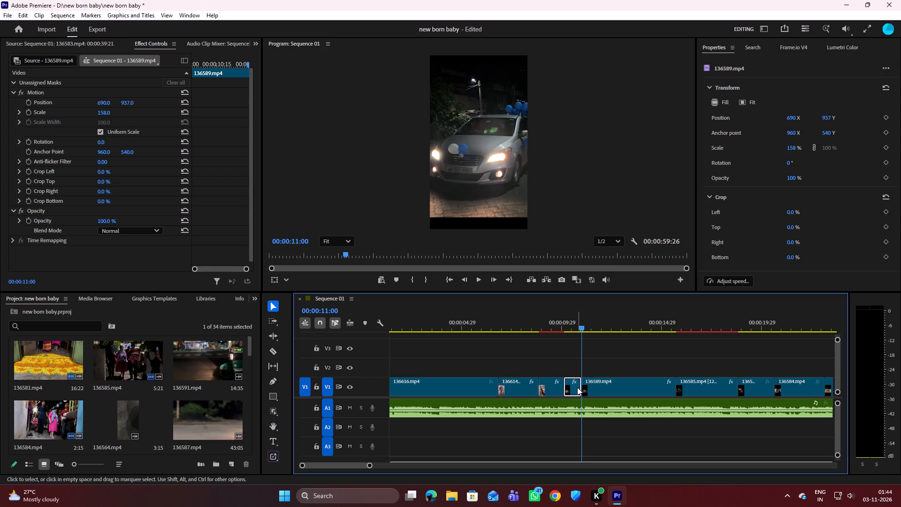
pyautogui.moveTo(575, 386); pyautogui.dragTo(572, 367)
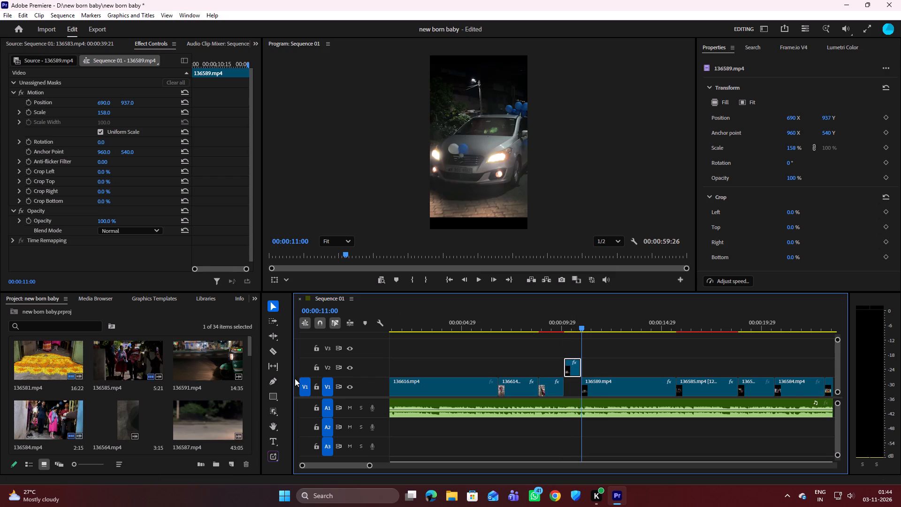
pyautogui.click(347, 365)
pyautogui.press('space')
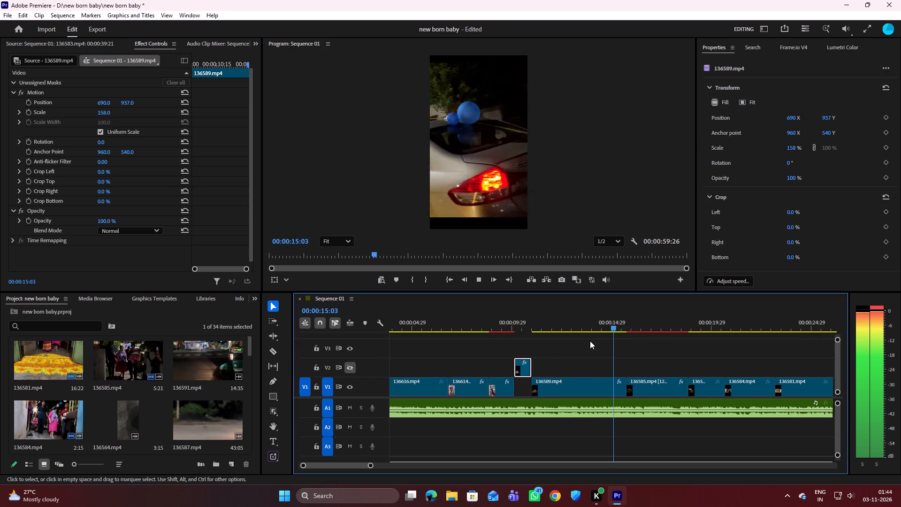
pyautogui.press('space')
# Shift the remaining 136589.mp4 clip earlier to fill the gap, and delete its cut-off opening piece from V2.
pyautogui.moveTo(572, 384); pyautogui.dragTo(557, 387)
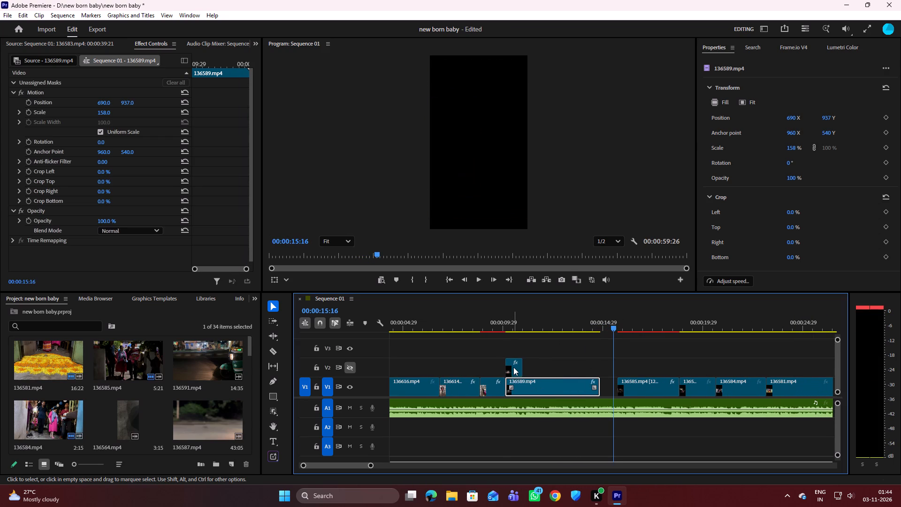
pyautogui.click(513, 367)
pyautogui.press('Delete')
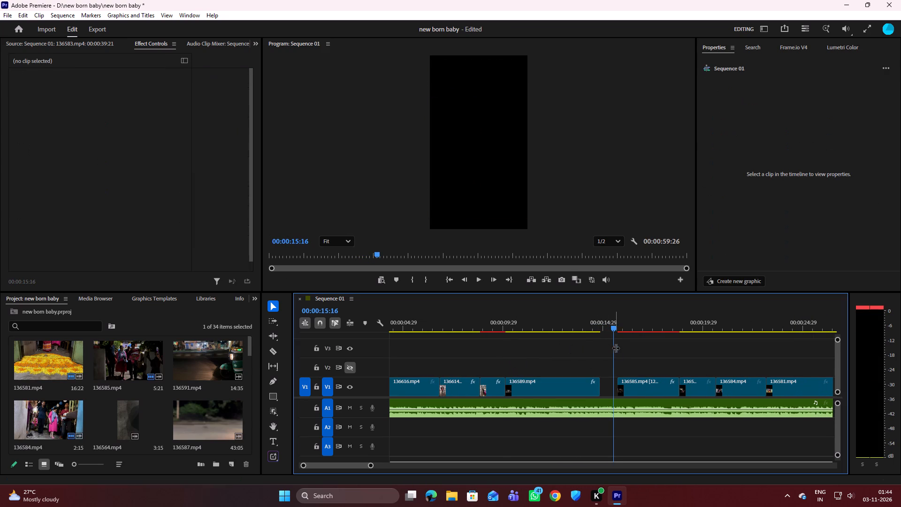
# Move all V1 clips following 136589.mp4 earlier together to close the gap after the car clip.
pyautogui.moveTo(372, 468); pyautogui.dragTo(463, 455)
pyautogui.moveTo(457, 349); pyautogui.dragTo(620, 385)
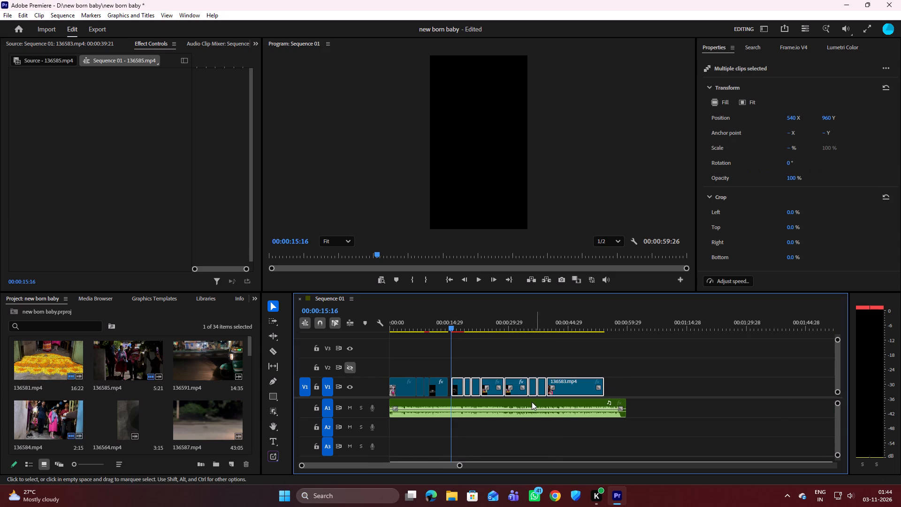
pyautogui.moveTo(557, 387); pyautogui.dragTo(553, 389)
pyautogui.click(560, 346)
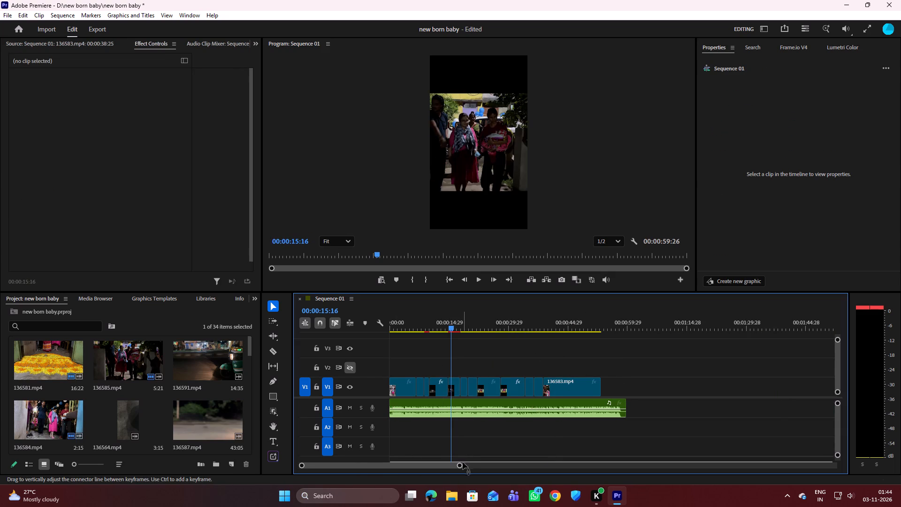
# Scrub and play from the car clip through the 136585.mp4 and 136584.mp4 homecoming clips to check the cuts and framing.
pyautogui.moveTo(459, 463); pyautogui.dragTo(395, 472)
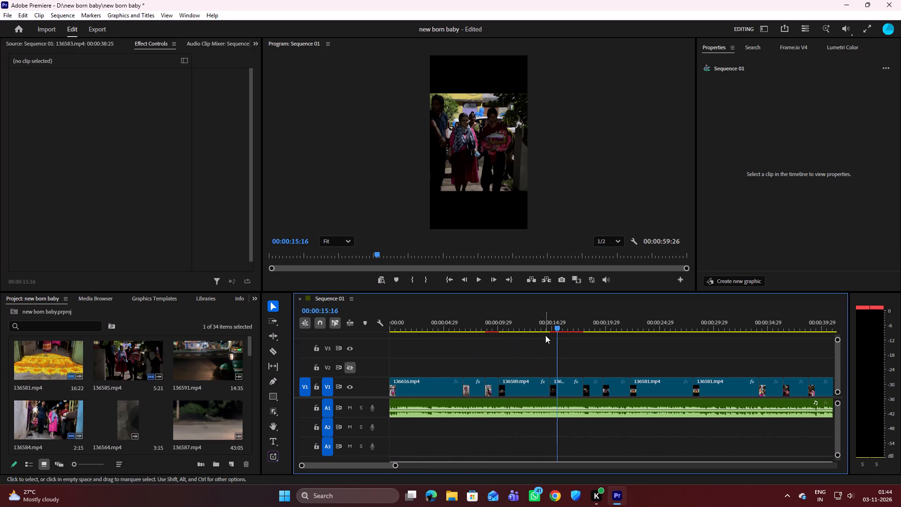
pyautogui.moveTo(555, 327); pyautogui.dragTo(507, 344)
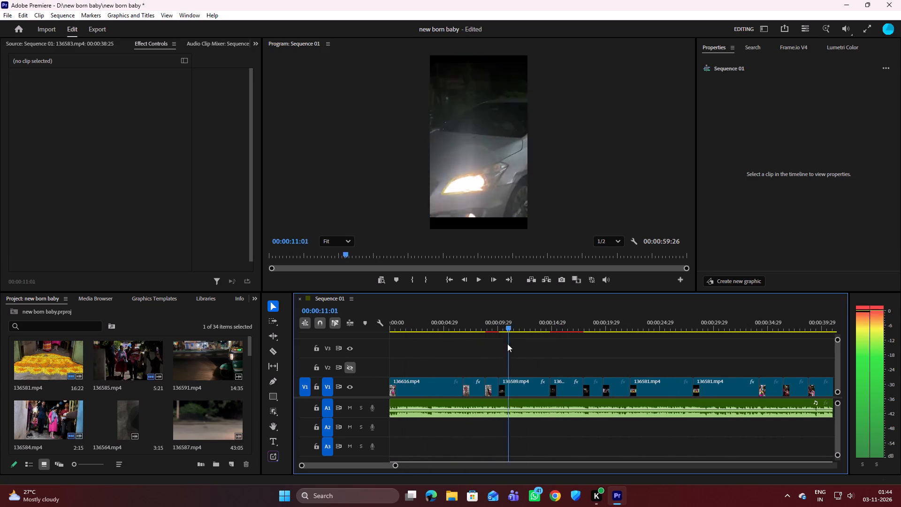
pyautogui.moveTo(507, 344); pyautogui.dragTo(571, 340)
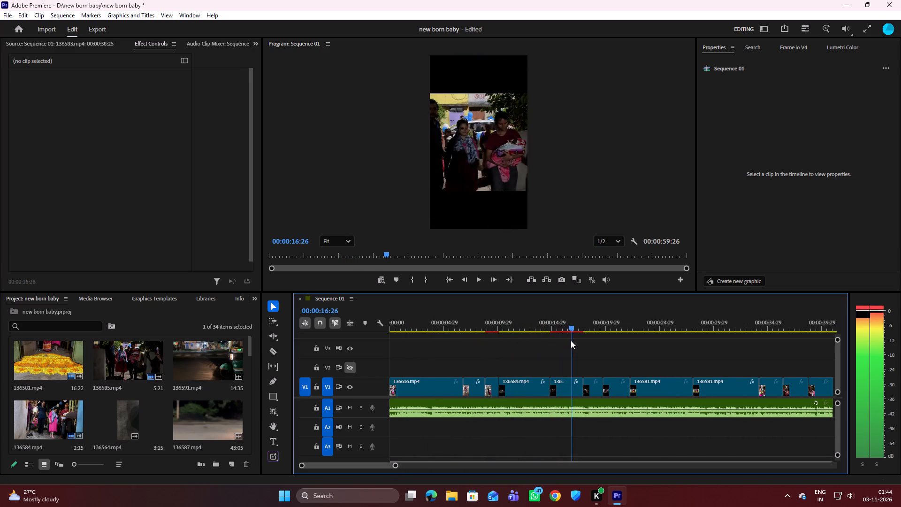
pyautogui.moveTo(571, 340); pyautogui.dragTo(586, 336)
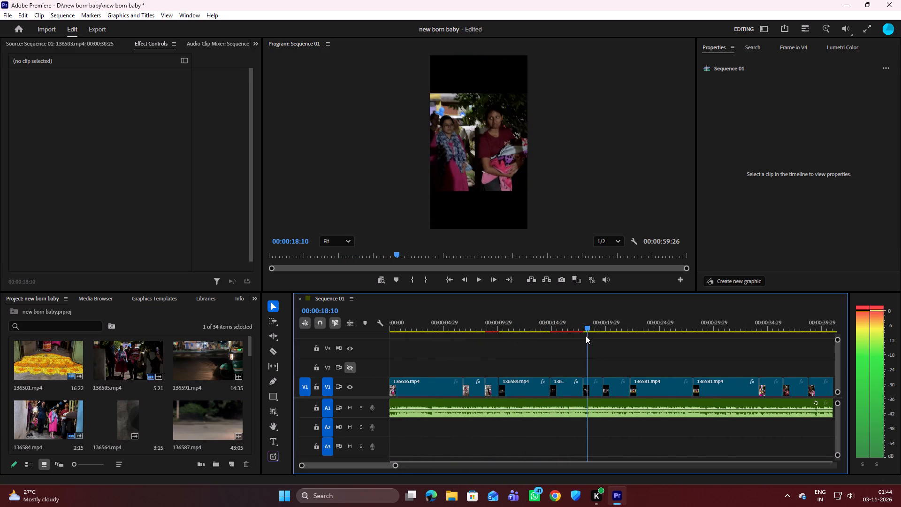
pyautogui.moveTo(586, 336); pyautogui.dragTo(585, 336)
pyautogui.press('space')
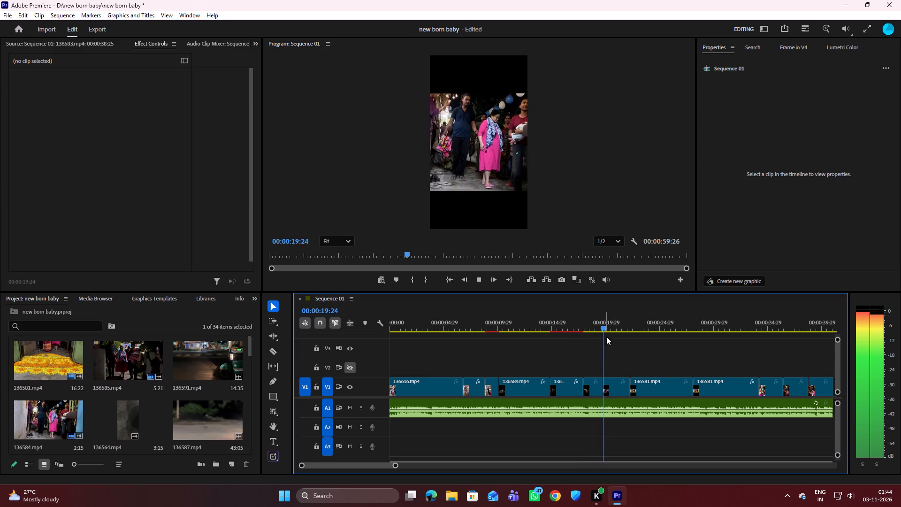
pyautogui.press('space')
pyautogui.moveTo(605, 323); pyautogui.dragTo(551, 340)
pyautogui.press('space')
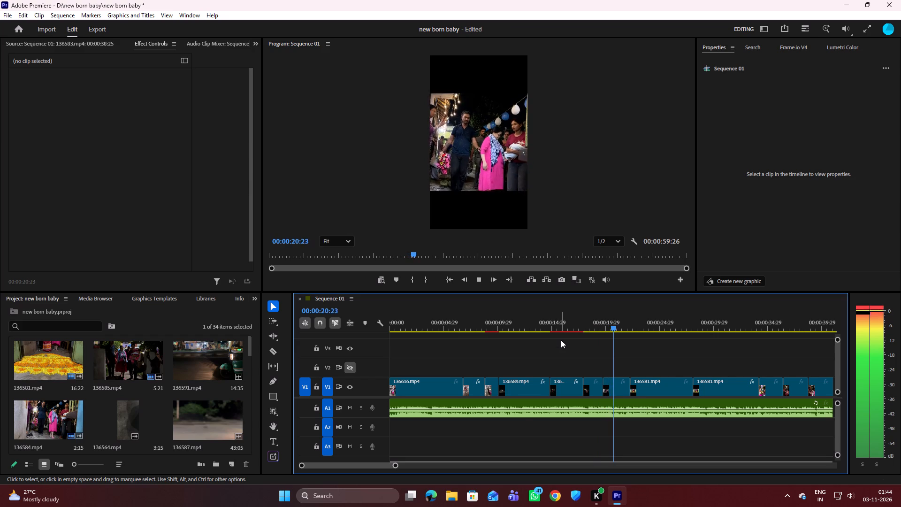
pyautogui.press('space')
# Scale the 136584.mp4 homecoming clip to 147%.
pyautogui.moveTo(615, 329); pyautogui.dragTo(599, 328)
pyautogui.click(606, 383)
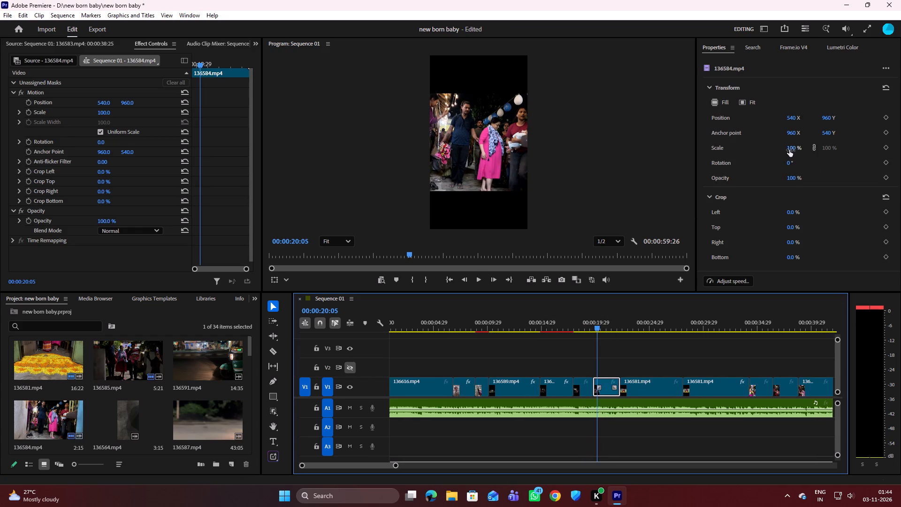
pyautogui.moveTo(789, 150); pyautogui.dragTo(789, 151)
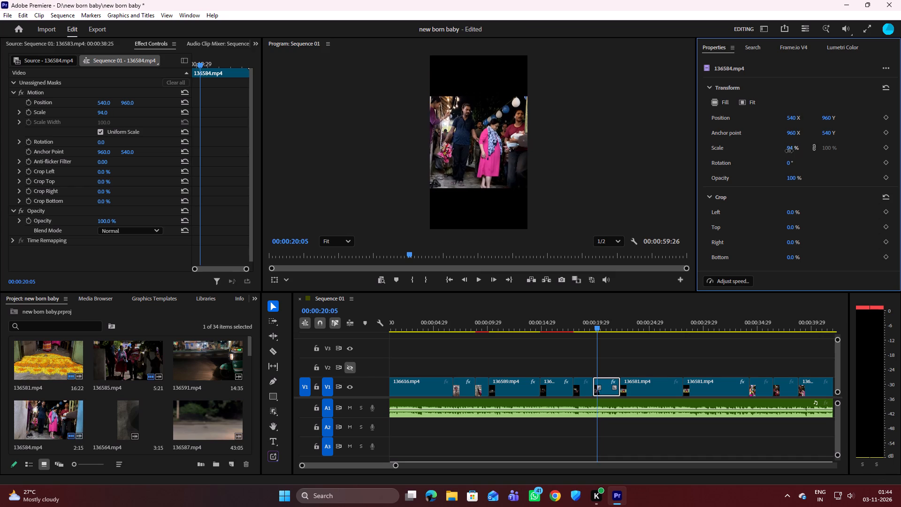
pyautogui.moveTo(789, 151); pyautogui.dragTo(810, 146)
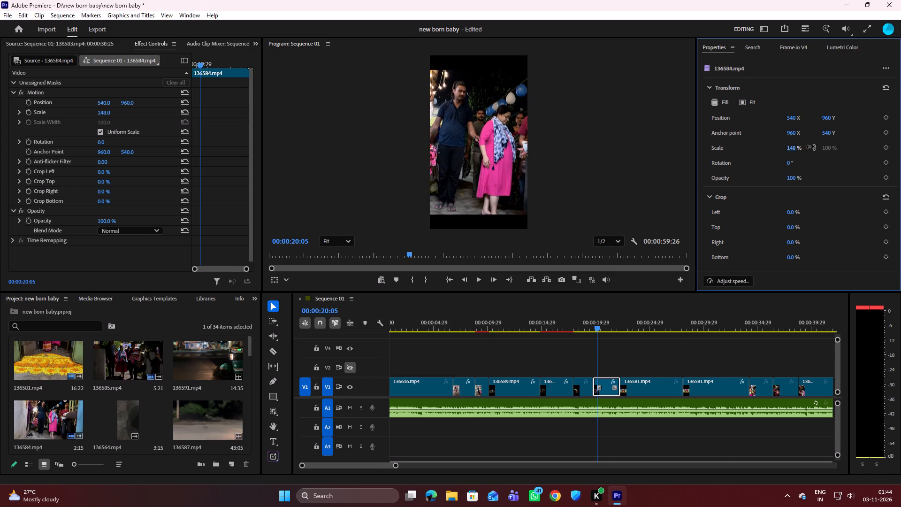
pyautogui.moveTo(810, 146); pyautogui.dragTo(810, 147)
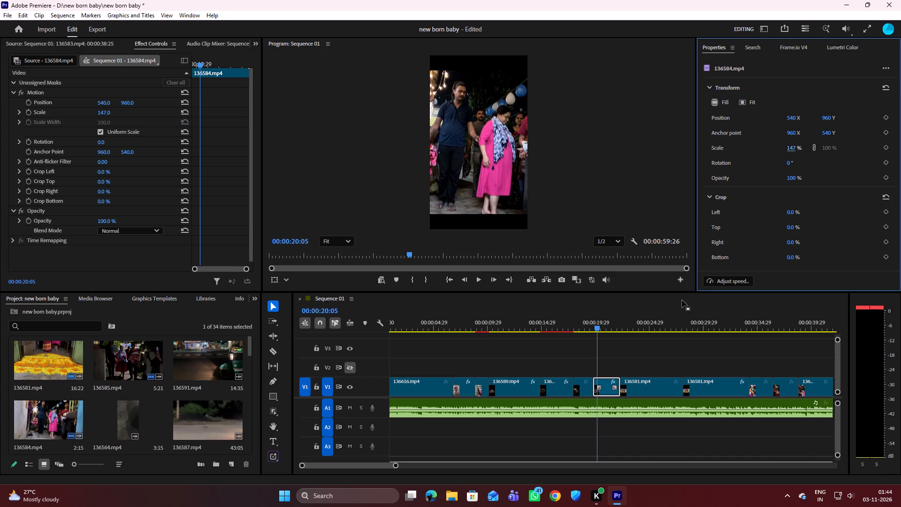
# Play through the enlarged 136584.mp4 clip into the start of 136581.mp4 to check the framing.
pyautogui.moveTo(596, 326); pyautogui.dragTo(588, 326)
pyautogui.press('space')
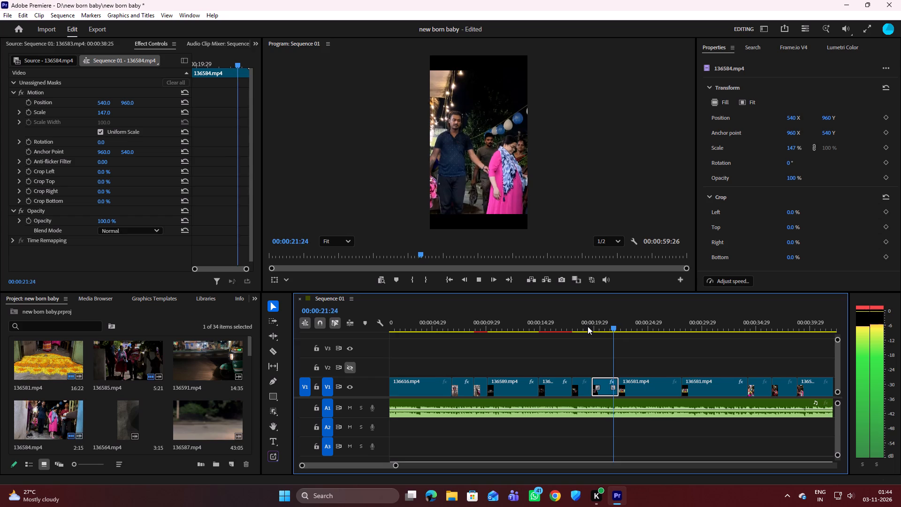
pyautogui.press('space')
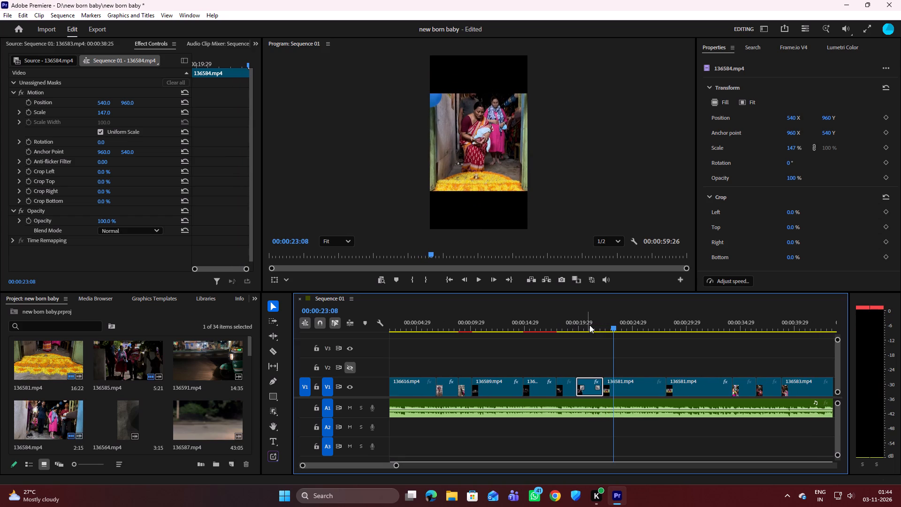
pyautogui.click(612, 325)
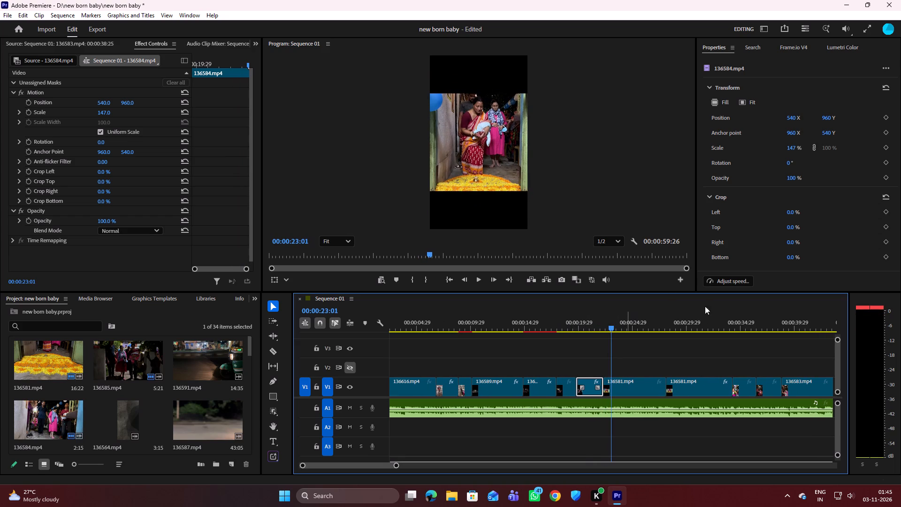
# Scale the first 136581.mp4 clip, directly after 136584.mp4, to 111%.
pyautogui.click(642, 385)
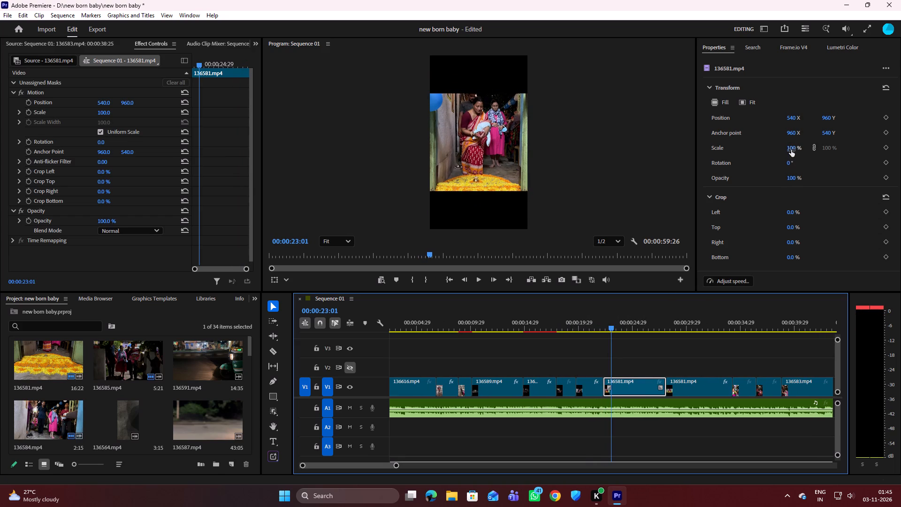
pyautogui.moveTo(794, 150); pyautogui.dragTo(800, 147)
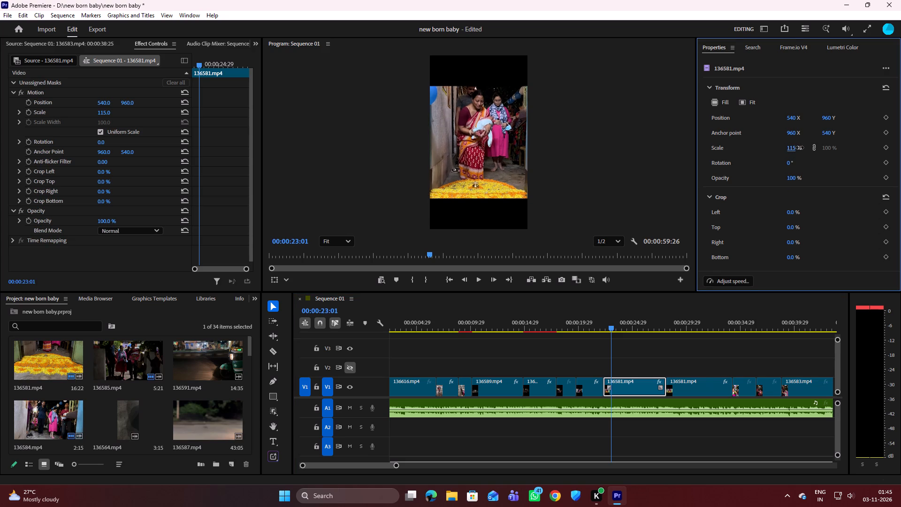
pyautogui.moveTo(800, 147); pyautogui.dragTo(797, 148)
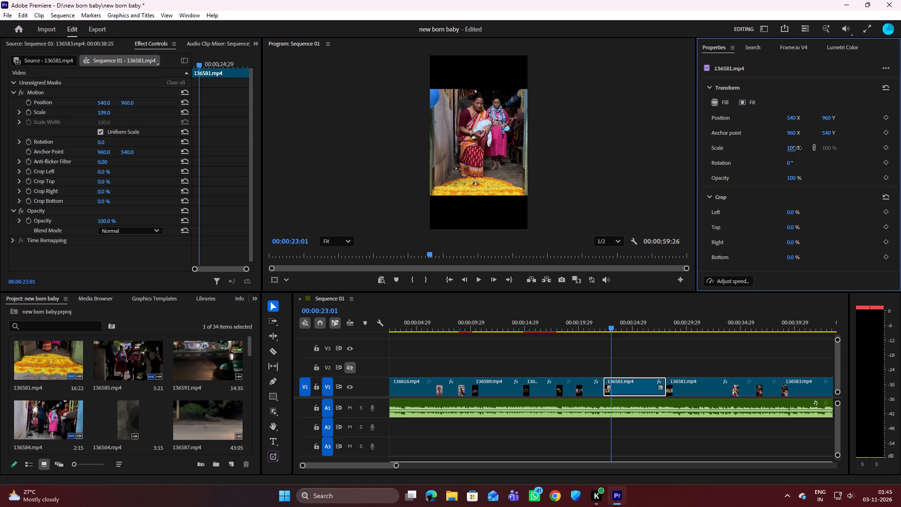
pyautogui.moveTo(797, 148); pyautogui.dragTo(798, 148)
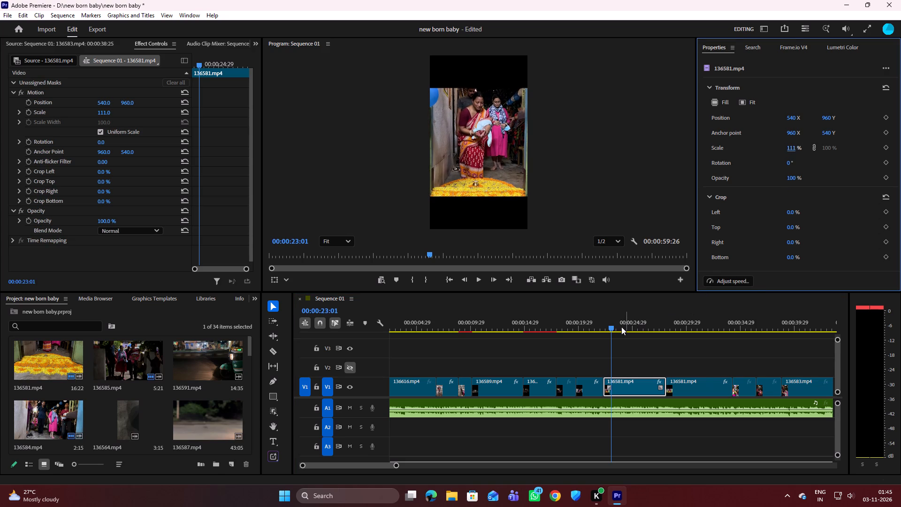
# Play from the enlarged 136581.mp4 clip to the sequence end, and replay from the beginning into 136583.mp4 to check the cuts and framing.
pyautogui.moveTo(610, 328); pyautogui.dragTo(603, 329)
pyautogui.press('space')
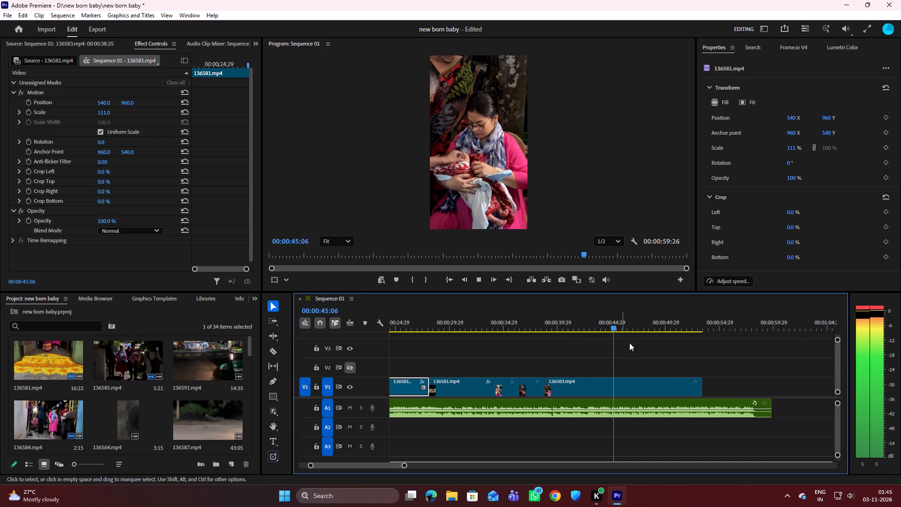
pyautogui.scroll(-3, 819, 440)
pyautogui.scroll(2, 778, 423)
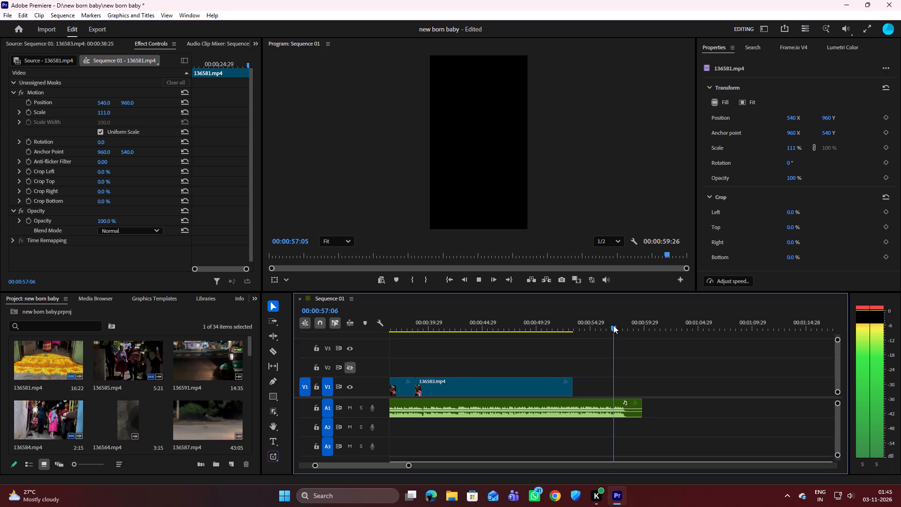
pyautogui.press('space')
pyautogui.moveTo(613, 326); pyautogui.dragTo(309, 356)
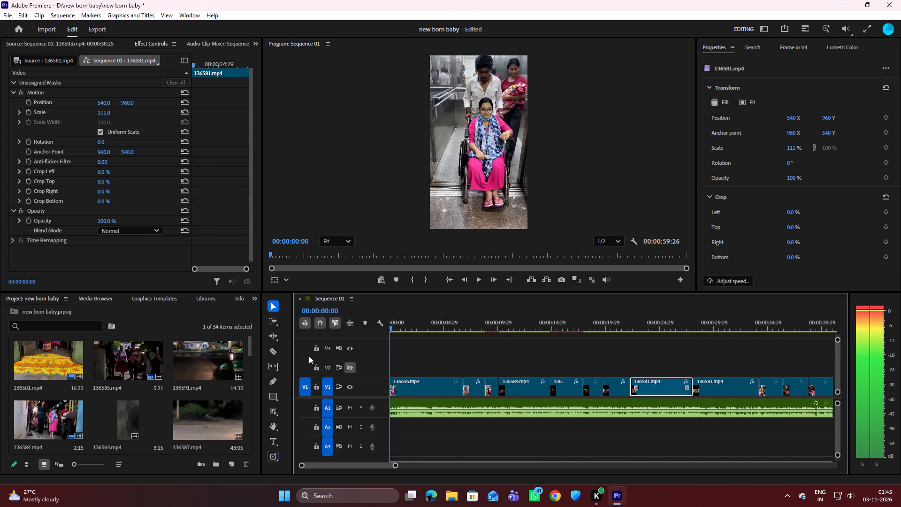
pyautogui.moveTo(309, 356); pyautogui.dragTo(308, 356)
pyautogui.press('space')
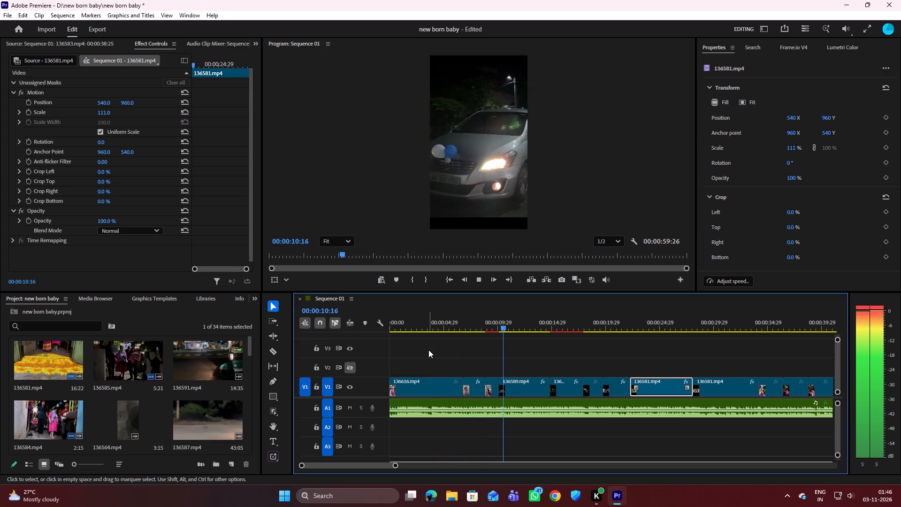
pyautogui.press('space')
pyautogui.moveTo(510, 326); pyautogui.dragTo(504, 326)
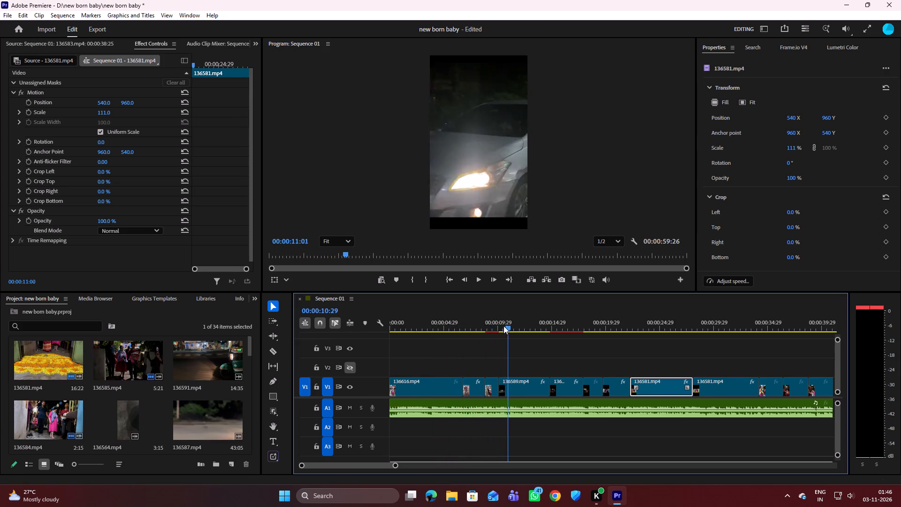
pyautogui.moveTo(504, 326); pyautogui.dragTo(488, 323)
pyautogui.press('space')
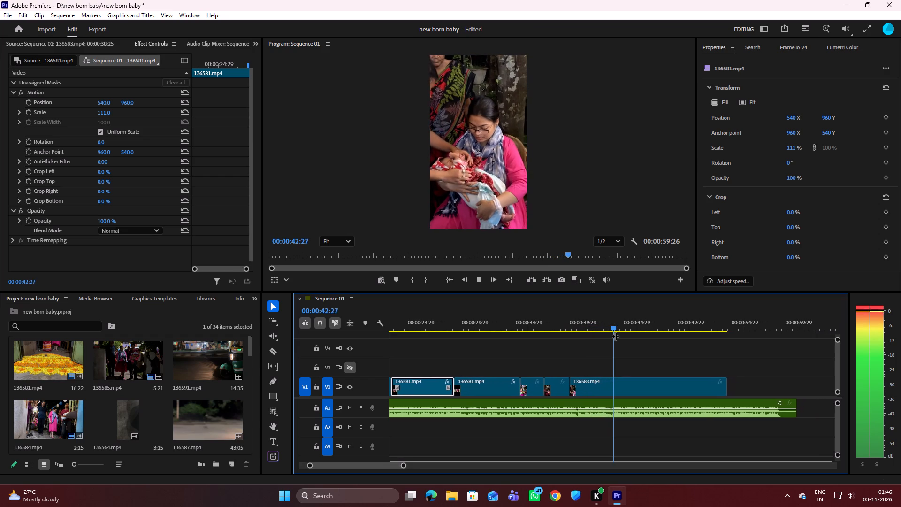
pyautogui.press('space')
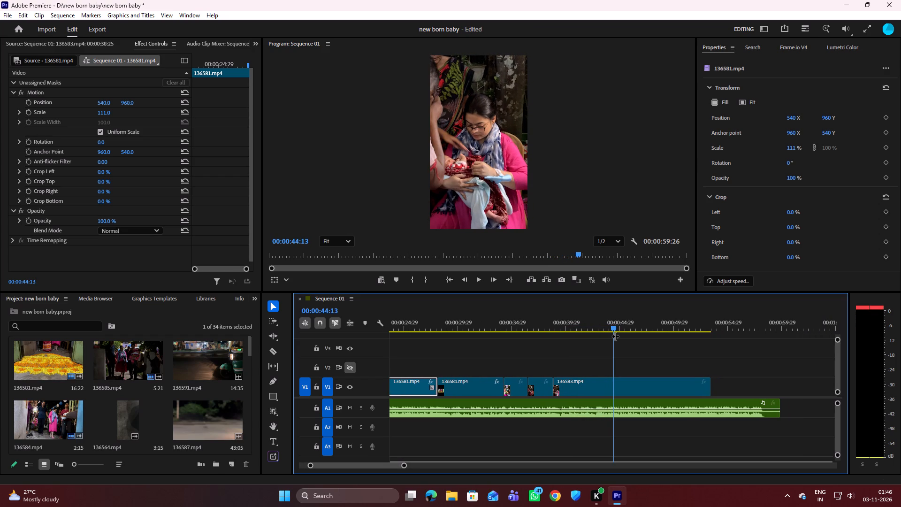
# Find the end point for the baby-holding shot in 136583.mp4 and split the clip at 00:00:43:12.
pyautogui.moveTo(614, 327); pyautogui.dragTo(612, 327)
pyautogui.moveTo(612, 327); pyautogui.dragTo(641, 322)
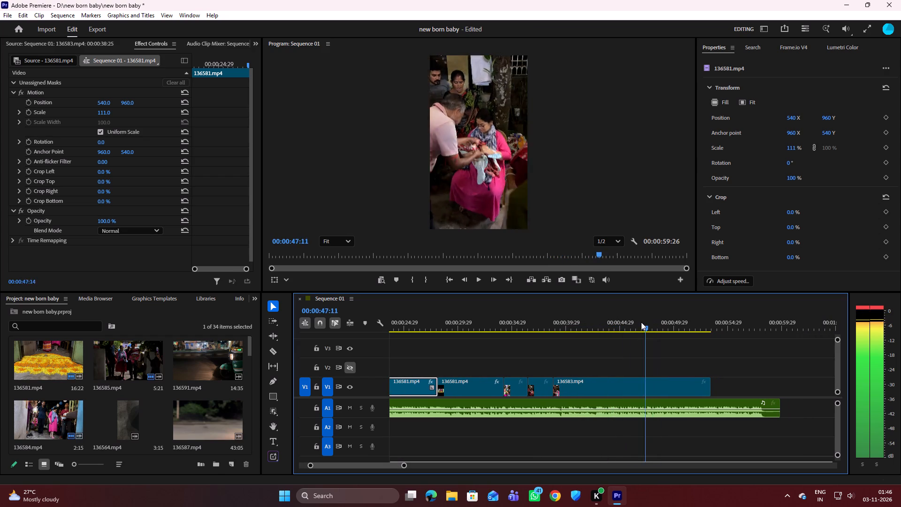
pyautogui.moveTo(641, 322); pyautogui.dragTo(555, 340)
pyautogui.press('space')
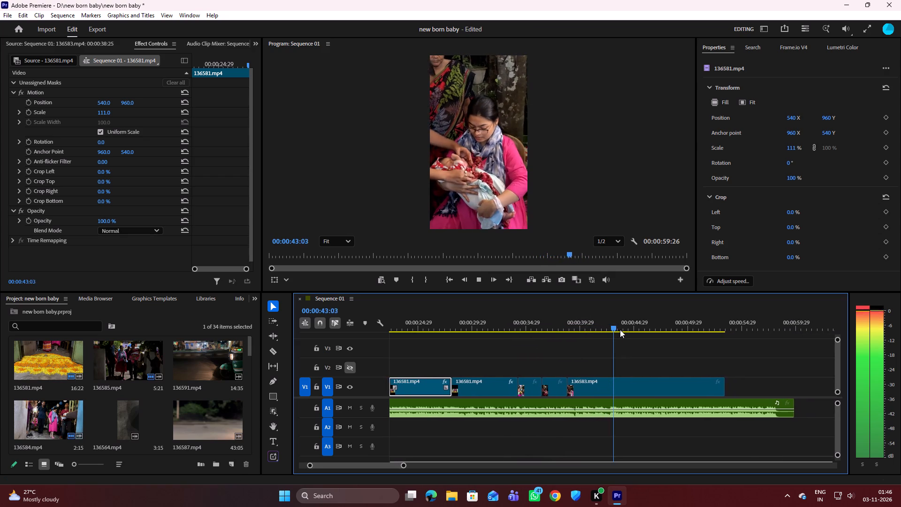
pyautogui.press('space')
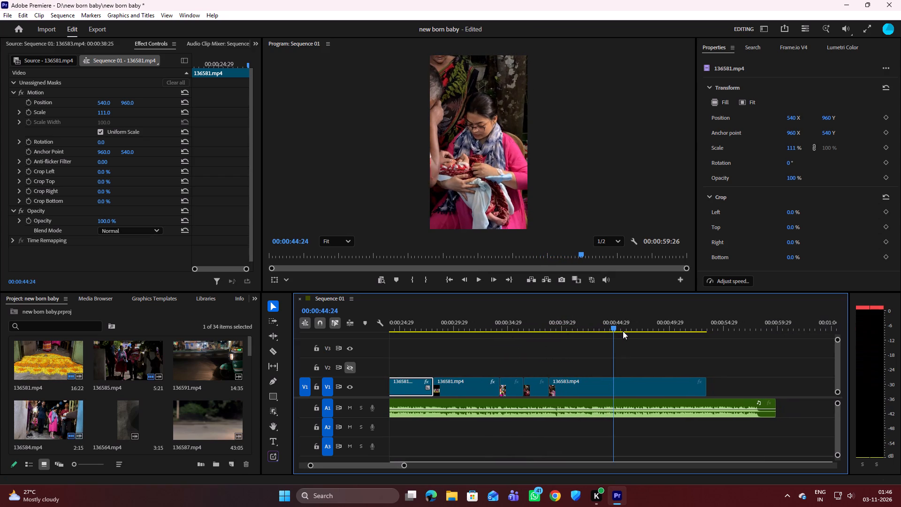
pyautogui.moveTo(615, 325); pyautogui.dragTo(607, 328)
pyautogui.moveTo(606, 328); pyautogui.dragTo(583, 331)
pyautogui.press('space')
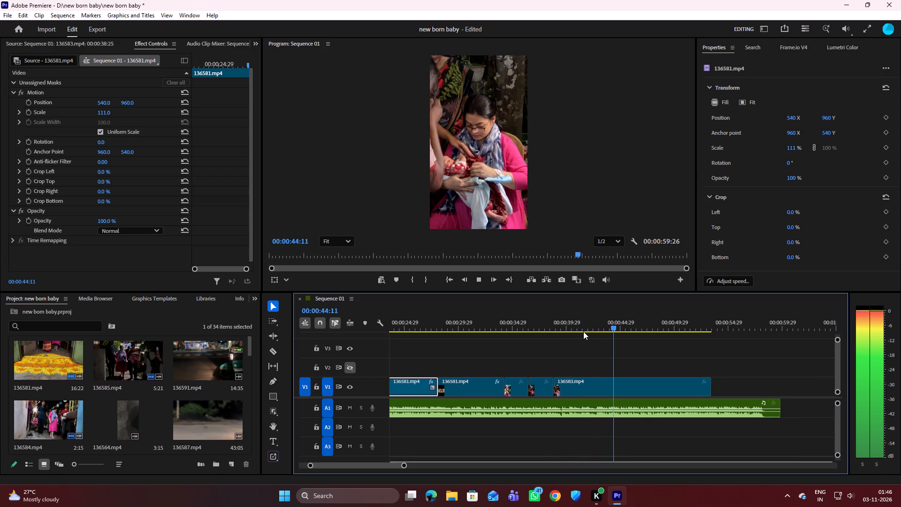
pyautogui.press('space')
pyautogui.moveTo(612, 328); pyautogui.dragTo(602, 327)
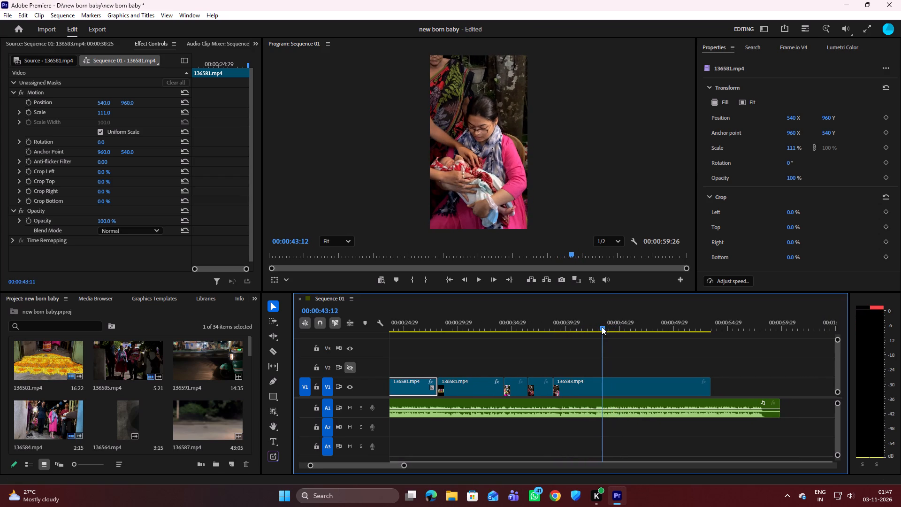
pyautogui.press('c')
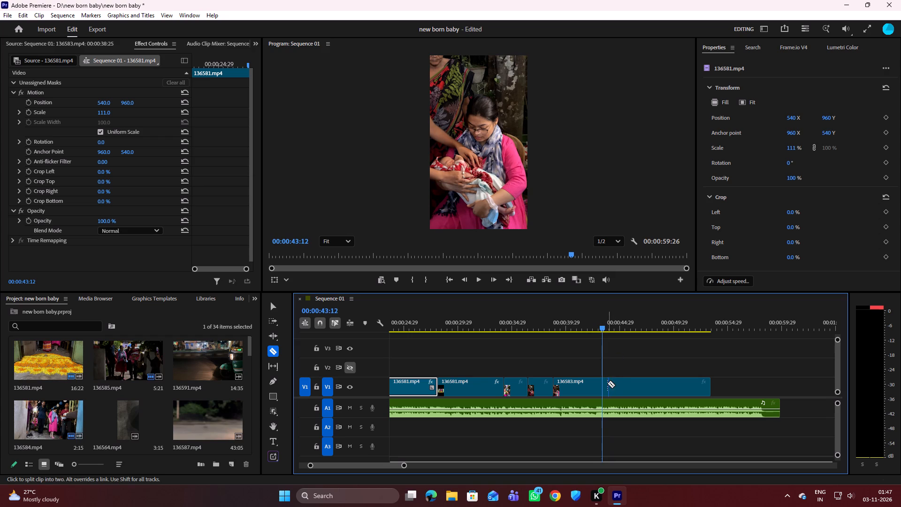
pyautogui.click(603, 381)
# Move the portion of 136583.mp4 after the cut from V1 up to V2, keeping its start at 00:00:43:12.
pyautogui.press('v')
pyautogui.click(633, 384)
pyautogui.moveTo(633, 384); pyautogui.dragTo(638, 352)
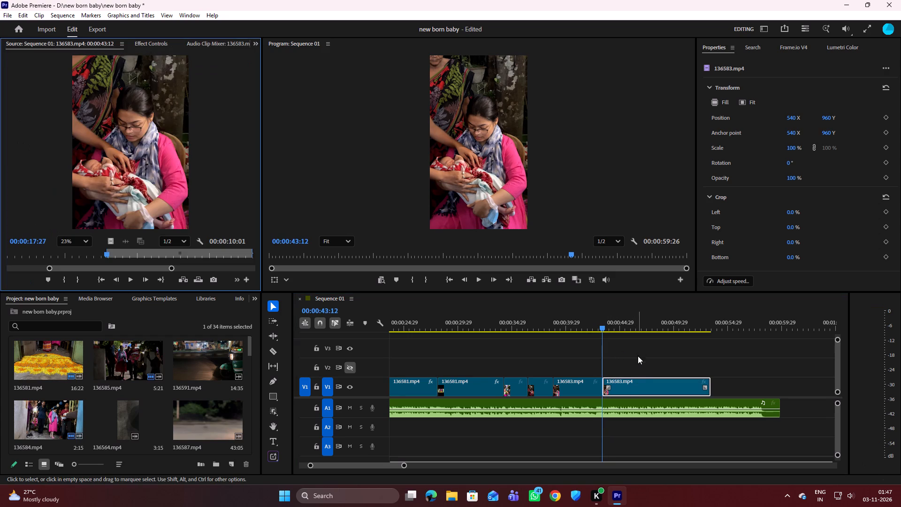
pyautogui.moveTo(638, 388); pyautogui.dragTo(636, 374)
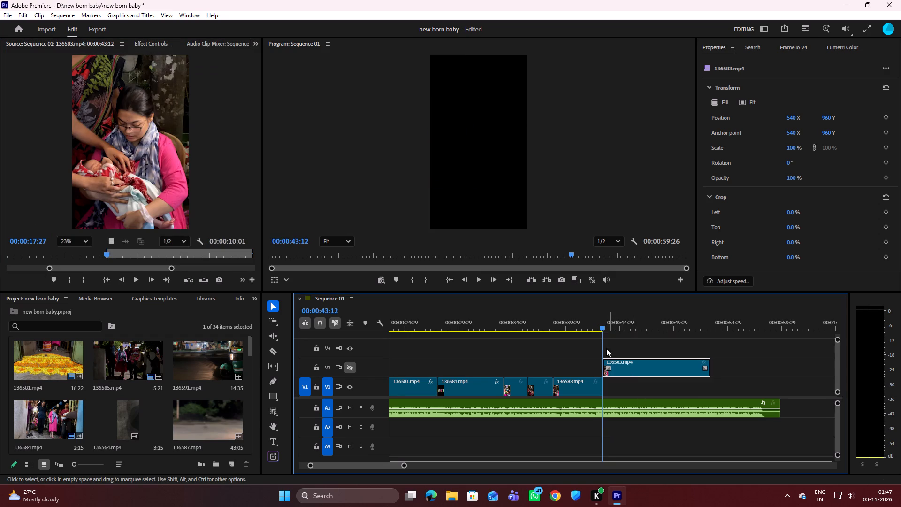
# Play up to the new end of V1, and replay from the sequence start through the hospital and car clips to check the flow.
pyautogui.moveTo(601, 323); pyautogui.dragTo(505, 334)
pyautogui.press('space')
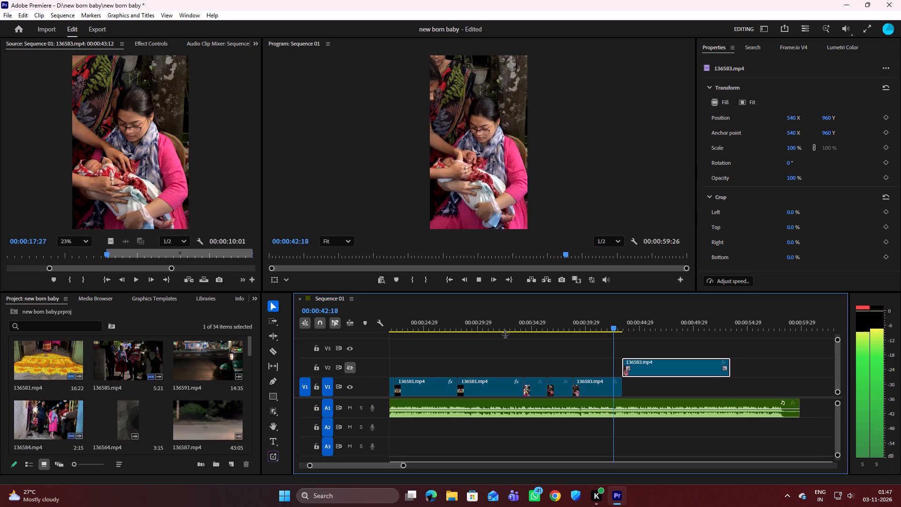
pyautogui.press('space')
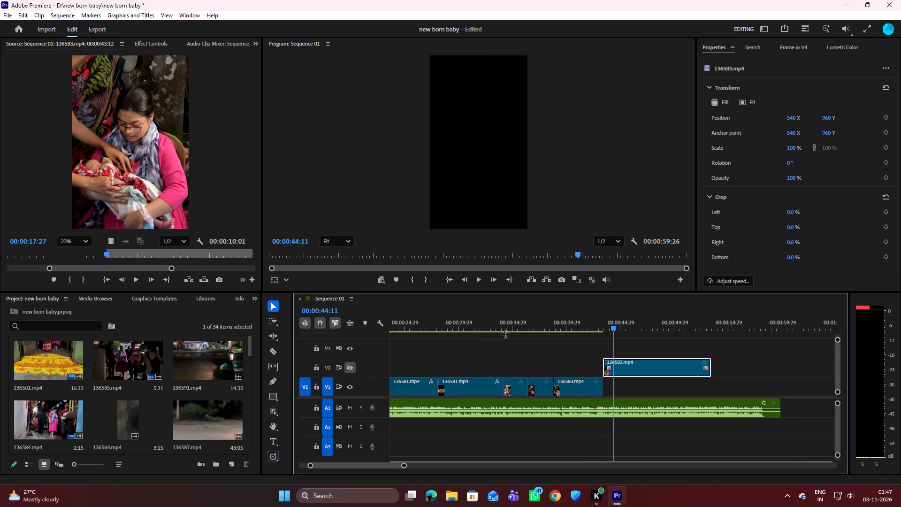
pyautogui.moveTo(612, 327); pyautogui.dragTo(544, 340)
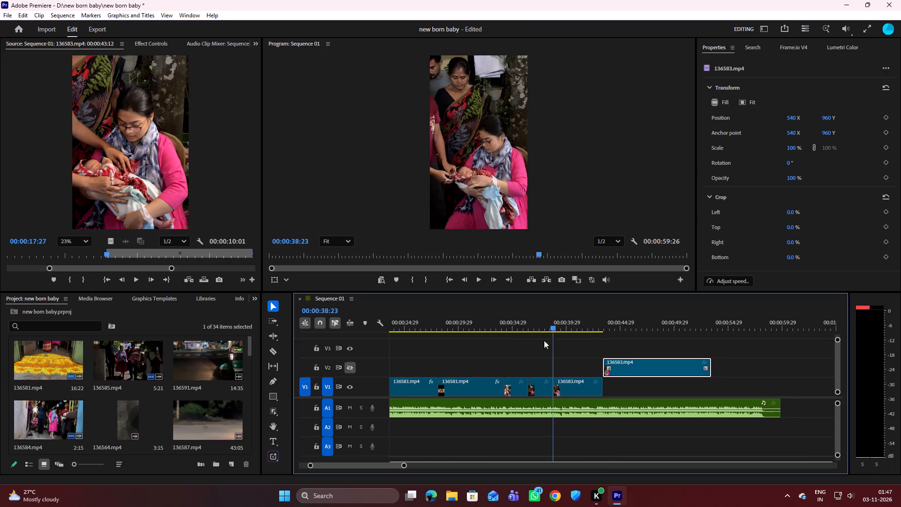
pyautogui.moveTo(544, 340); pyautogui.dragTo(340, 366)
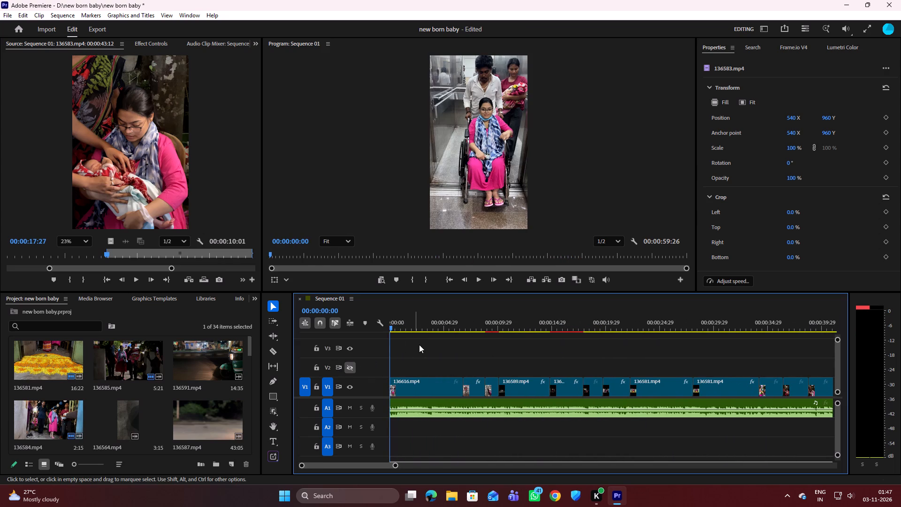
pyautogui.press('space')
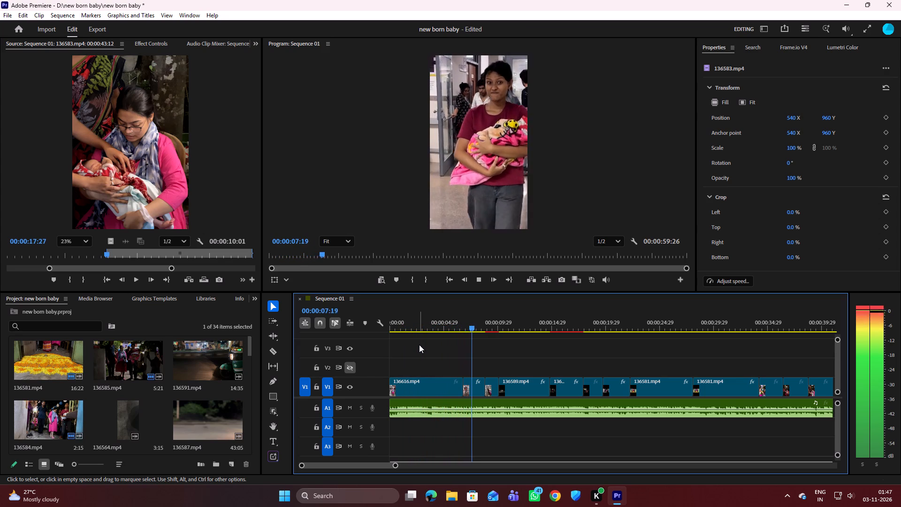
pyautogui.press('space')
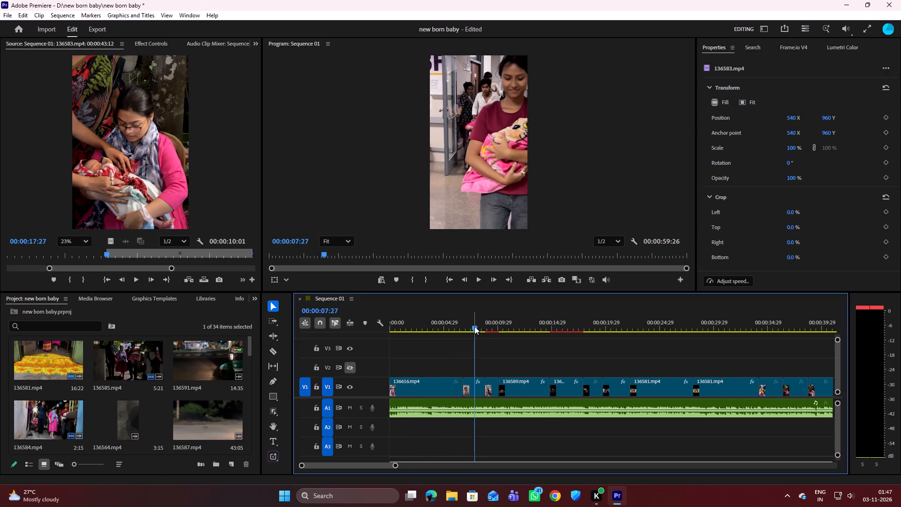
pyautogui.press('space')
pyautogui.press('space')
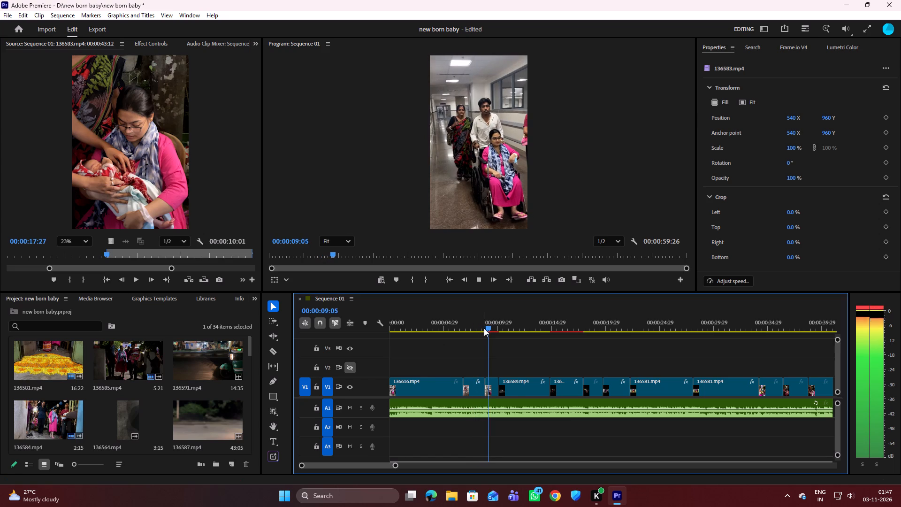
pyautogui.click(488, 329)
pyautogui.press('space')
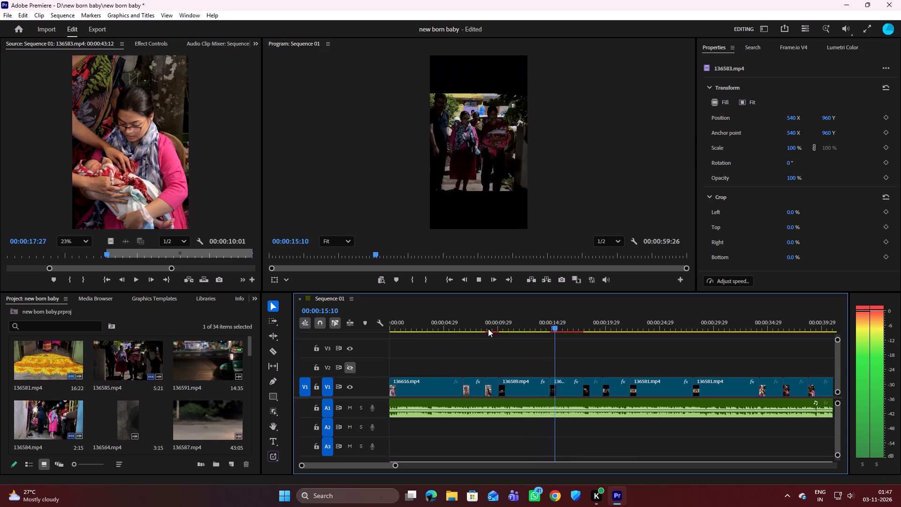
pyautogui.press('space')
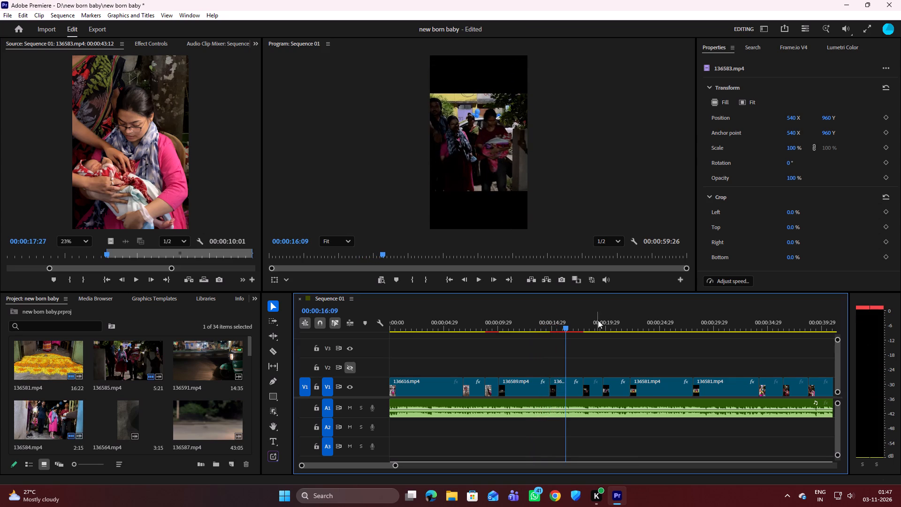
# Add a fade-in transition of about 00:00:01:22 at the start of the opening 136616.mp4 clip.
pyautogui.moveTo(568, 328); pyautogui.dragTo(384, 354)
pyautogui.press('space')
pyautogui.press('space')
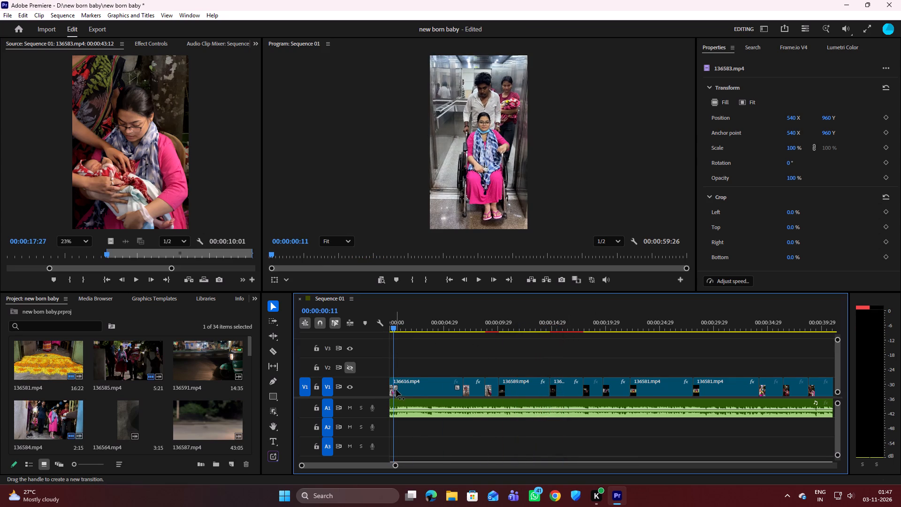
pyautogui.moveTo(396, 388); pyautogui.dragTo(408, 386)
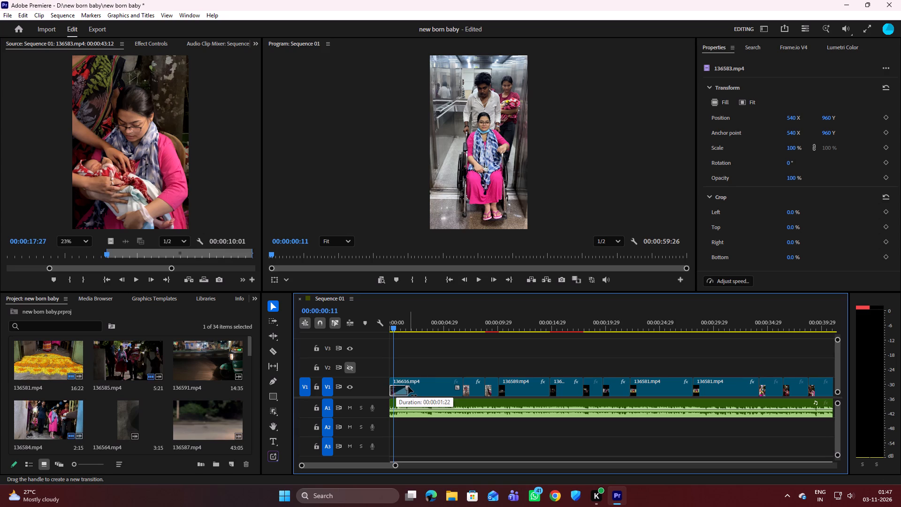
pyautogui.moveTo(408, 386); pyautogui.dragTo(407, 386)
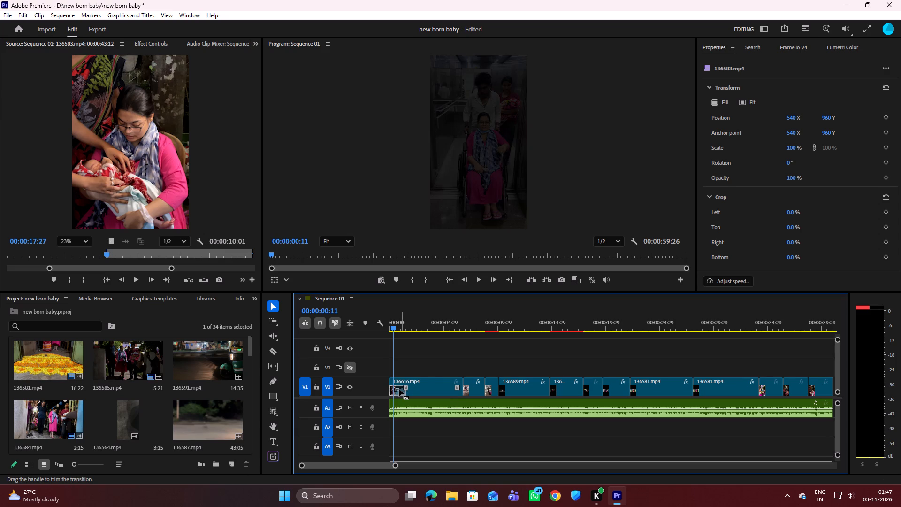
pyautogui.click(399, 389)
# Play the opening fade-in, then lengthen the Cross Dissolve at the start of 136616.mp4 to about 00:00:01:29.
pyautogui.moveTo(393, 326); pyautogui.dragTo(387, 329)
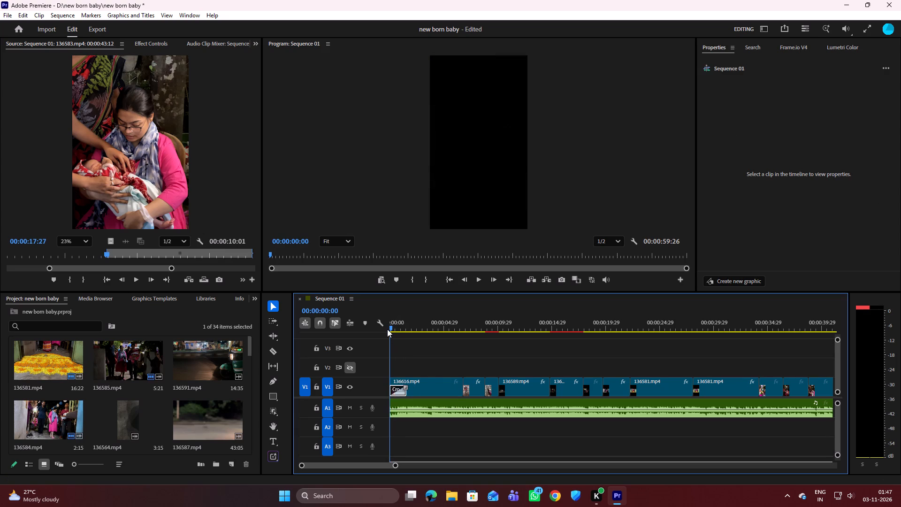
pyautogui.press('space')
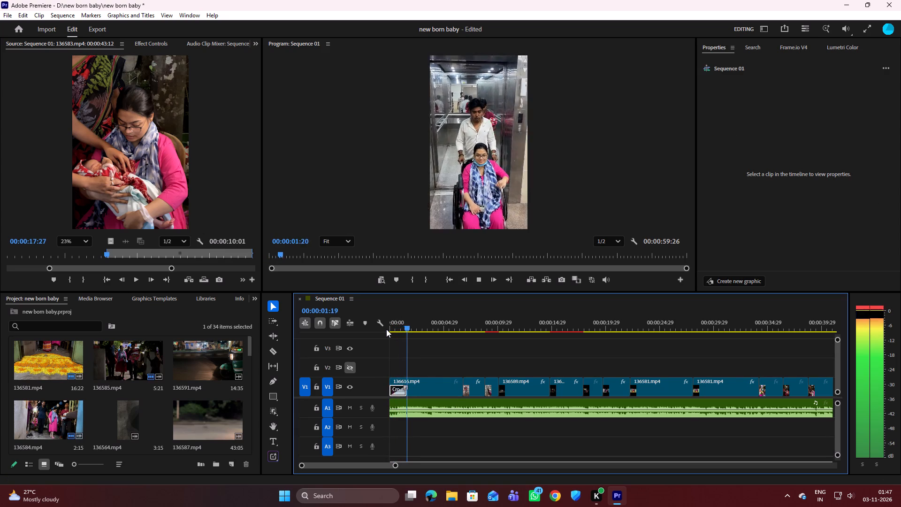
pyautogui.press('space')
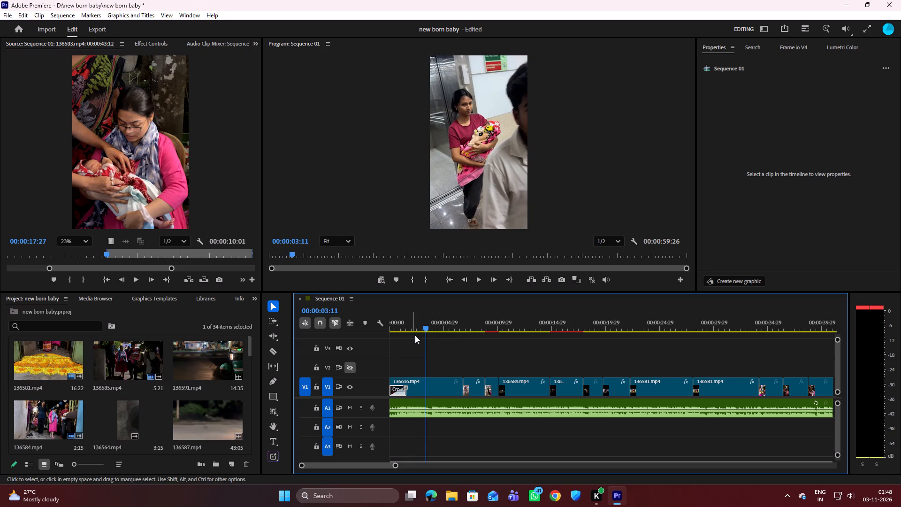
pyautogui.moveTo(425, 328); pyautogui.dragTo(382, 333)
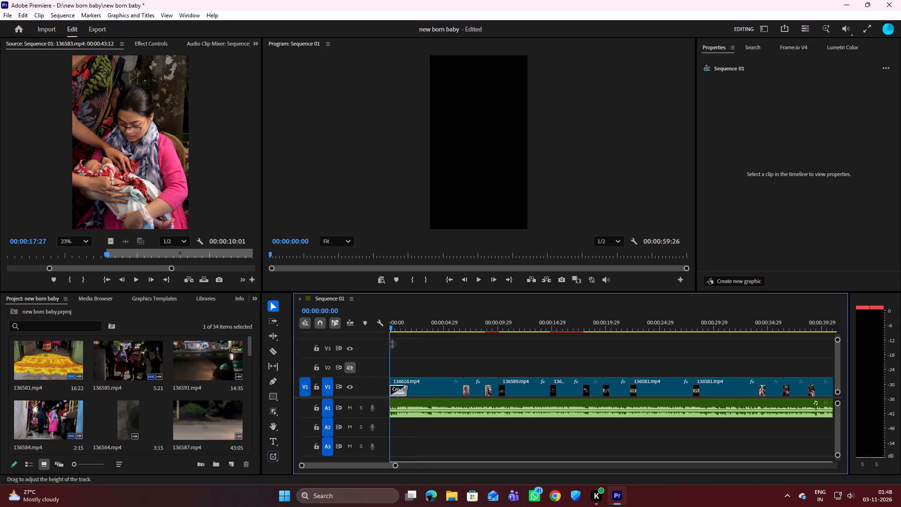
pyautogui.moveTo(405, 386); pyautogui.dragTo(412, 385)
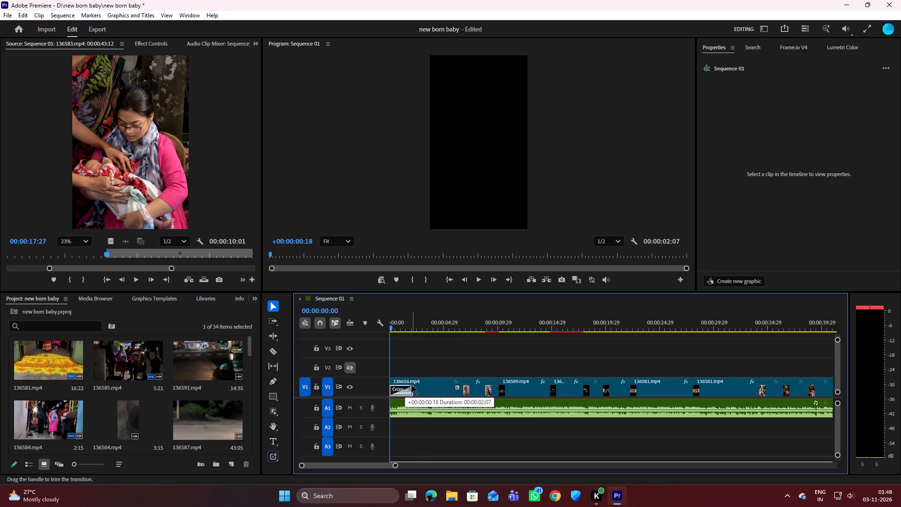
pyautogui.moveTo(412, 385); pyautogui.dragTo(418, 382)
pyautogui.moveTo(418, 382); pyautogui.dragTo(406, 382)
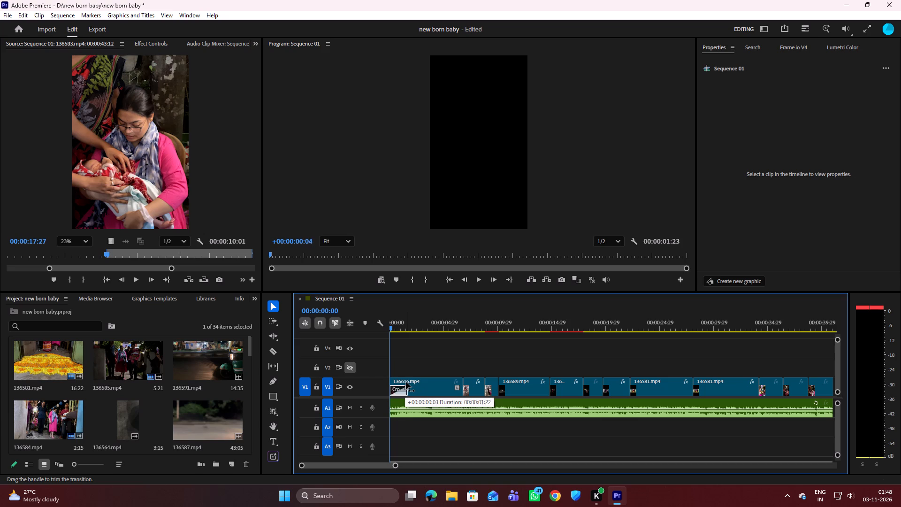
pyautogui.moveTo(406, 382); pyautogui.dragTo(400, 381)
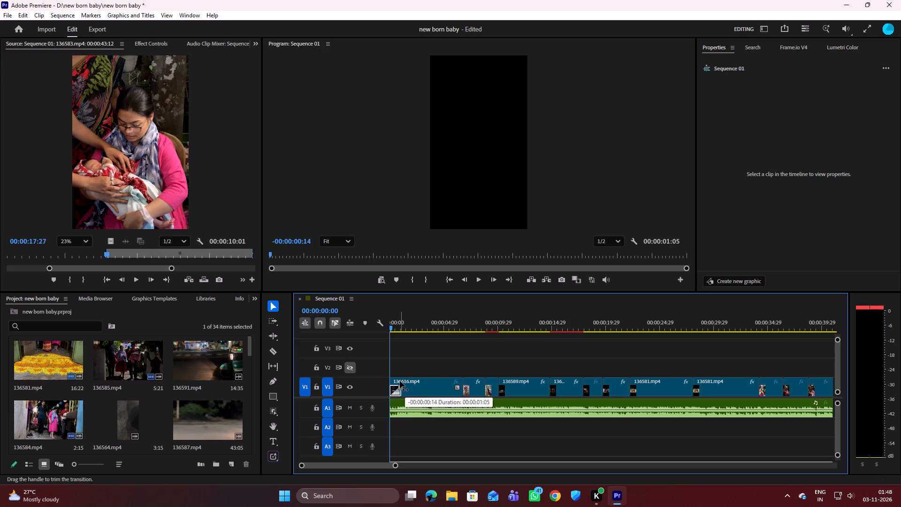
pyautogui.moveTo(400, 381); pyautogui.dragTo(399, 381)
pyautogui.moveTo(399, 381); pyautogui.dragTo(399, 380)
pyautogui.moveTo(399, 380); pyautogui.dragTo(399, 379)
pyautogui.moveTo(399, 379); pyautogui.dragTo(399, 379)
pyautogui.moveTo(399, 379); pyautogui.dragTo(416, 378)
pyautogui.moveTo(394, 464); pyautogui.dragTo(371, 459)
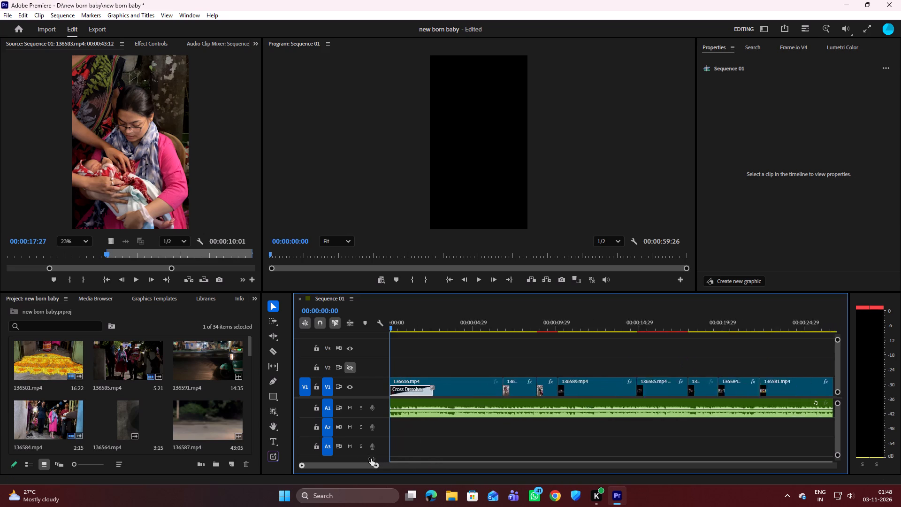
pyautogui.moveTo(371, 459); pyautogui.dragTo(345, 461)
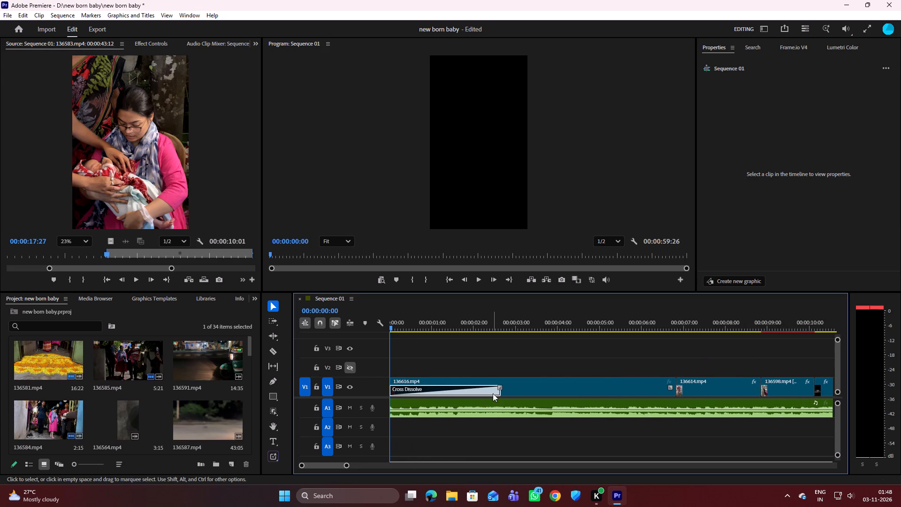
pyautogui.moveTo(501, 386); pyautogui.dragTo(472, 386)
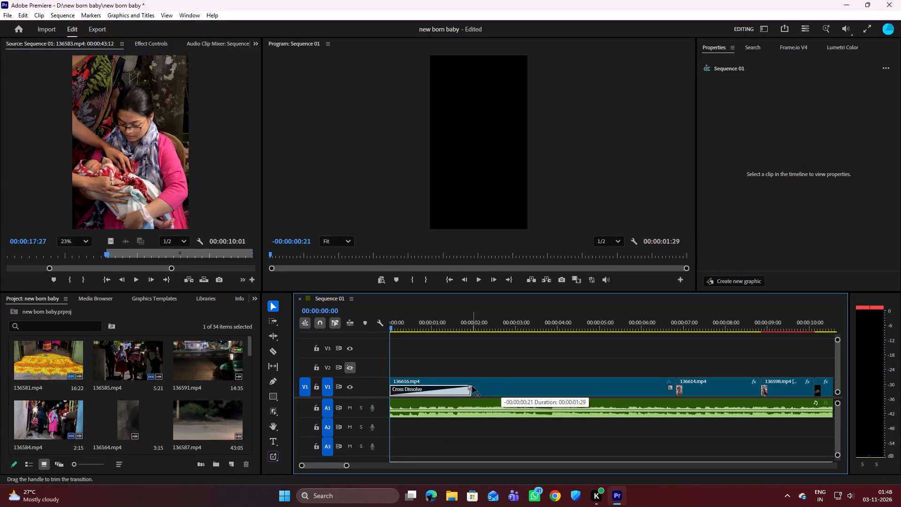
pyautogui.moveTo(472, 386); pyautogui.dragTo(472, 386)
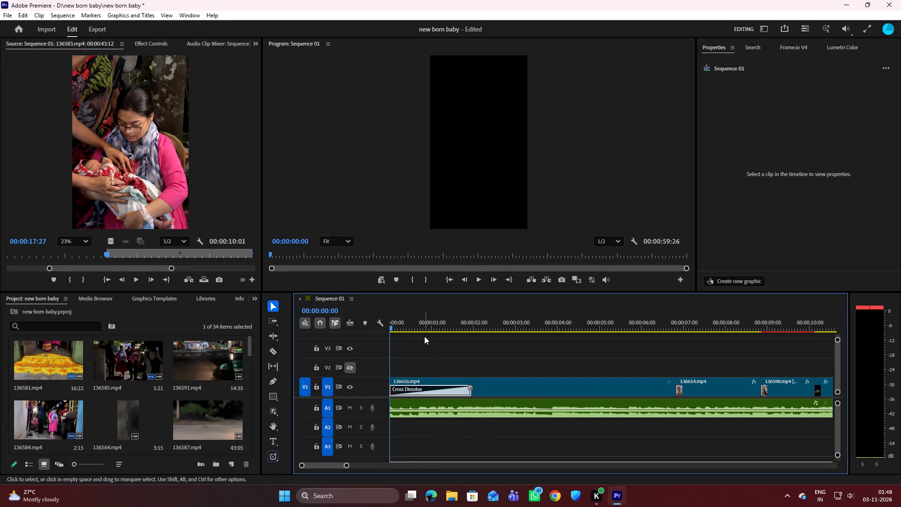
# Replay the opening twice and shorten the Cross Dissolve at the start of 136616.mp4 to about one second.
pyautogui.press('space')
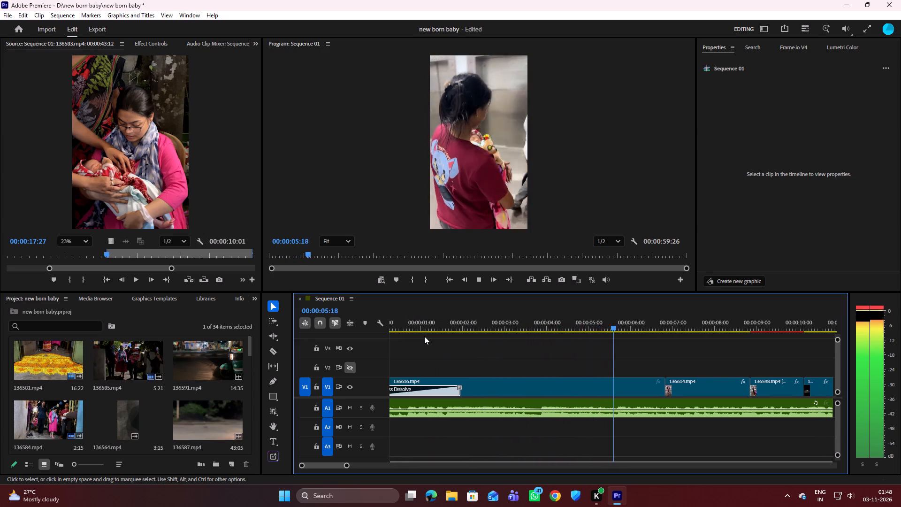
pyautogui.press('space')
pyautogui.scroll(7, 448, 363)
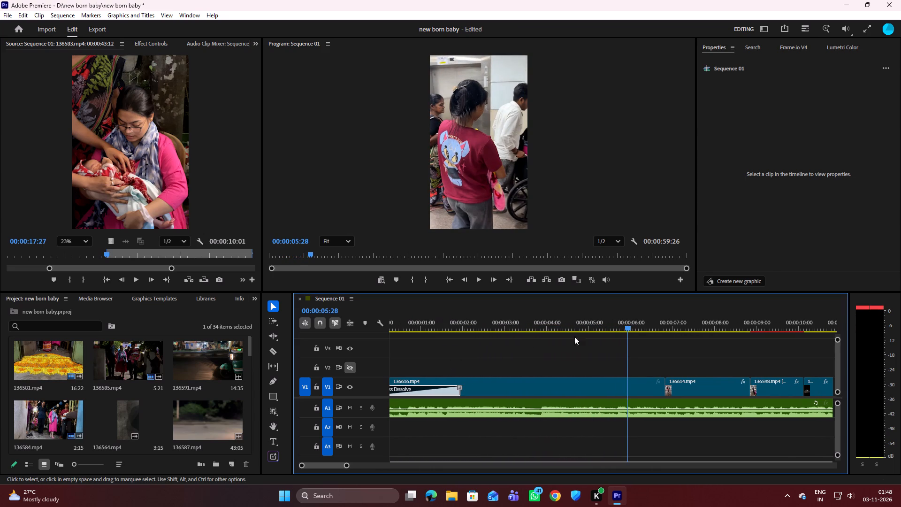
pyautogui.moveTo(637, 329); pyautogui.dragTo(376, 356)
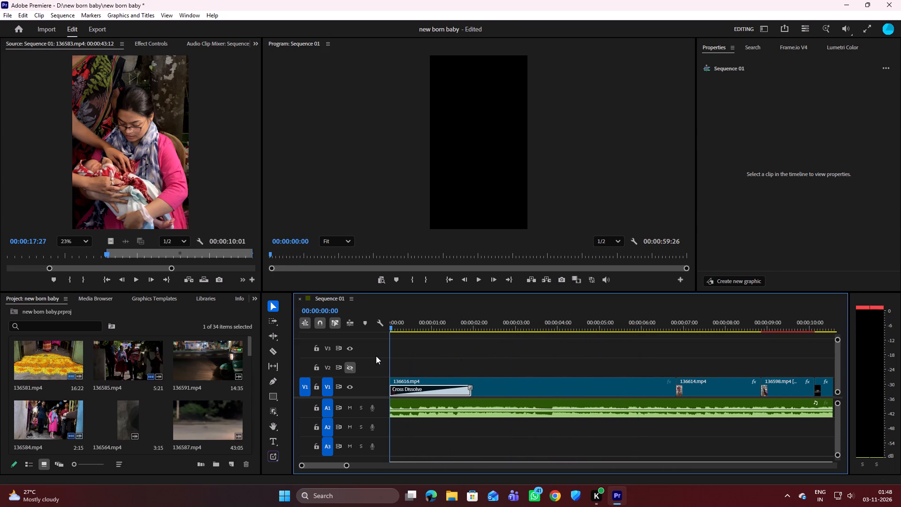
pyautogui.press('space')
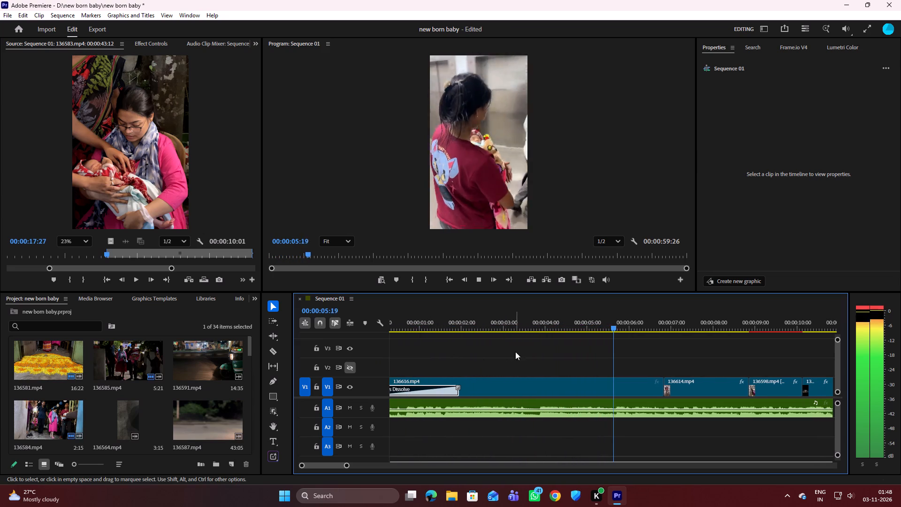
pyautogui.press('space')
pyautogui.scroll(7, 490, 364)
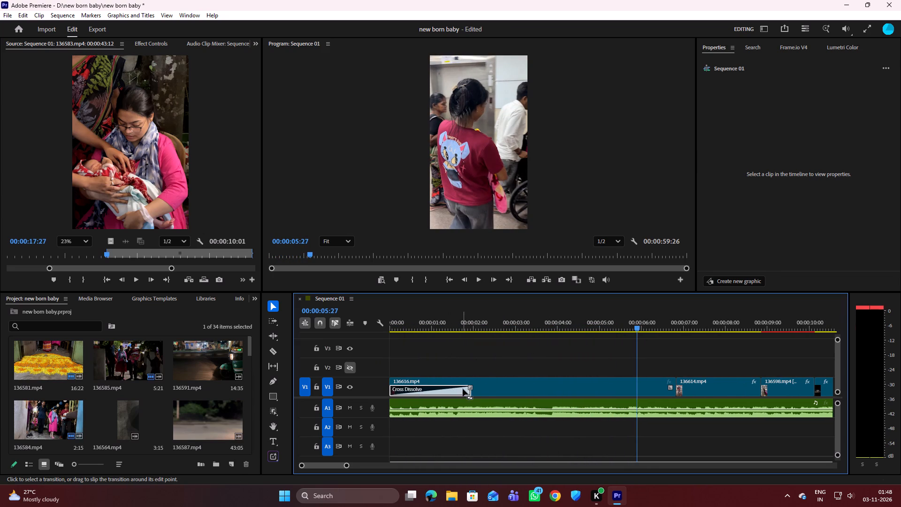
pyautogui.moveTo(470, 387); pyautogui.dragTo(434, 387)
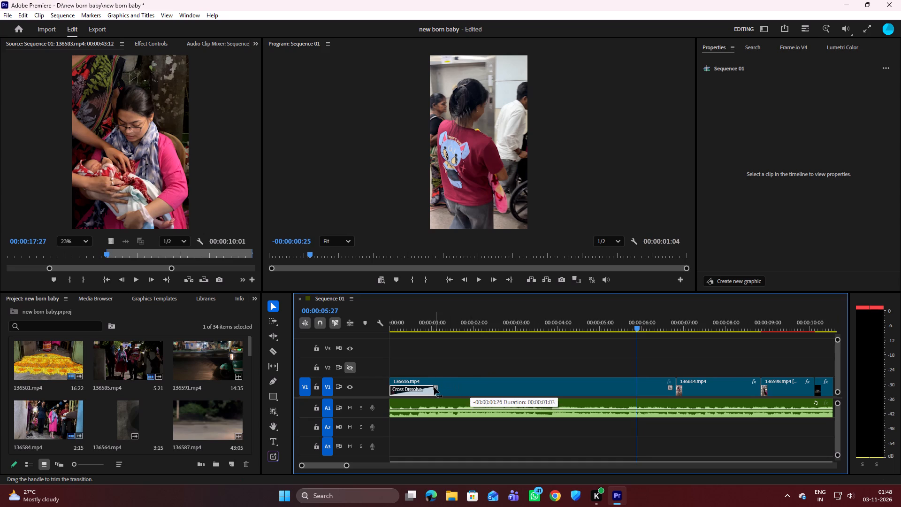
pyautogui.moveTo(434, 387); pyautogui.dragTo(429, 388)
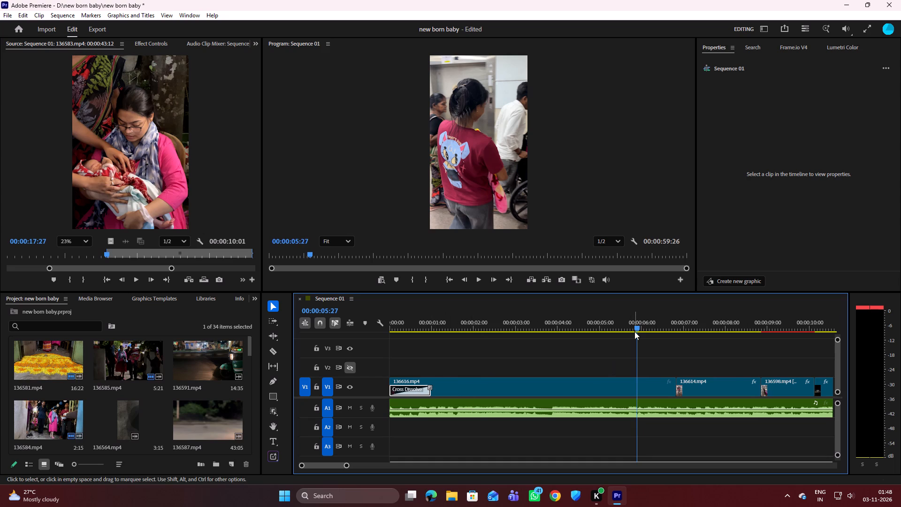
# Play from the sequence start into the 136598.mp4 wheelchair shot, and replay the cut from 136616.mp4 to 136614.mp4.
pyautogui.moveTo(637, 330); pyautogui.dragTo(356, 358)
pyautogui.press('space')
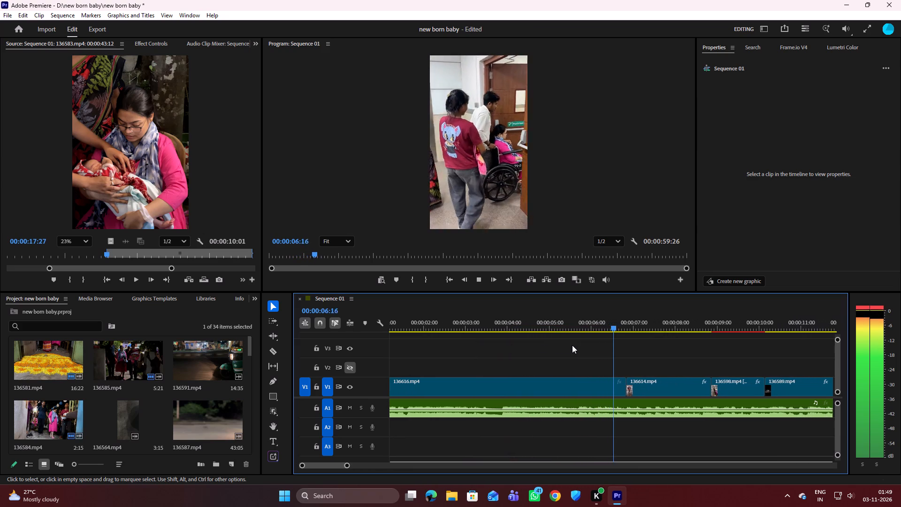
pyautogui.press('space')
pyautogui.press('space')
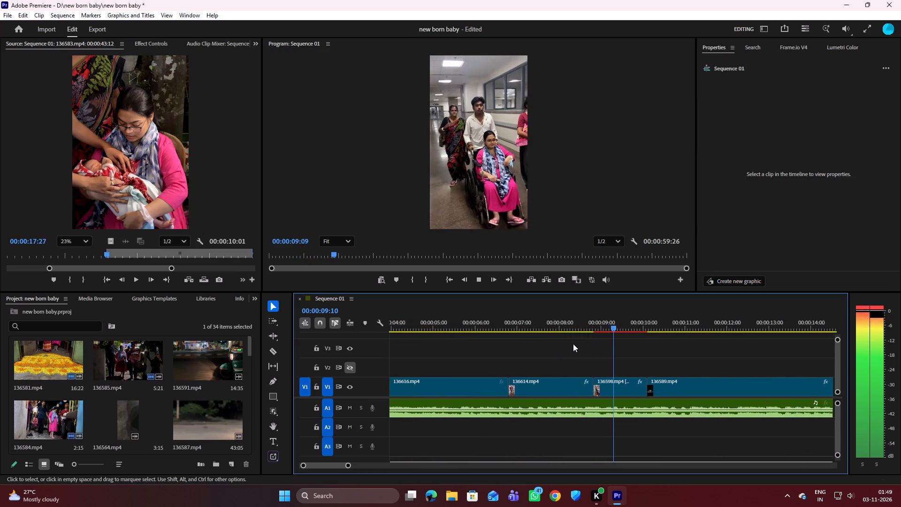
pyautogui.press('space')
pyautogui.moveTo(611, 324); pyautogui.dragTo(502, 348)
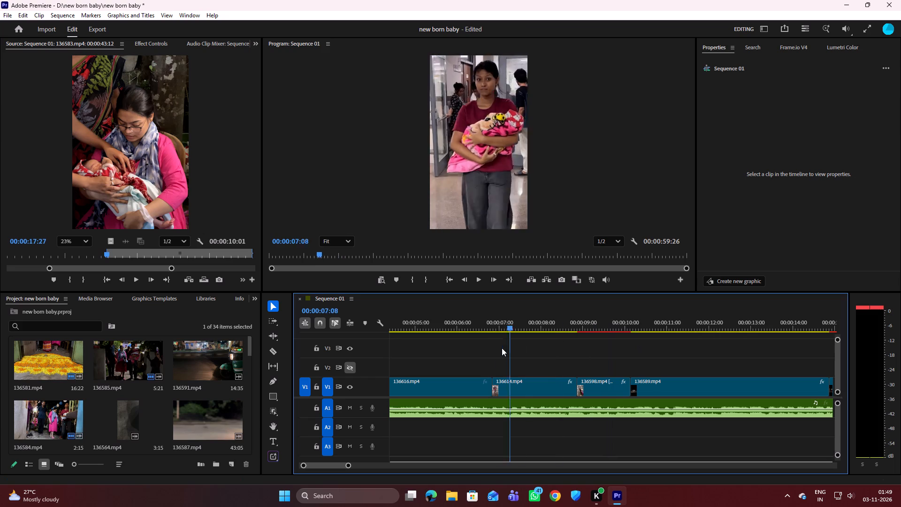
pyautogui.moveTo(502, 348); pyautogui.dragTo(494, 347)
pyautogui.press('space')
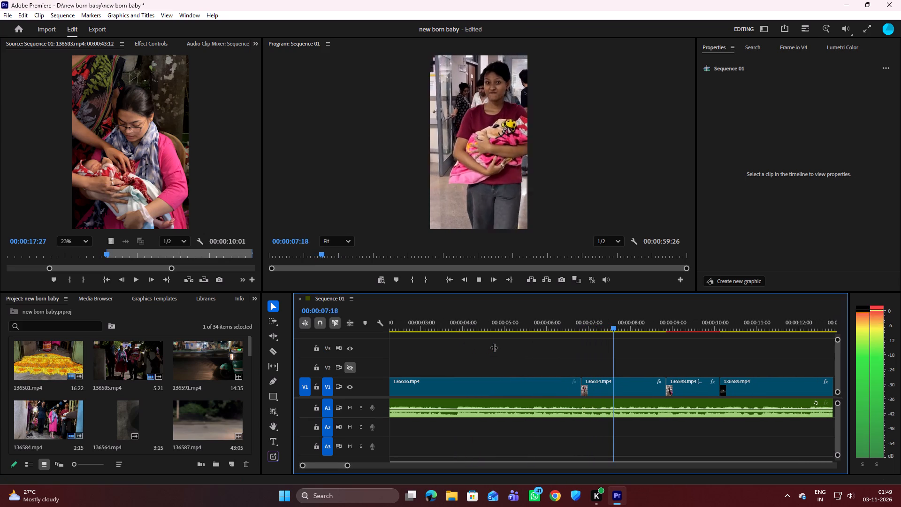
pyautogui.press('space')
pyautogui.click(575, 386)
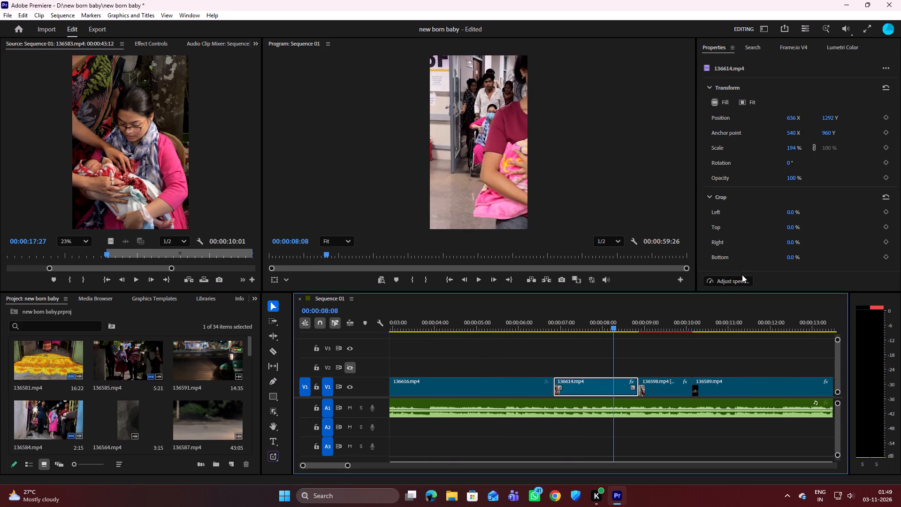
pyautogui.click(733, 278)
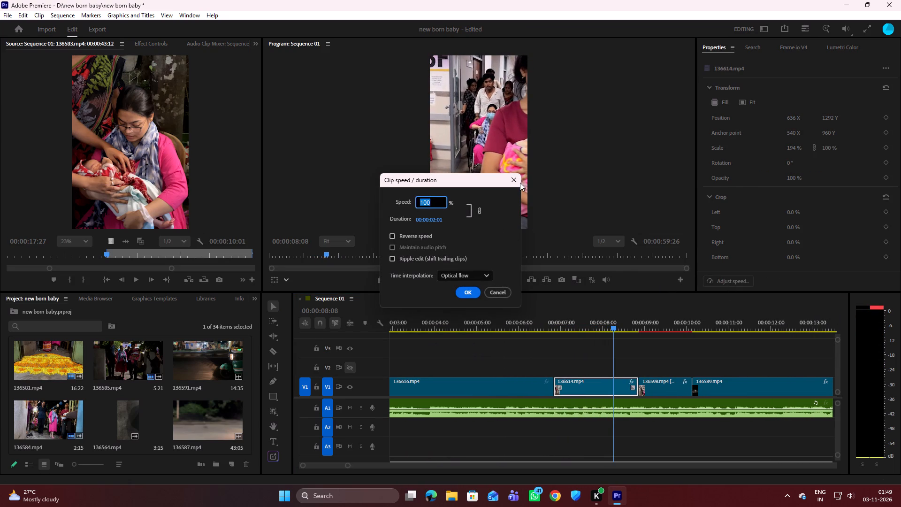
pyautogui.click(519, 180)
# Replay the 136614.mp4 and 136598.mp4 hospital shots, and continue playing to the end of the 125% speed 136585.mp4 clip.
pyautogui.moveTo(613, 325); pyautogui.dragTo(564, 336)
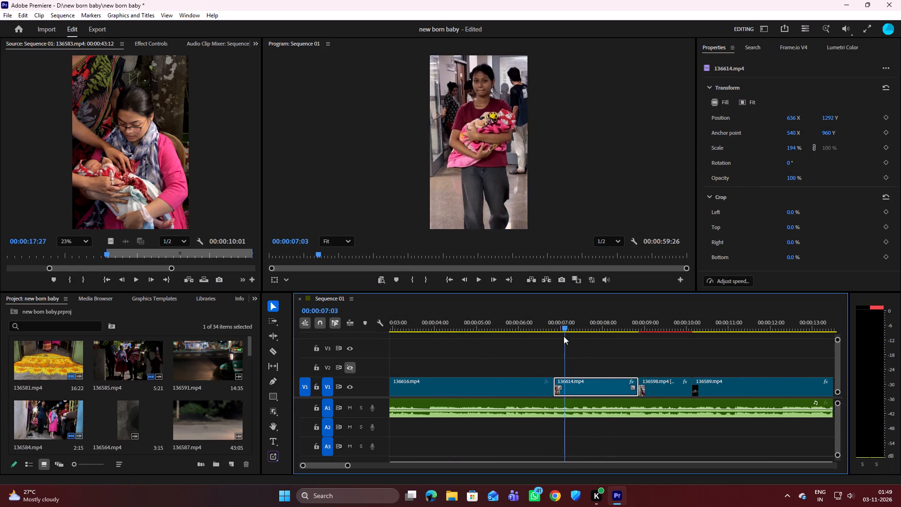
pyautogui.moveTo(564, 336); pyautogui.dragTo(557, 335)
pyautogui.press('space')
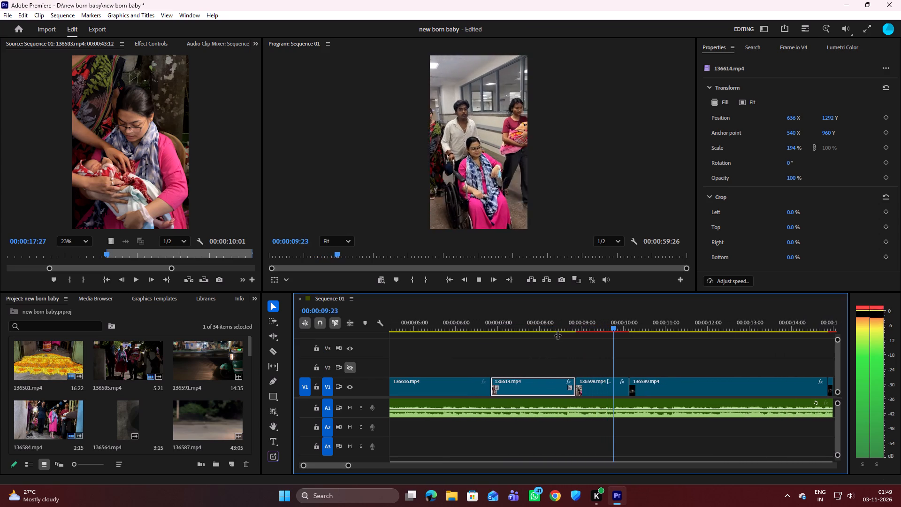
pyautogui.press('space')
pyautogui.moveTo(613, 327); pyautogui.dragTo(550, 338)
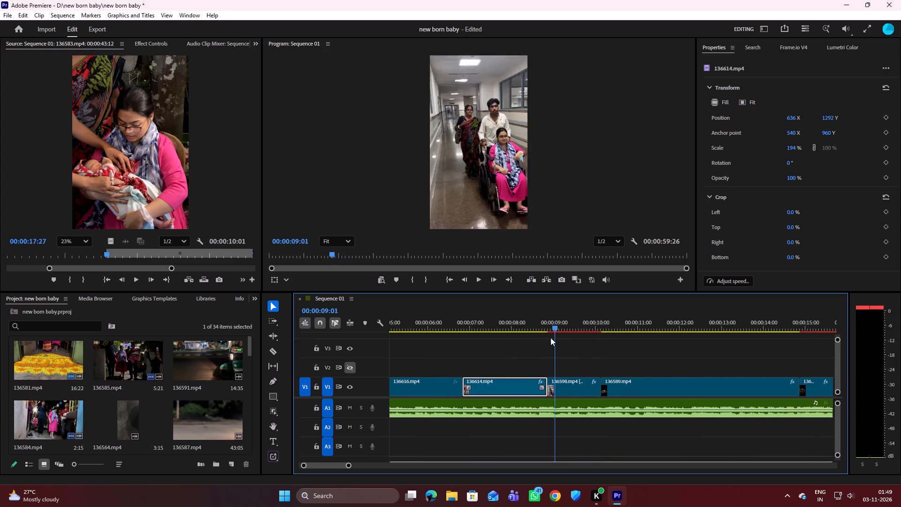
pyautogui.moveTo(550, 338); pyautogui.dragTo(510, 350)
pyautogui.press('space')
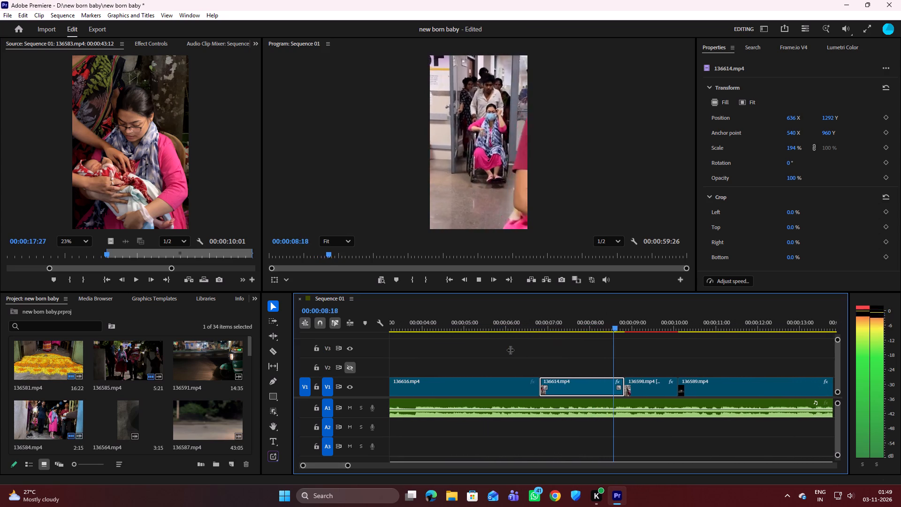
pyautogui.press('space')
pyautogui.press('space')
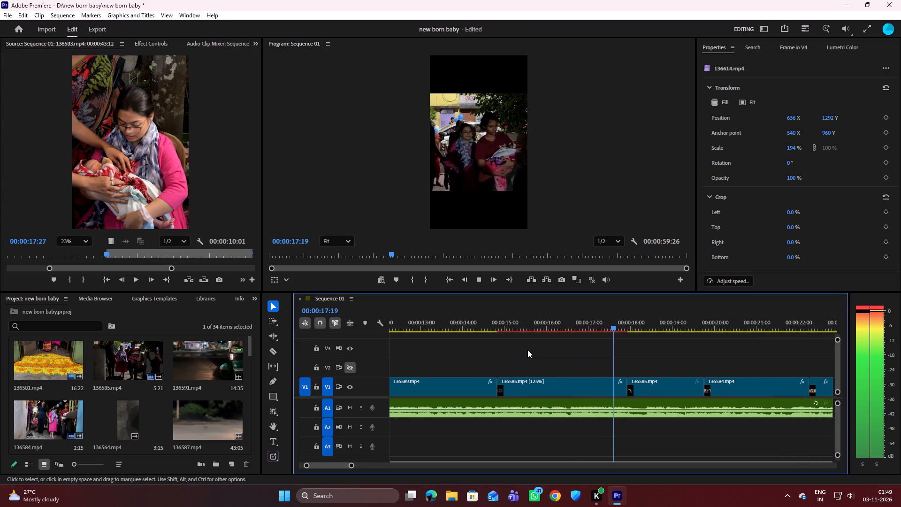
pyautogui.press('space')
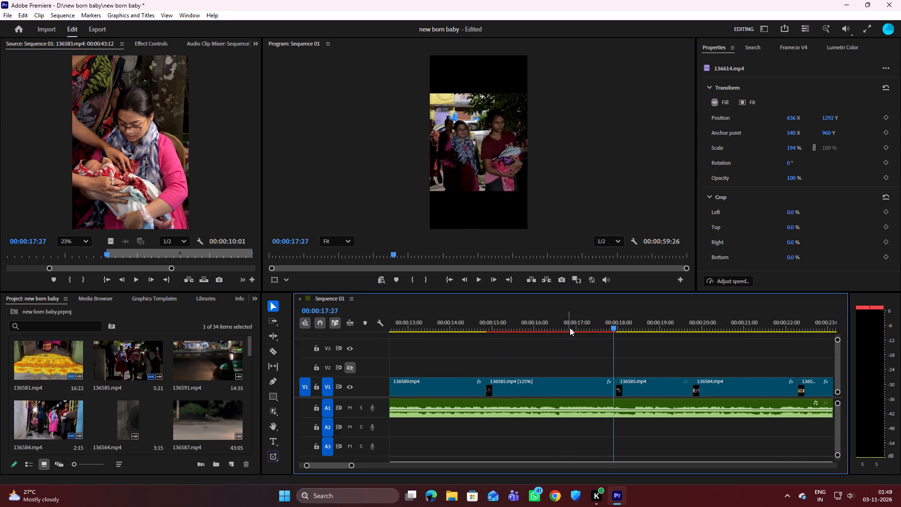
# In Lumetri basic correction for the 125% speed 136585.mp4 clip, set Exposure to 0.2, Contrast to -3.6 and Highlights to 4.5.
pyautogui.moveTo(613, 328); pyautogui.dragTo(472, 354)
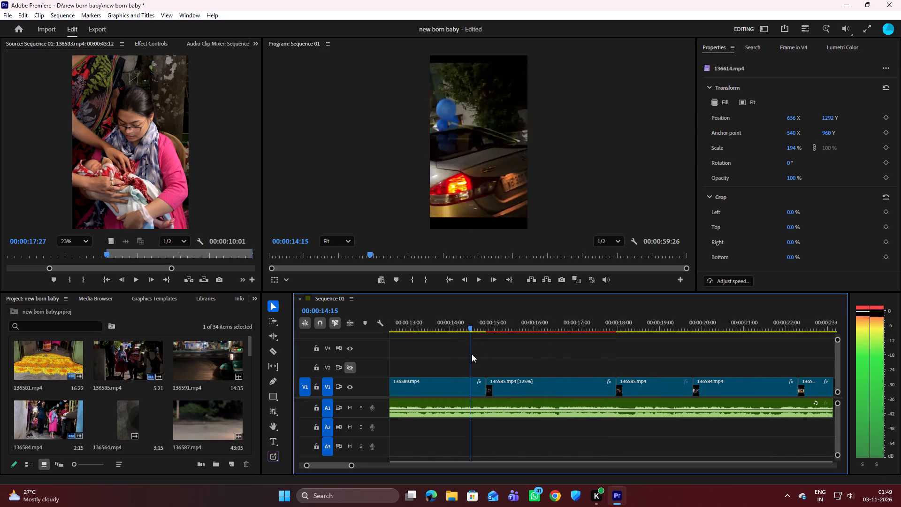
pyautogui.moveTo(472, 354); pyautogui.dragTo(499, 353)
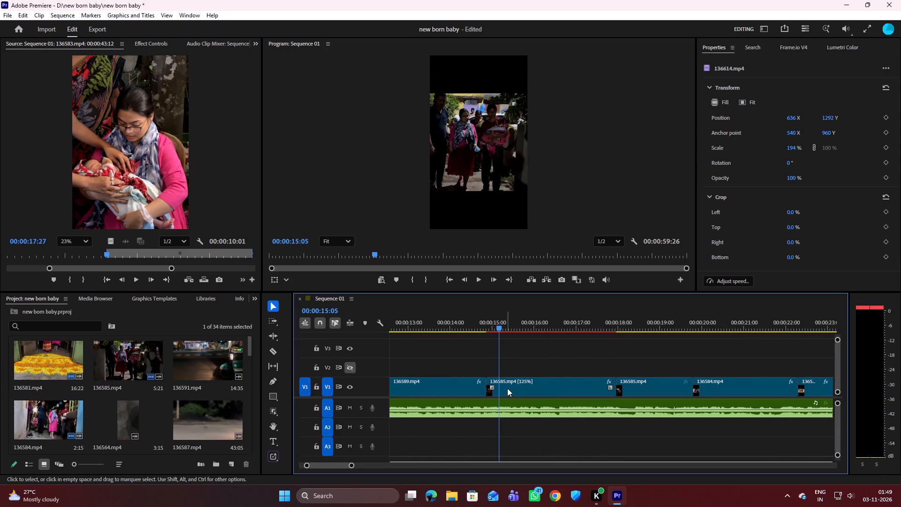
pyautogui.click(508, 387)
pyautogui.click(836, 45)
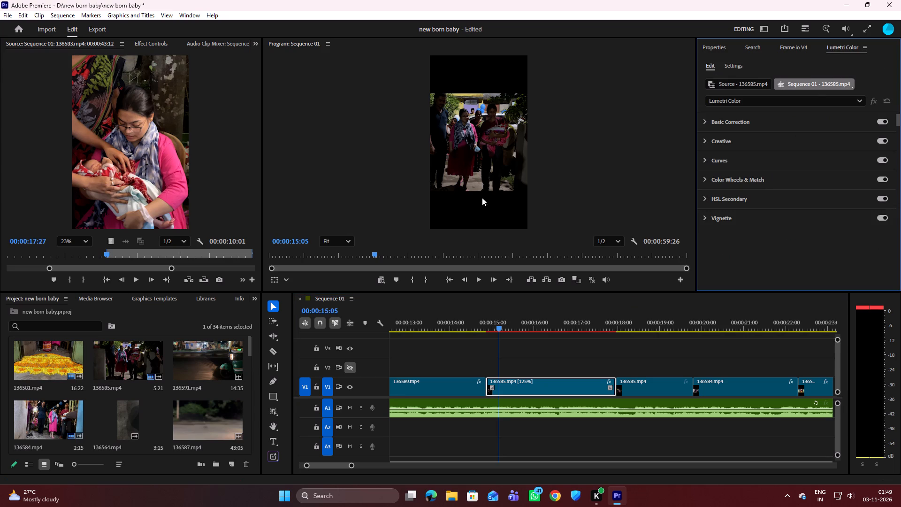
pyautogui.click(704, 121)
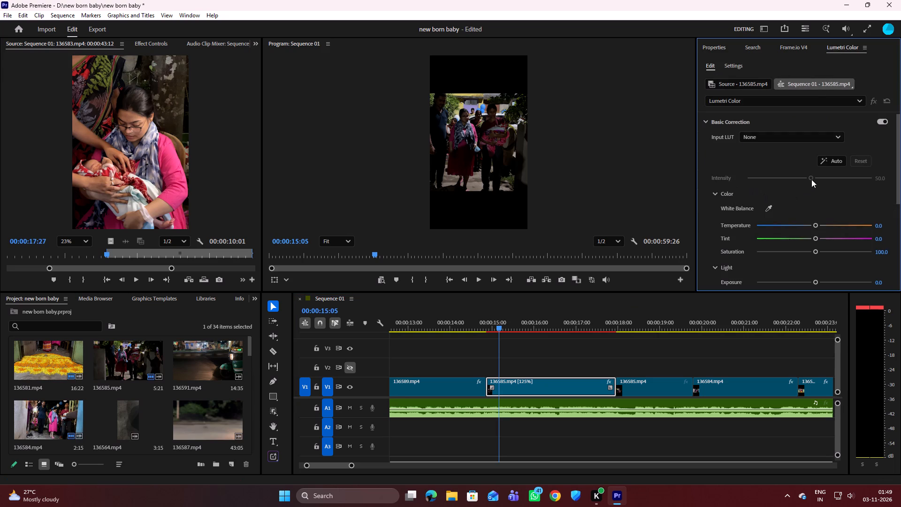
pyautogui.scroll(-2, 786, 253)
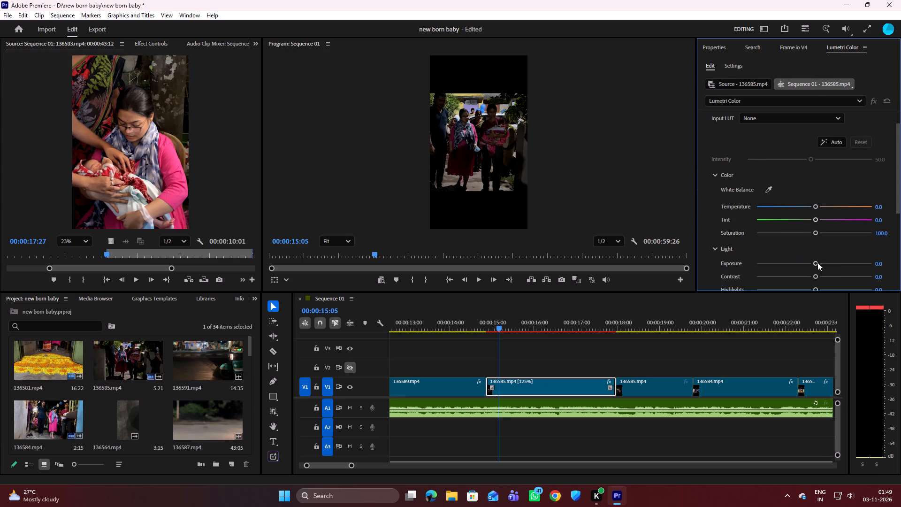
pyautogui.click(817, 262)
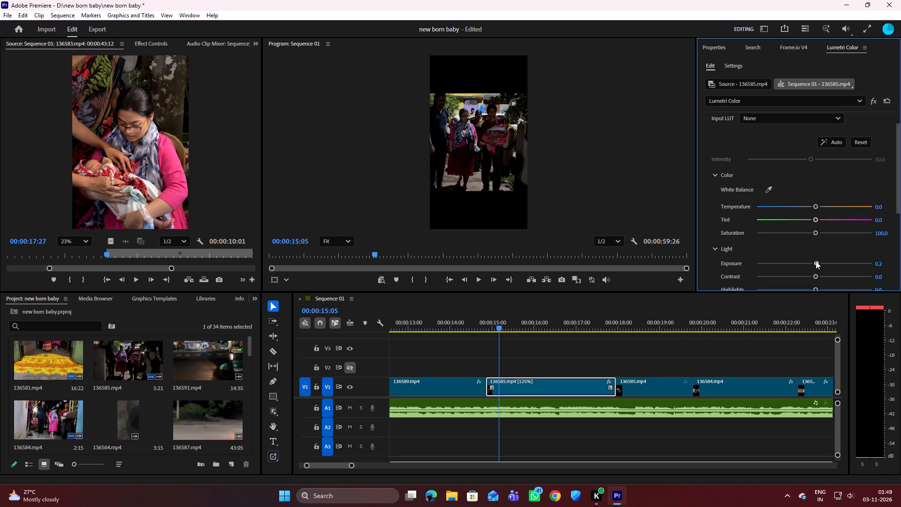
pyautogui.click(815, 275)
pyautogui.scroll(-2, 804, 276)
pyautogui.moveTo(816, 269); pyautogui.dragTo(830, 255)
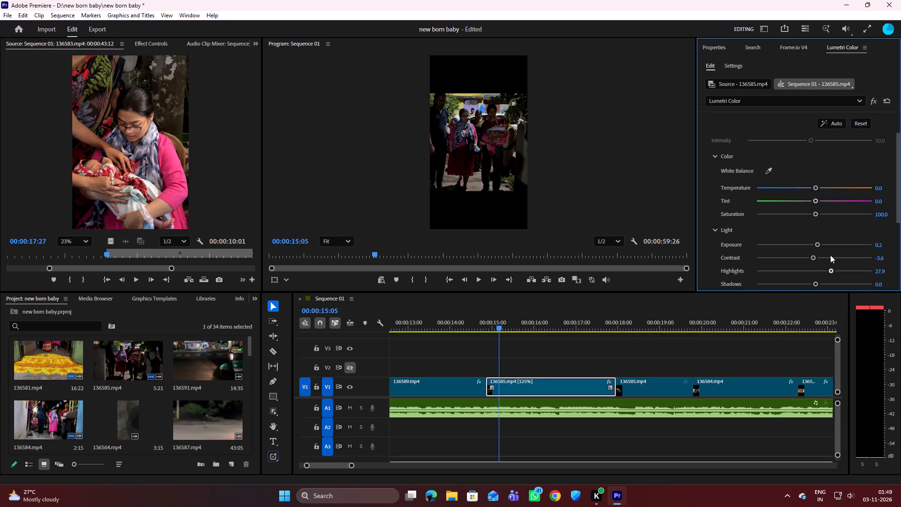
pyautogui.moveTo(830, 255); pyautogui.dragTo(817, 256)
pyautogui.moveTo(817, 256); pyautogui.dragTo(816, 256)
# Set the 125% speed 136585.mp4 clip's Shadows to 21.5, Whites to 7.7 and Blacks to 6.9.
pyautogui.scroll(-1, 812, 261)
pyautogui.moveTo(817, 273); pyautogui.dragTo(806, 269)
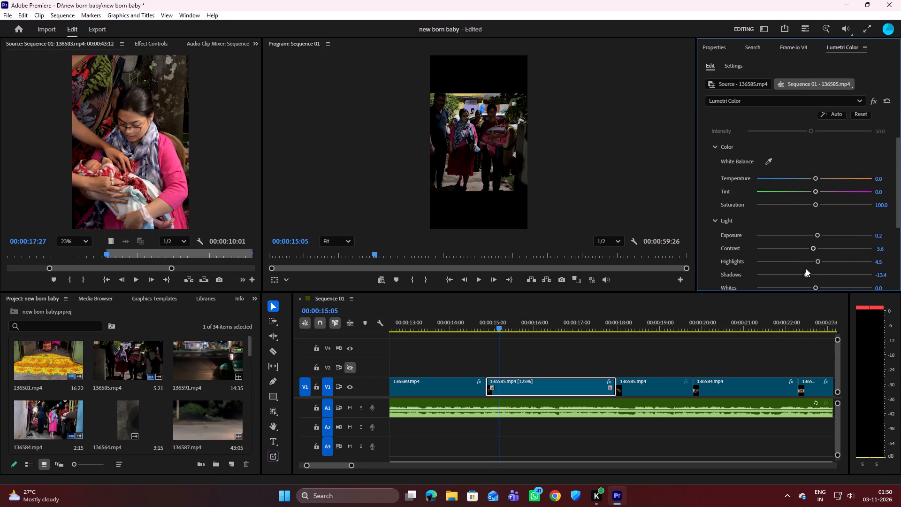
pyautogui.moveTo(806, 269); pyautogui.dragTo(836, 258)
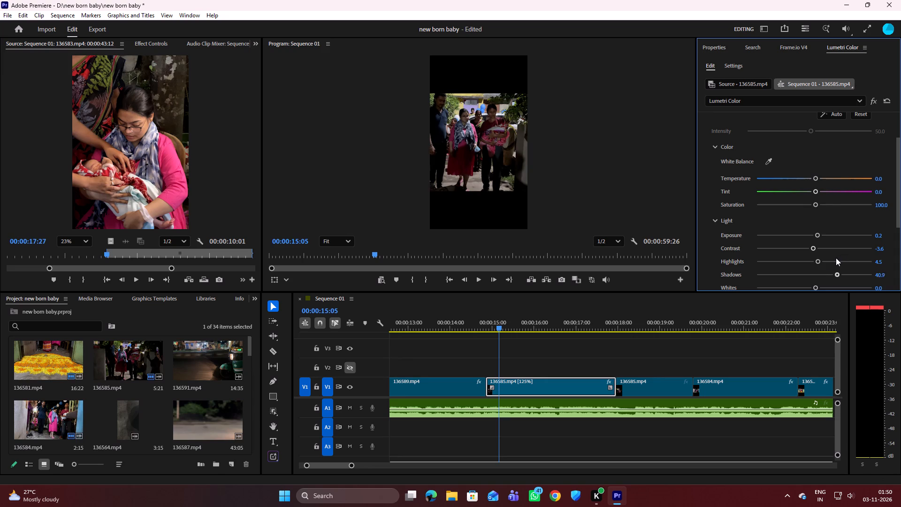
pyautogui.moveTo(836, 258); pyautogui.dragTo(819, 259)
pyautogui.moveTo(819, 259); pyautogui.dragTo(826, 258)
pyautogui.scroll(-2, 784, 269)
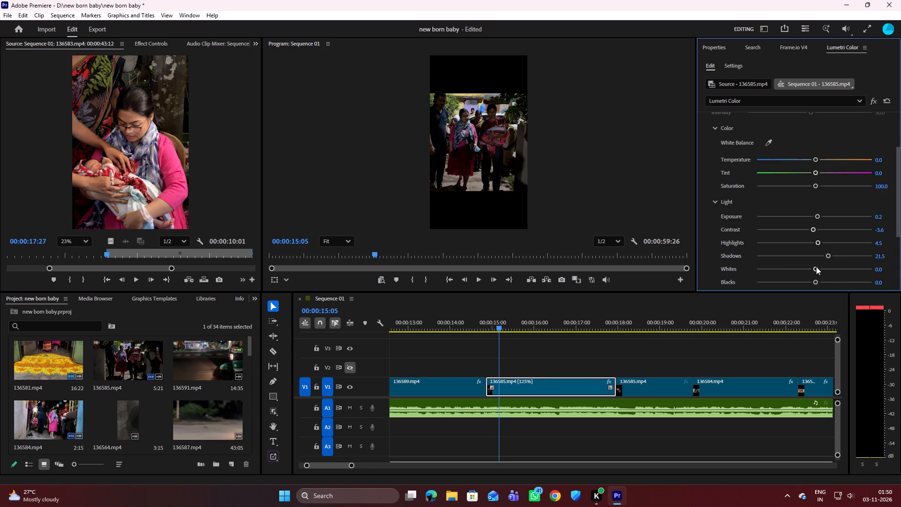
pyautogui.moveTo(813, 268); pyautogui.dragTo(818, 271)
pyautogui.moveTo(818, 271); pyautogui.dragTo(818, 267)
pyautogui.scroll(-1, 798, 271)
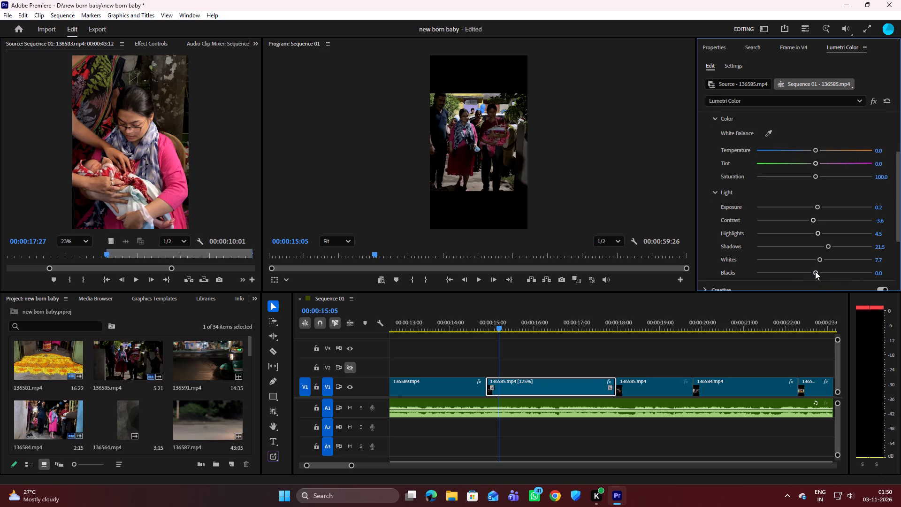
pyautogui.moveTo(815, 271); pyautogui.dragTo(823, 265)
pyautogui.moveTo(823, 265); pyautogui.dragTo(817, 265)
pyautogui.scroll(-2, 799, 257)
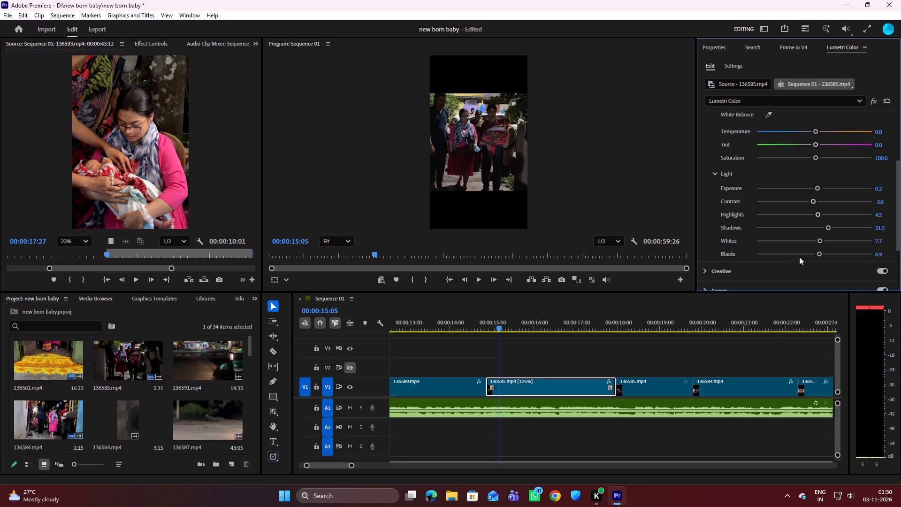
# Warm the 125% speed 136585.mp4 clip with Temperature 4.5 and raise its Saturation to 102.8.
pyautogui.scroll(5, 787, 249)
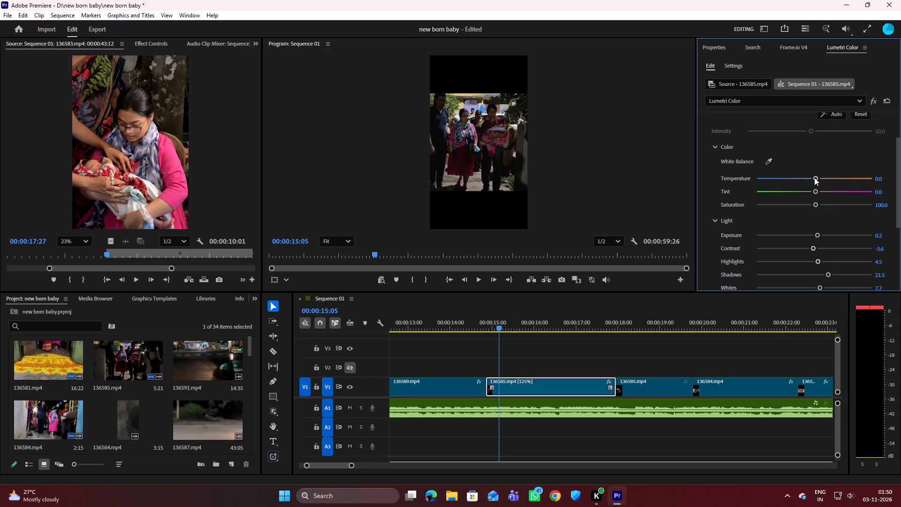
pyautogui.moveTo(814, 177); pyautogui.dragTo(823, 170)
pyautogui.moveTo(823, 170); pyautogui.dragTo(818, 171)
pyautogui.moveTo(818, 171); pyautogui.dragTo(816, 171)
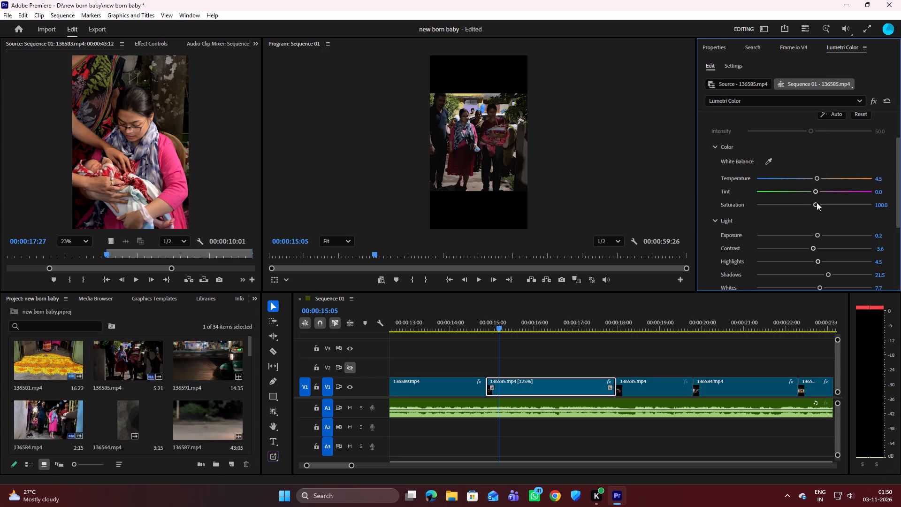
pyautogui.click(815, 203)
# Play the sequence from the graded 136585.mp4 clip until past the end of the last 136583.mp4 clip on V1.
pyautogui.press('space')
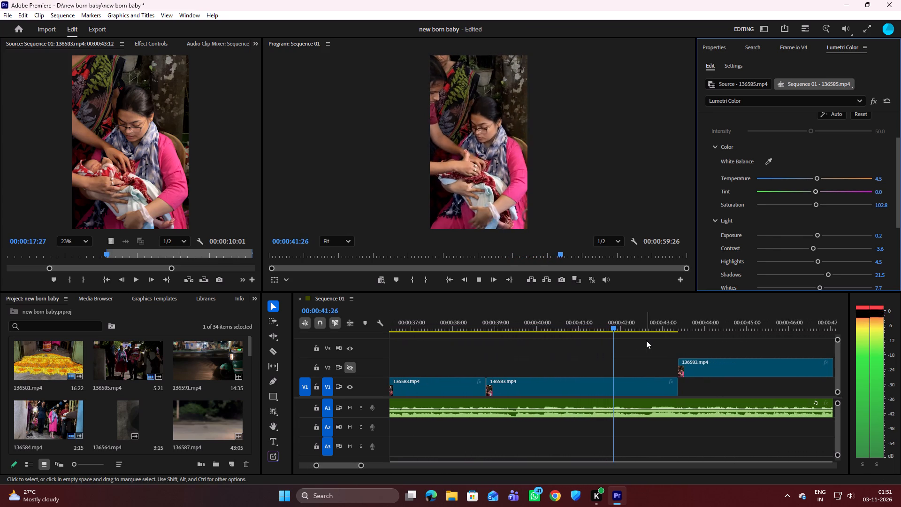
pyautogui.press('space')
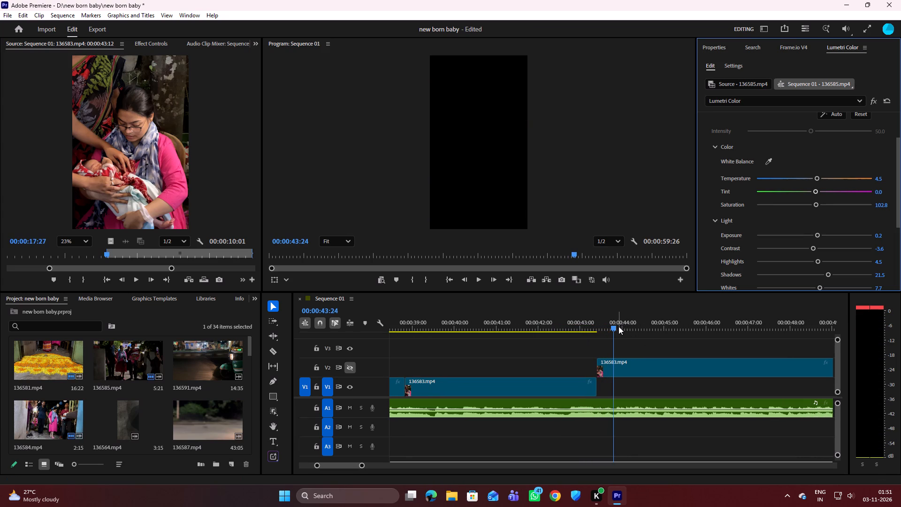
# Locate the cut point near the end of the last 136583.mp4 clip on V1 and split it at about 00:00:42:29.
pyautogui.moveTo(615, 326); pyautogui.dragTo(582, 323)
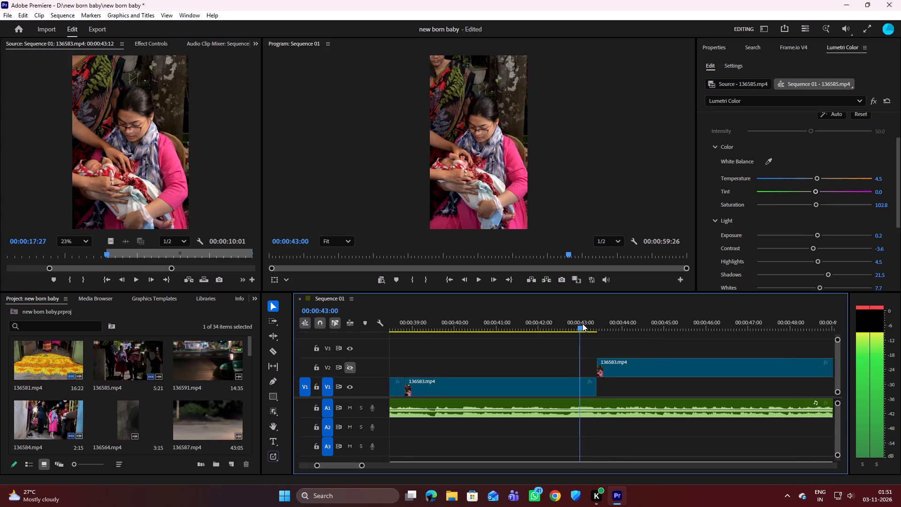
pyautogui.moveTo(582, 323); pyautogui.dragTo(581, 323)
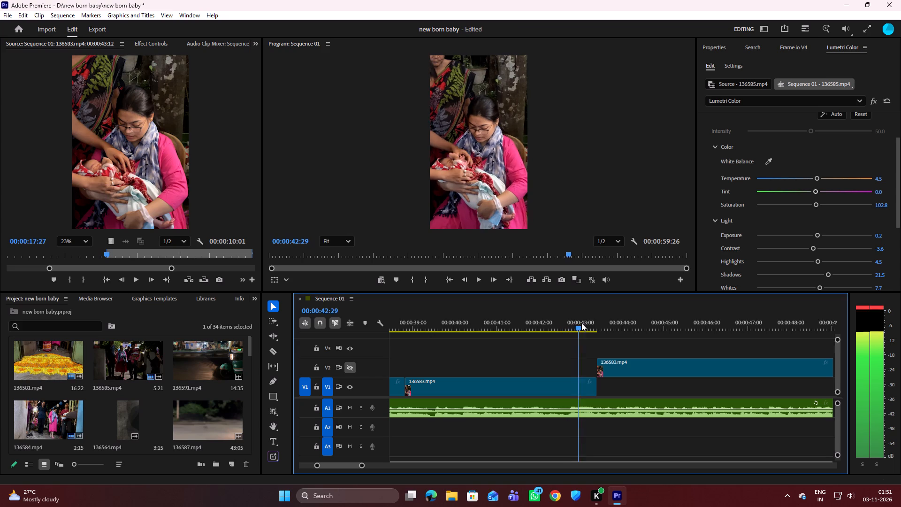
pyautogui.moveTo(581, 323); pyautogui.dragTo(584, 324)
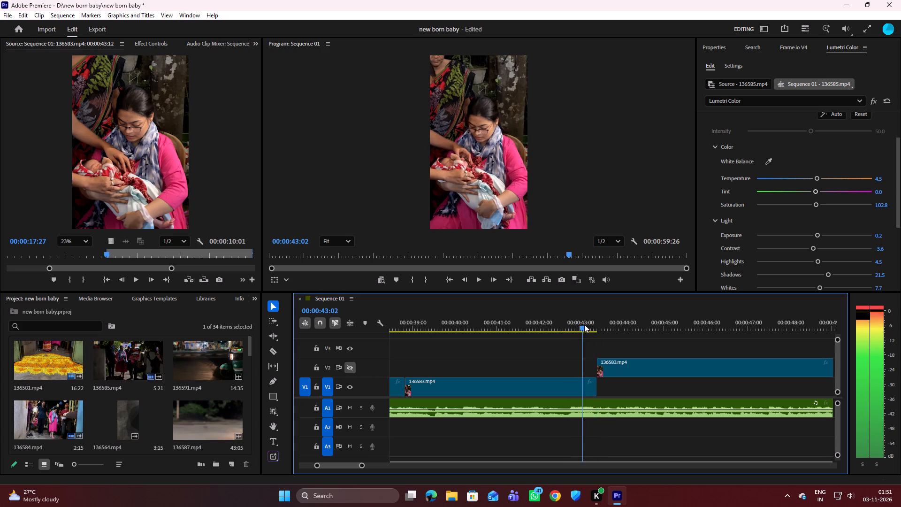
pyautogui.moveTo(584, 324); pyautogui.dragTo(573, 327)
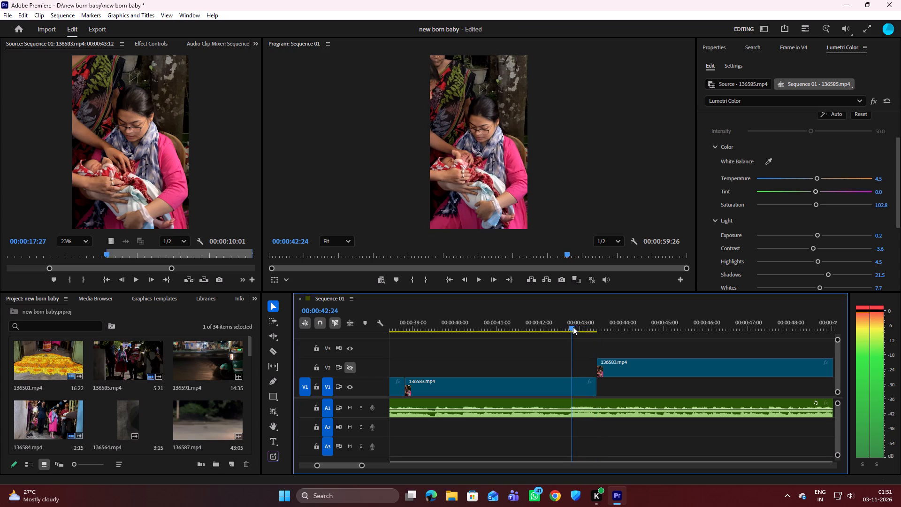
pyautogui.moveTo(573, 327); pyautogui.dragTo(575, 326)
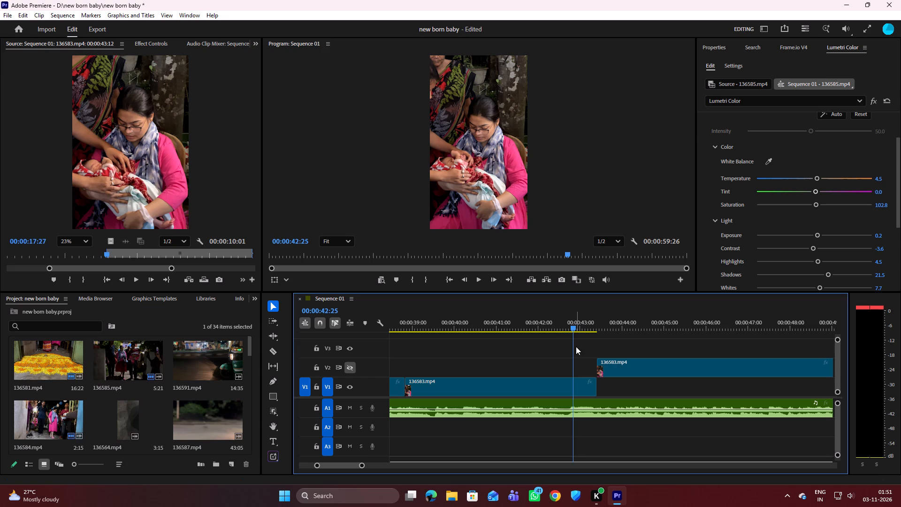
pyautogui.press('c')
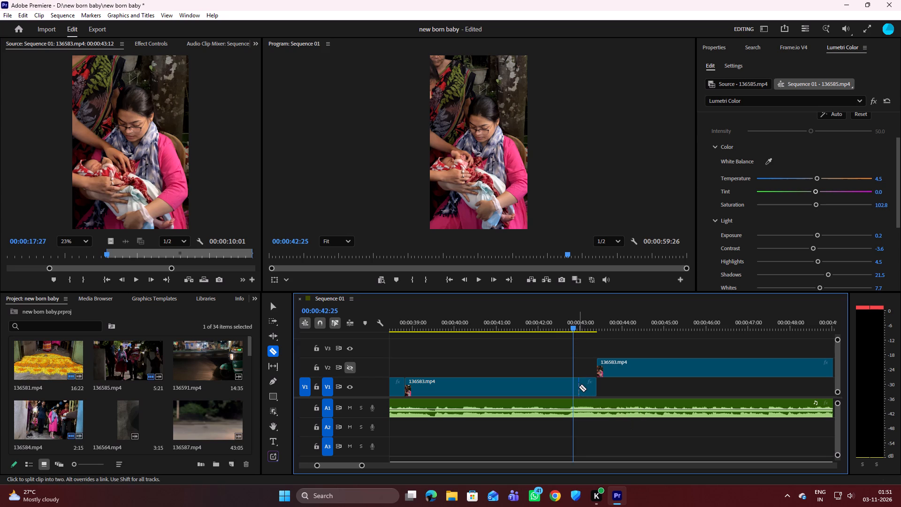
pyautogui.click(579, 387)
pyautogui.press('v')
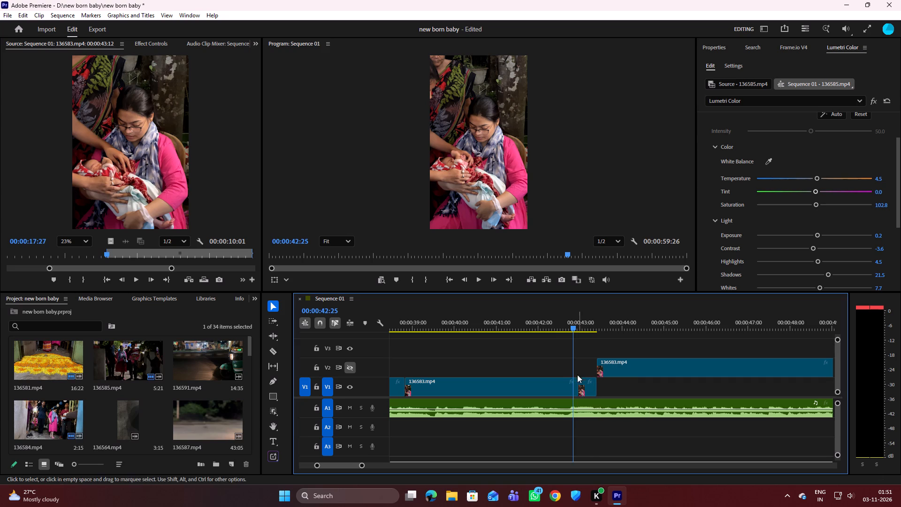
# Review the end of the last V1 clip and move the short 136583.mp4 piece after the 00:00:42:29 cut up to V2.
pyautogui.moveTo(573, 323); pyautogui.dragTo(579, 326)
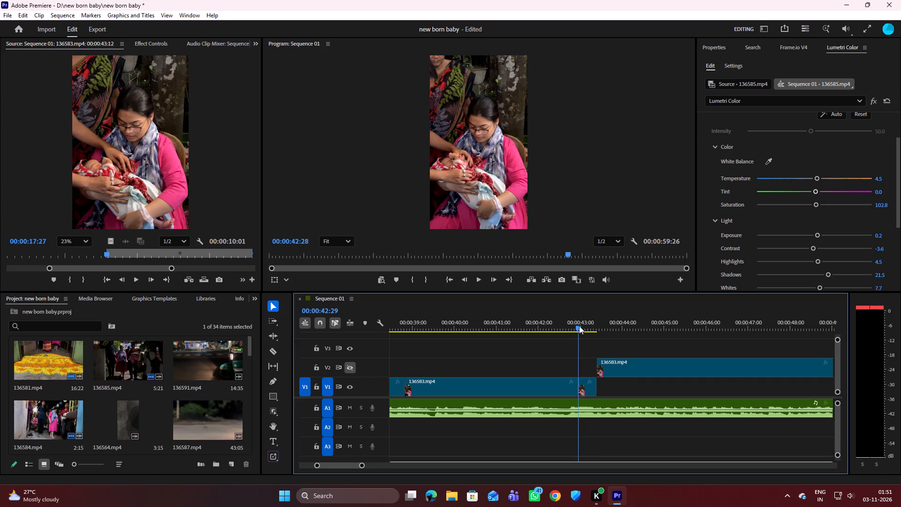
pyautogui.moveTo(579, 326); pyautogui.dragTo(589, 326)
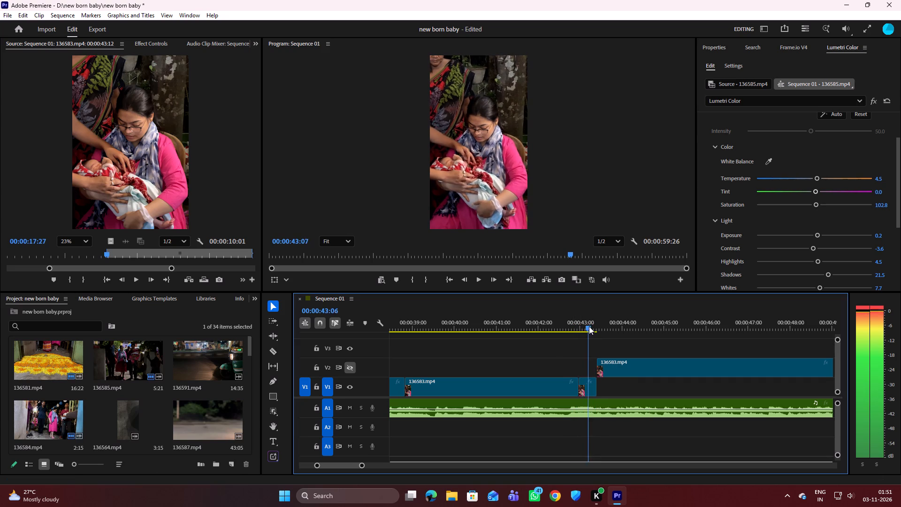
pyautogui.moveTo(589, 326); pyautogui.dragTo(531, 338)
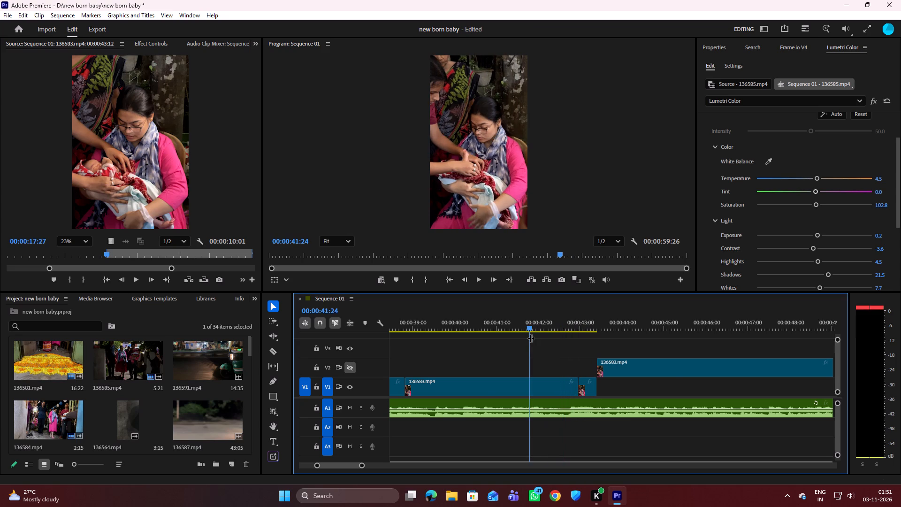
pyautogui.press('space')
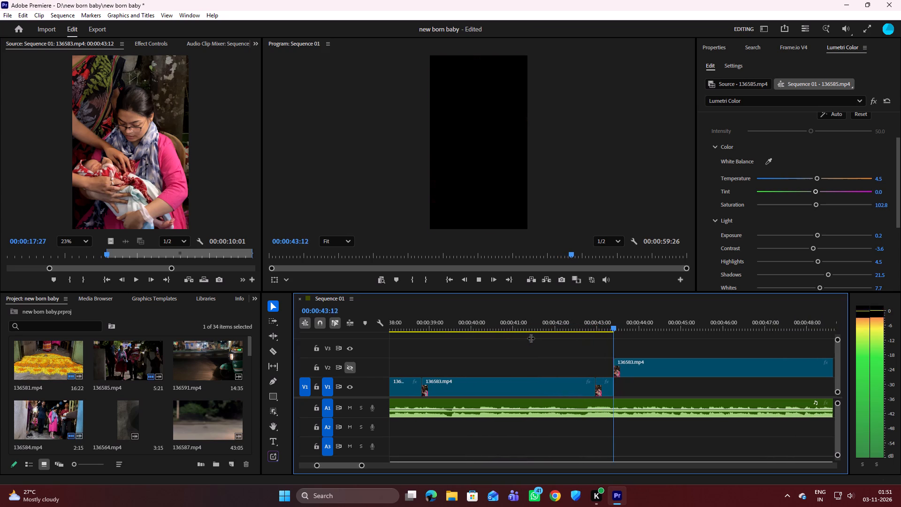
pyautogui.press('space')
pyautogui.click(596, 386)
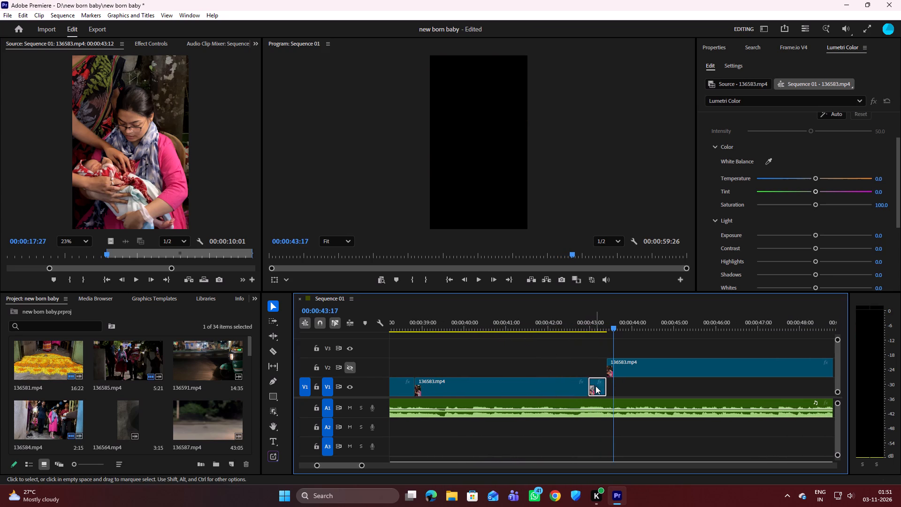
pyautogui.moveTo(598, 383); pyautogui.dragTo(596, 362)
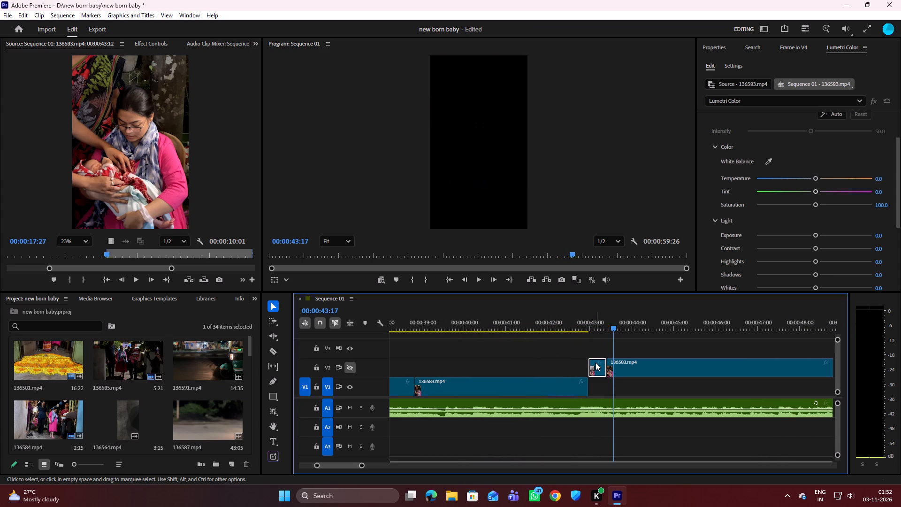
# Play the sequence through the shortened 136583.mp4 clip on V1 to check where it now ends against the music.
pyautogui.moveTo(613, 322); pyautogui.dragTo(463, 333)
pyautogui.press('space')
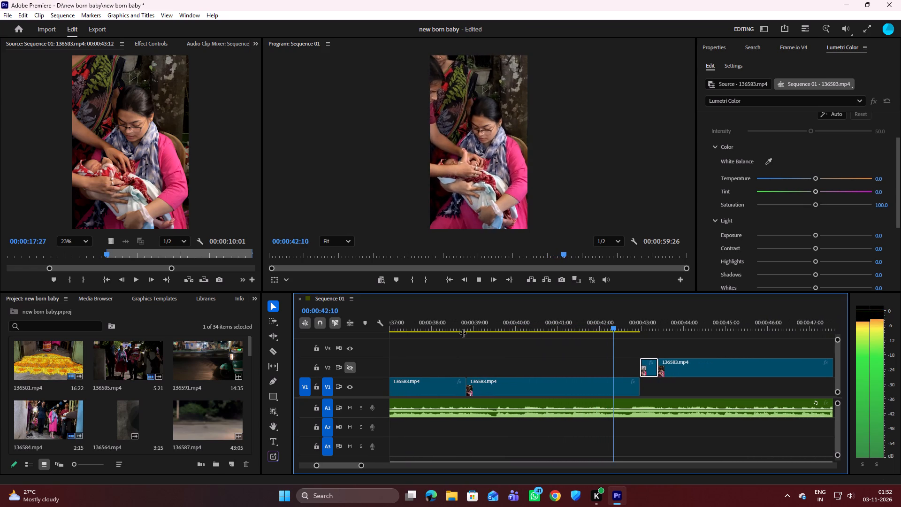
pyautogui.press('space')
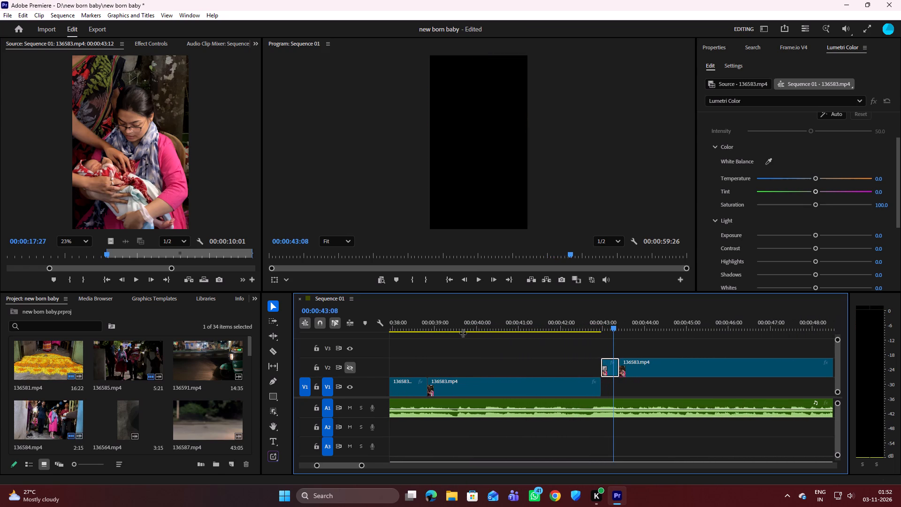
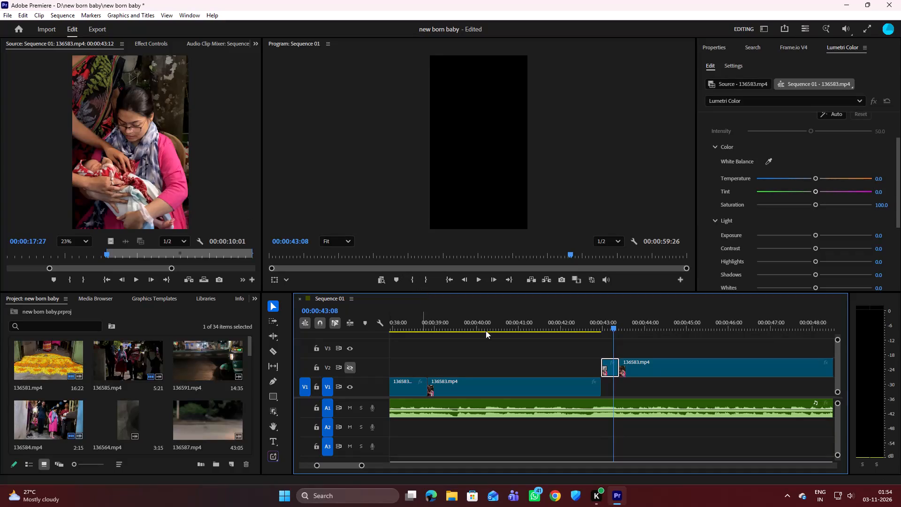
# Delete the leftover 136583.mp4 clips on track V2 beyond the end of the V1 footage.
pyautogui.moveTo(615, 323); pyautogui.dragTo(369, 363)
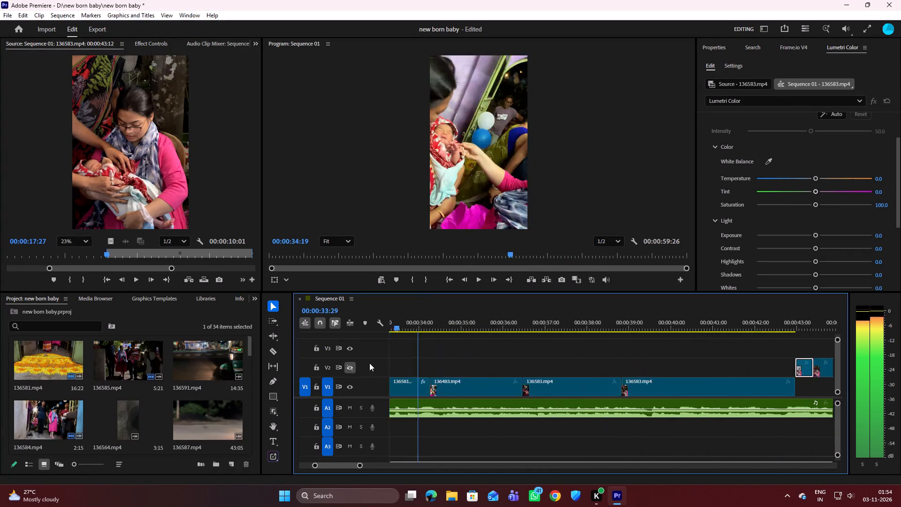
pyautogui.moveTo(369, 363); pyautogui.dragTo(357, 364)
pyautogui.moveTo(344, 466); pyautogui.dragTo(391, 461)
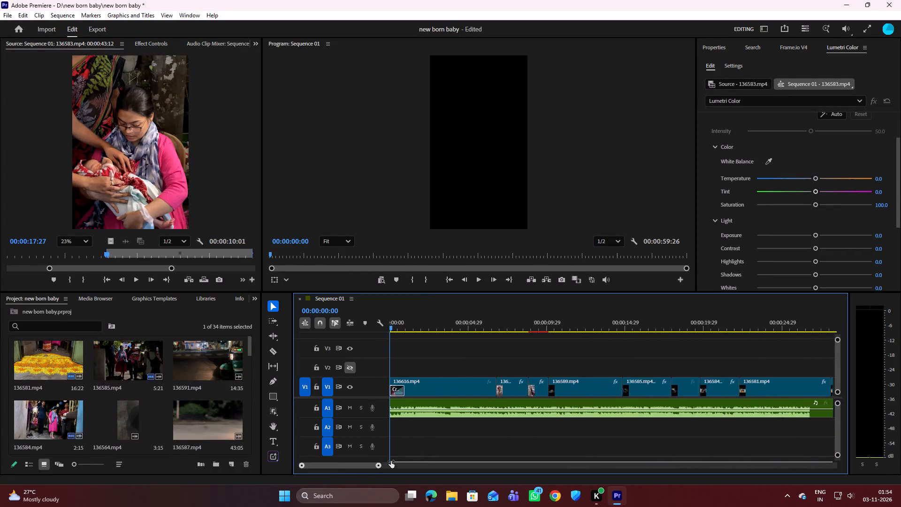
pyautogui.moveTo(391, 461); pyautogui.dragTo(424, 474)
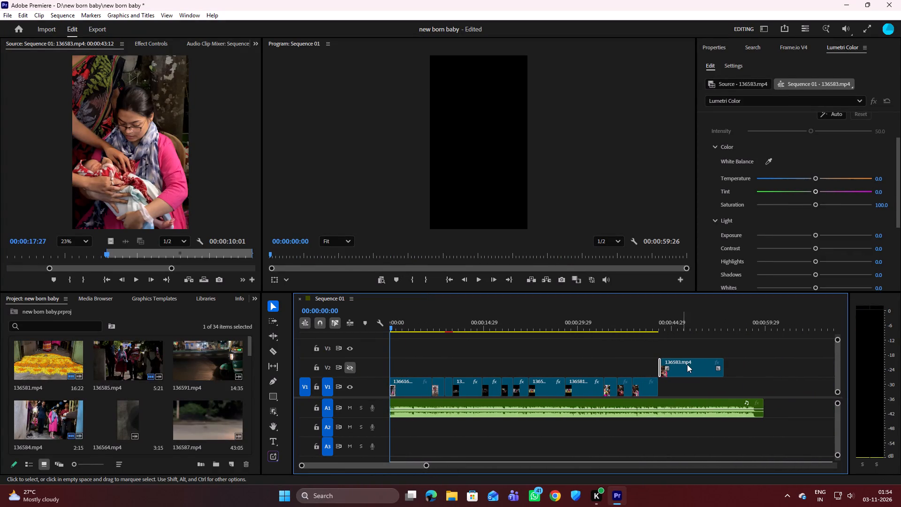
pyautogui.click(691, 364)
pyautogui.moveTo(655, 348); pyautogui.dragTo(683, 357)
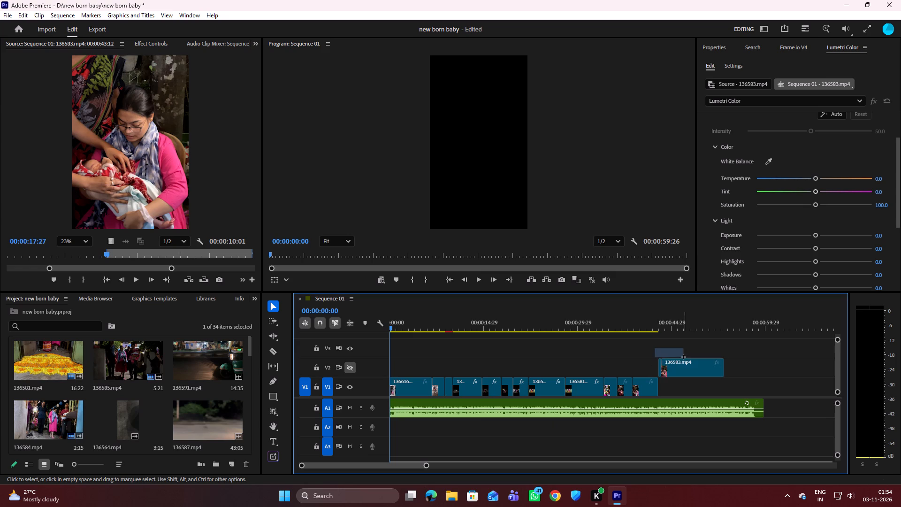
pyautogui.moveTo(683, 357); pyautogui.dragTo(704, 368)
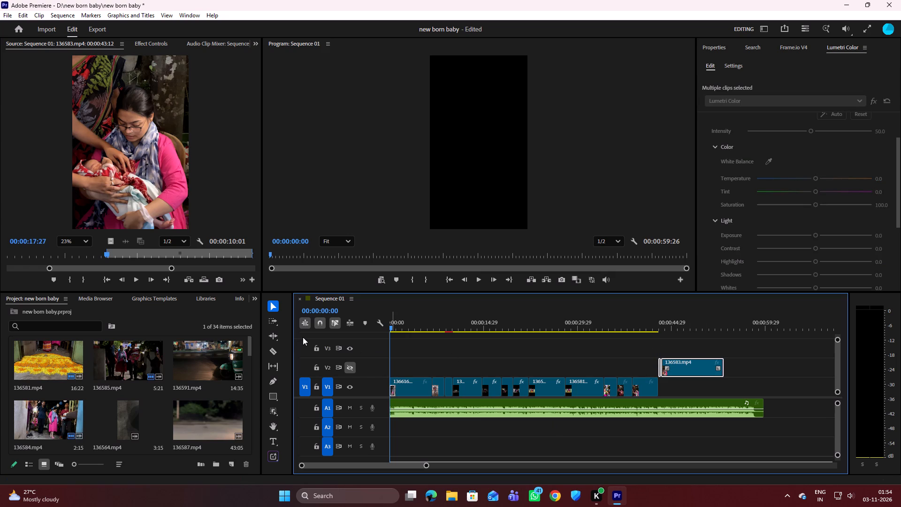
pyautogui.press('Delete')
# Play through to the end of the footage, cut the A1 music at 00:00:43:12 and delete the part after the cut.
pyautogui.press('space')
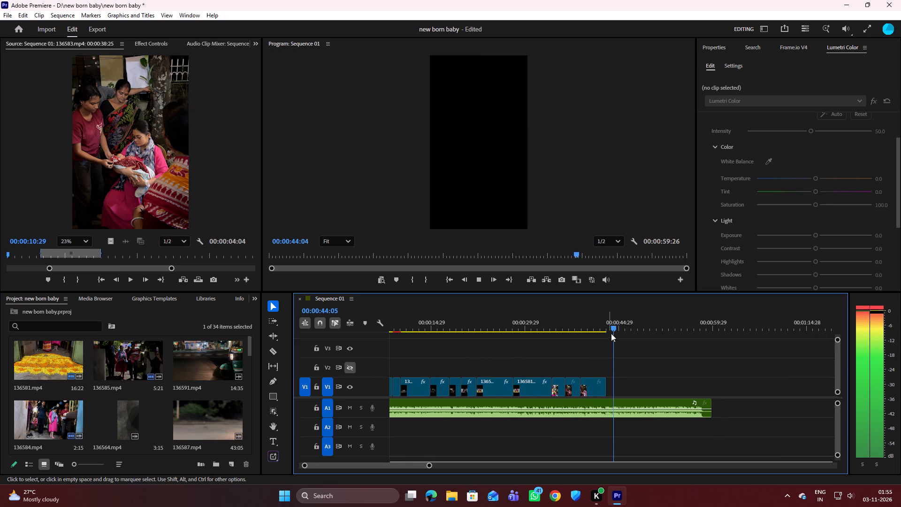
pyautogui.moveTo(614, 331); pyautogui.dragTo(606, 331)
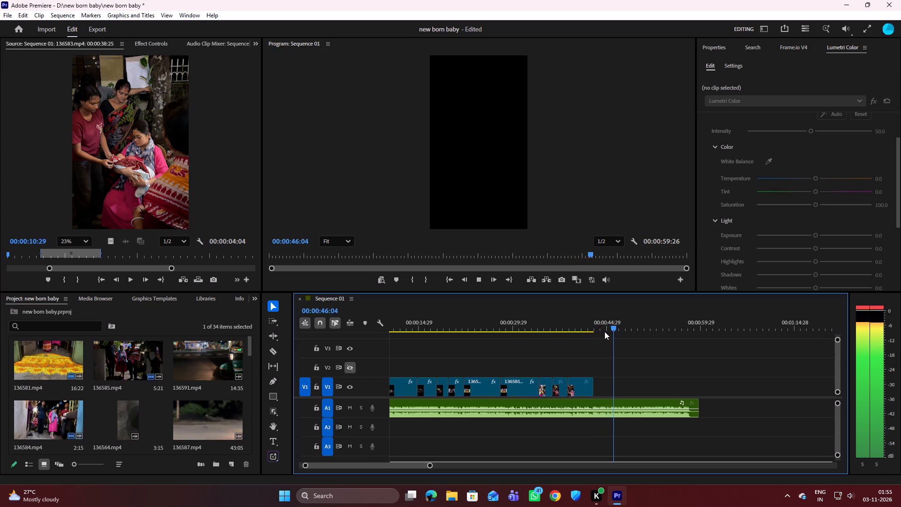
pyautogui.press('space')
pyautogui.moveTo(616, 327); pyautogui.dragTo(596, 335)
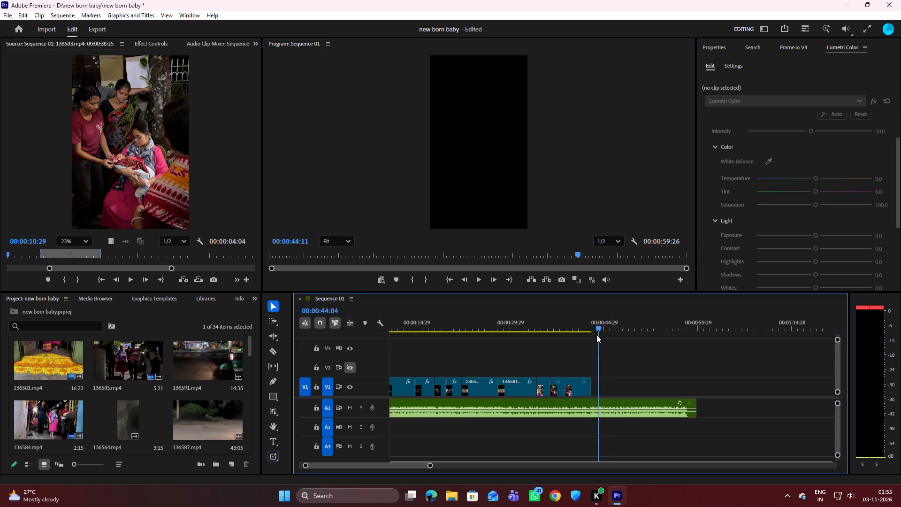
pyautogui.moveTo(596, 335); pyautogui.dragTo(584, 335)
pyautogui.press('space')
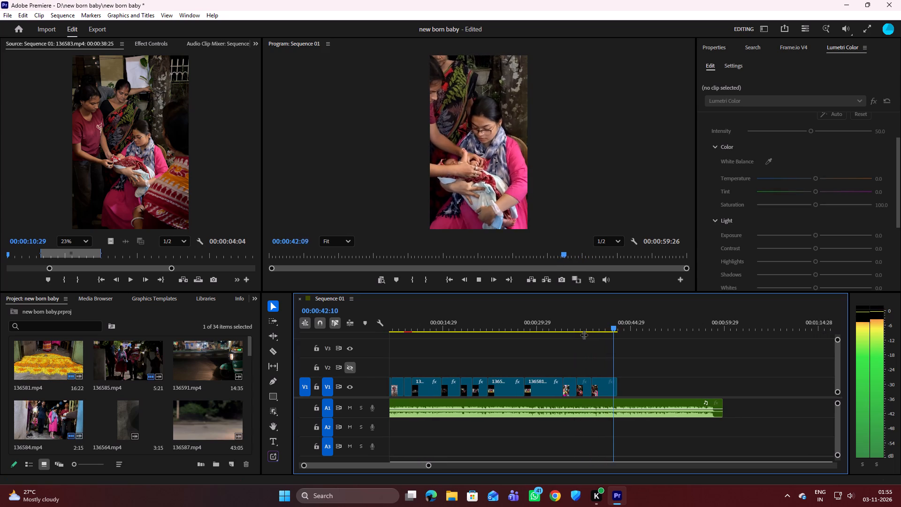
pyautogui.press('space')
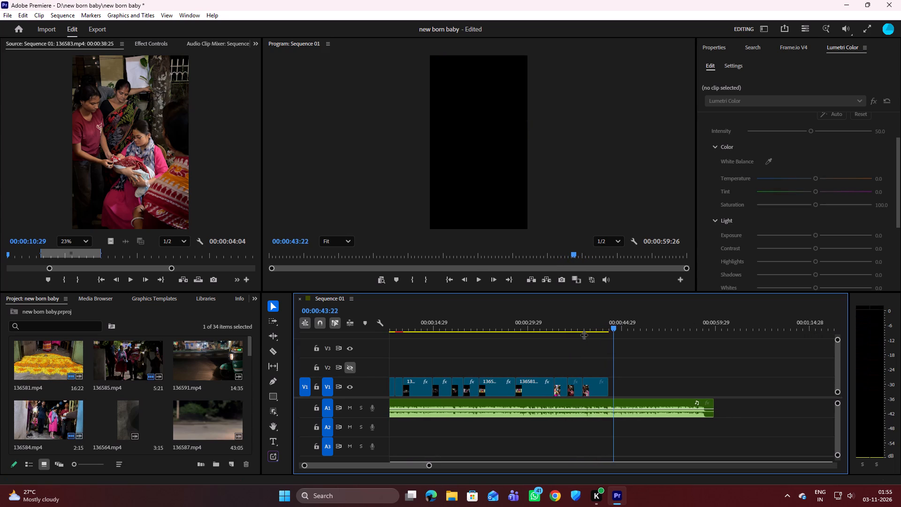
pyautogui.click(614, 330)
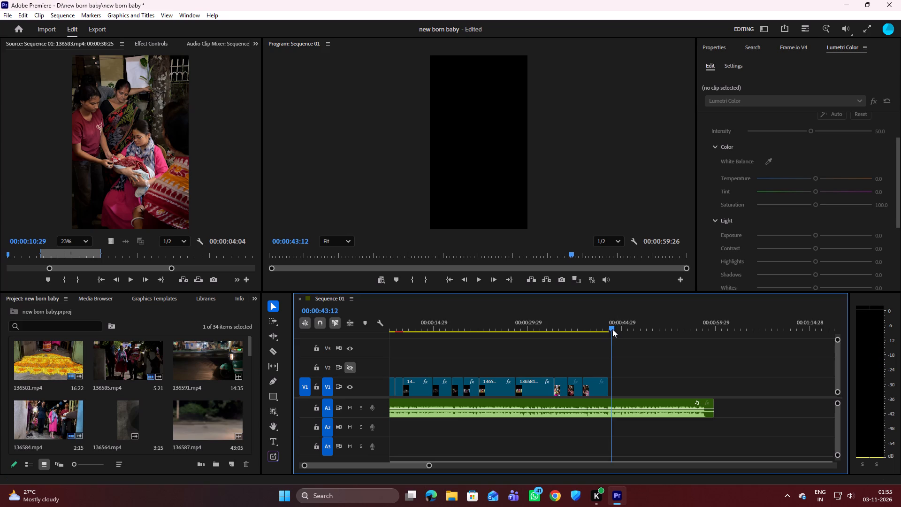
pyautogui.press('c')
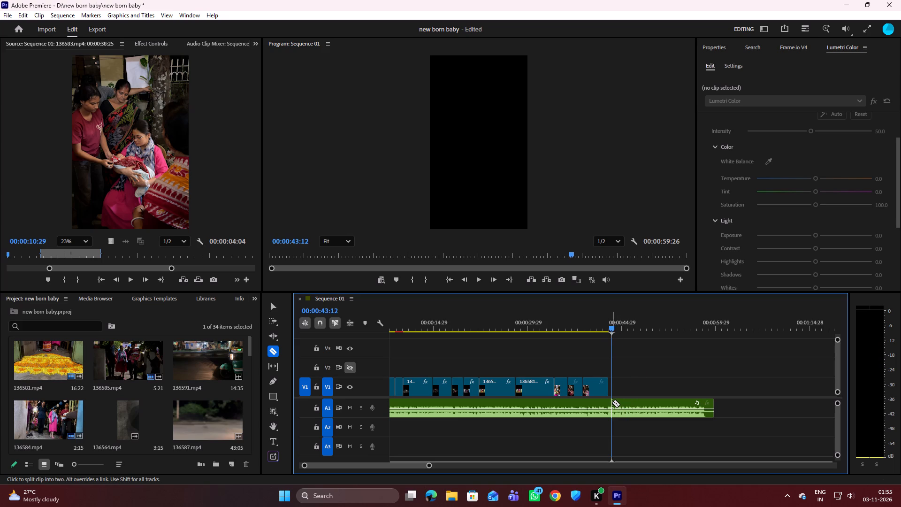
pyautogui.click(612, 402)
pyautogui.press('v')
pyautogui.click(632, 409)
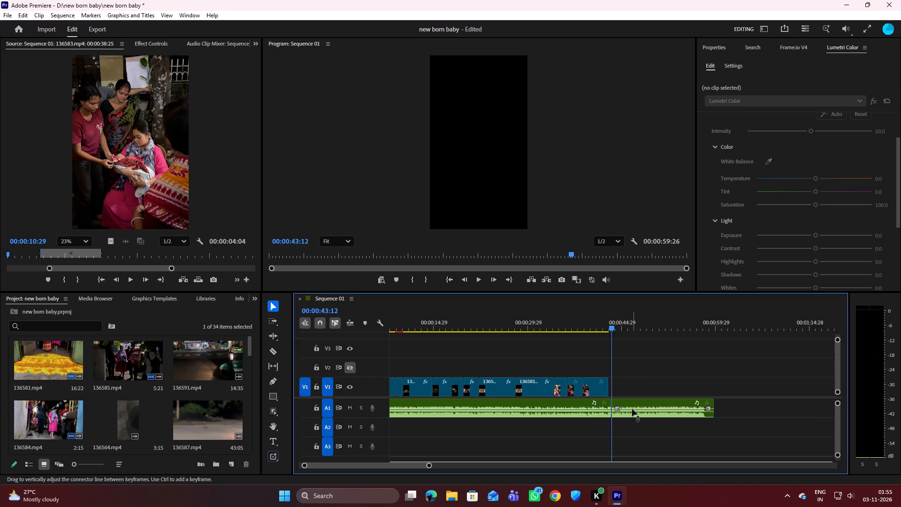
pyautogui.press('Delete')
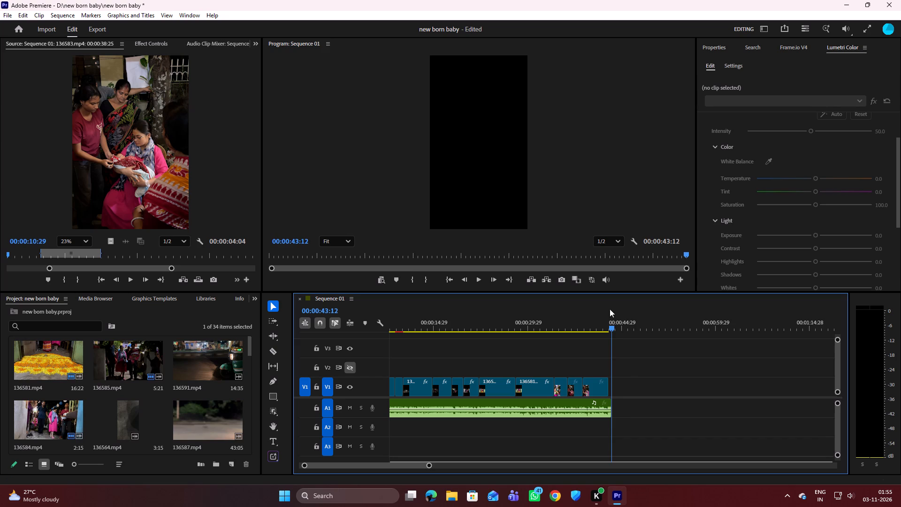
# Play the sequence from the start and review the order of the opening hospital and car clips.
pyautogui.moveTo(611, 328); pyautogui.dragTo(601, 332)
pyautogui.press('space')
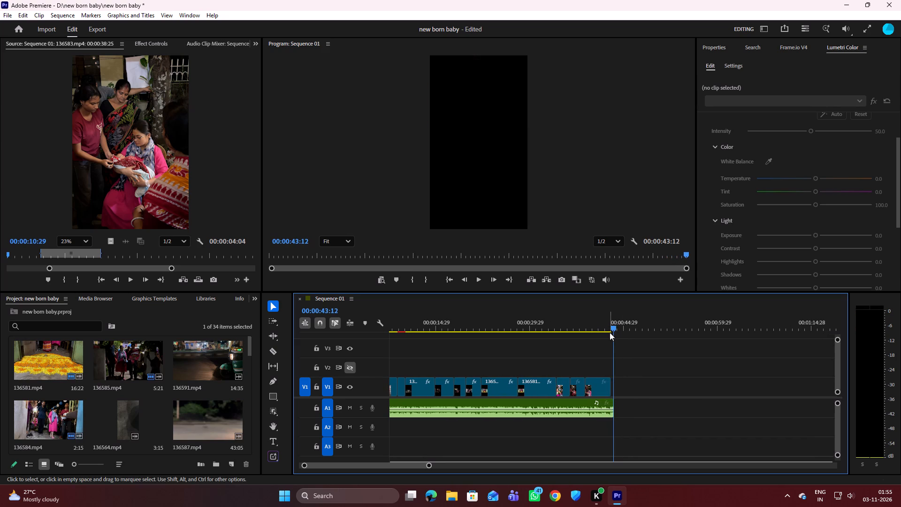
pyautogui.moveTo(613, 328); pyautogui.dragTo(387, 356)
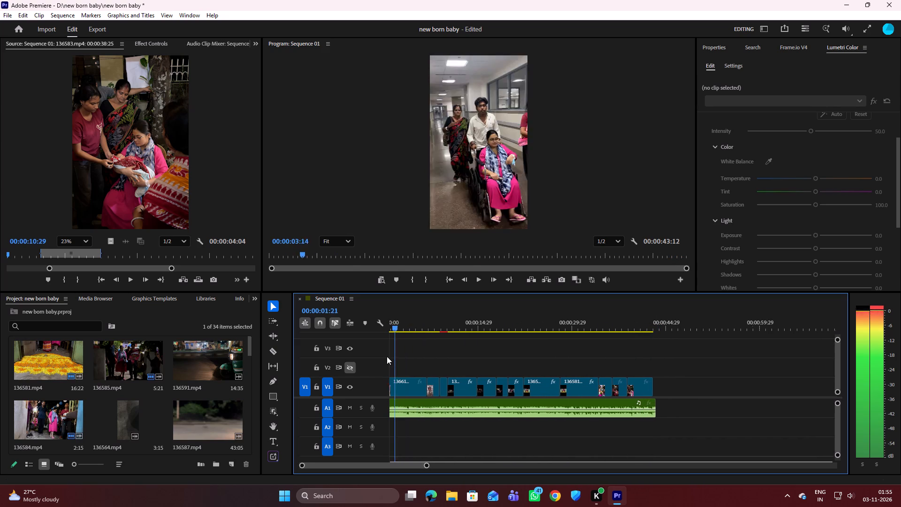
pyautogui.moveTo(387, 356); pyautogui.dragTo(374, 359)
pyautogui.press('space')
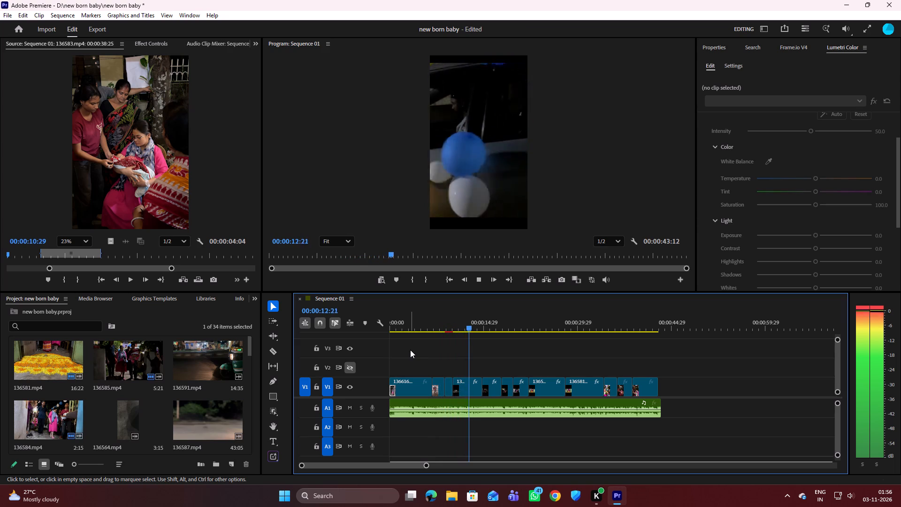
pyautogui.press('space')
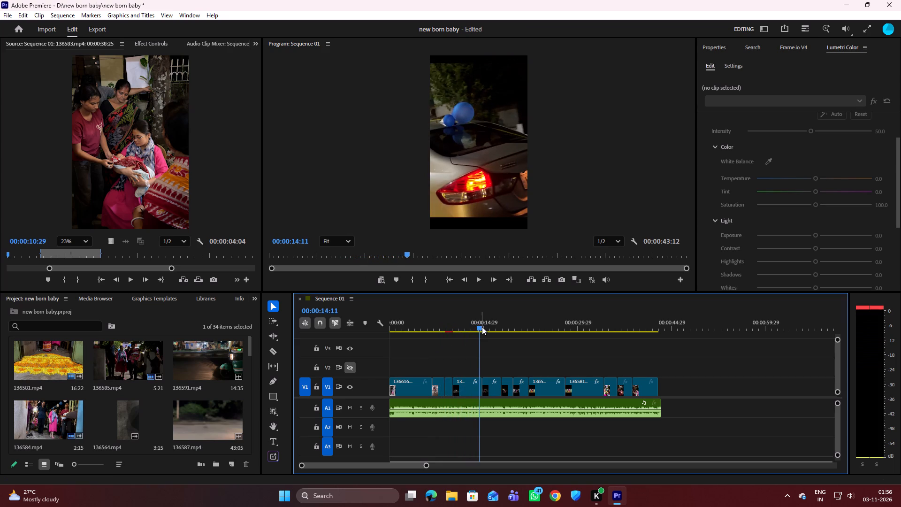
pyautogui.moveTo(482, 326); pyautogui.dragTo(412, 342)
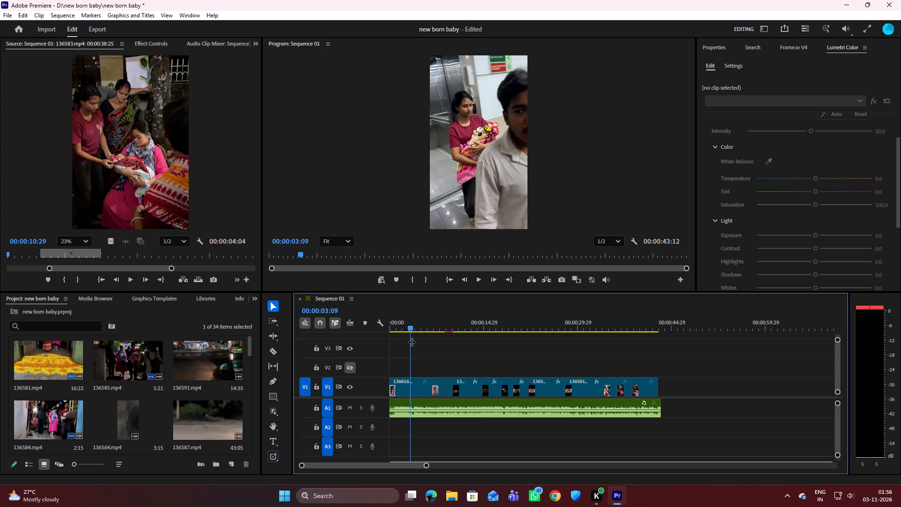
pyautogui.press('space')
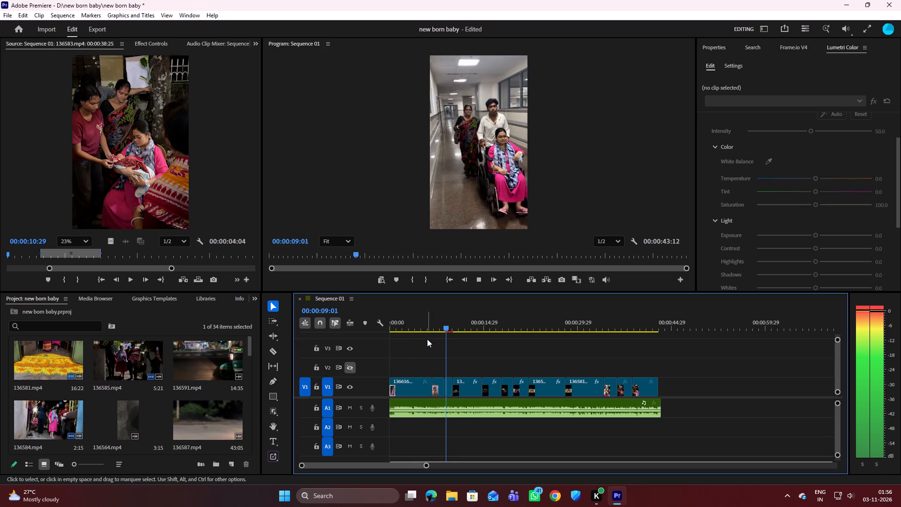
pyautogui.press('space')
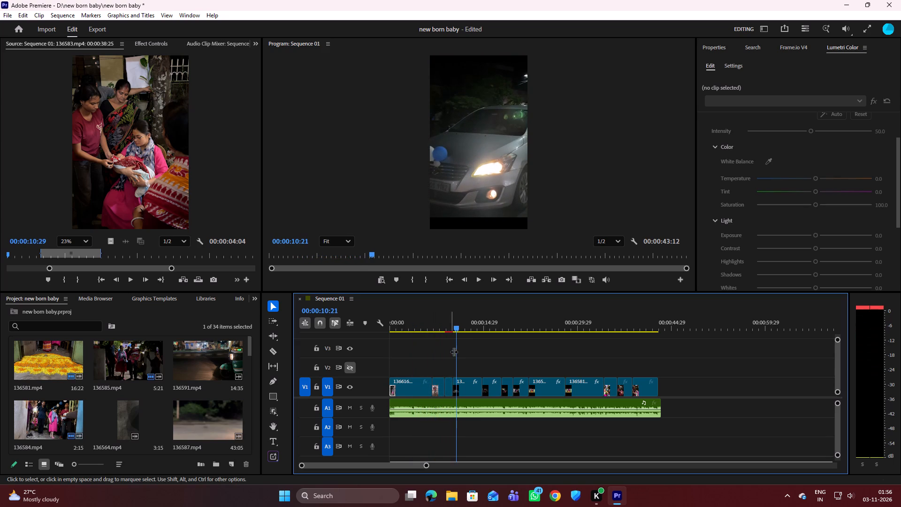
pyautogui.moveTo(455, 328); pyautogui.dragTo(446, 331)
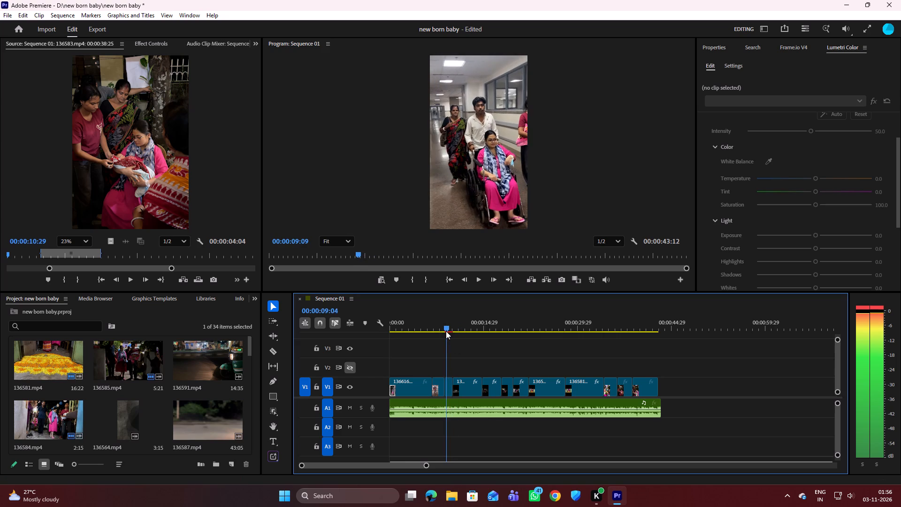
pyautogui.moveTo(446, 331); pyautogui.dragTo(429, 330)
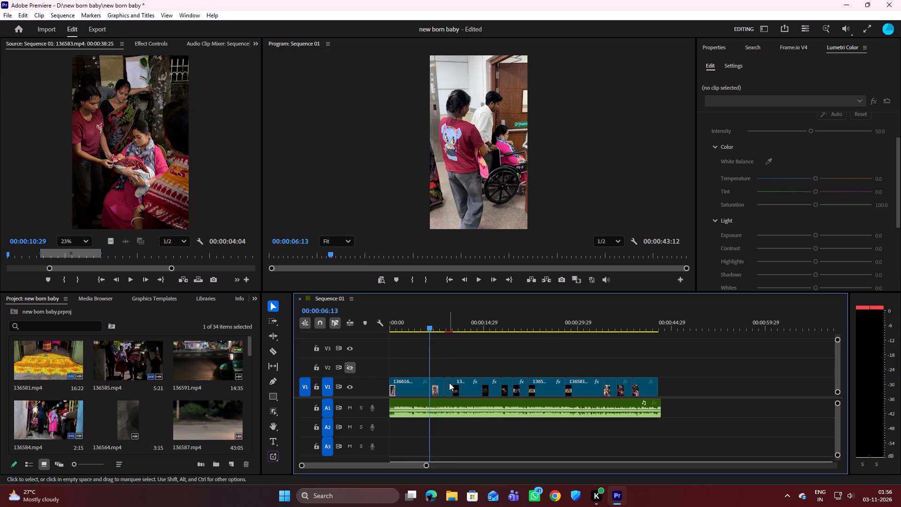
# Swap the adjacent 136614.mp4 and 136598.mp4 clips on V1 so that 136598.mp4 follows directly after 136616.mp4.
pyautogui.moveTo(449, 383); pyautogui.dragTo(448, 372)
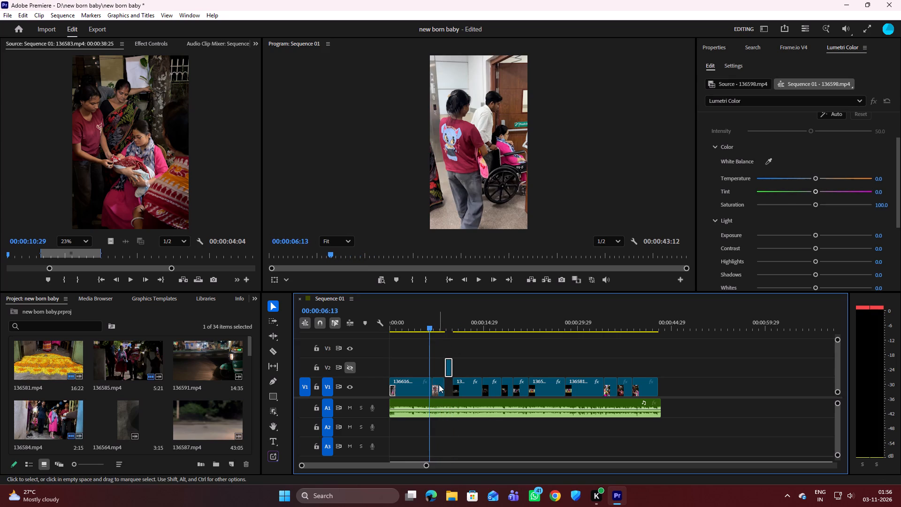
pyautogui.click(439, 384)
pyautogui.moveTo(439, 384); pyautogui.dragTo(446, 382)
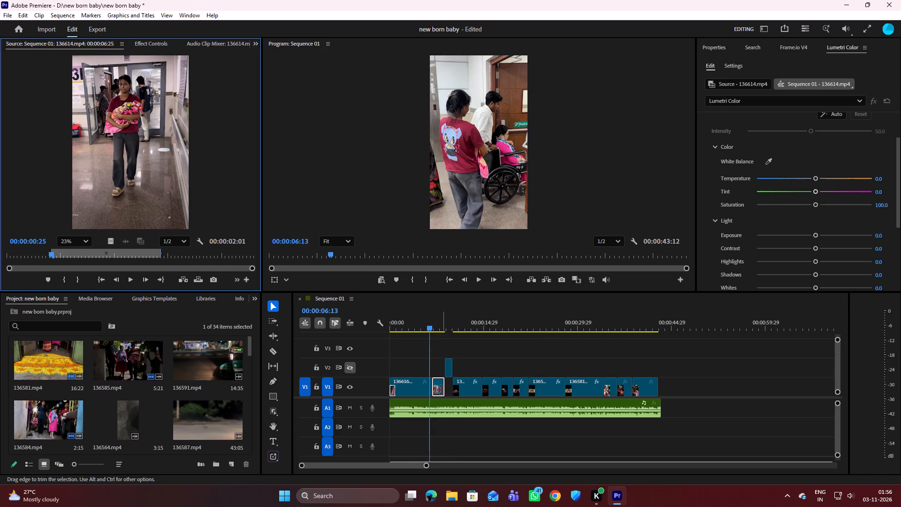
pyautogui.moveTo(440, 389); pyautogui.dragTo(448, 389)
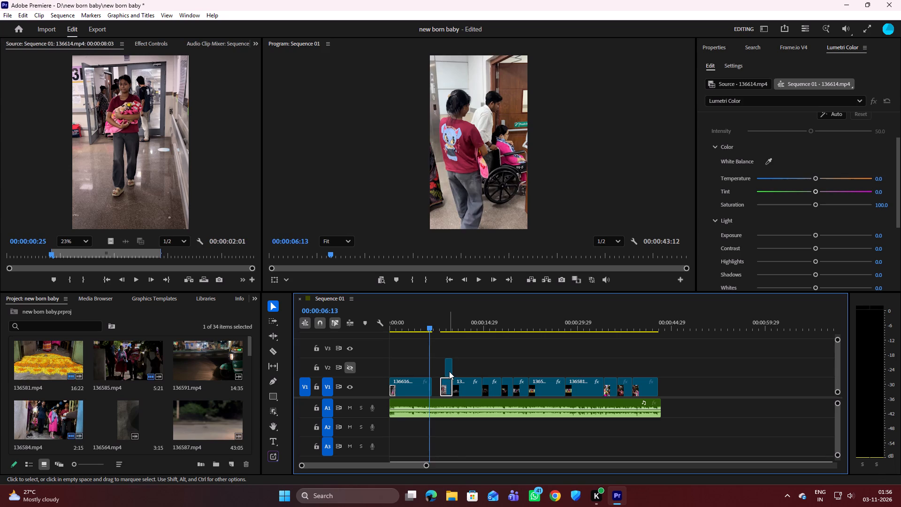
pyautogui.moveTo(449, 371); pyautogui.dragTo(438, 385)
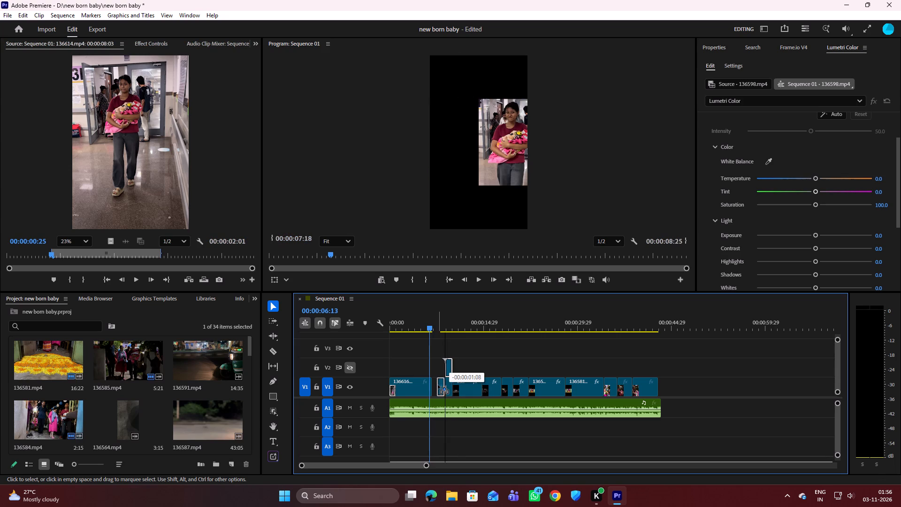
pyautogui.moveTo(438, 385); pyautogui.dragTo(437, 385)
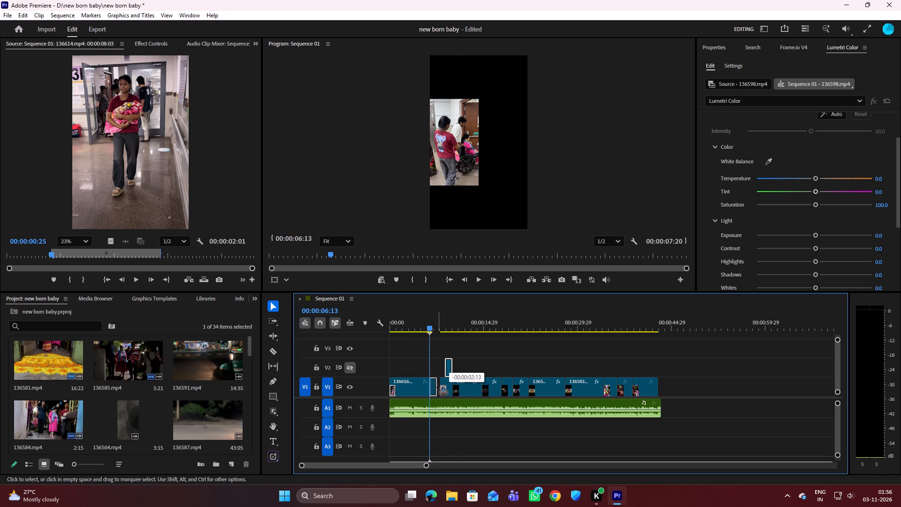
pyautogui.moveTo(437, 385); pyautogui.dragTo(437, 384)
pyautogui.moveTo(437, 384); pyautogui.dragTo(436, 372)
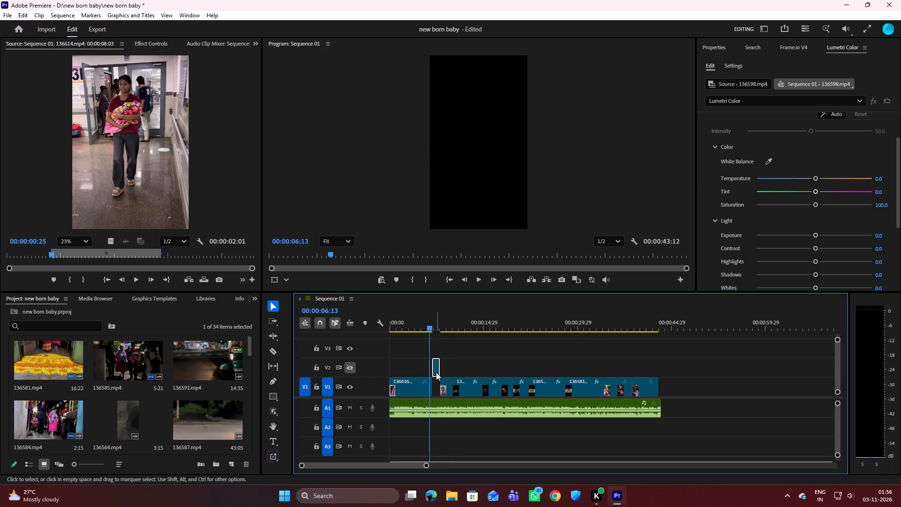
pyautogui.scroll(3, 462, 361)
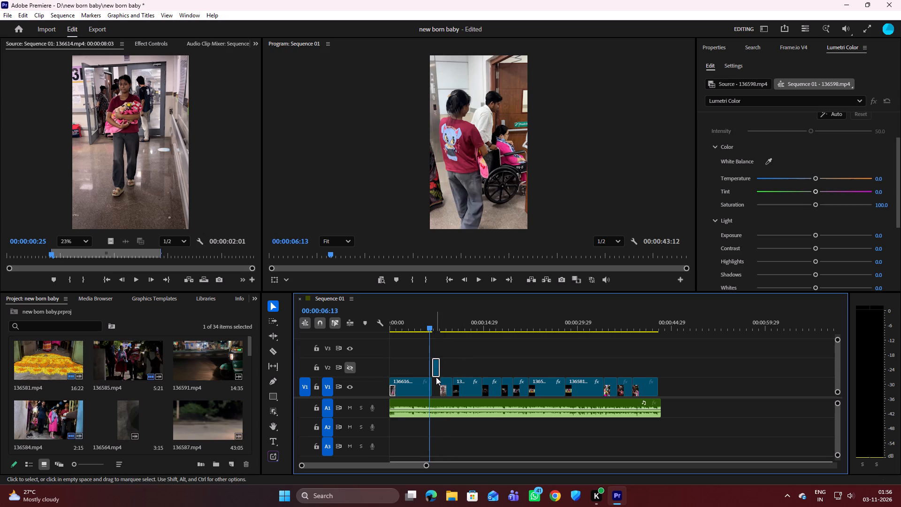
pyautogui.click(436, 374)
# Play the sequence from the opening clip through the reordered clips to check how they flow.
pyautogui.moveTo(428, 328); pyautogui.dragTo(408, 335)
pyautogui.press('space')
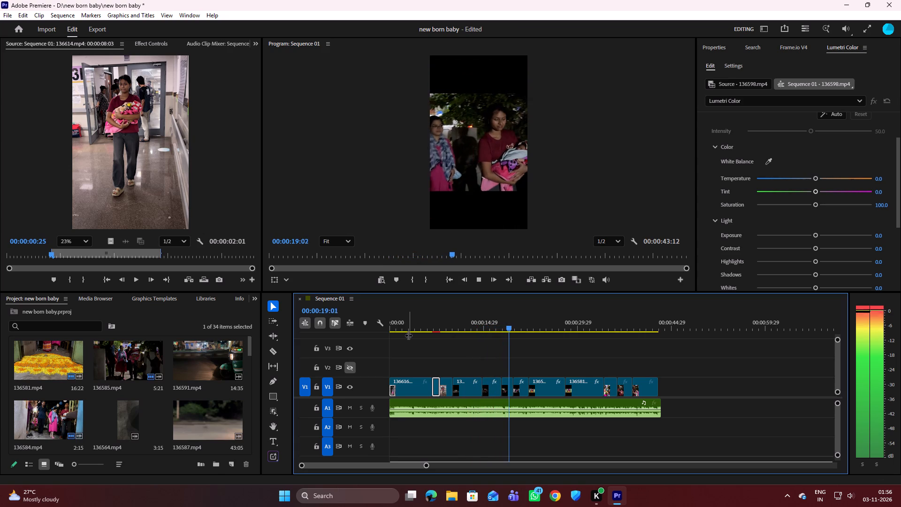
pyautogui.press('space')
# Play the 136614.mp4 source footage within and past its marked range to review the hospital corridor shot.
pyautogui.click(134, 282)
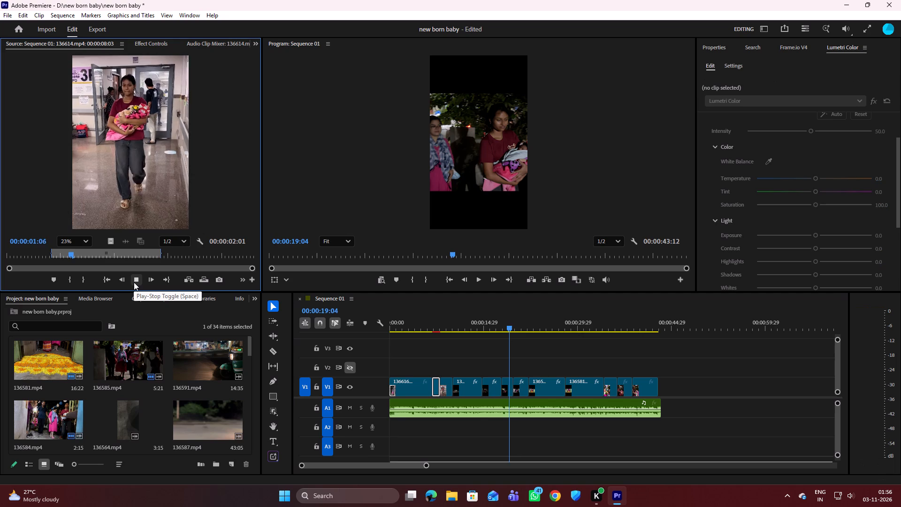
pyautogui.press('space')
pyautogui.press('space')
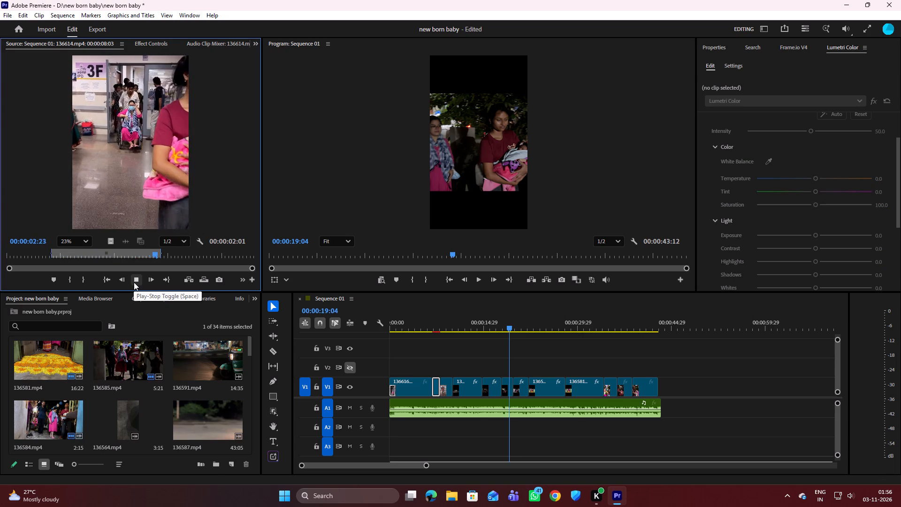
pyautogui.press('space')
pyautogui.press('space')
pyautogui.press('space')
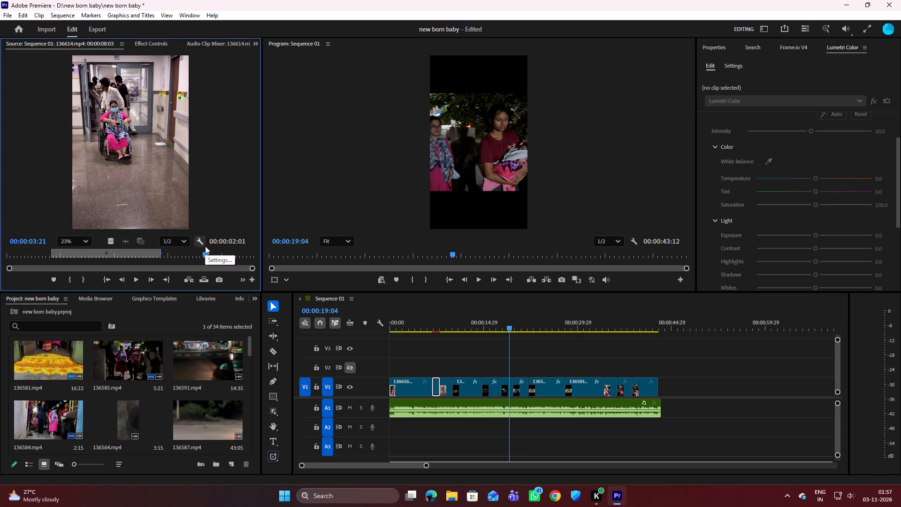
pyautogui.moveTo(203, 253); pyautogui.dragTo(57, 270)
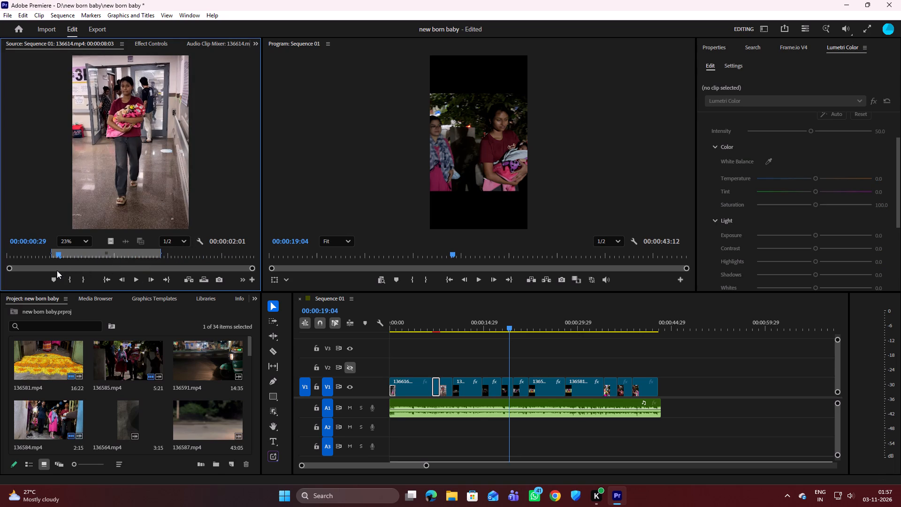
pyautogui.moveTo(57, 270); pyautogui.dragTo(51, 273)
pyautogui.press('space')
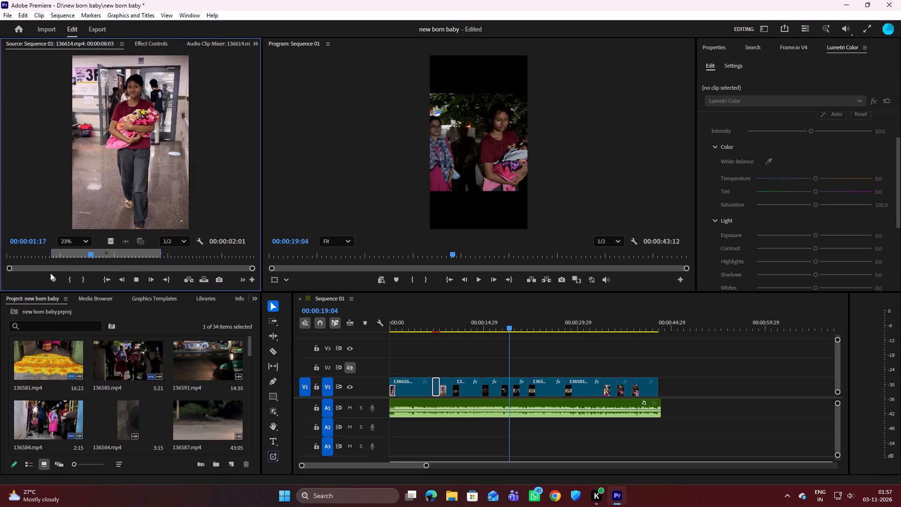
pyautogui.press('space')
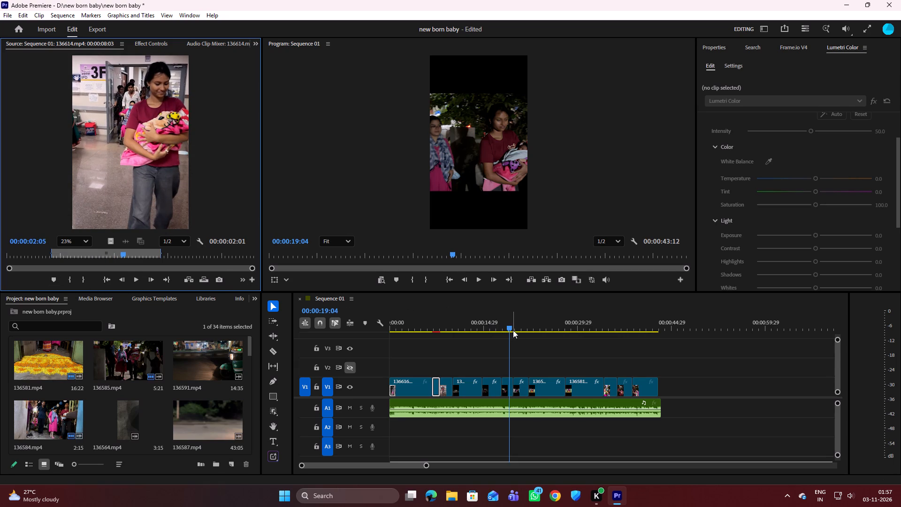
# Compare the 136614.mp4 clip around 00:00:08 in the sequence with its source footage by playing both.
pyautogui.moveTo(507, 326); pyautogui.dragTo(439, 327)
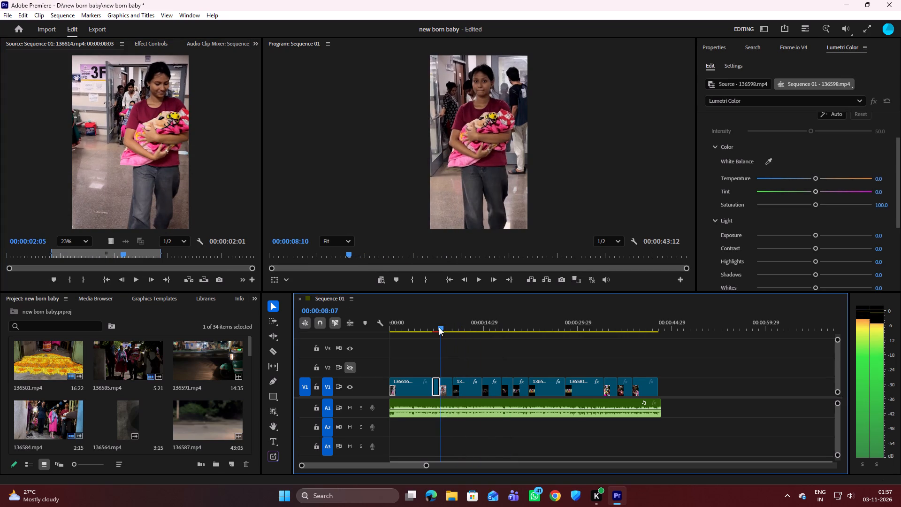
pyautogui.moveTo(439, 327); pyautogui.dragTo(432, 326)
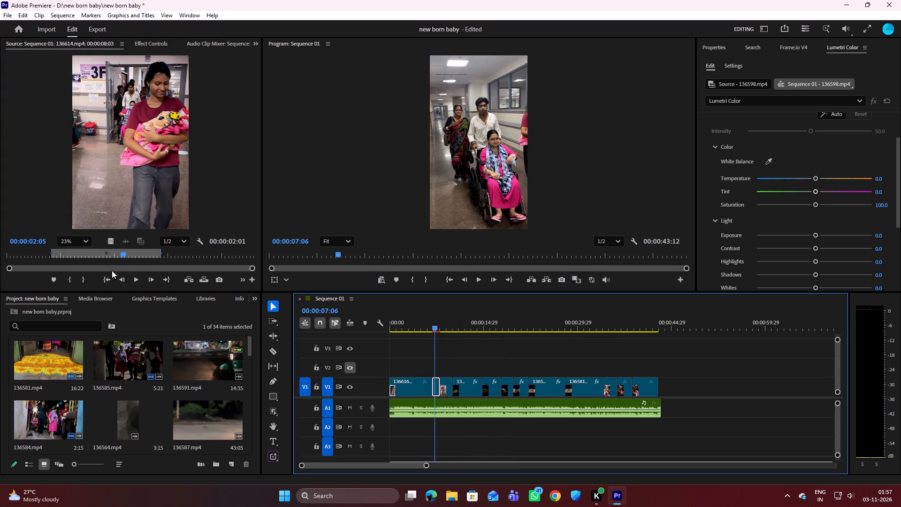
pyautogui.moveTo(123, 253); pyautogui.dragTo(53, 259)
pyautogui.moveTo(434, 326); pyautogui.dragTo(440, 323)
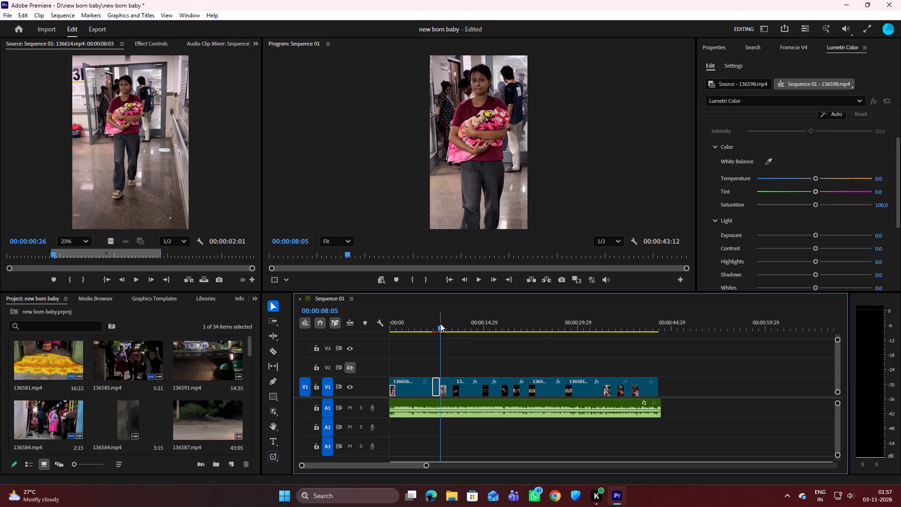
pyautogui.press('space')
pyautogui.press('space')
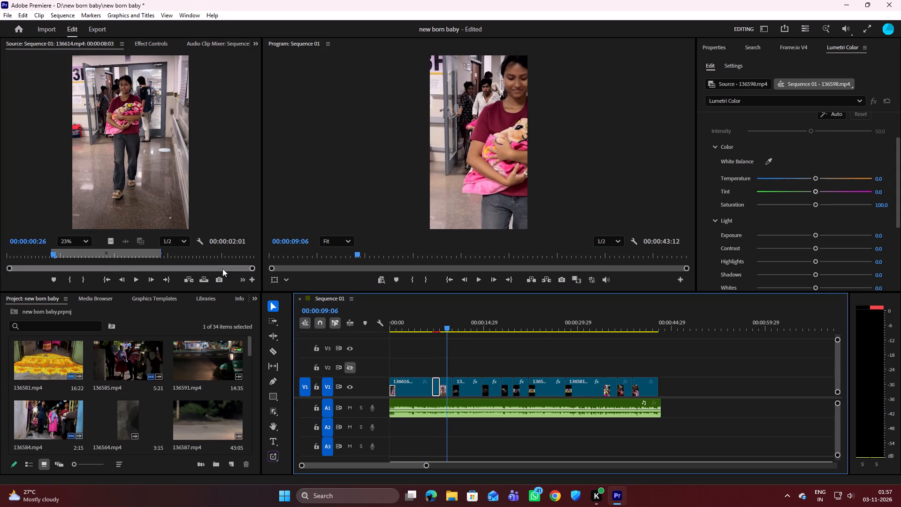
pyautogui.press('space')
pyautogui.press('space')
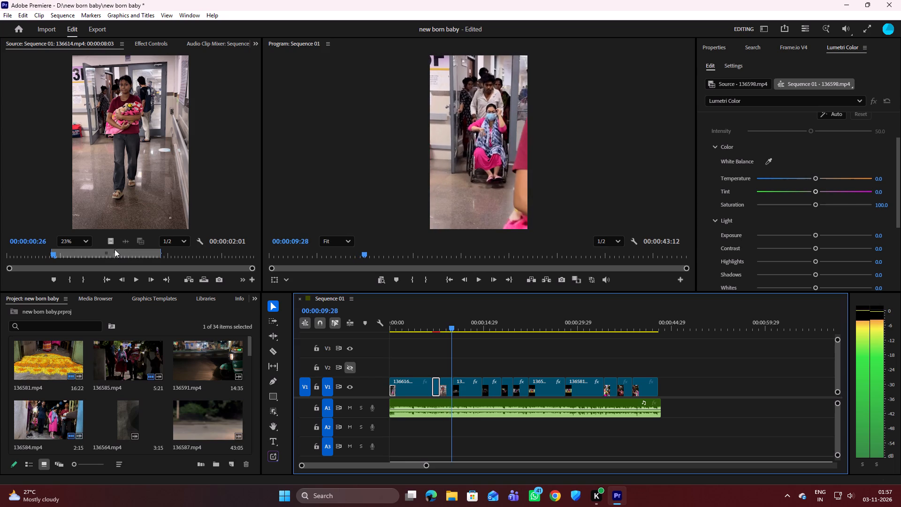
pyautogui.click(137, 284)
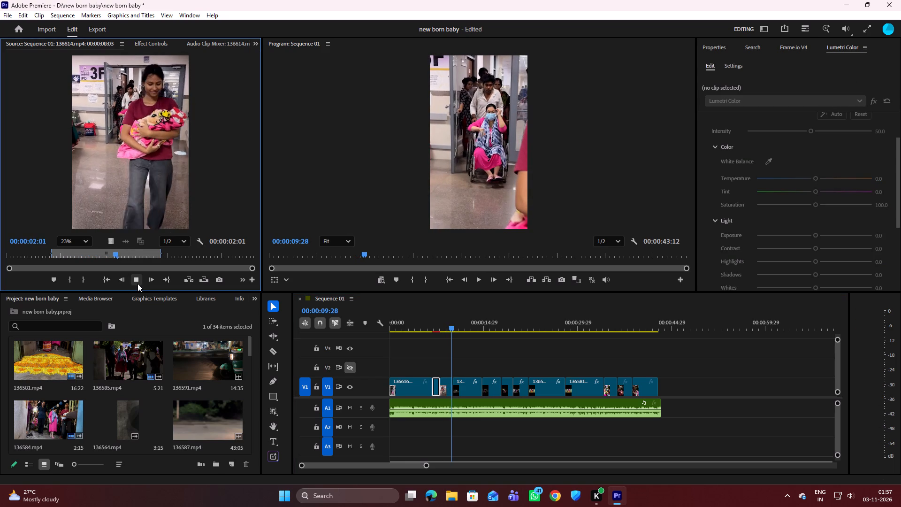
pyautogui.click(137, 284)
pyautogui.click(137, 284)
pyautogui.click(137, 284)
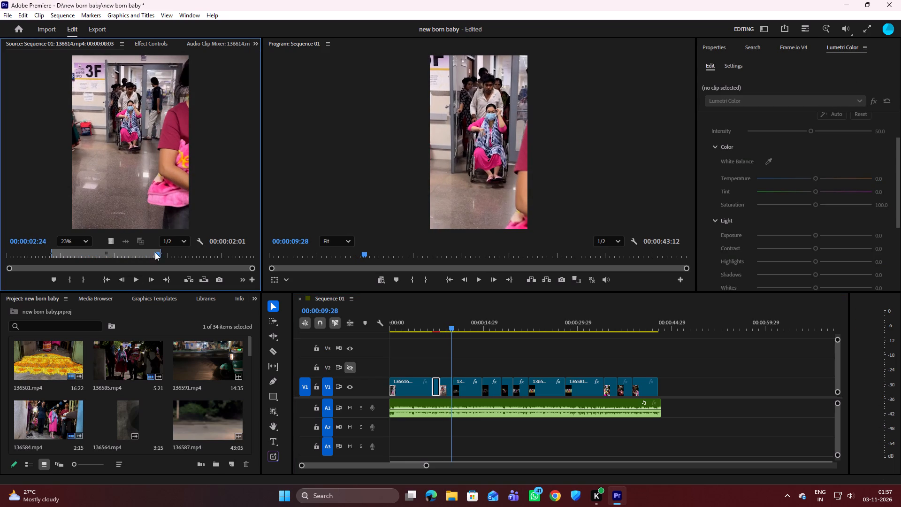
pyautogui.moveTo(155, 252); pyautogui.dragTo(48, 264)
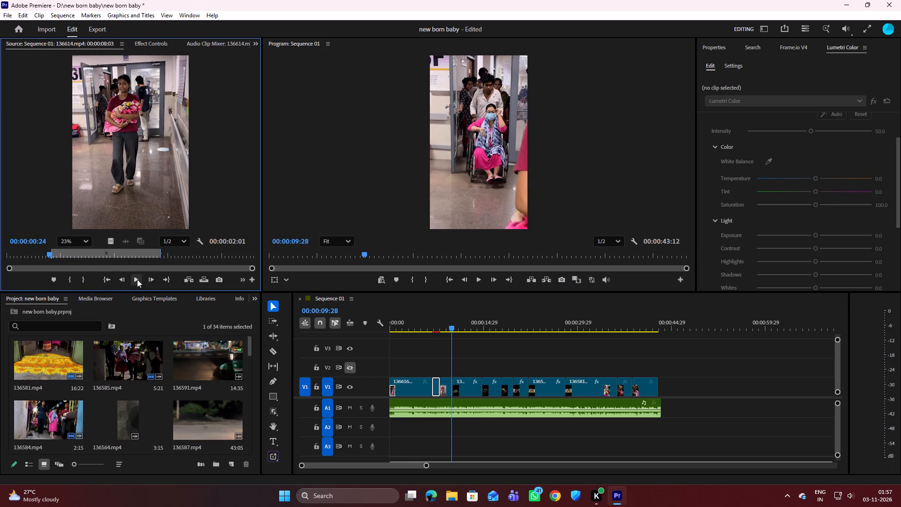
pyautogui.click(137, 279)
pyautogui.click(137, 279)
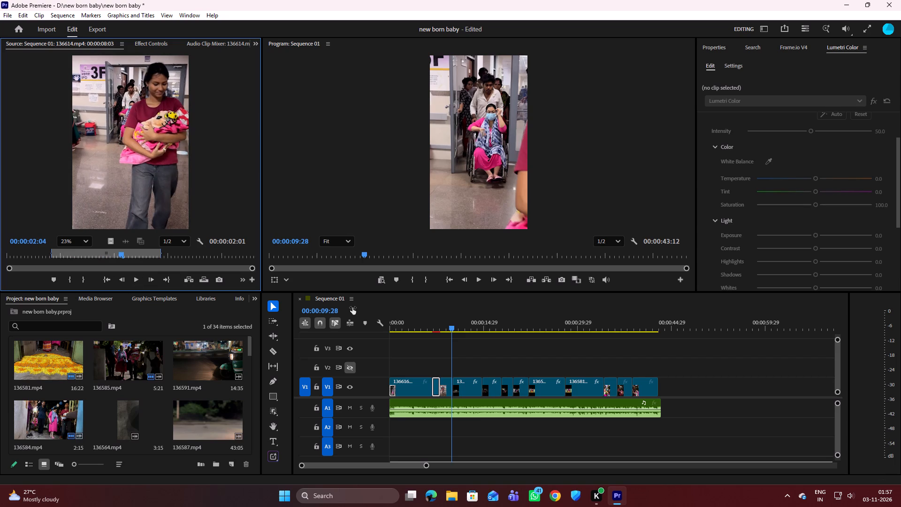
pyautogui.moveTo(450, 326); pyautogui.dragTo(441, 325)
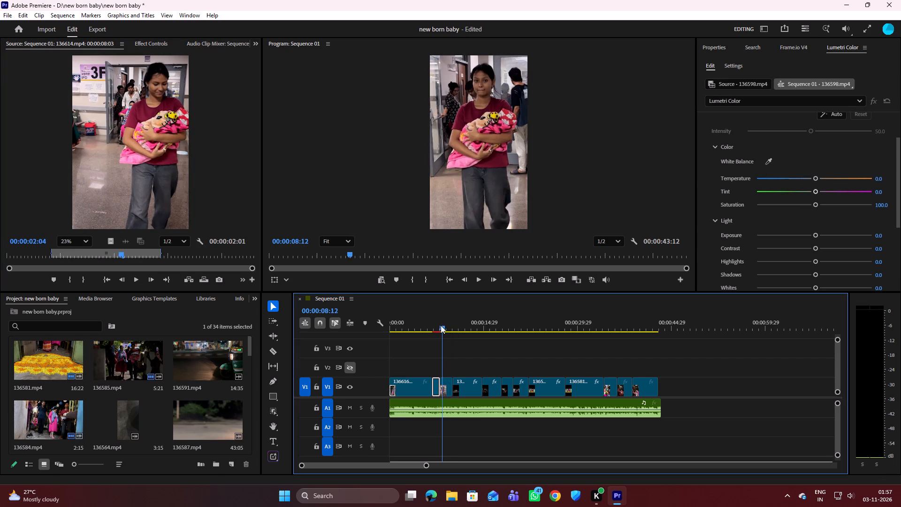
pyautogui.moveTo(441, 325); pyautogui.dragTo(440, 326)
pyautogui.press('space')
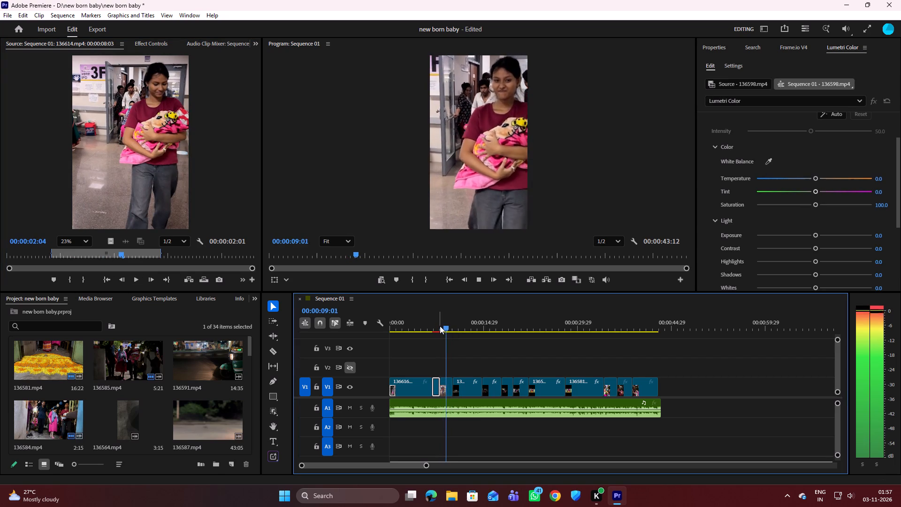
pyautogui.press('space')
# Play the sequence from just before the 136614.mp4 clip through to the end and return the playhead to 00:00:00:00.
pyautogui.moveTo(445, 328); pyautogui.dragTo(437, 328)
pyautogui.press('space')
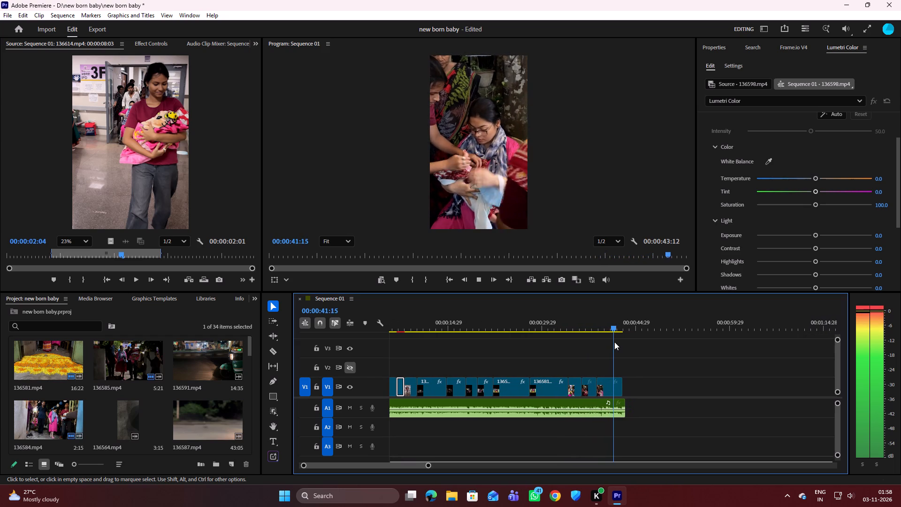
pyautogui.press('space')
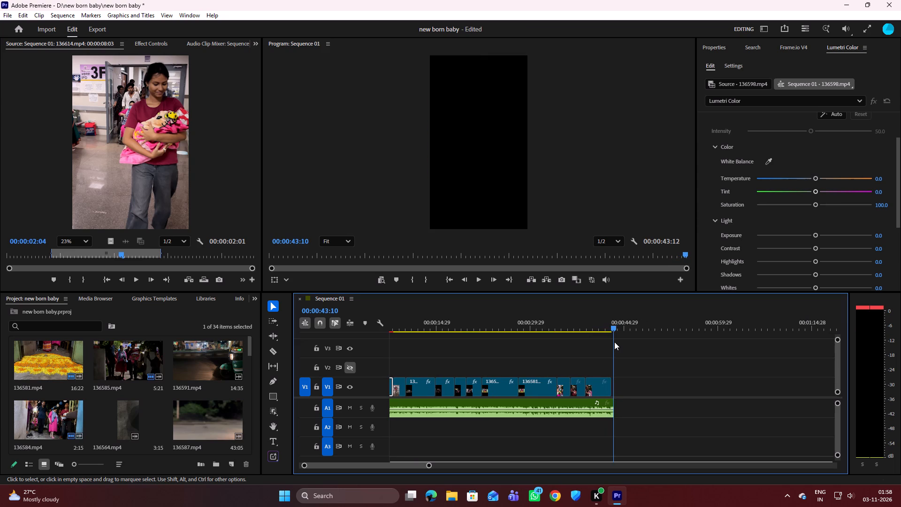
pyautogui.moveTo(612, 327); pyautogui.dragTo(342, 352)
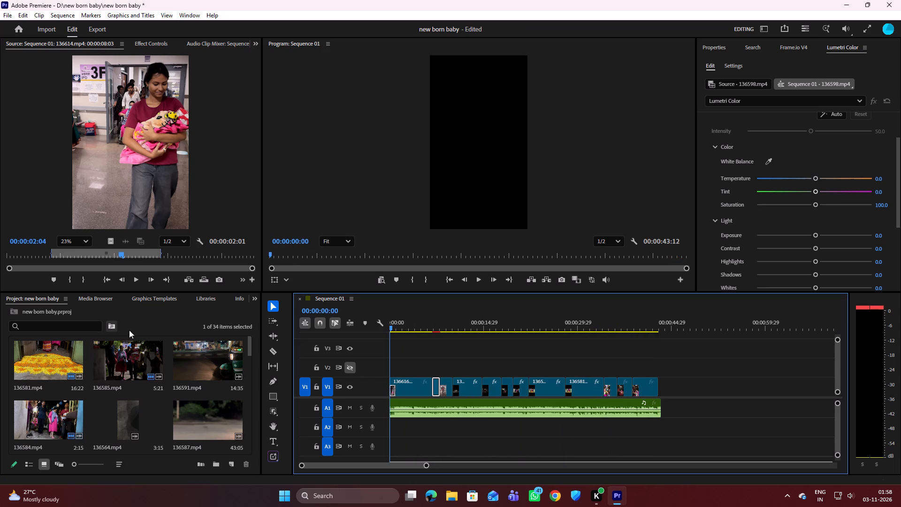
# Create a 1080 by 1920 adjustment layer with a timebase of 59.94 fps Non-Drop-Frame and square pixels.
pyautogui.click(228, 464)
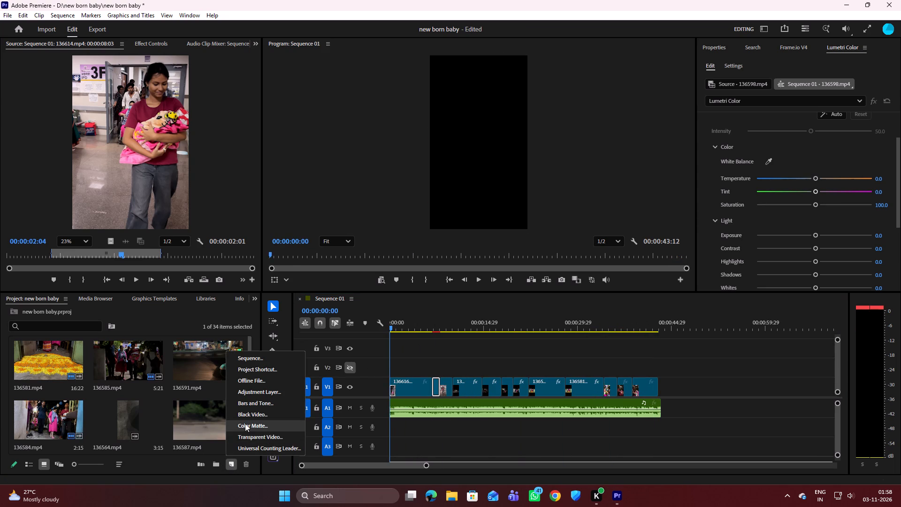
pyautogui.click(250, 394)
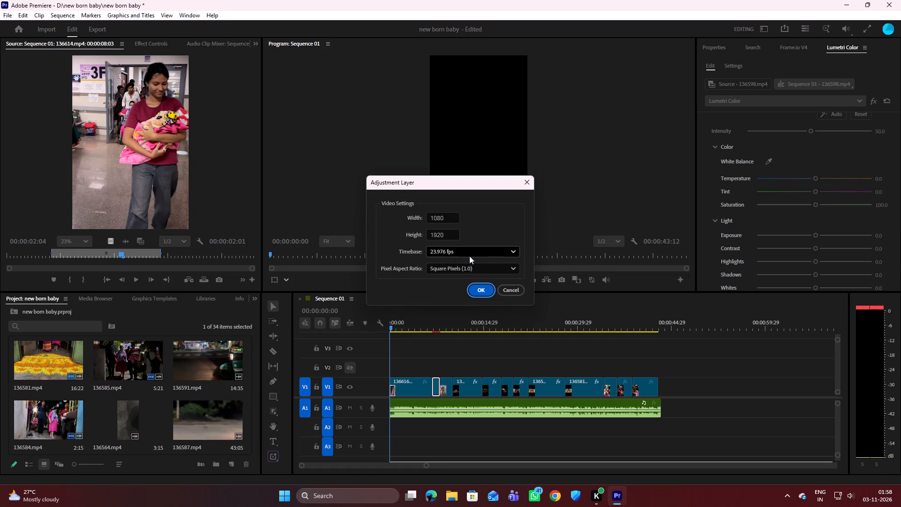
pyautogui.click(470, 255)
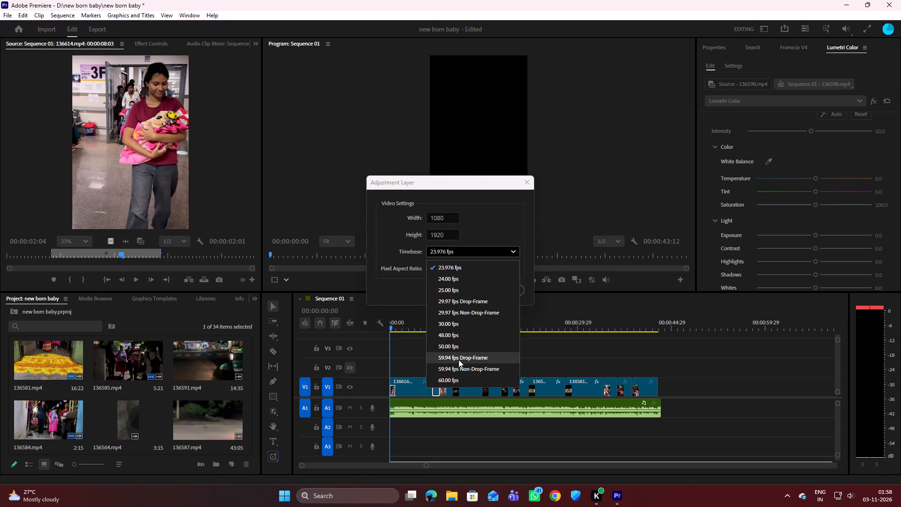
pyautogui.click(461, 370)
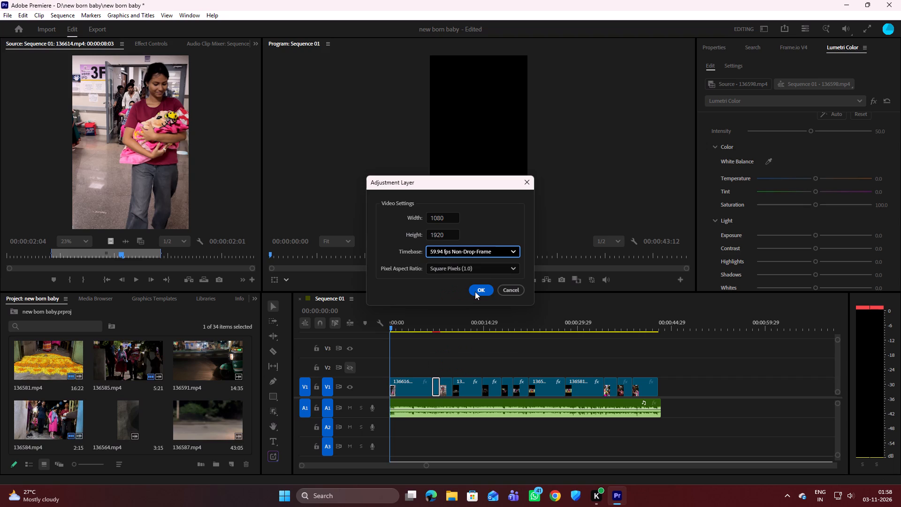
pyautogui.click(475, 292)
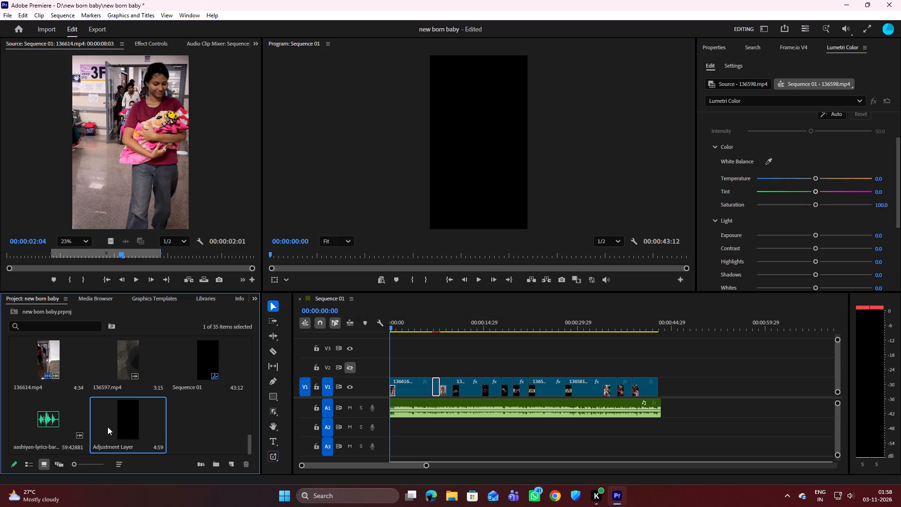
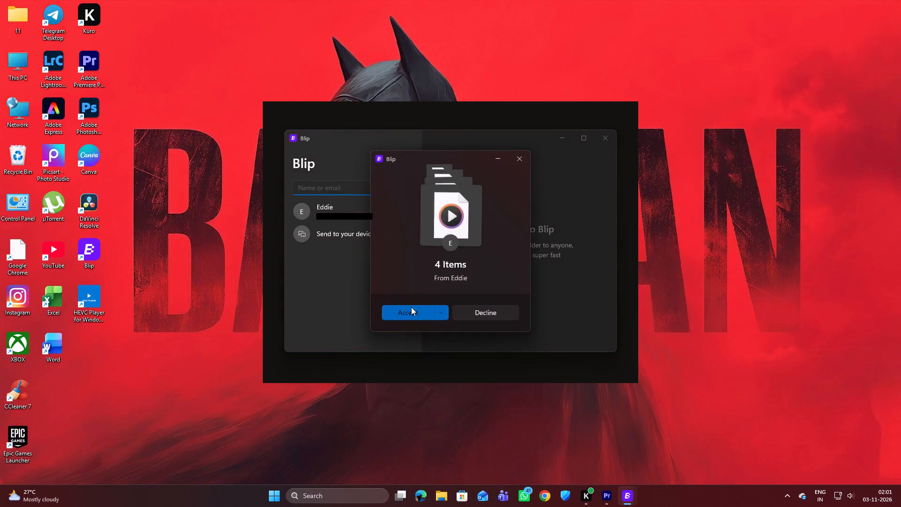
# Accept the incoming transfer of 4 items from Eddie in Blip and dismiss the transfer window once received.
pyautogui.click(412, 309)
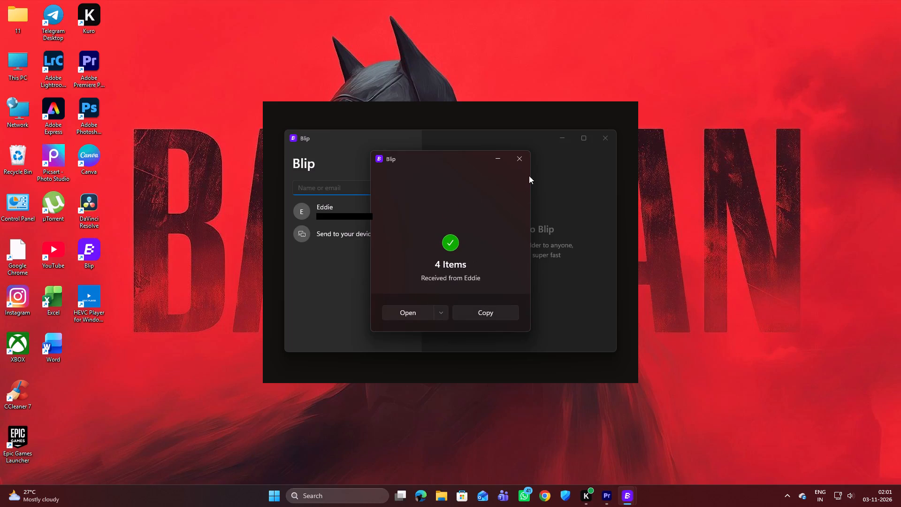
pyautogui.click(520, 156)
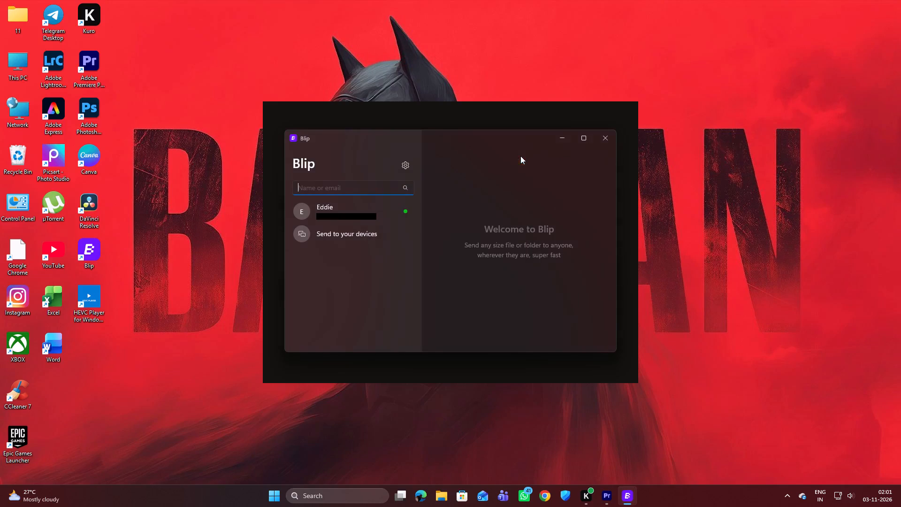
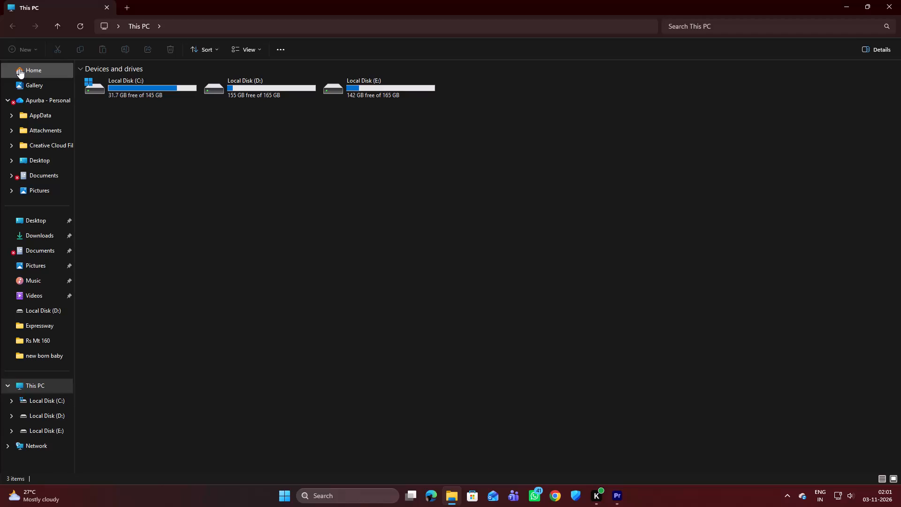
# Move clips 136601, 136602, 136600 and 136562 from Downloads into the new born baby folder on Local Disk (D:).
pyautogui.click(50, 230)
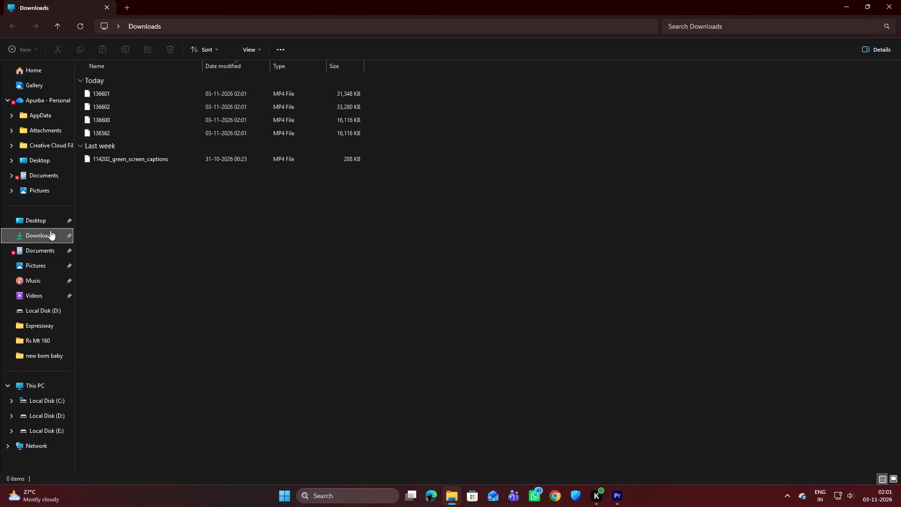
pyautogui.click(138, 94)
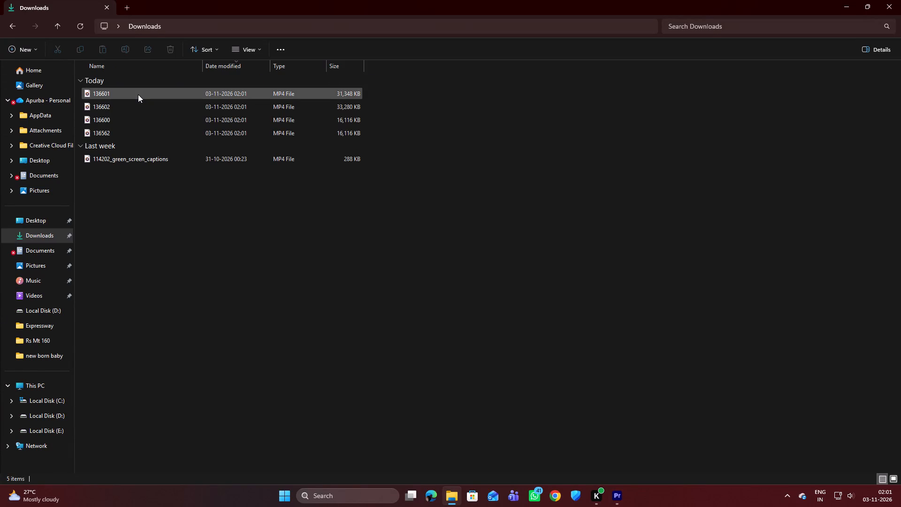
pyautogui.keyDown('ctrl'); pyautogui.click(138, 99); pyautogui.keyUp('ctrl')
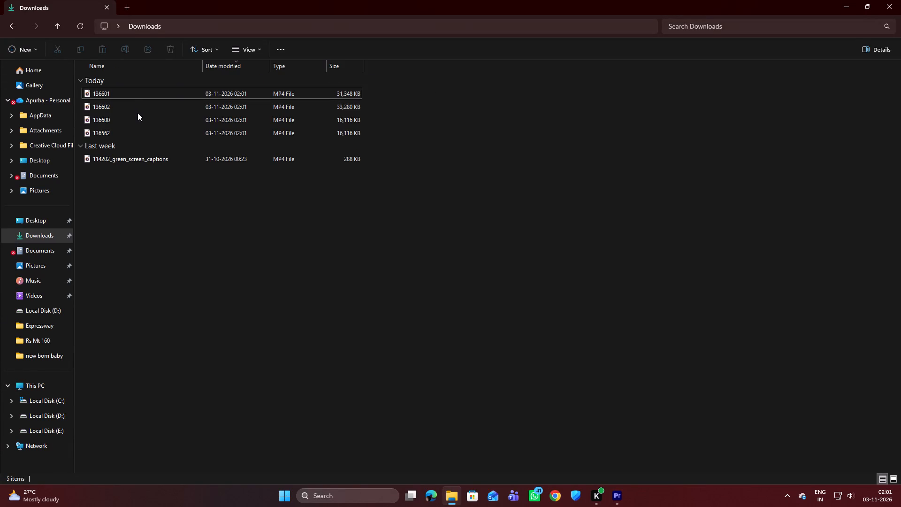
pyautogui.keyDown('ctrl'); pyautogui.click(137, 105); pyautogui.keyUp('ctrl')
pyautogui.keyDown('ctrl'); pyautogui.click(137, 112); pyautogui.keyUp('ctrl')
pyautogui.click(130, 131)
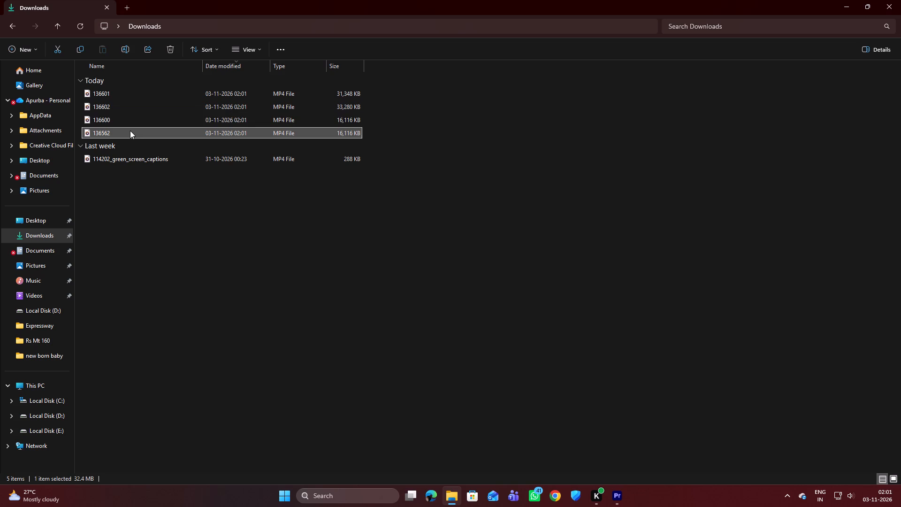
pyautogui.keyDown('ctrl'); pyautogui.click(130, 124); pyautogui.keyUp('ctrl')
pyautogui.keyDown('ctrl'); pyautogui.click(134, 107); pyautogui.keyUp('ctrl')
pyautogui.keyDown('ctrl'); pyautogui.click(135, 97); pyautogui.keyUp('ctrl')
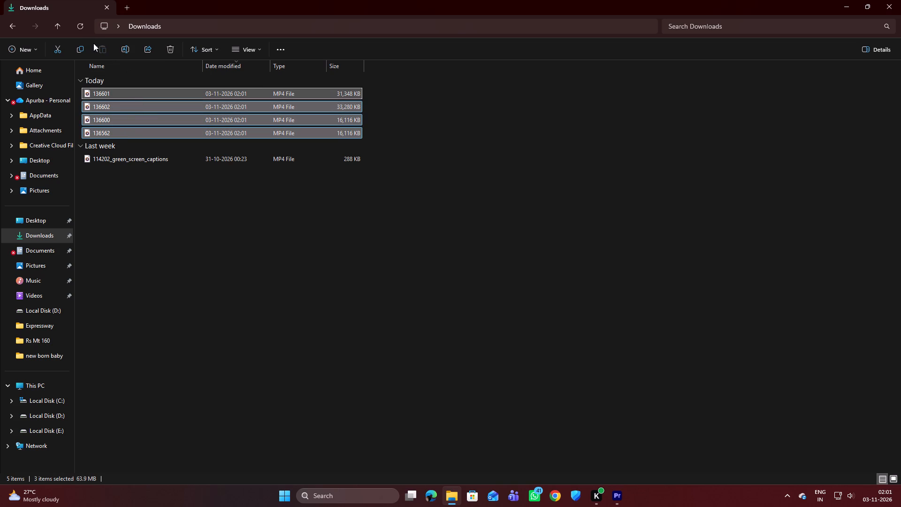
pyautogui.click(66, 46)
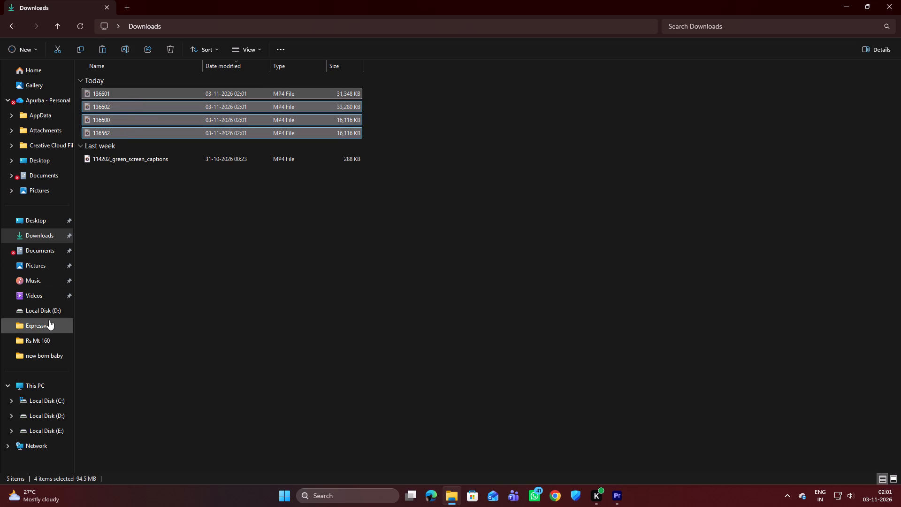
pyautogui.click(51, 410)
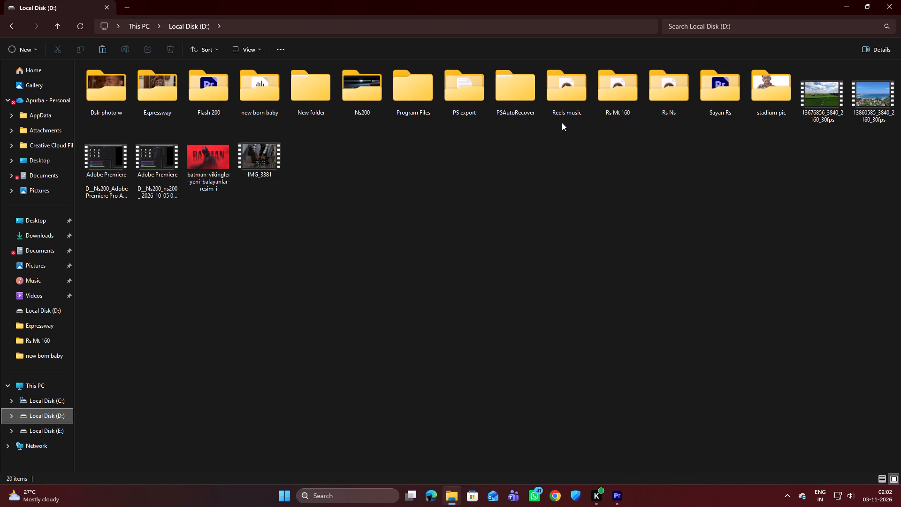
pyautogui.doubleClick(271, 86)
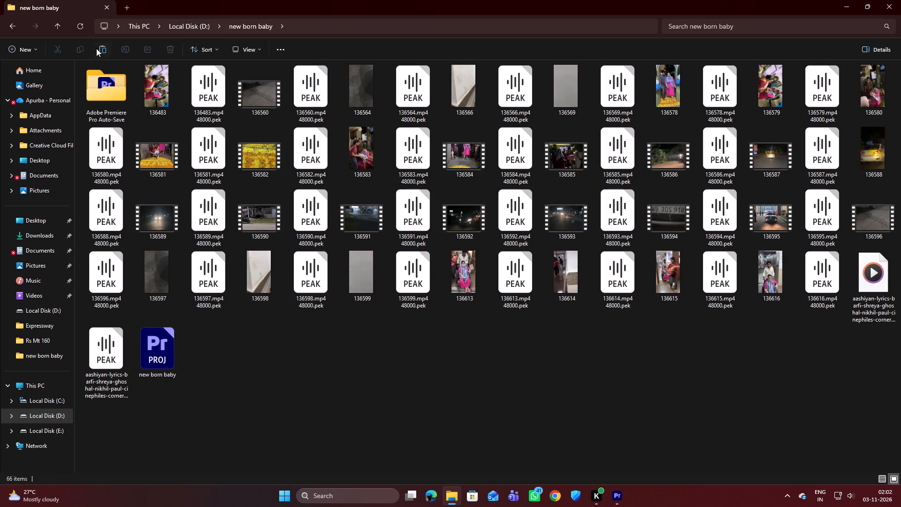
pyautogui.click(101, 49)
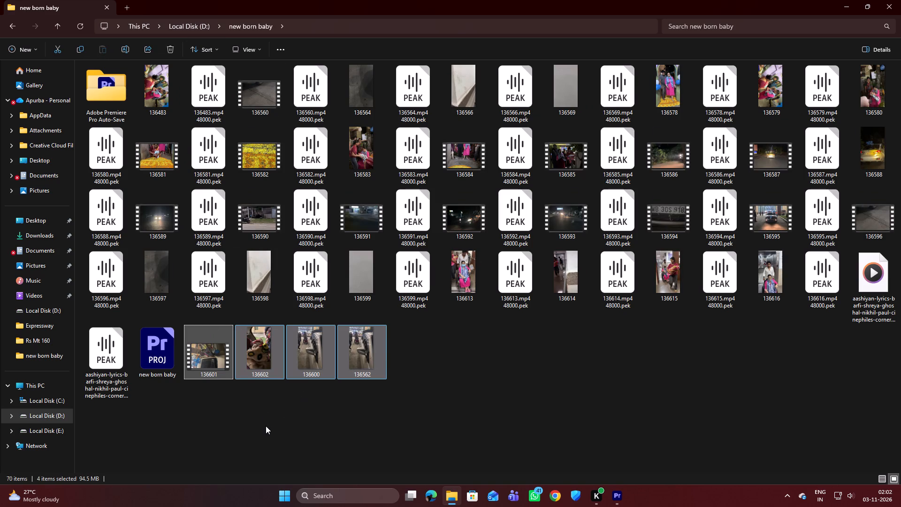
# Import clips 136601, 136602, 136600 and 136562 from the new born baby folder into the Premiere project.
pyautogui.click(266, 426)
pyautogui.moveTo(208, 343); pyautogui.dragTo(209, 343)
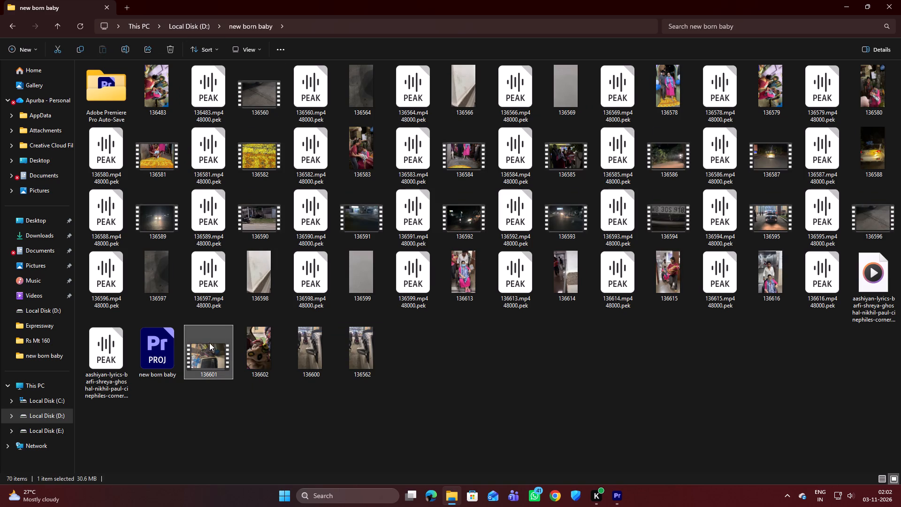
pyautogui.moveTo(209, 343); pyautogui.dragTo(251, 342)
pyautogui.keyDown('ctrl'); pyautogui.click(244, 343); pyautogui.keyUp('ctrl')
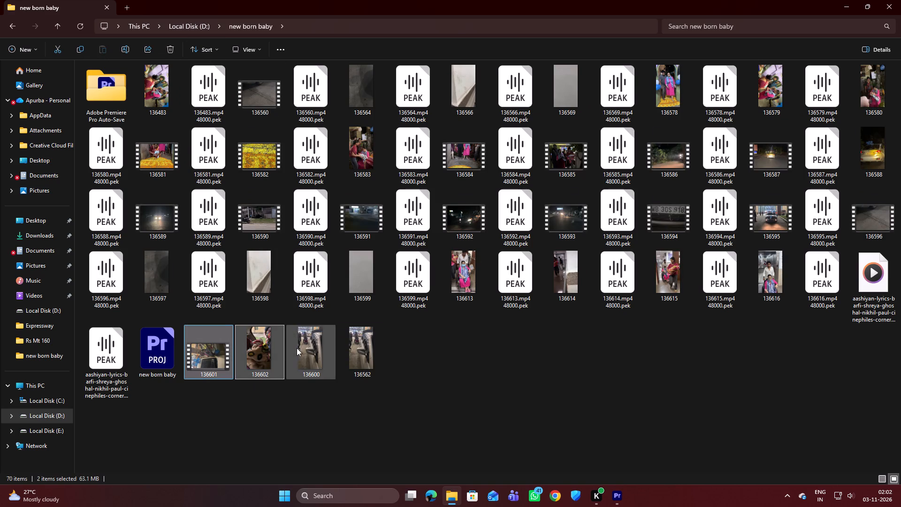
pyautogui.keyDown('ctrl'); pyautogui.click(297, 348); pyautogui.keyUp('ctrl')
pyautogui.keyDown('ctrl'); pyautogui.click(336, 355); pyautogui.keyUp('ctrl')
pyautogui.keyDown('ctrl'); pyautogui.click(356, 358); pyautogui.keyUp('ctrl')
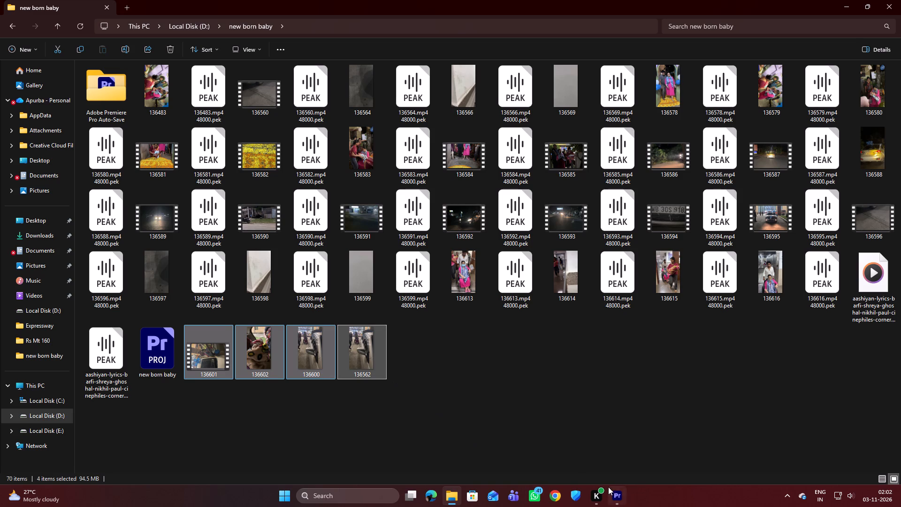
pyautogui.keyDown('ctrl'); pyautogui.moveTo(370, 339); pyautogui.dragTo(471, 384); pyautogui.keyUp('ctrl')
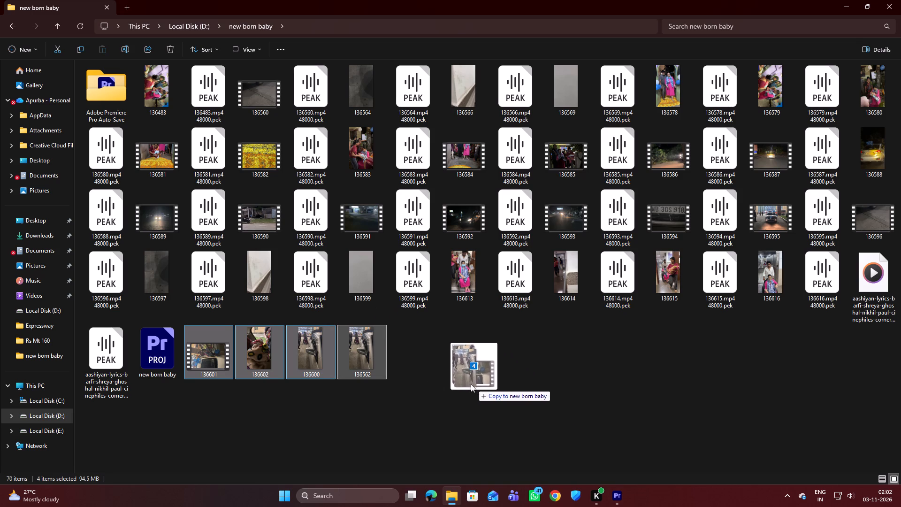
pyautogui.keyDown('ctrl'); pyautogui.moveTo(471, 384); pyautogui.dragTo(617, 492); pyautogui.keyUp('ctrl')
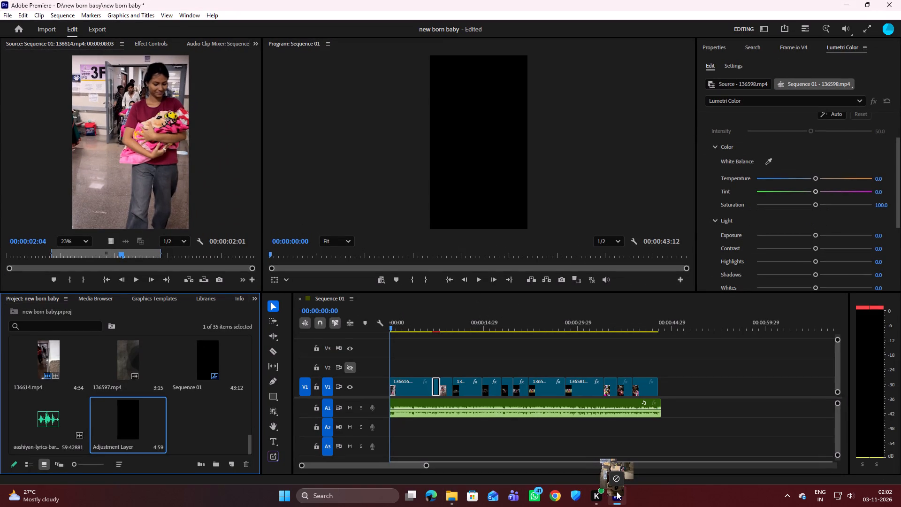
pyautogui.keyDown('ctrl'); pyautogui.moveTo(617, 492); pyautogui.dragTo(250, 392); pyautogui.keyUp('ctrl')
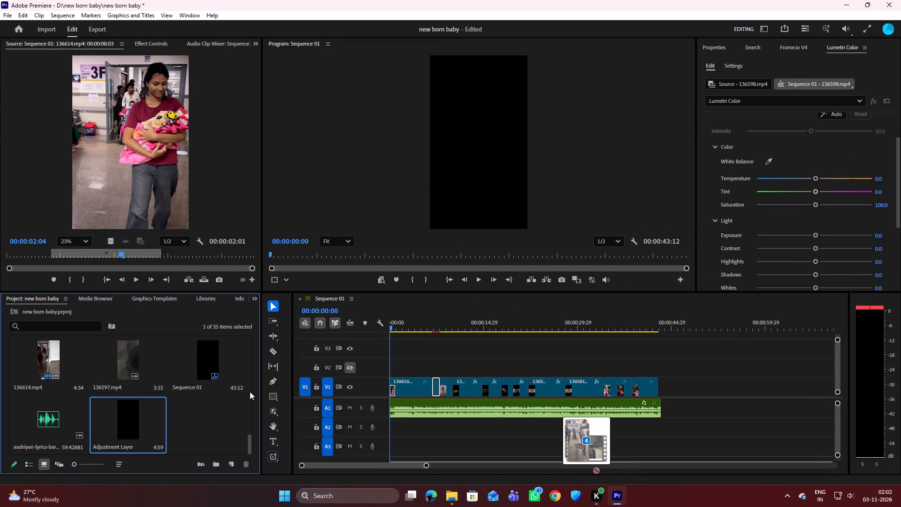
pyautogui.keyDown('ctrl'); pyautogui.moveTo(250, 392); pyautogui.dragTo(210, 438); pyautogui.keyUp('ctrl')
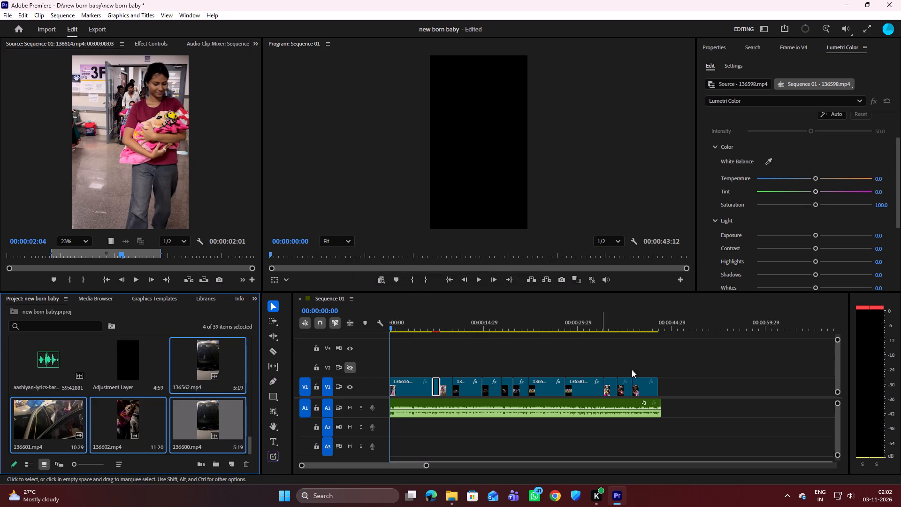
# Extend the end of the music clip on A1 to about 00:00:59:18, previewing the added music.
pyautogui.click(659, 406)
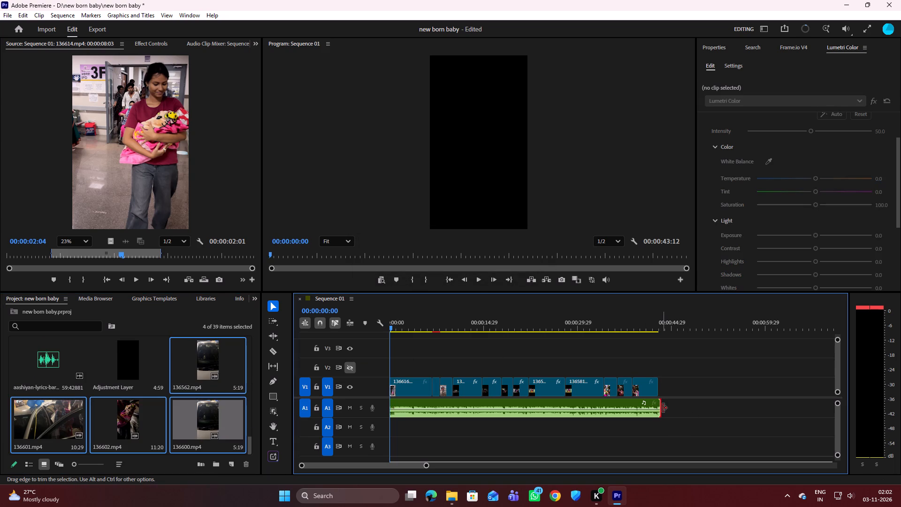
pyautogui.moveTo(660, 406); pyautogui.dragTo(698, 401)
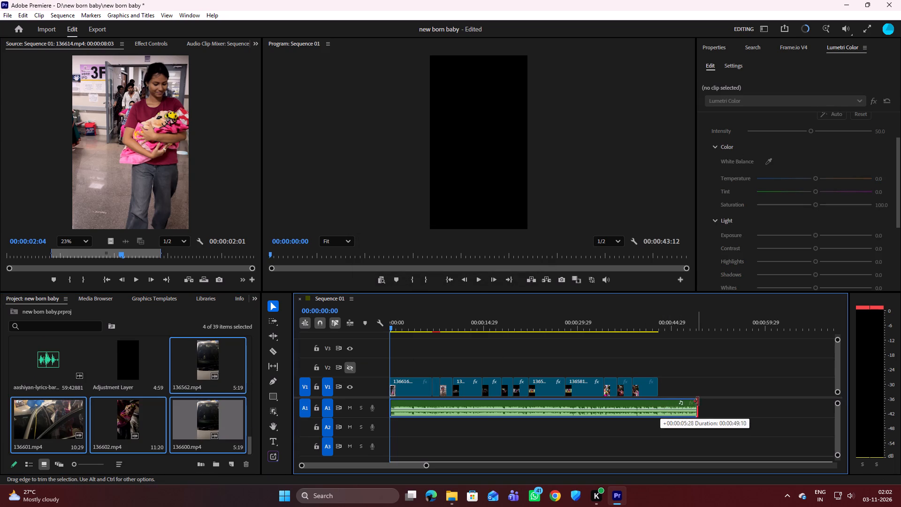
pyautogui.moveTo(698, 401); pyautogui.dragTo(705, 400)
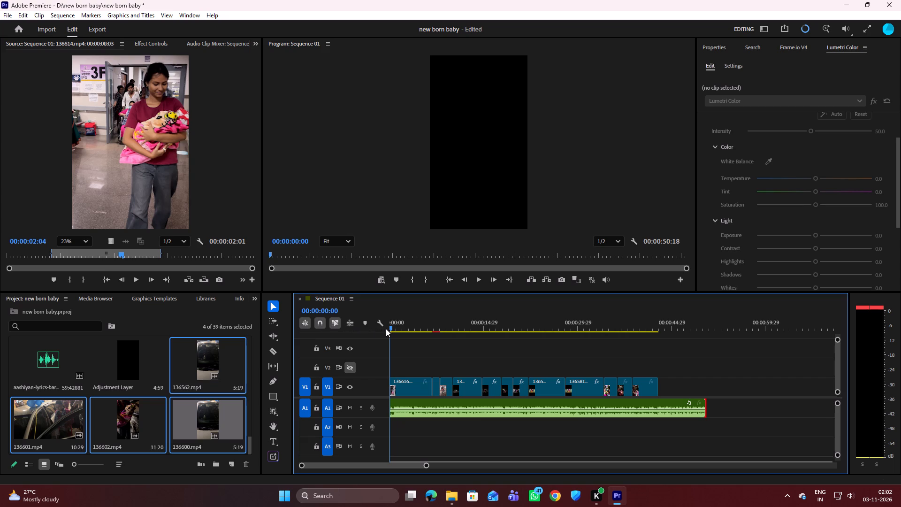
pyautogui.moveTo(389, 327); pyautogui.dragTo(537, 345)
pyautogui.moveTo(391, 323); pyautogui.dragTo(647, 340)
pyautogui.press('space')
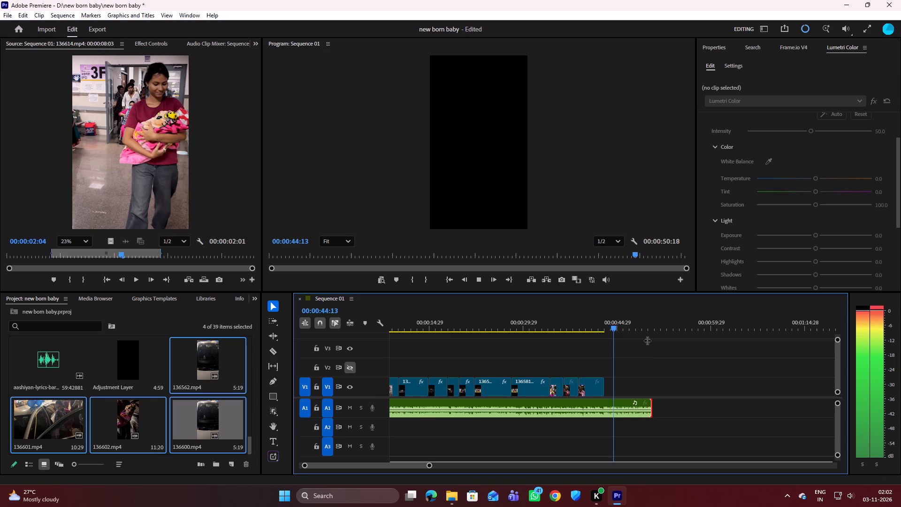
pyautogui.press('space')
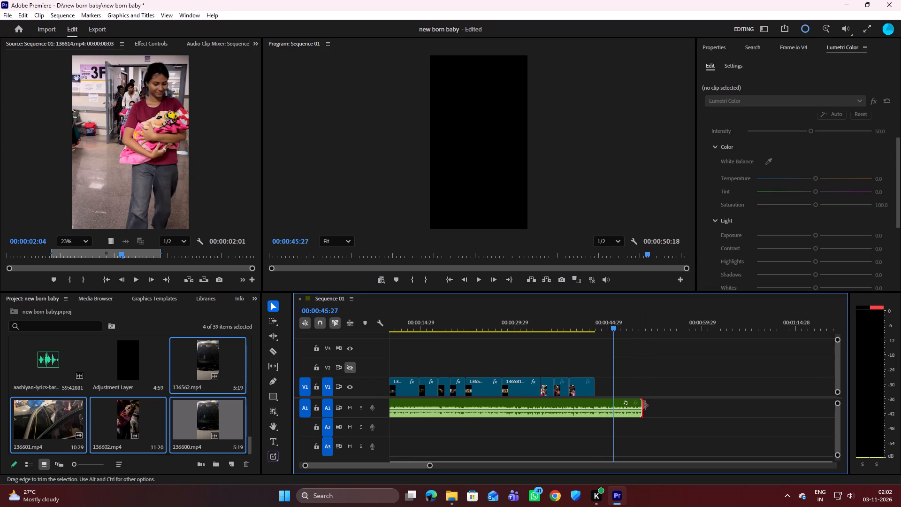
pyautogui.moveTo(643, 406); pyautogui.dragTo(700, 396)
pyautogui.press('space')
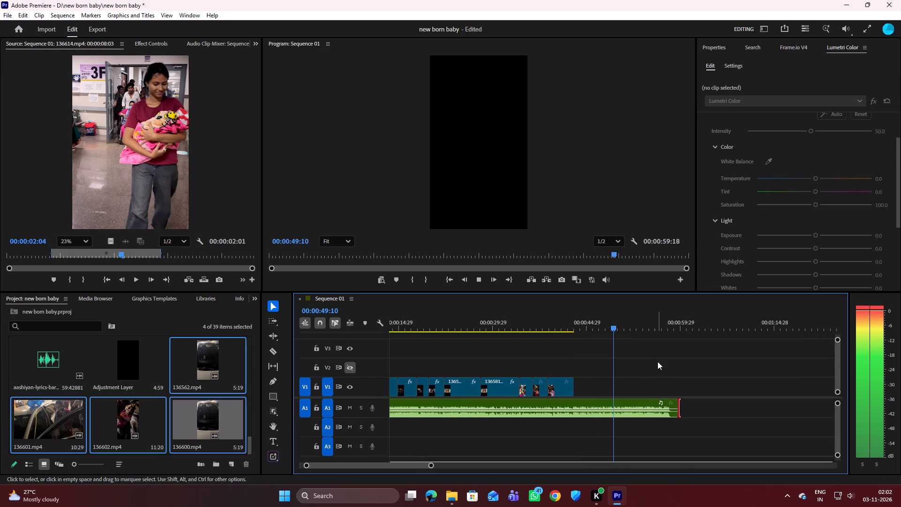
pyautogui.press('space')
# Shift all V1 clips after 00:00:10:01 later to open a gap, with the last clip ending at about 00:01:03:22.
pyautogui.moveTo(611, 323); pyautogui.dragTo(379, 345)
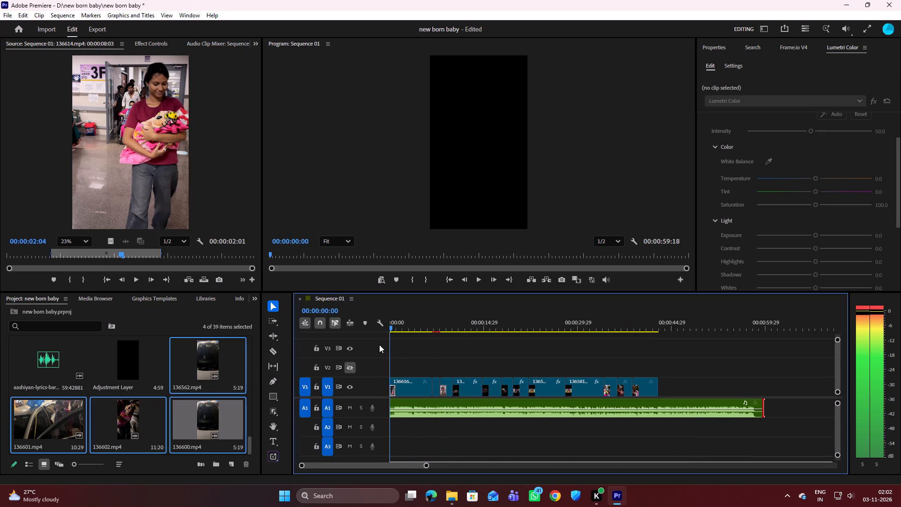
pyautogui.moveTo(379, 345); pyautogui.dragTo(378, 345)
pyautogui.press('space')
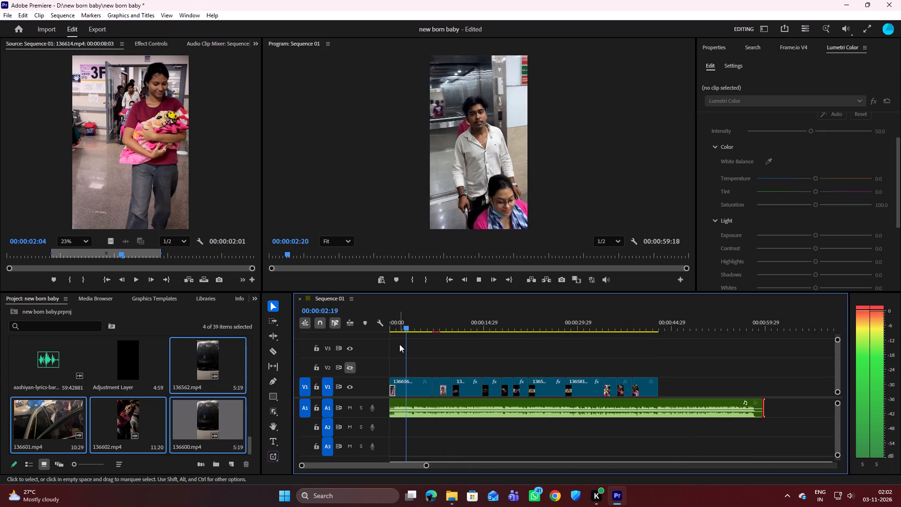
pyautogui.moveTo(418, 328); pyautogui.dragTo(441, 325)
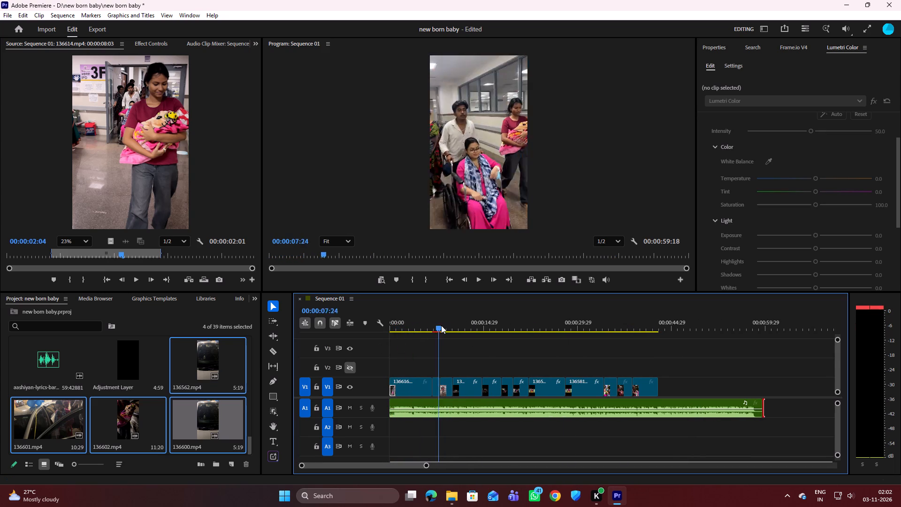
pyautogui.moveTo(441, 325); pyautogui.dragTo(455, 329)
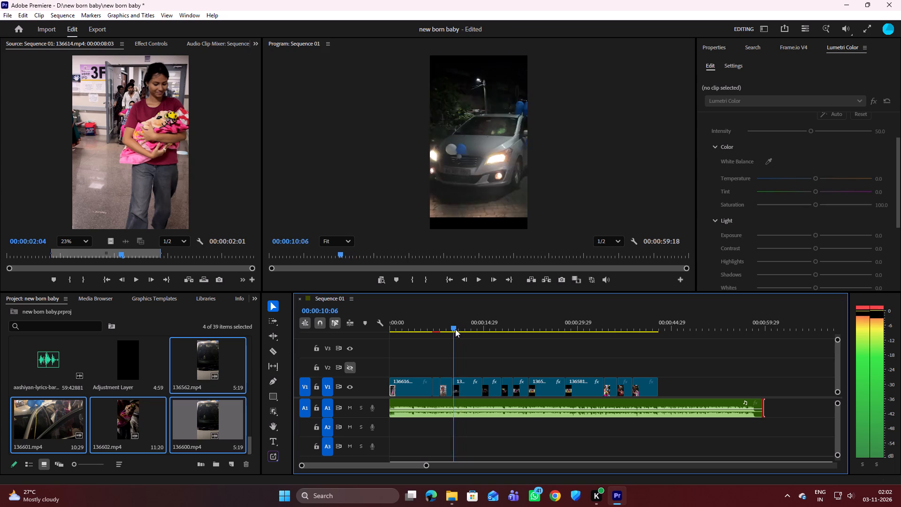
pyautogui.moveTo(455, 329); pyautogui.dragTo(455, 329)
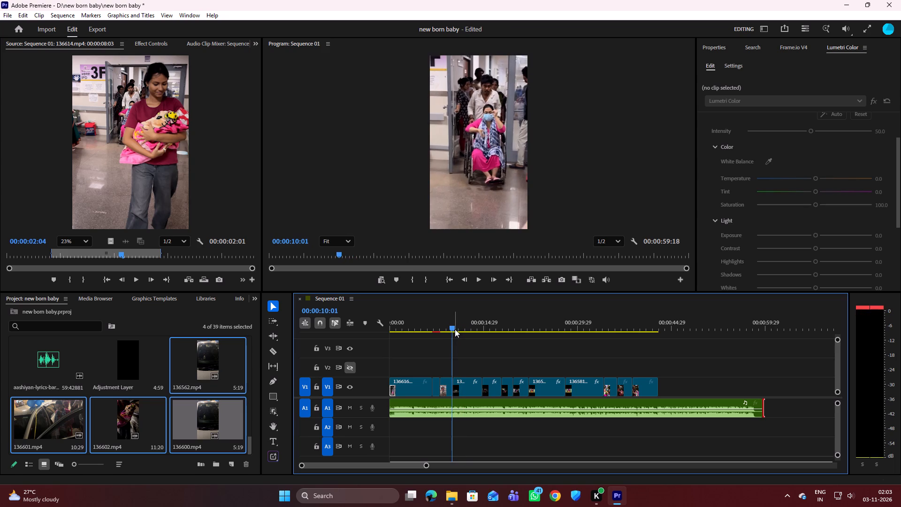
pyautogui.moveTo(457, 358); pyautogui.dragTo(651, 391)
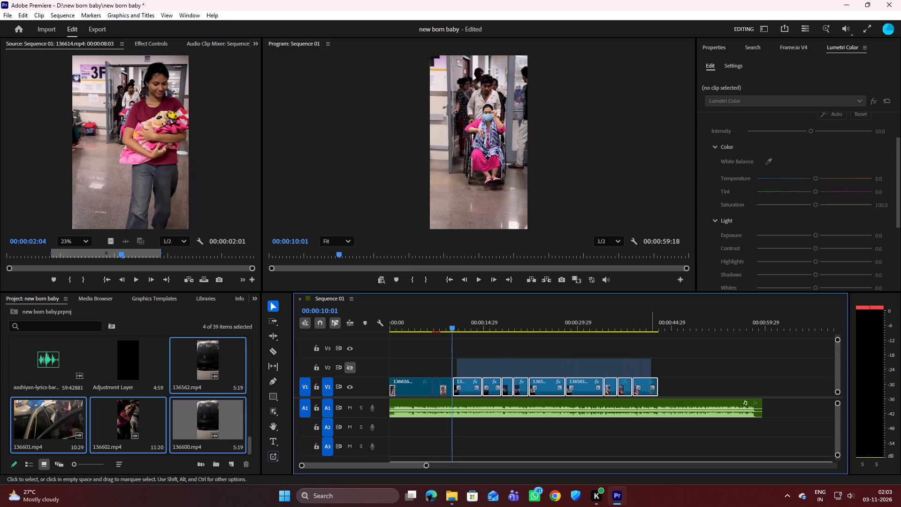
pyautogui.moveTo(651, 391); pyautogui.dragTo(653, 391)
pyautogui.moveTo(461, 382); pyautogui.dragTo(591, 382)
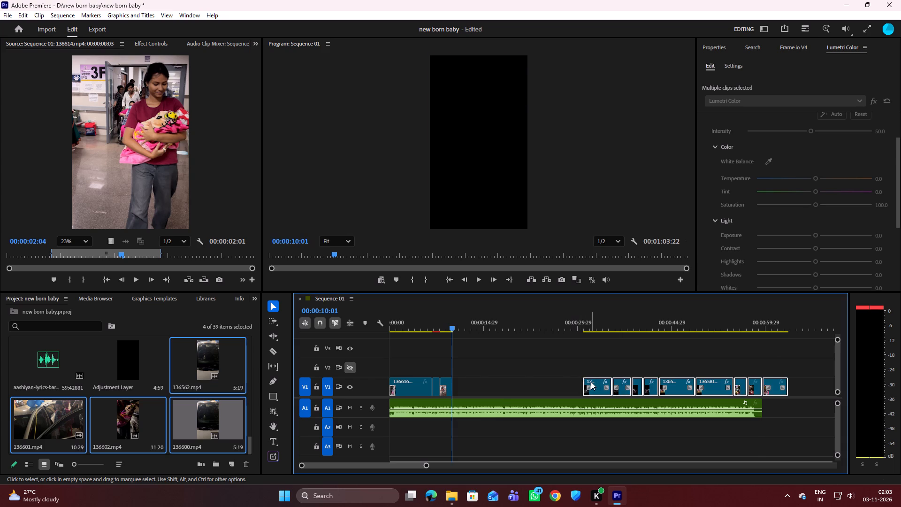
# Open clip 136562 in the Source monitor, preview it and mark its In point at 00:00:01:00.
pyautogui.doubleClick(206, 366)
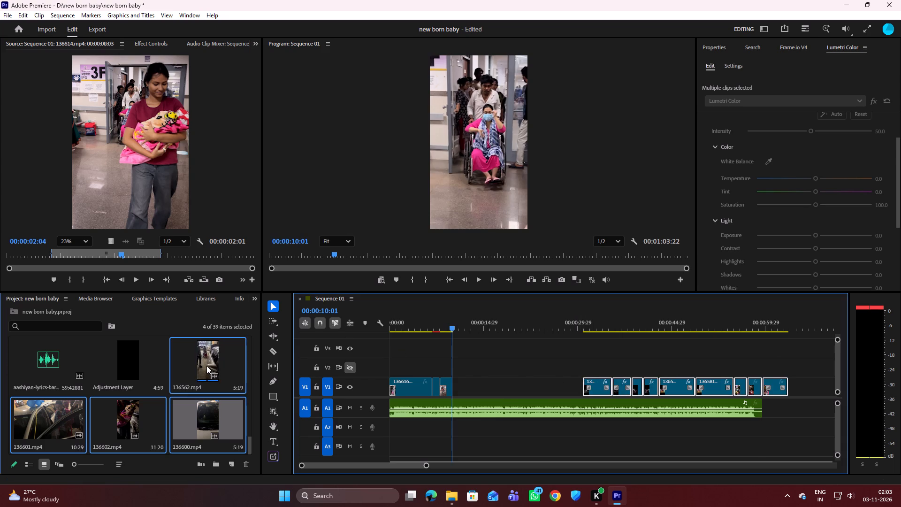
pyautogui.moveTo(112, 254); pyautogui.dragTo(108, 254)
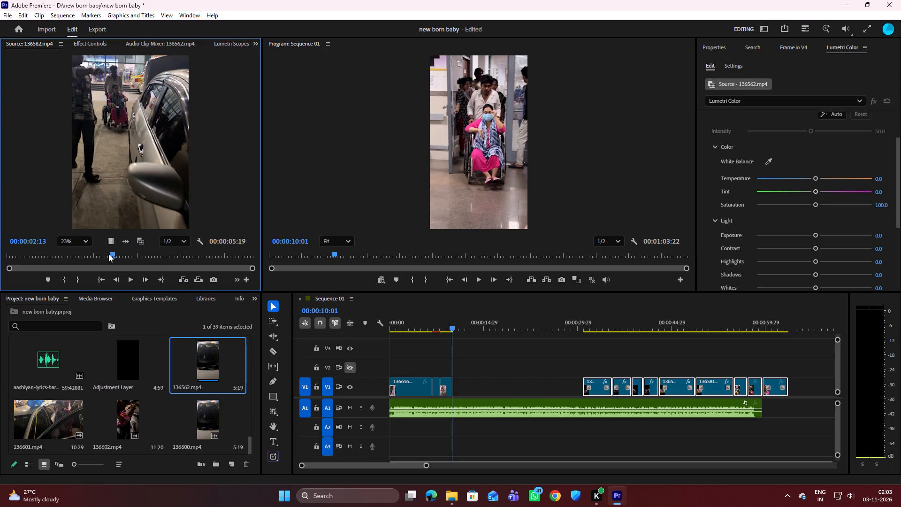
pyautogui.moveTo(108, 254); pyautogui.dragTo(0, 254)
pyautogui.press('space')
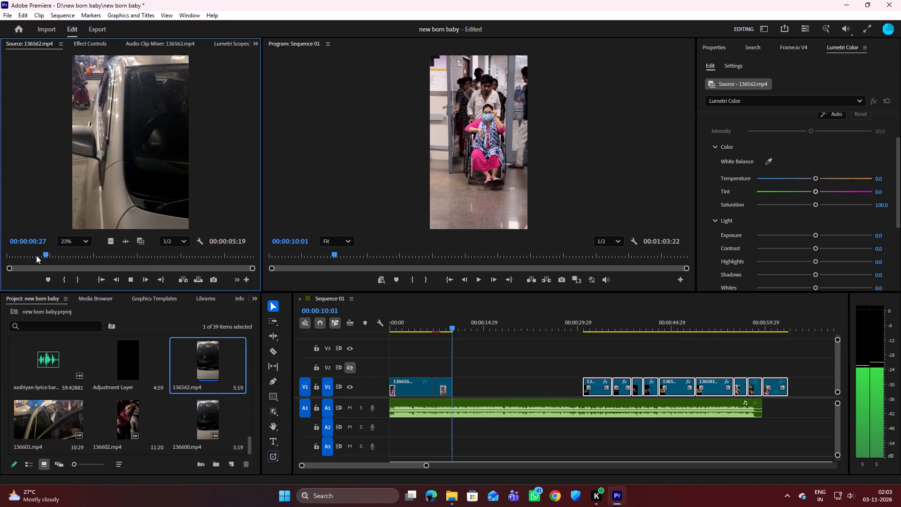
pyautogui.press('space')
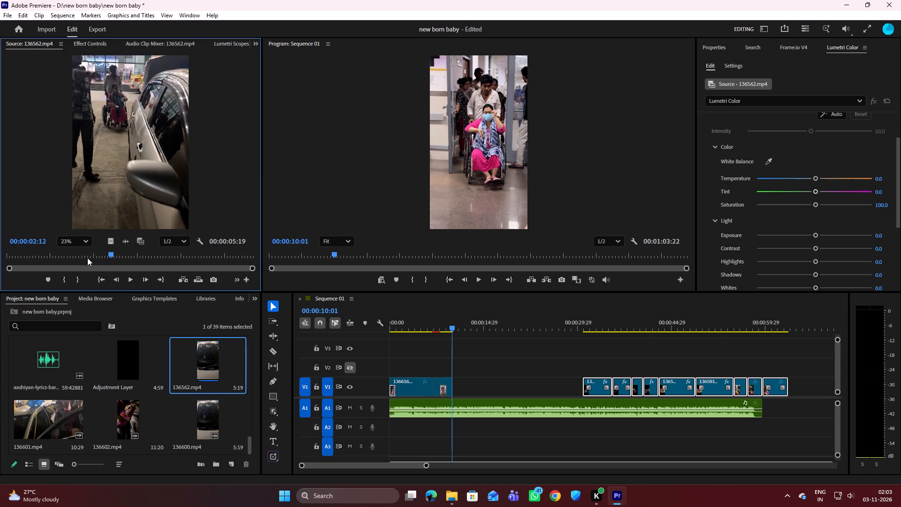
pyautogui.press('space')
pyautogui.press('space')
pyautogui.press('space')
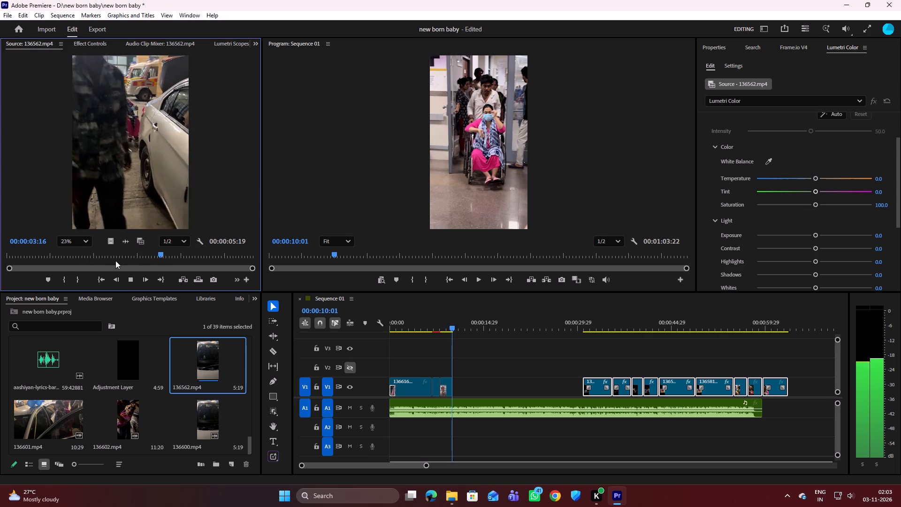
pyautogui.press('space')
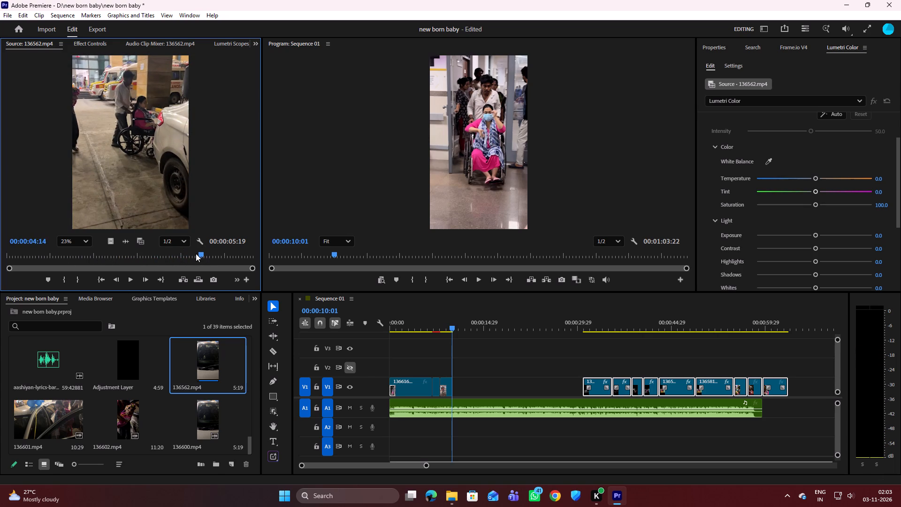
pyautogui.moveTo(199, 253); pyautogui.dragTo(32, 256)
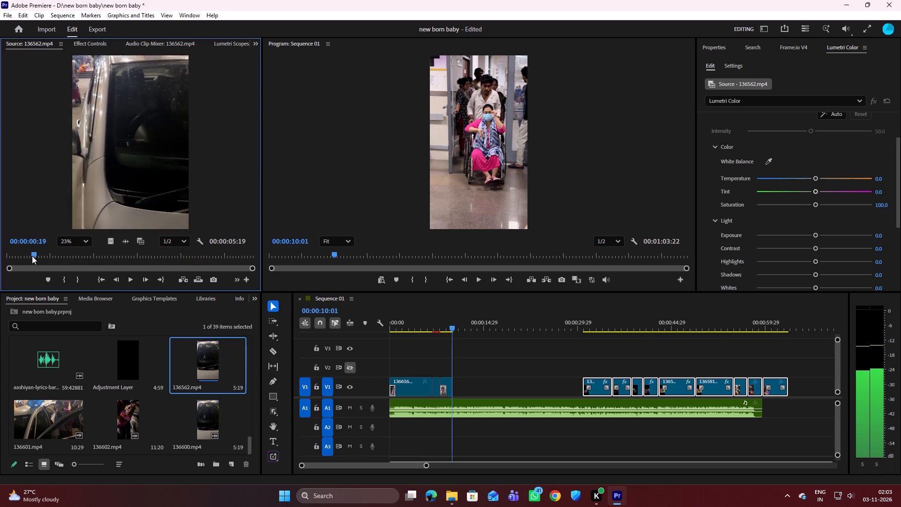
pyautogui.moveTo(32, 256); pyautogui.dragTo(65, 254)
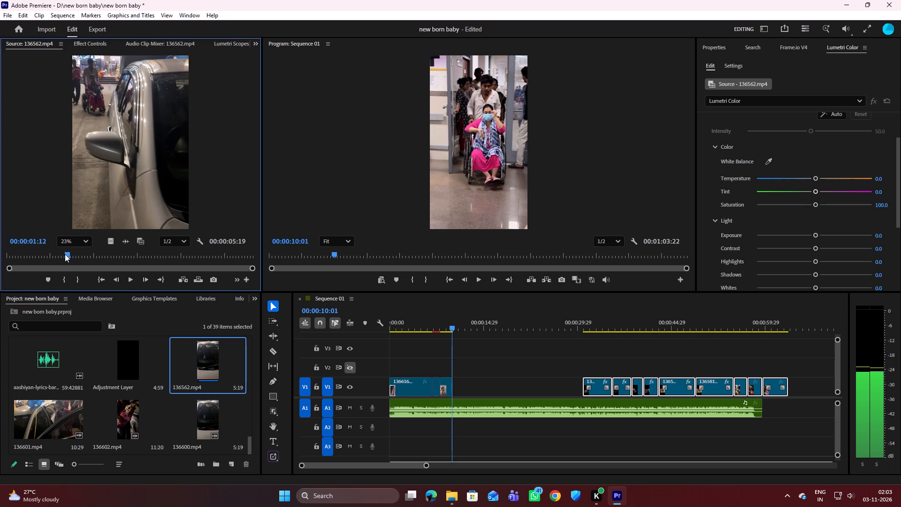
pyautogui.moveTo(65, 254); pyautogui.dragTo(51, 255)
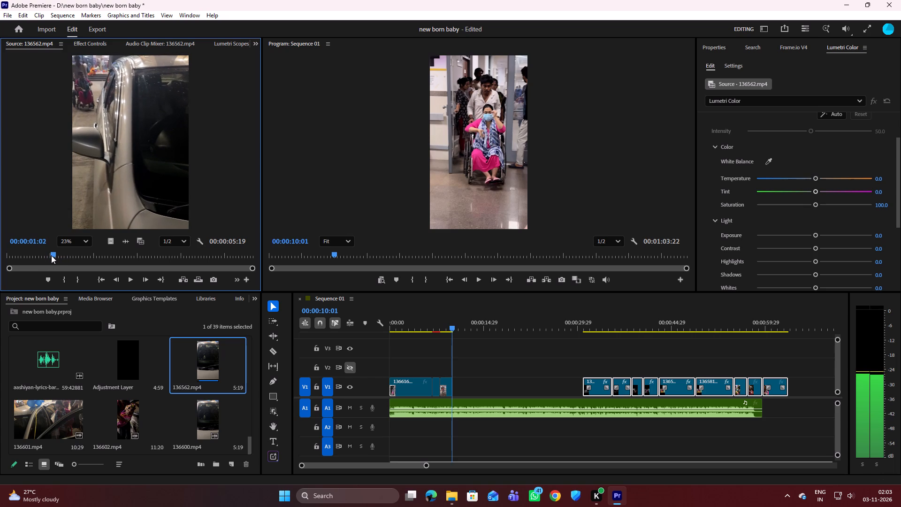
pyautogui.moveTo(51, 255); pyautogui.dragTo(49, 254)
pyautogui.press('i')
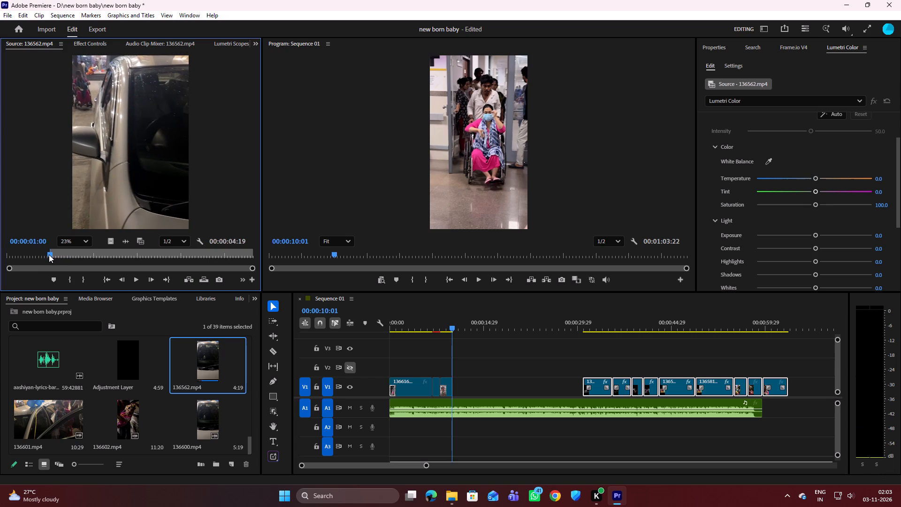
# Play through the rest of clip 136562 and mark its Out point at 00:00:03:10.
pyautogui.press('space')
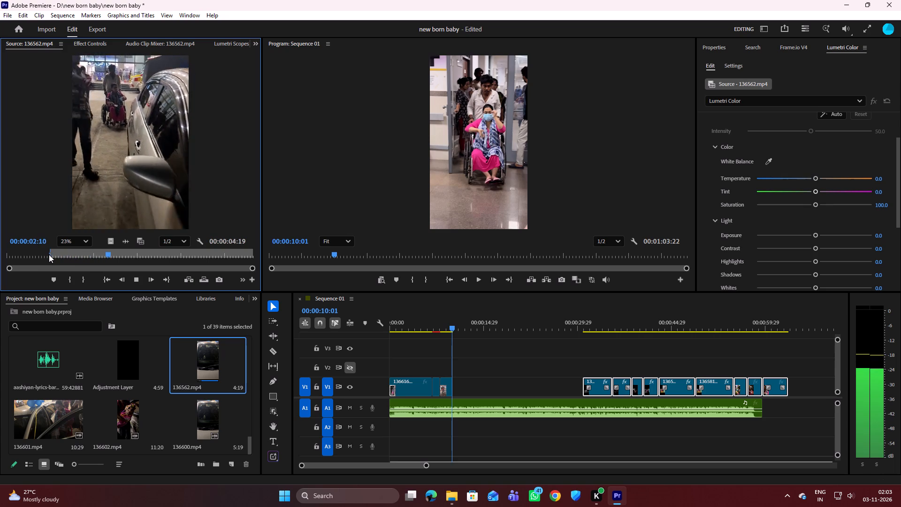
pyautogui.press('space')
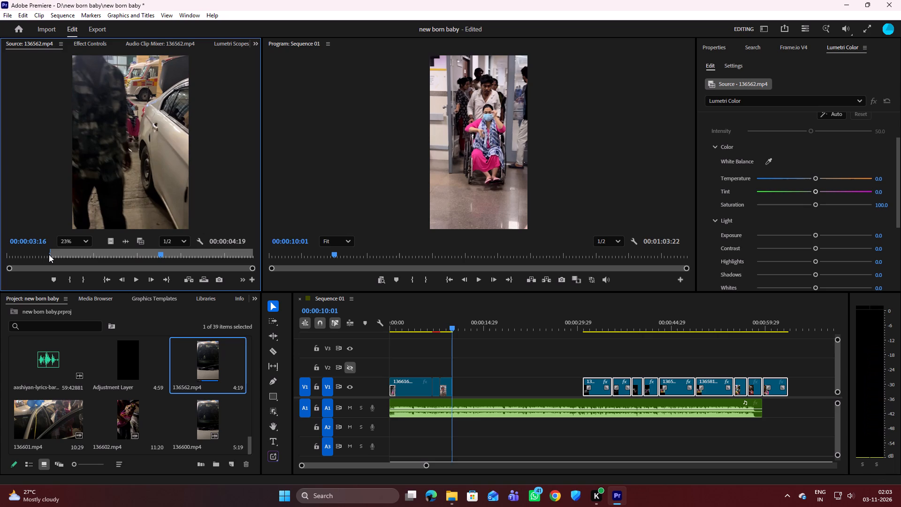
pyautogui.press('space')
pyautogui.press('space')
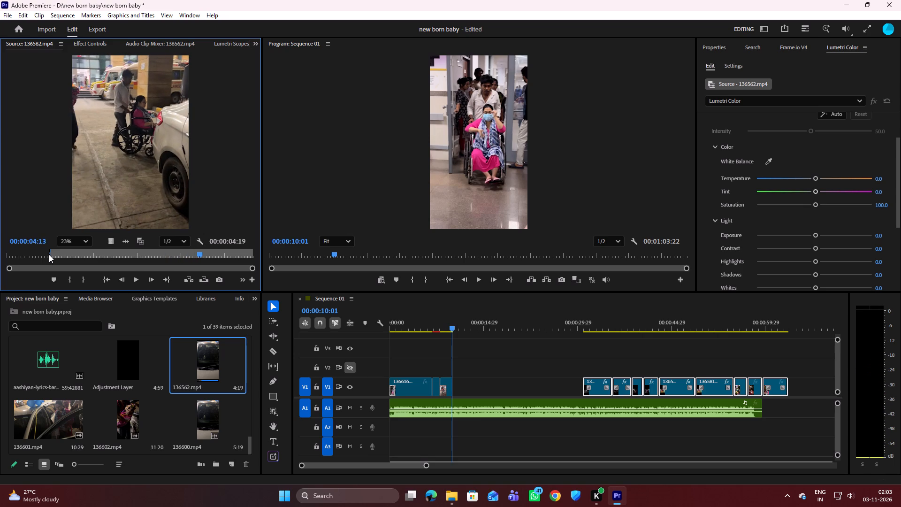
pyautogui.press('space')
pyautogui.press('space')
pyautogui.press('space')
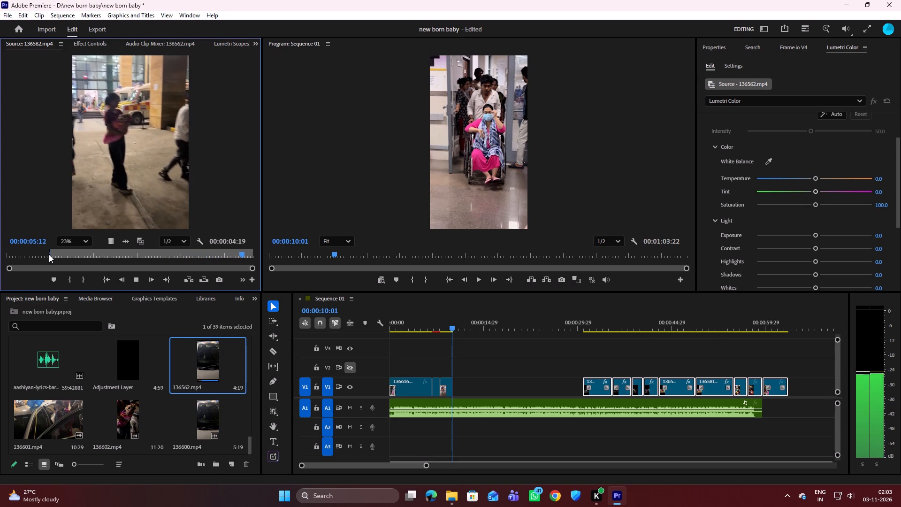
pyautogui.press('space')
pyautogui.moveTo(241, 254); pyautogui.dragTo(214, 253)
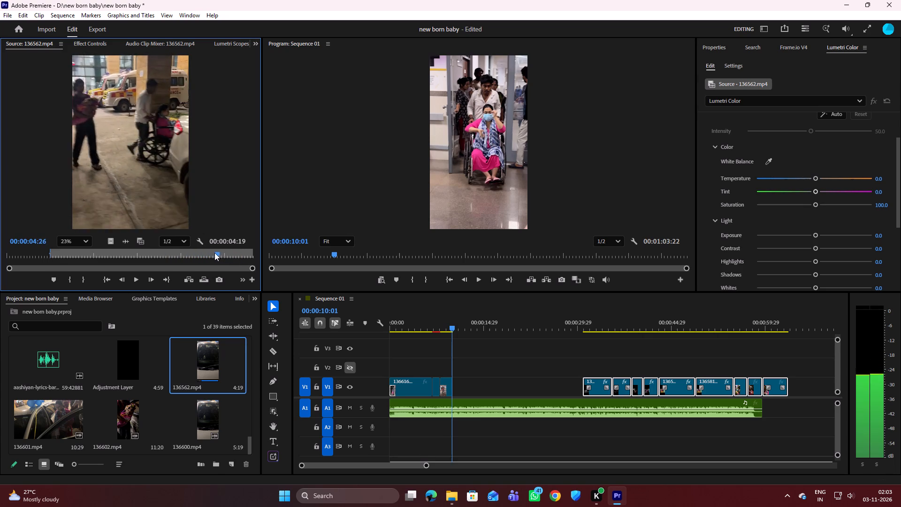
pyautogui.moveTo(214, 253); pyautogui.dragTo(150, 257)
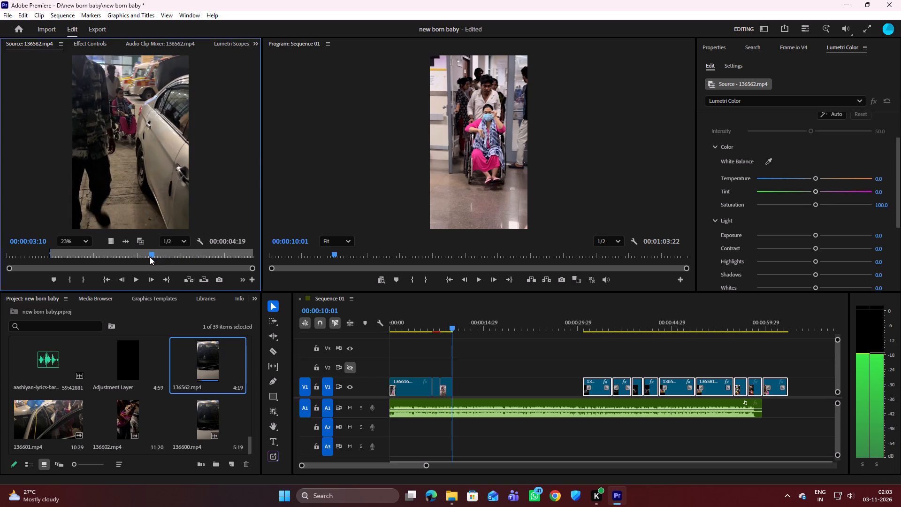
pyautogui.moveTo(150, 257); pyautogui.dragTo(146, 257)
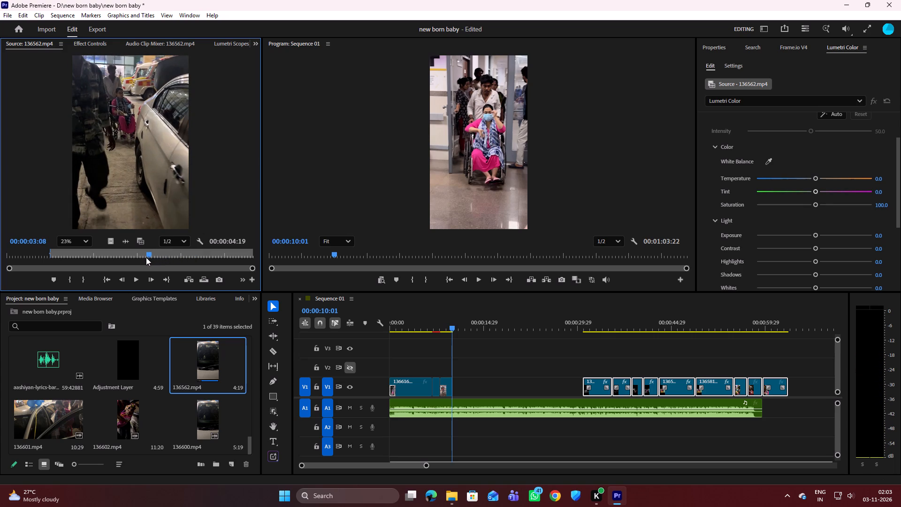
pyautogui.moveTo(149, 252); pyautogui.dragTo(67, 255)
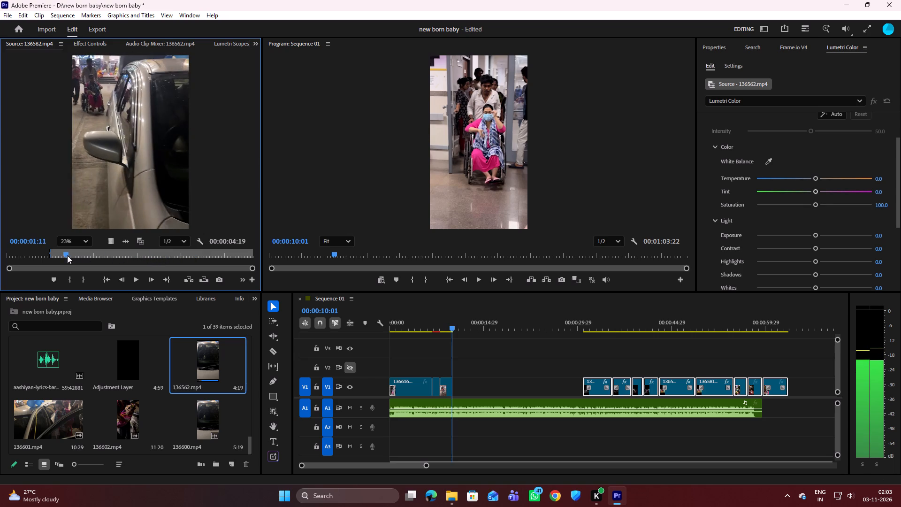
pyautogui.moveTo(67, 255); pyautogui.dragTo(52, 254)
pyautogui.press('space')
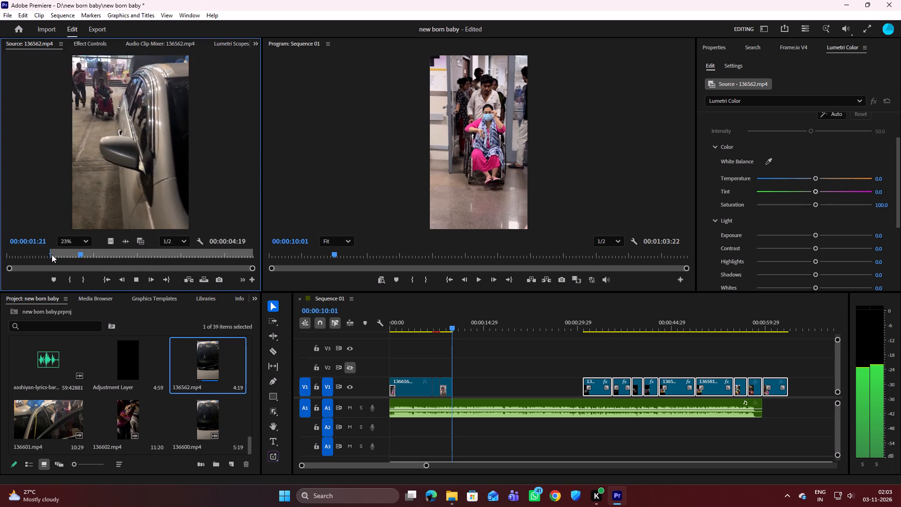
pyautogui.press('space')
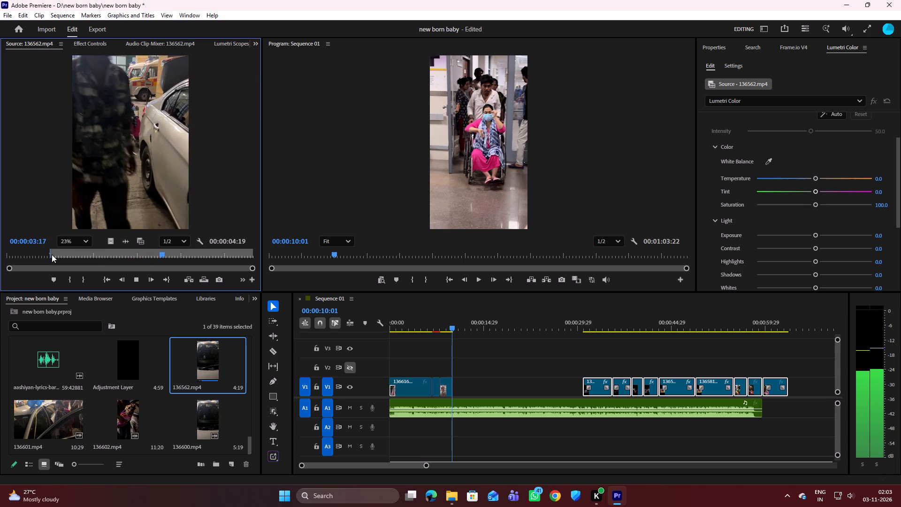
pyautogui.moveTo(161, 252); pyautogui.dragTo(154, 251)
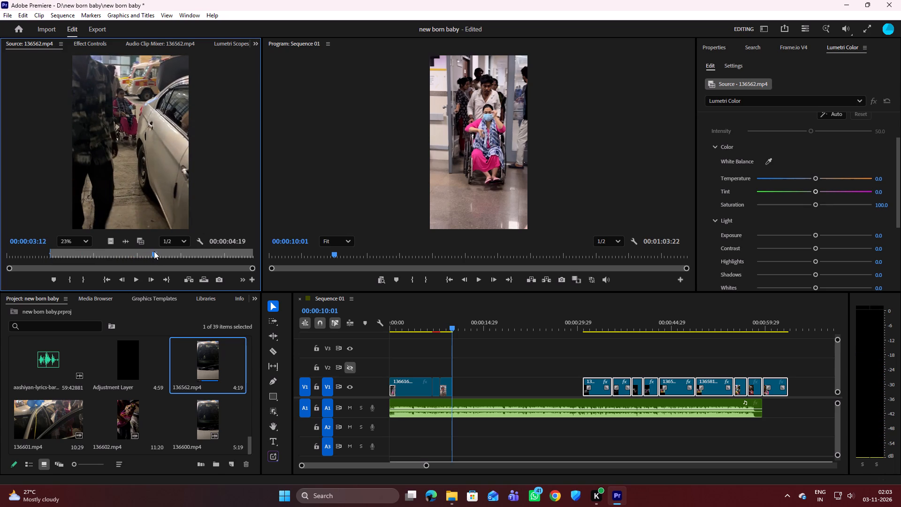
pyautogui.moveTo(154, 251); pyautogui.dragTo(152, 251)
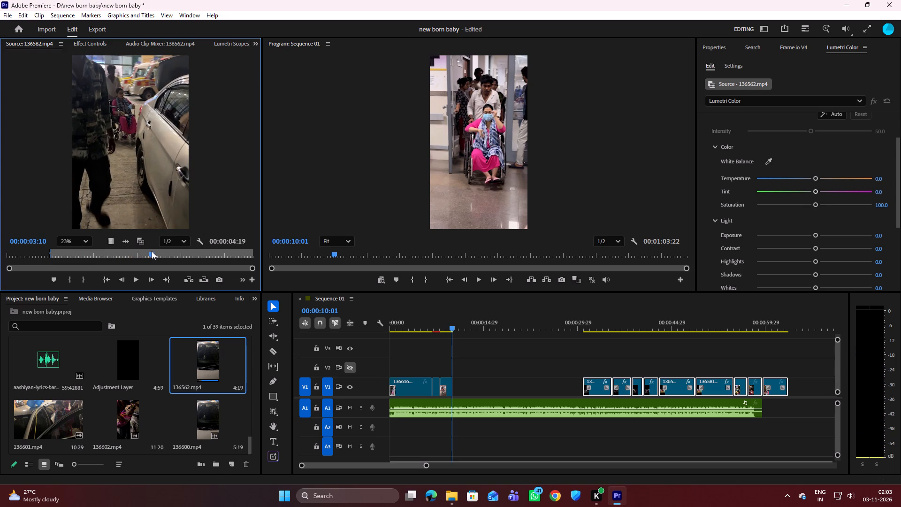
pyautogui.press('o')
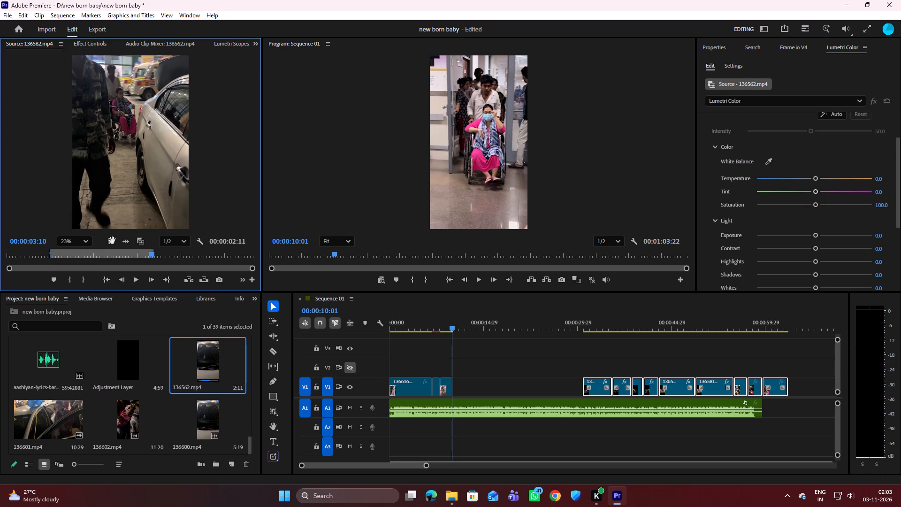
# Place only the video of the marked 136562 section on V1 at 00:00:10:01, directly after the existing clips, and play it back.
pyautogui.moveTo(112, 240); pyautogui.dragTo(457, 382)
pyautogui.press('space')
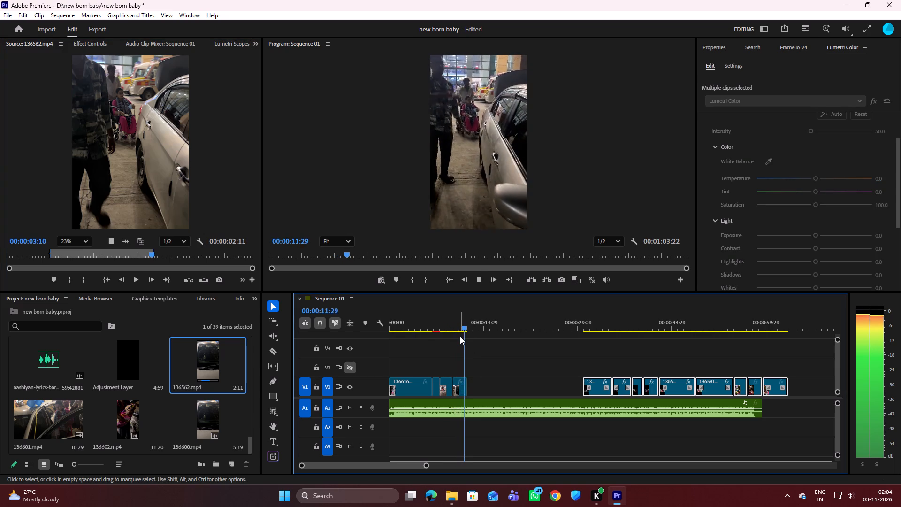
pyautogui.press('space')
# Open clip 136601 in the Source monitor, fit the picture to the monitor and play the clip from its beginning.
pyautogui.doubleClick(47, 412)
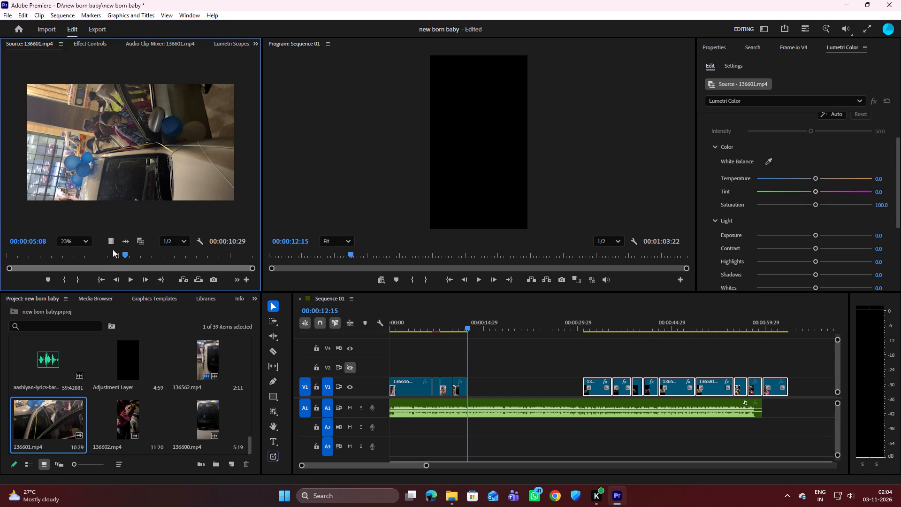
pyautogui.click(80, 243)
pyautogui.click(81, 260)
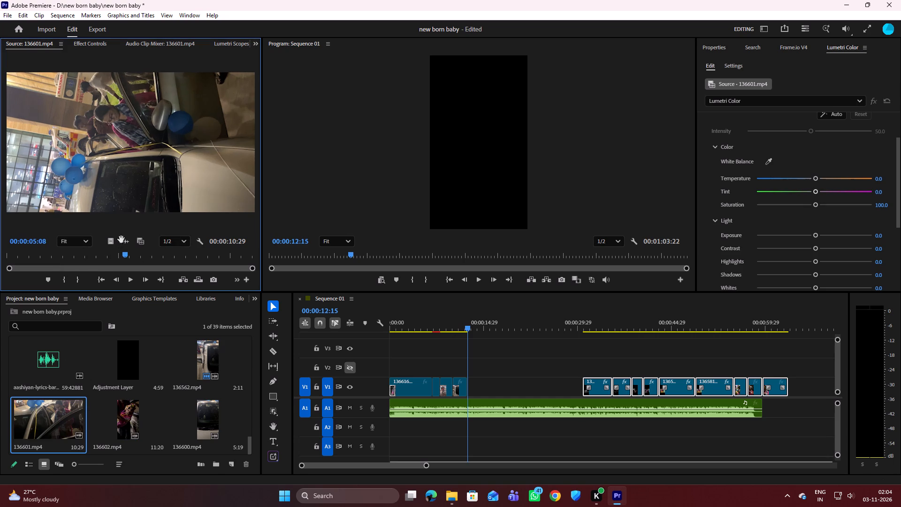
pyautogui.moveTo(124, 254); pyautogui.dragTo(69, 260)
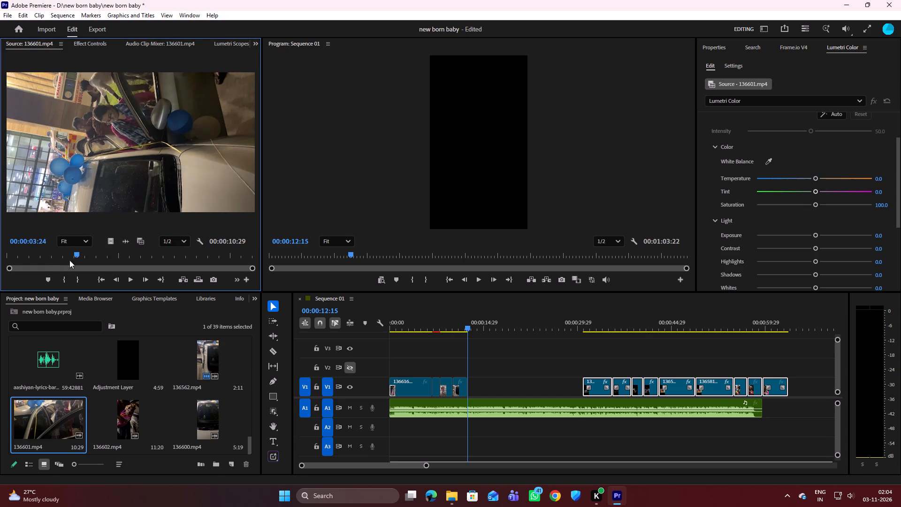
pyautogui.moveTo(69, 260); pyautogui.dragTo(0, 262)
pyautogui.press('space')
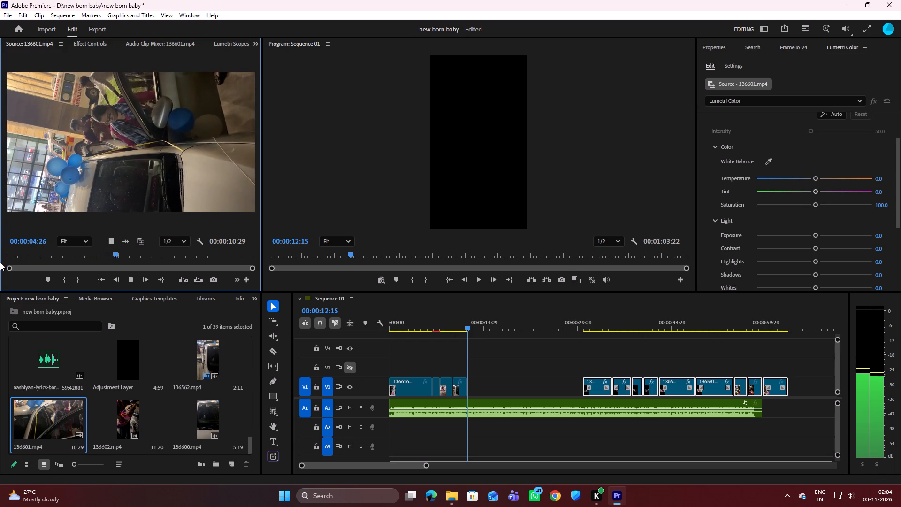
pyautogui.press('space')
pyautogui.press('space')
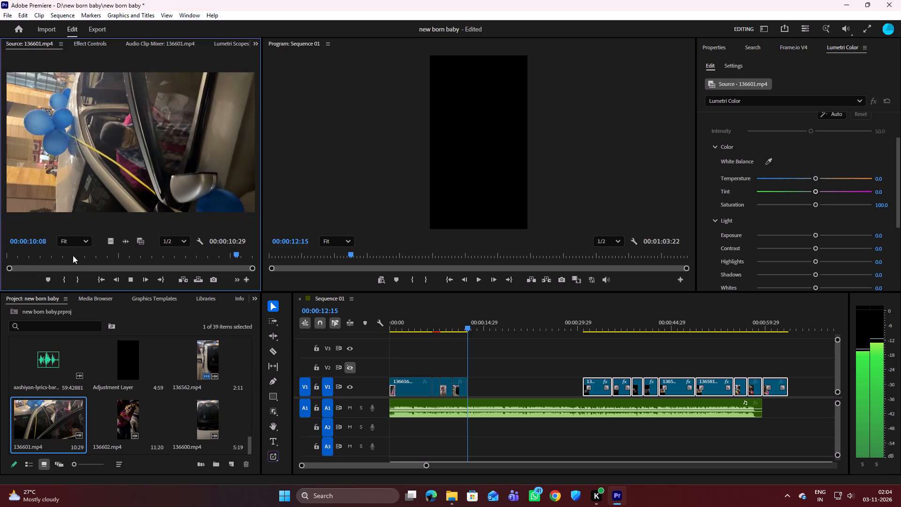
pyautogui.press('space')
pyautogui.press('space')
pyautogui.press('space')
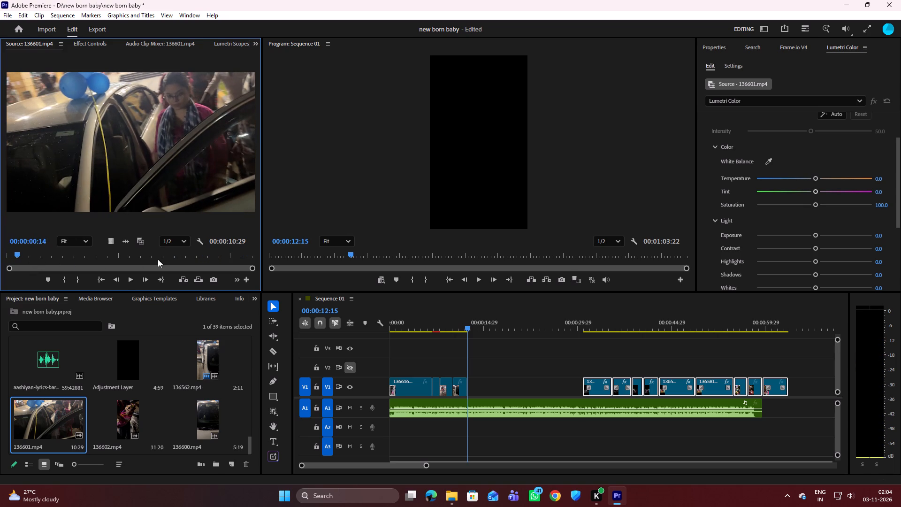
pyautogui.press('space')
# Scrub through clip 136601 to choose a starting moment and mark its In point at 00:00:04:29.
pyautogui.moveTo(19, 253); pyautogui.dragTo(126, 263)
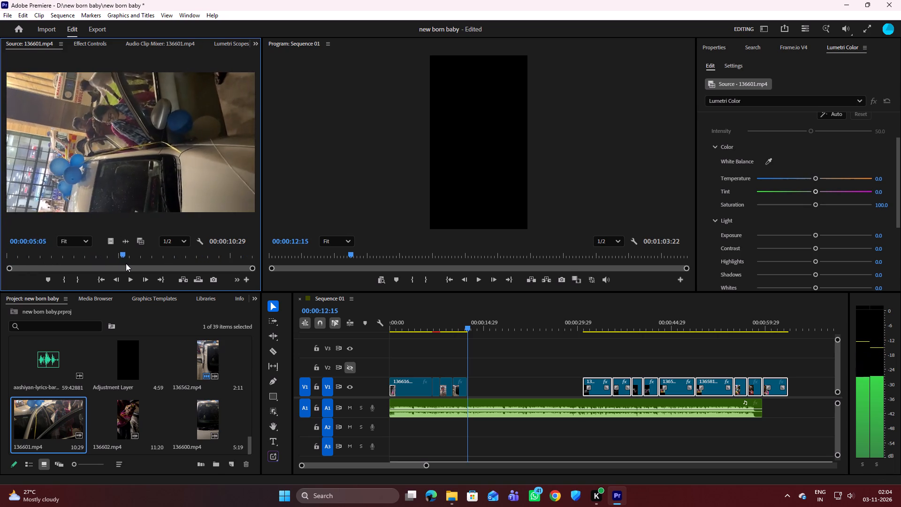
pyautogui.moveTo(126, 263); pyautogui.dragTo(139, 261)
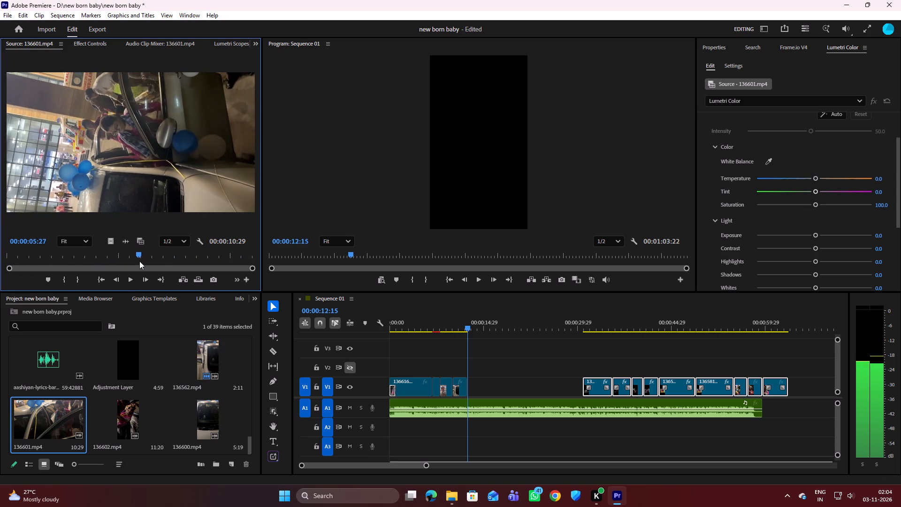
pyautogui.moveTo(139, 261); pyautogui.dragTo(128, 257)
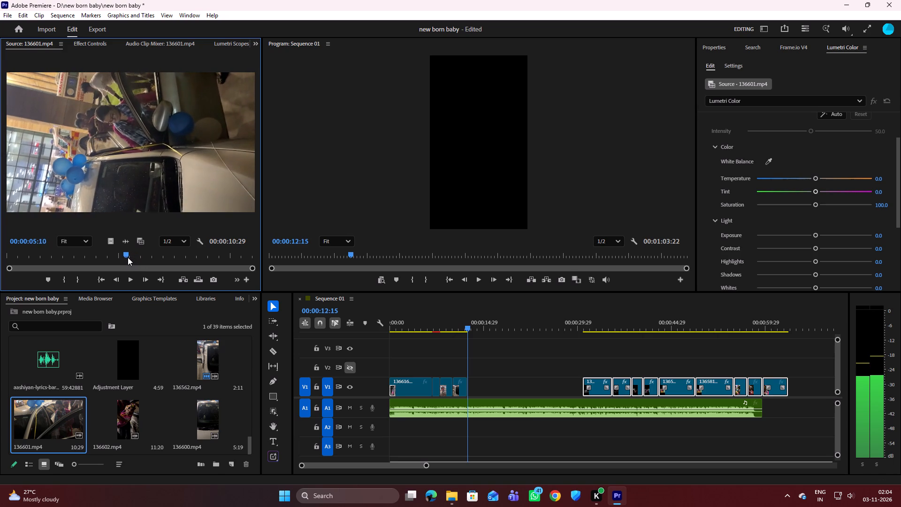
pyautogui.moveTo(128, 257); pyautogui.dragTo(152, 257)
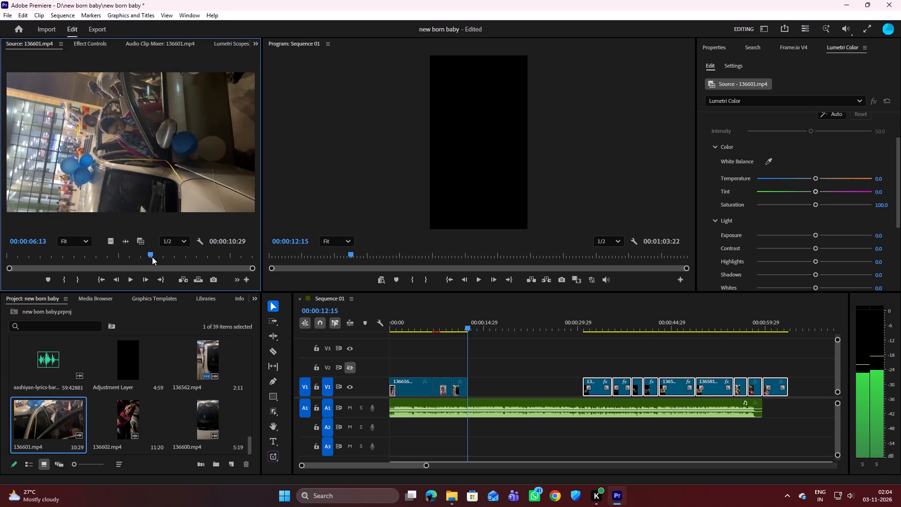
pyautogui.moveTo(152, 257); pyautogui.dragTo(197, 256)
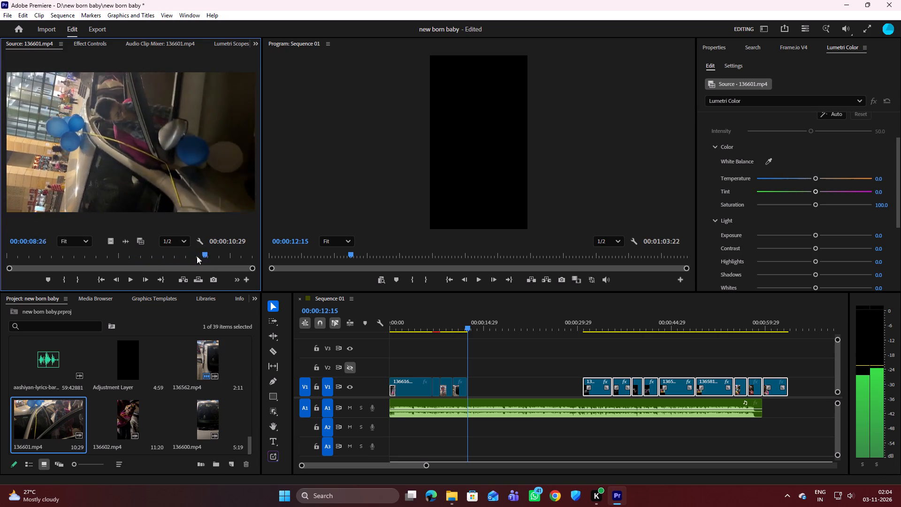
pyautogui.moveTo(197, 256); pyautogui.dragTo(119, 261)
pyautogui.press('i')
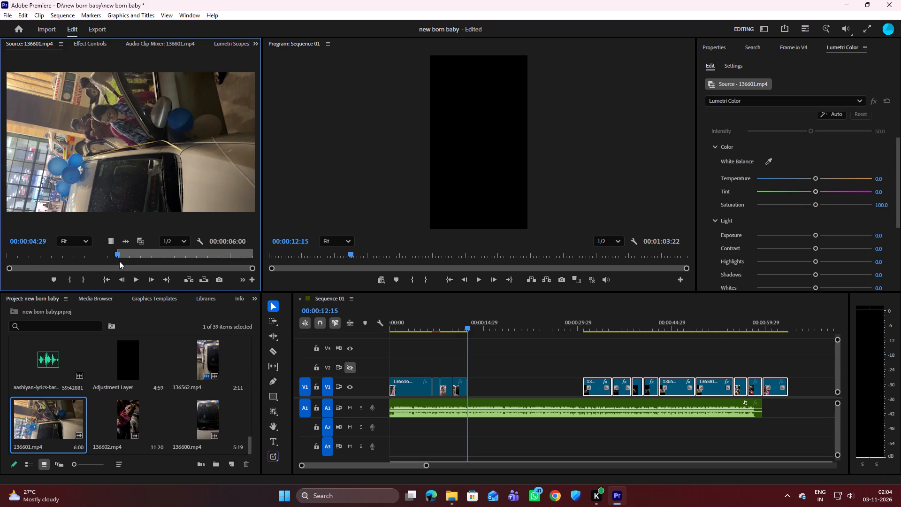
# Place only the video of the marked 136601 section on V1 at 00:00:12:15, directly after 136562, and play it back.
pyautogui.moveTo(108, 238); pyautogui.dragTo(466, 382)
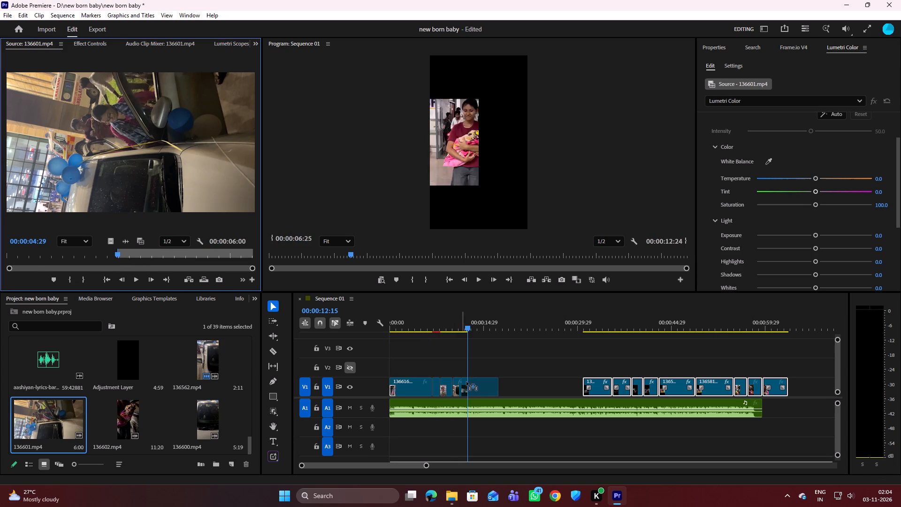
pyautogui.moveTo(466, 382); pyautogui.dragTo(473, 382)
pyautogui.press('space')
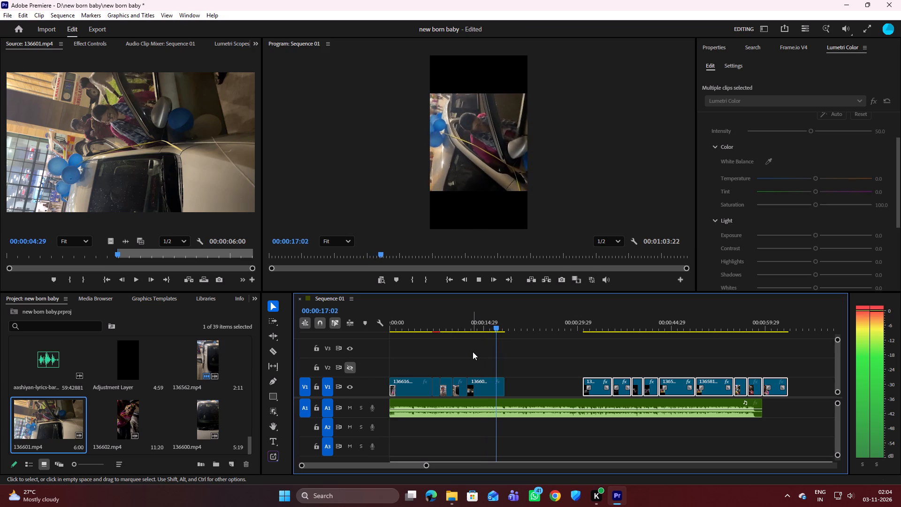
pyautogui.press('space')
# Rotate the 136601 clip on V1 by 90° so it fills the vertical frame, and play it back.
pyautogui.click(486, 384)
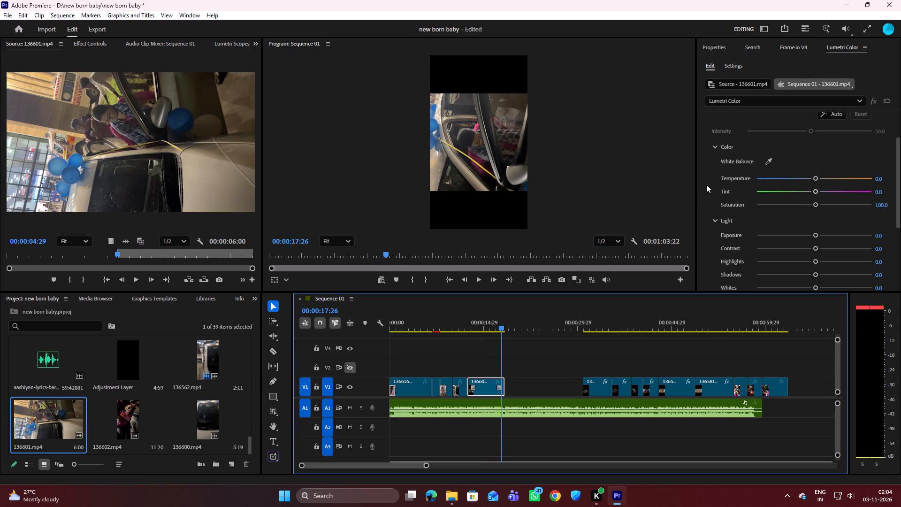
pyautogui.click(723, 48)
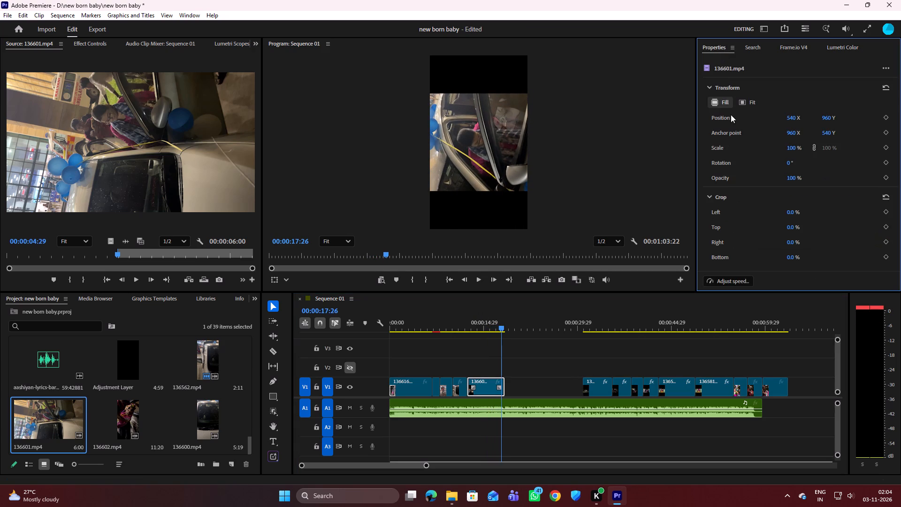
pyautogui.moveTo(788, 162); pyautogui.dragTo(836, 166)
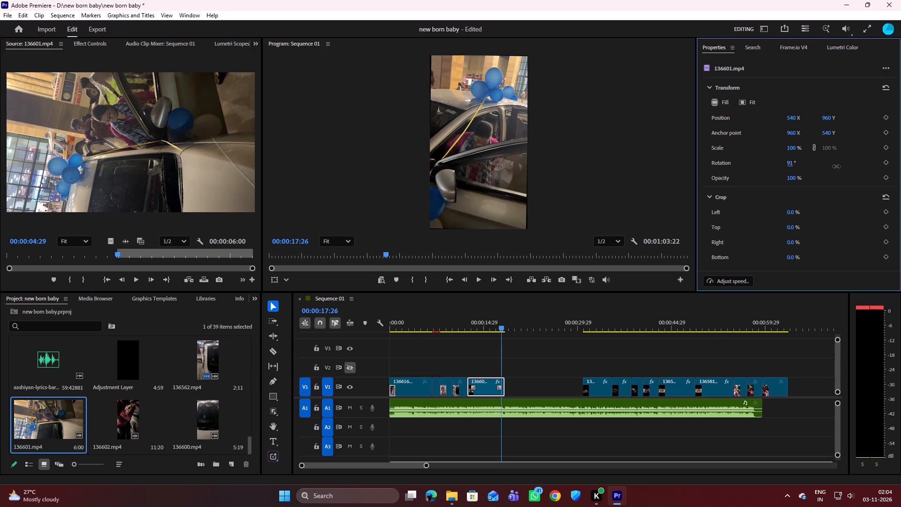
pyautogui.moveTo(836, 166); pyautogui.dragTo(836, 167)
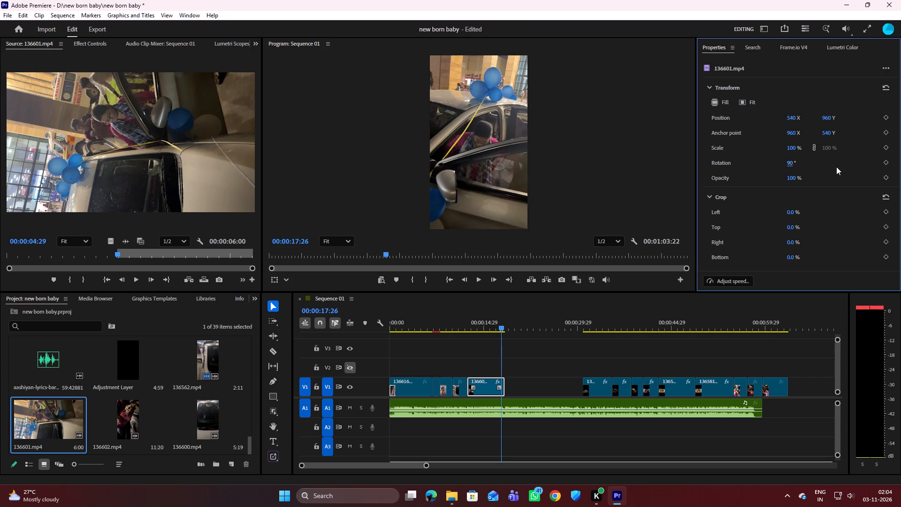
pyautogui.moveTo(502, 326); pyautogui.dragTo(500, 326)
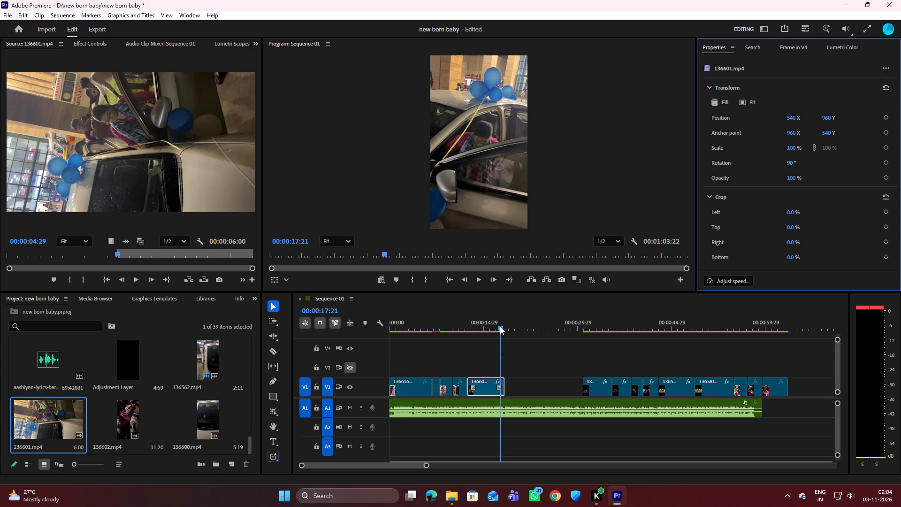
pyautogui.moveTo(500, 326); pyautogui.dragTo(464, 326)
pyautogui.press('space')
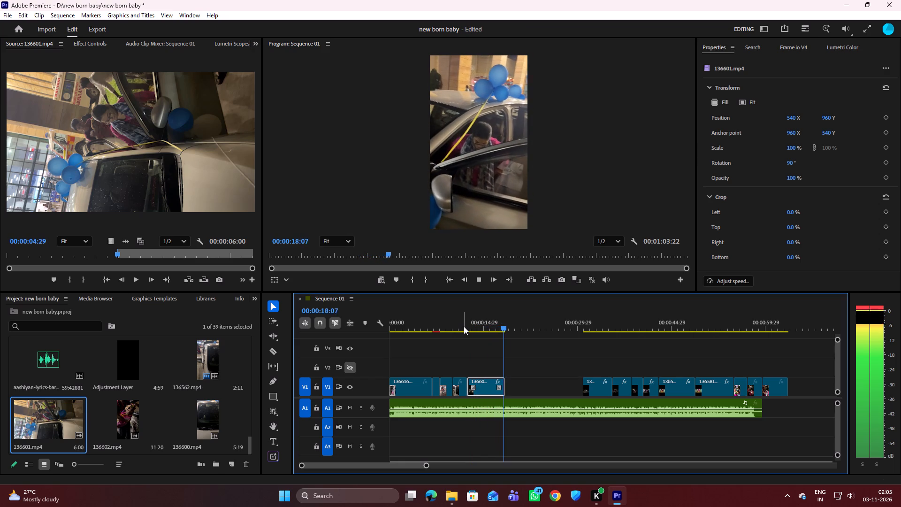
pyautogui.press('space')
# Review the opening of the 136601 clip on V1, trim about one second off its start and play the shortened clip.
pyautogui.moveTo(504, 325); pyautogui.dragTo(485, 323)
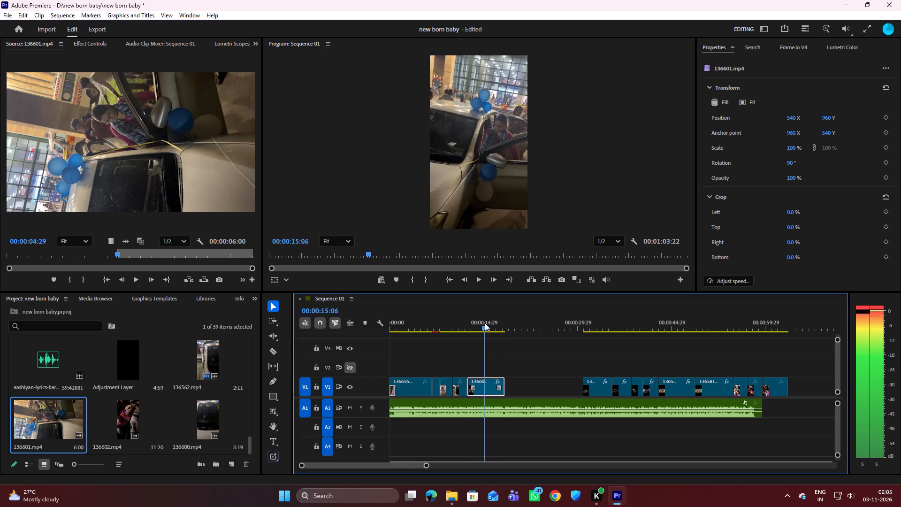
pyautogui.moveTo(485, 323); pyautogui.dragTo(480, 325)
pyautogui.press('space')
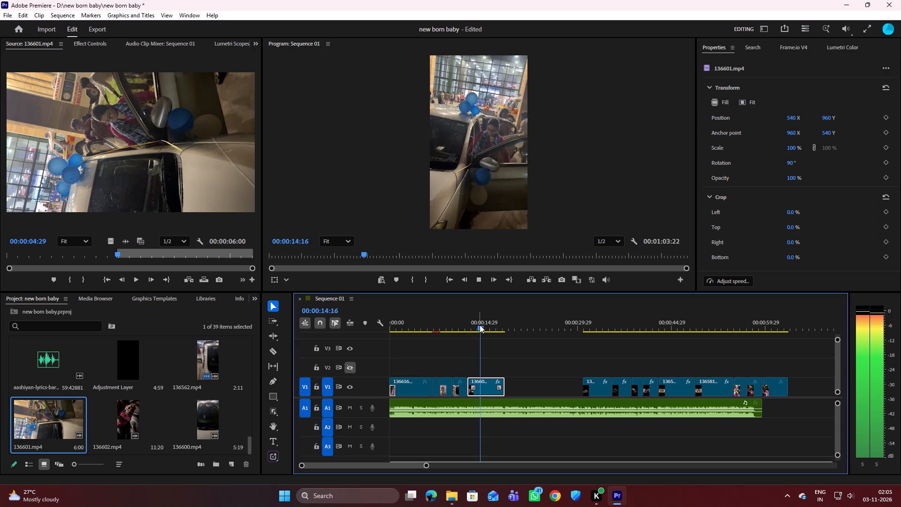
pyautogui.press('space')
pyautogui.press('space')
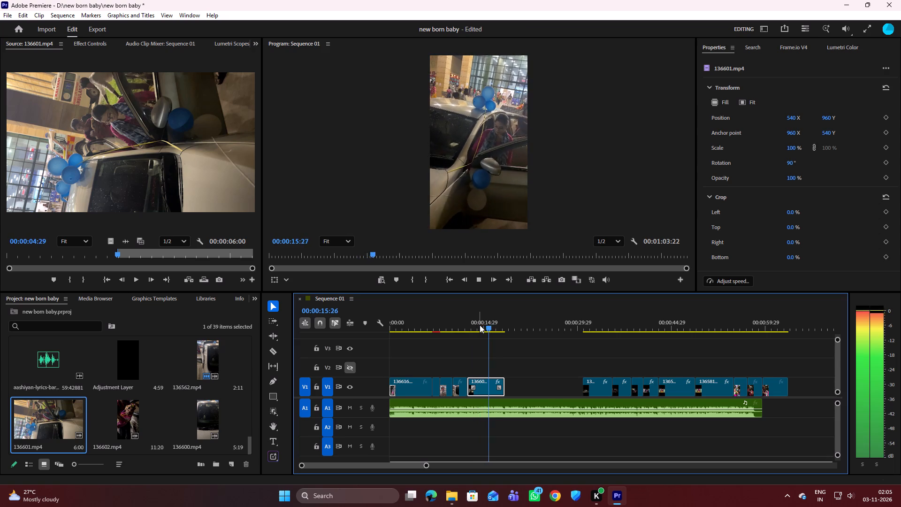
pyautogui.press('space')
pyautogui.moveTo(492, 329); pyautogui.dragTo(488, 327)
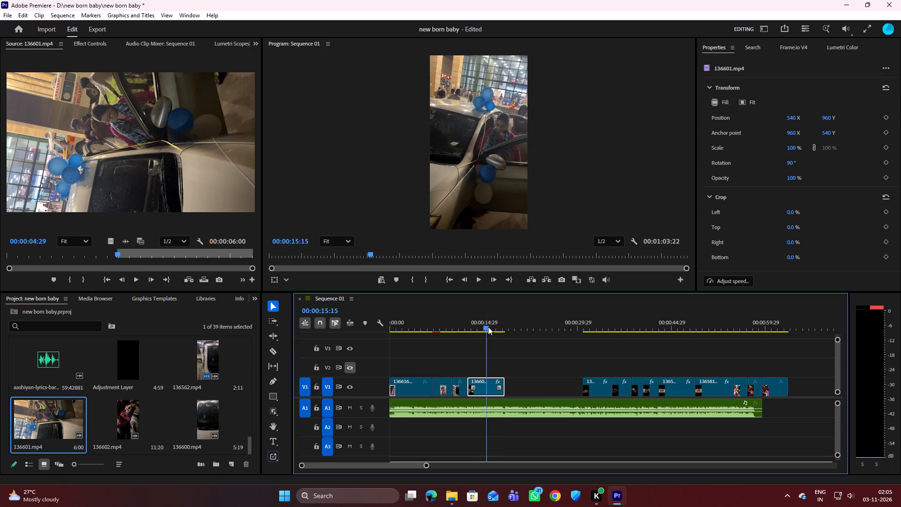
pyautogui.moveTo(488, 327); pyautogui.dragTo(482, 325)
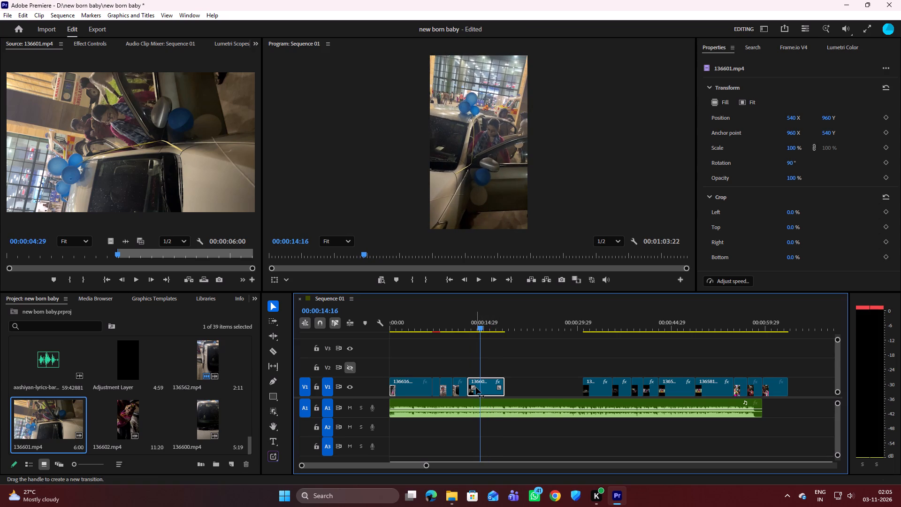
pyautogui.moveTo(468, 380); pyautogui.dragTo(475, 379)
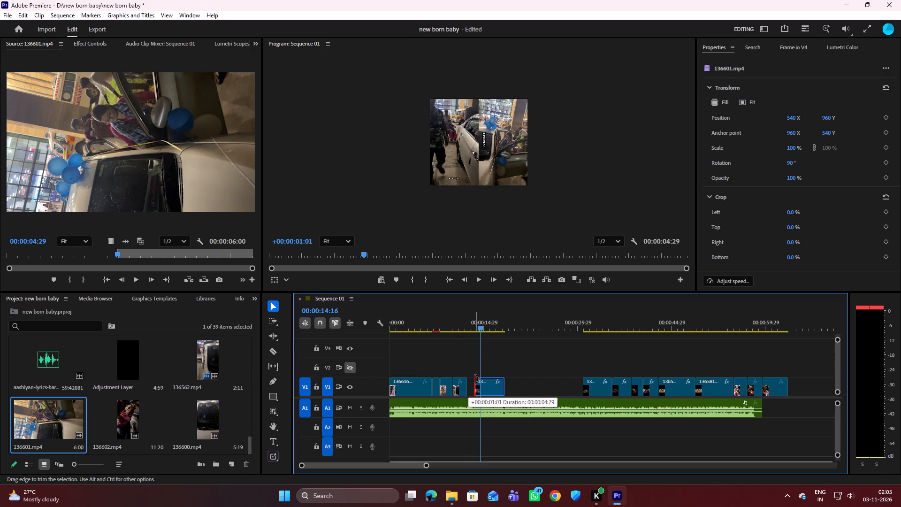
pyautogui.moveTo(475, 379); pyautogui.dragTo(476, 379)
pyautogui.moveTo(481, 331); pyautogui.dragTo(476, 329)
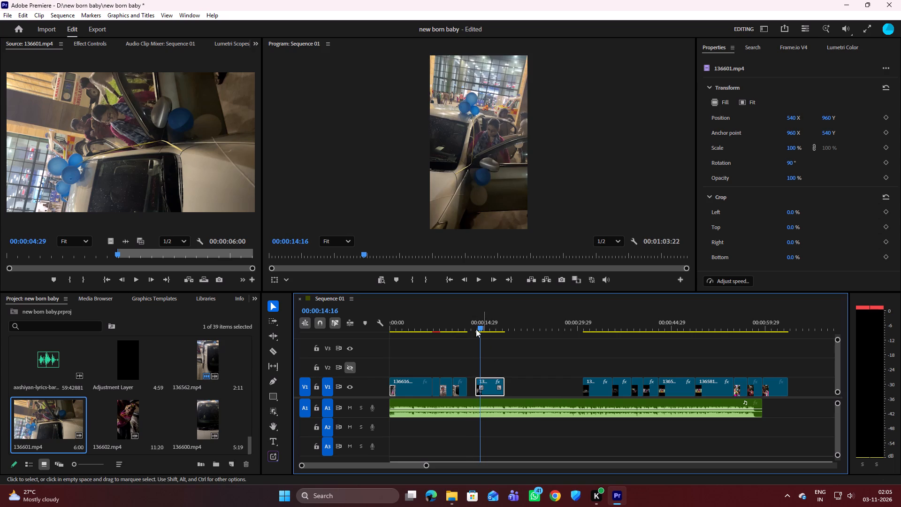
pyautogui.moveTo(476, 329); pyautogui.dragTo(473, 328)
pyautogui.moveTo(480, 327); pyautogui.dragTo(475, 325)
pyautogui.press('space')
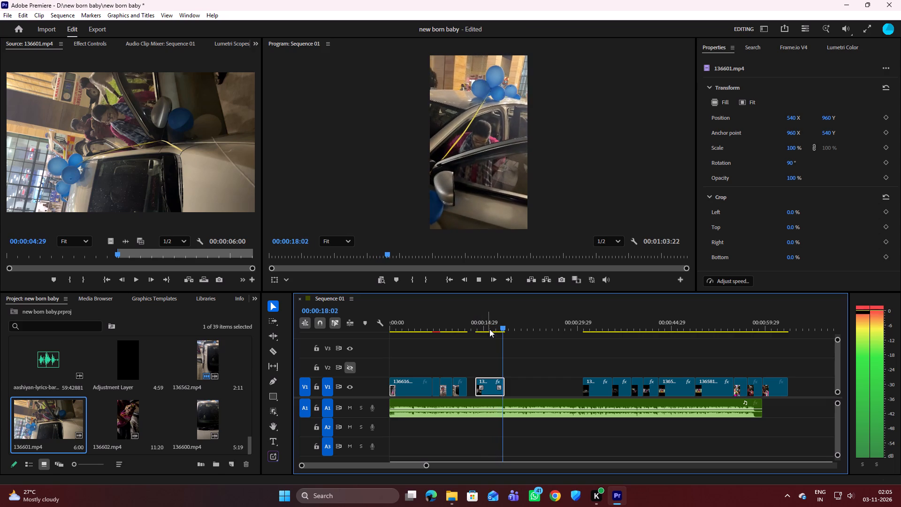
pyautogui.press('space')
# Move the trimmed 136601 clip back to 00:00:12:15 on V1 to close the gap after 136562, and play it back.
pyautogui.moveTo(486, 381); pyautogui.dragTo(480, 380)
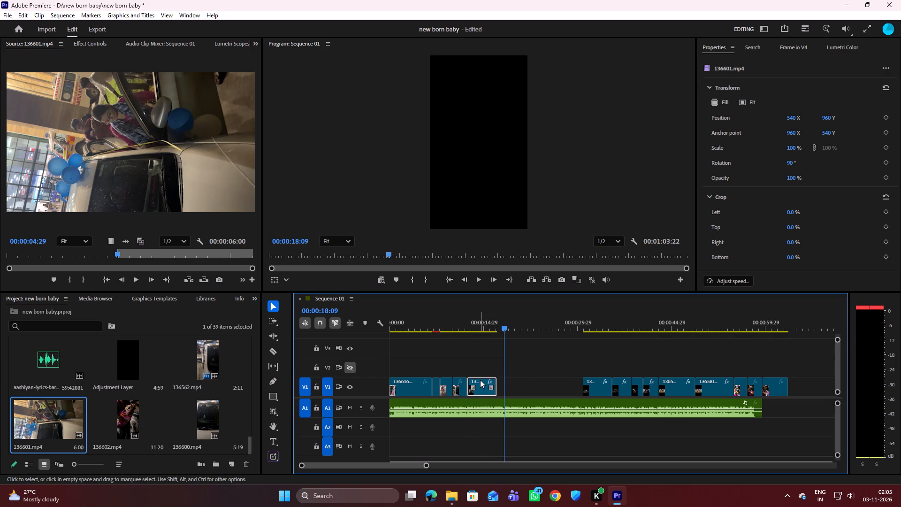
pyautogui.click(480, 380)
pyautogui.moveTo(505, 326); pyautogui.dragTo(471, 327)
pyautogui.press('space')
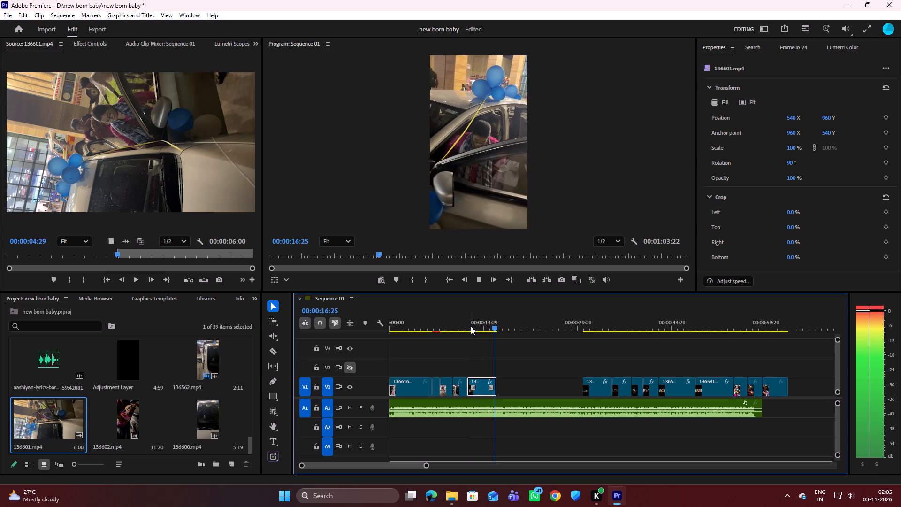
pyautogui.press('space')
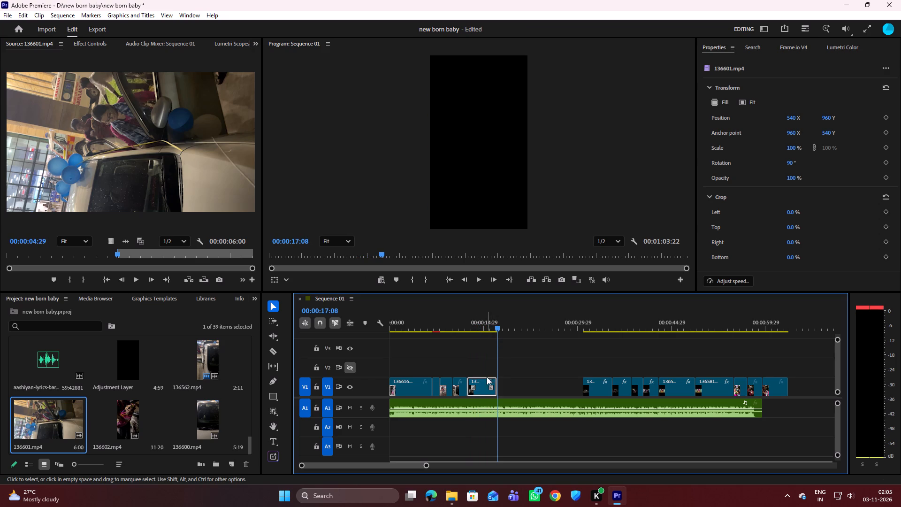
# Set the 136601 clip's speed on V1 to 110% with Optical flow time interpolation, and play it back.
pyautogui.click(712, 284)
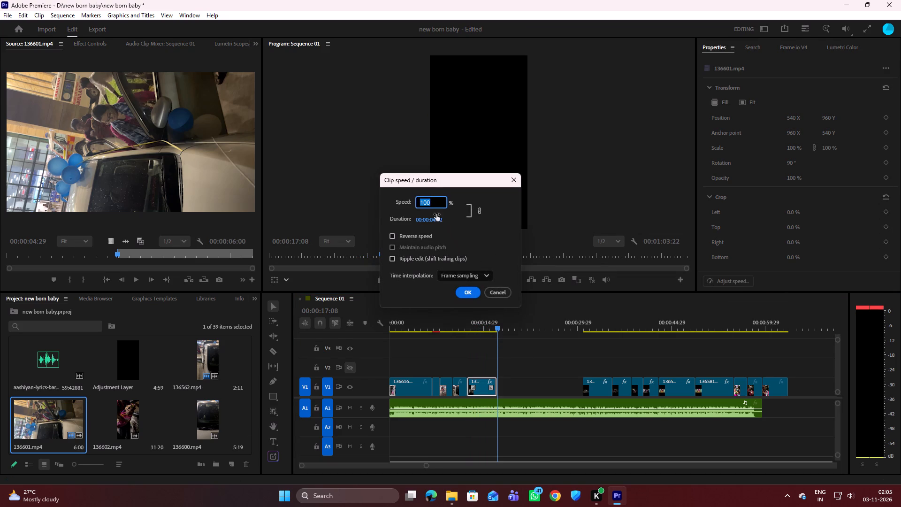
pyautogui.click(436, 205)
pyautogui.press('BackSpace')
pyautogui.press('BackSpace')
pyautogui.press('BackSpace')
pyautogui.press('BackSpace')
pyautogui.write('80')
pyautogui.click(461, 270)
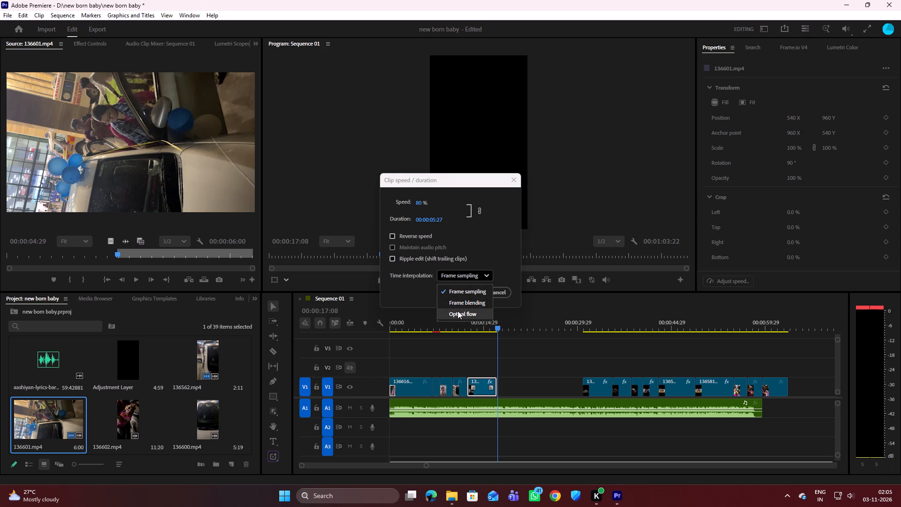
pyautogui.click(458, 311)
pyautogui.click(423, 200)
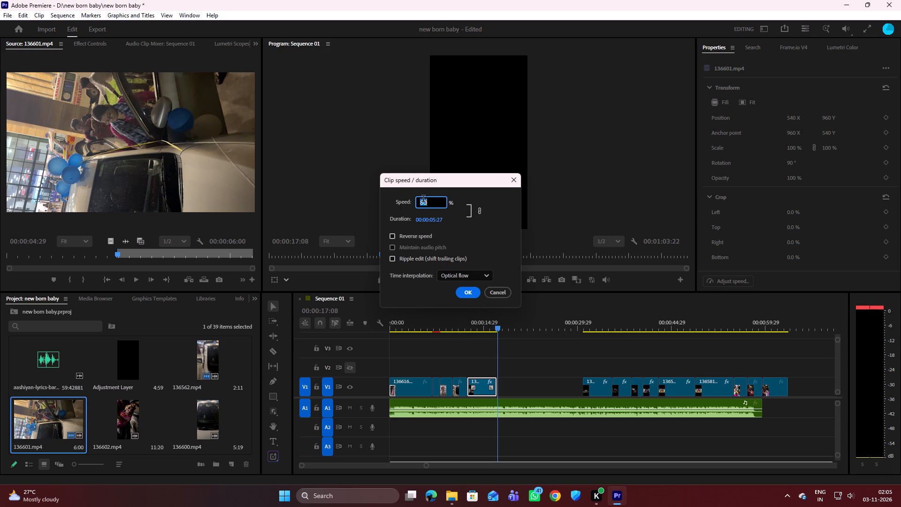
pyautogui.press('BackSpace')
pyautogui.press('BackSpace')
pyautogui.write('110')
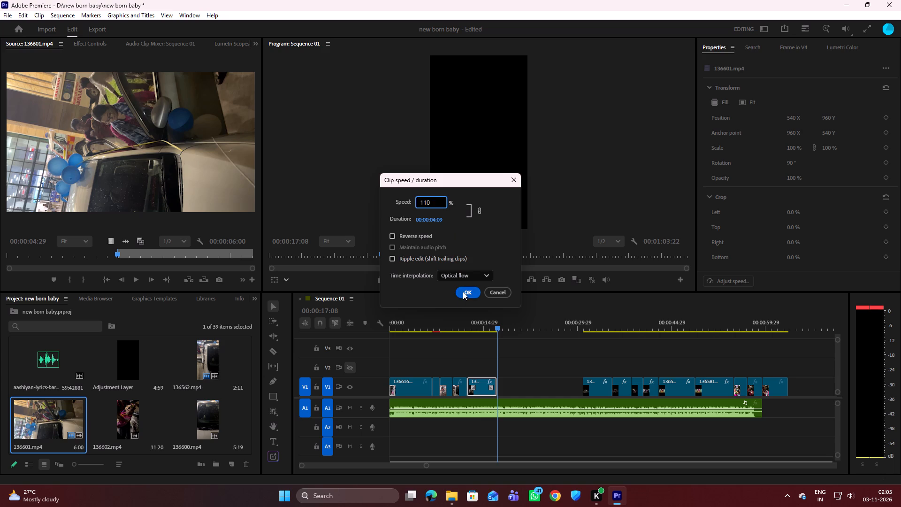
pyautogui.click(463, 292)
pyautogui.moveTo(496, 326); pyautogui.dragTo(466, 321)
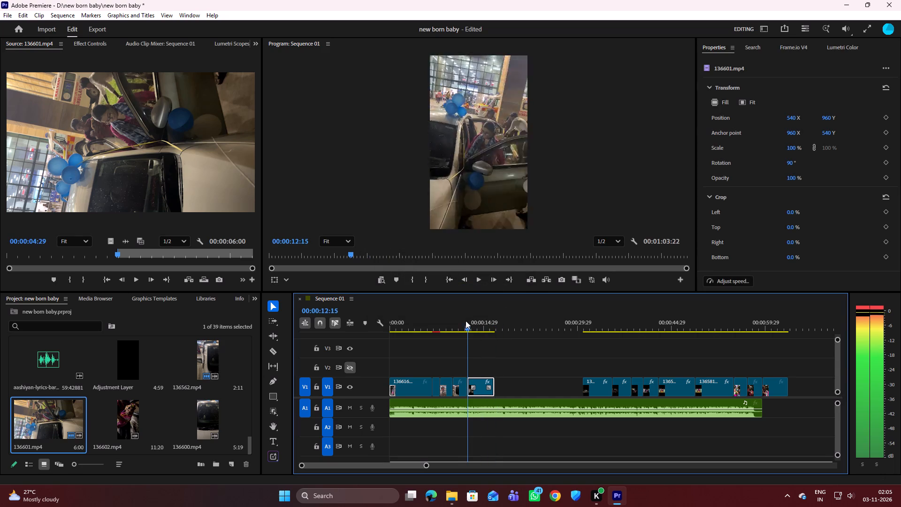
pyautogui.moveTo(466, 321); pyautogui.dragTo(464, 321)
pyautogui.press('space')
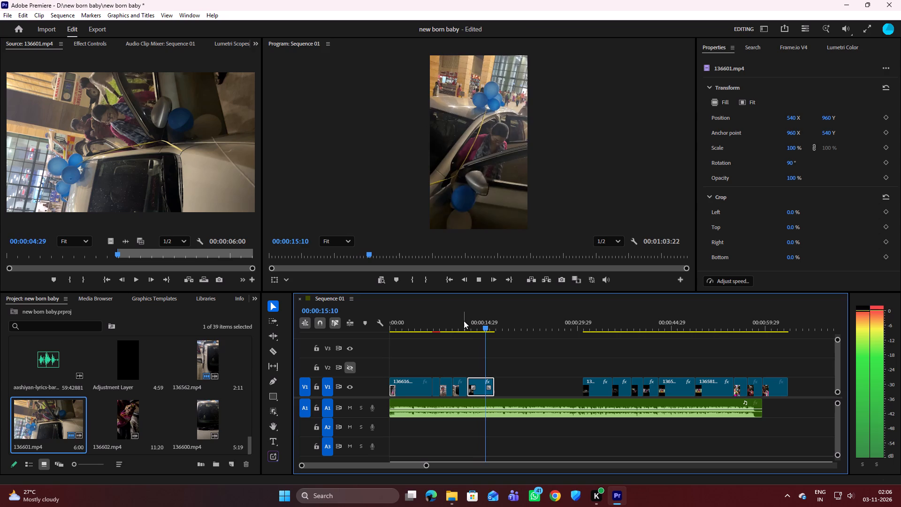
pyautogui.press('space')
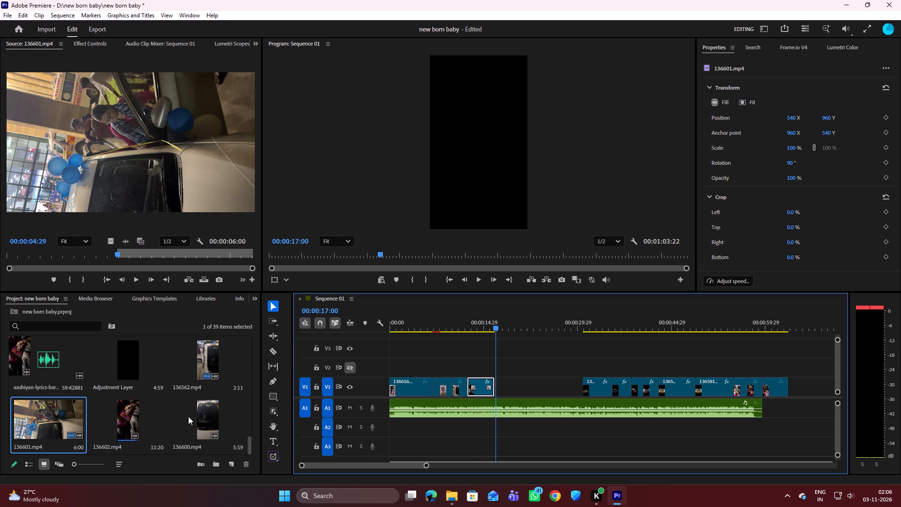
# Preview the source clips 136600, 136602, 136601 and 136562 to choose the next shot for the gap.
pyautogui.doubleClick(208, 417)
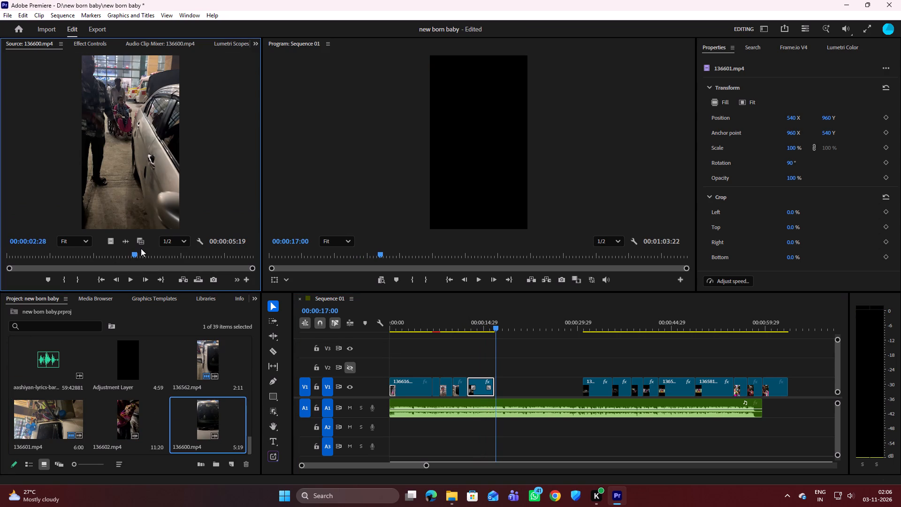
pyautogui.moveTo(135, 250); pyautogui.dragTo(6, 260)
pyautogui.press('space')
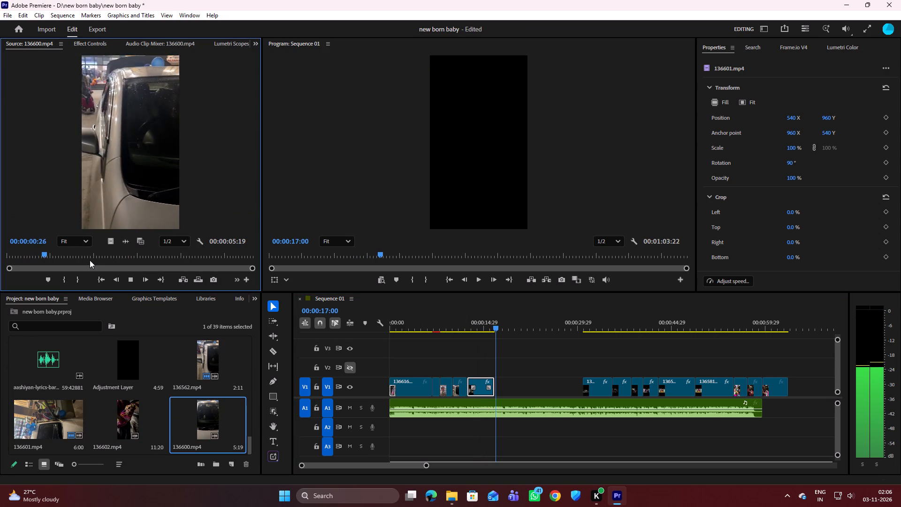
pyautogui.press('space')
pyautogui.doubleClick(117, 421)
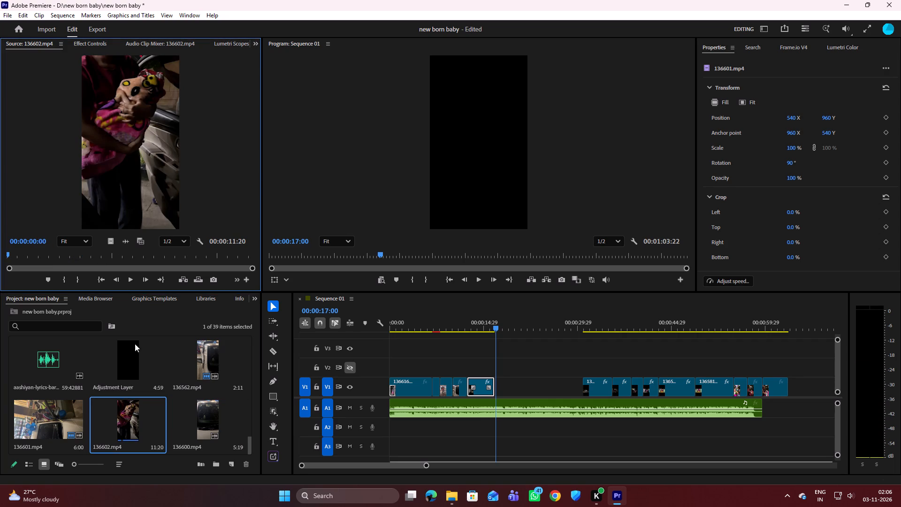
pyautogui.press('space')
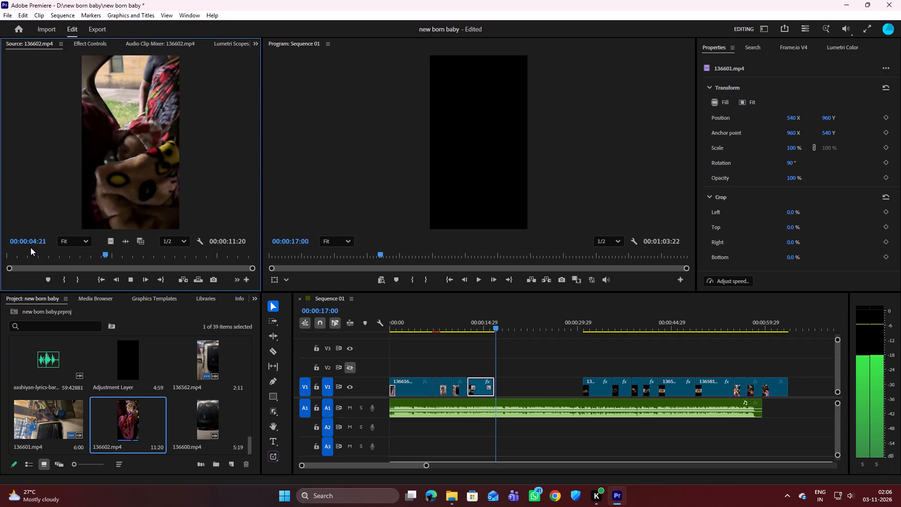
pyautogui.press('space')
pyautogui.press('space')
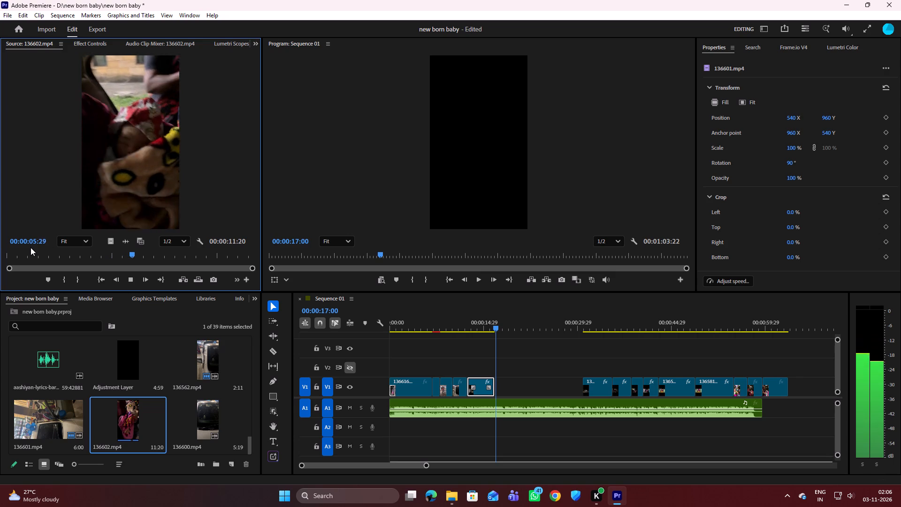
pyautogui.press('space')
pyautogui.doubleClick(46, 413)
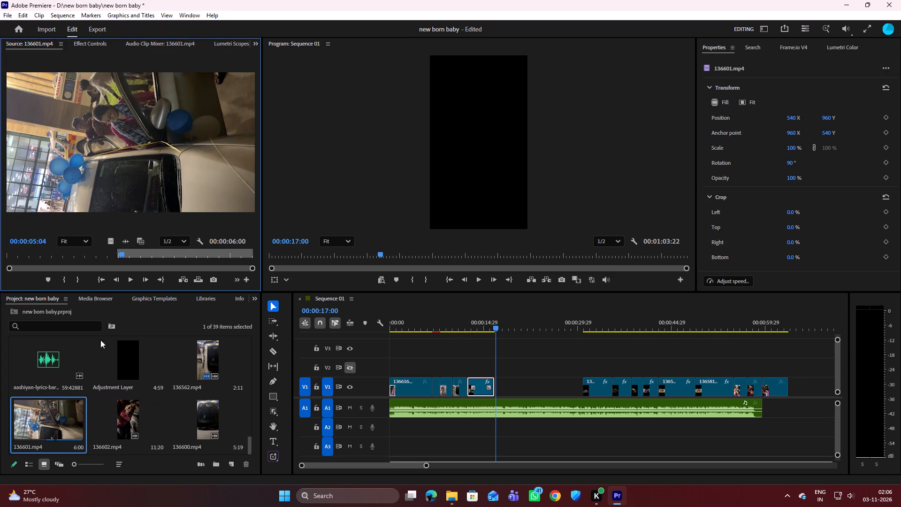
pyautogui.doubleClick(217, 353)
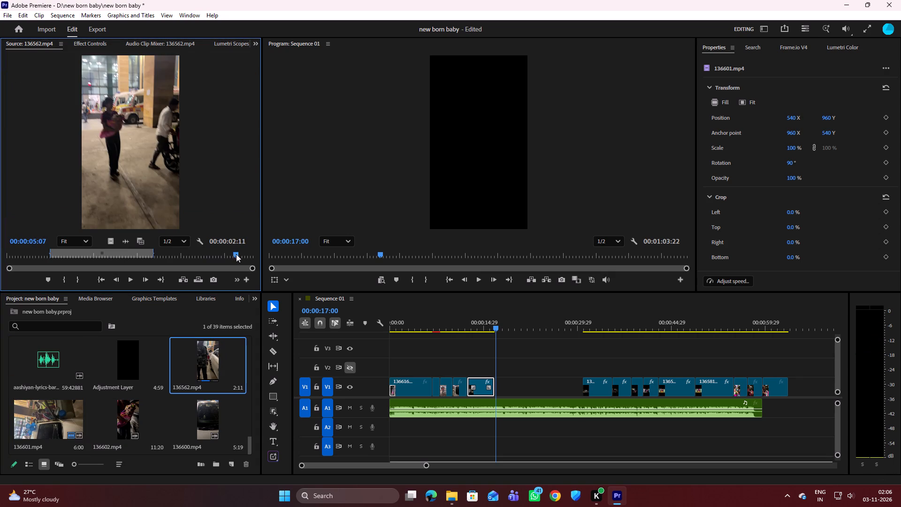
pyautogui.moveTo(236, 254); pyautogui.dragTo(0, 265)
pyautogui.press('space')
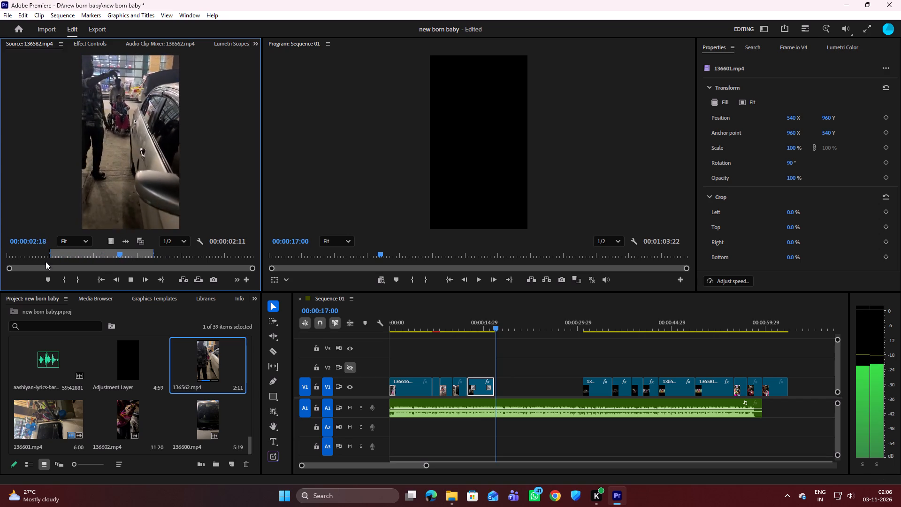
pyautogui.press('space')
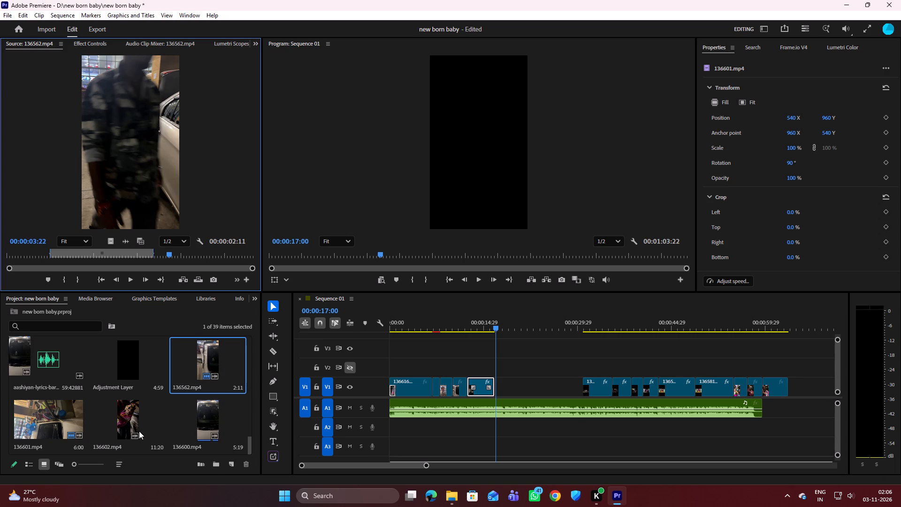
# Play source clip 136602 through from its start and review which part is usable.
pyautogui.doubleClick(126, 418)
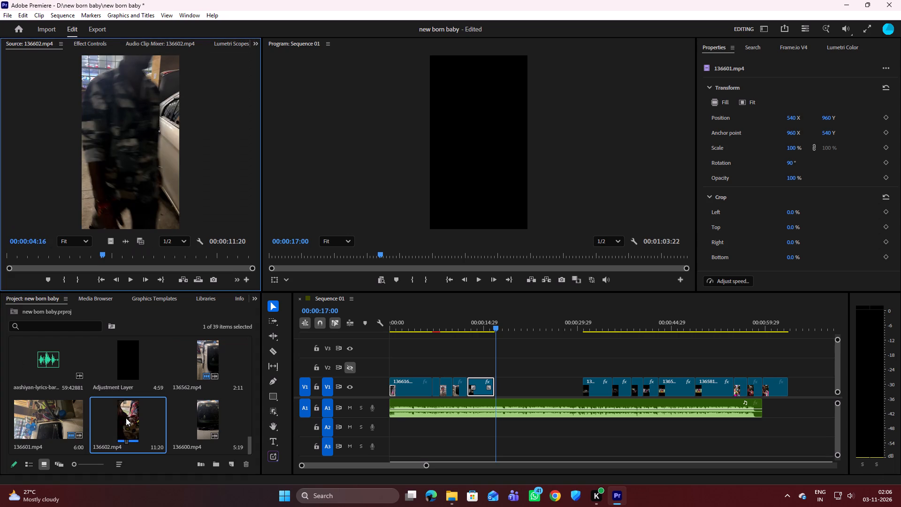
pyautogui.moveTo(103, 255); pyautogui.dragTo(27, 262)
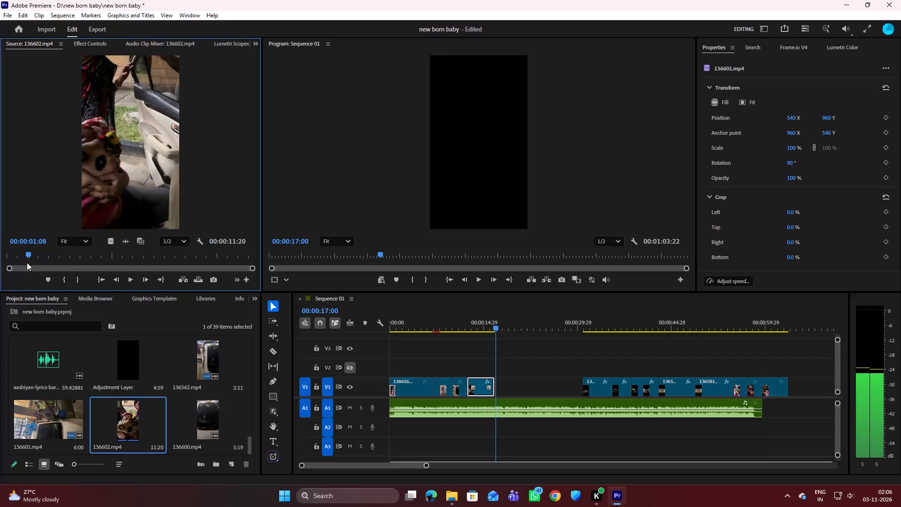
pyautogui.moveTo(27, 262); pyautogui.dragTo(0, 265)
pyautogui.press('space')
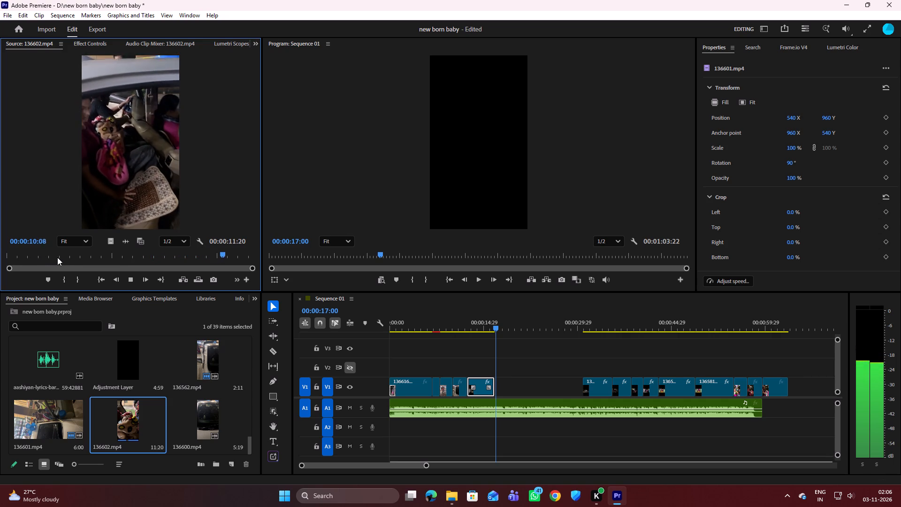
pyautogui.press('space')
pyautogui.press('space')
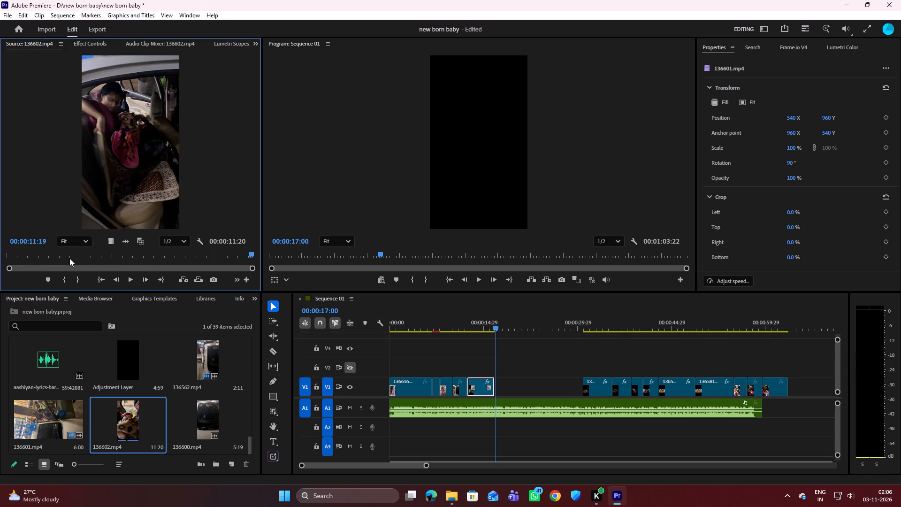
pyautogui.press('space')
pyautogui.press('space')
pyautogui.press('space')
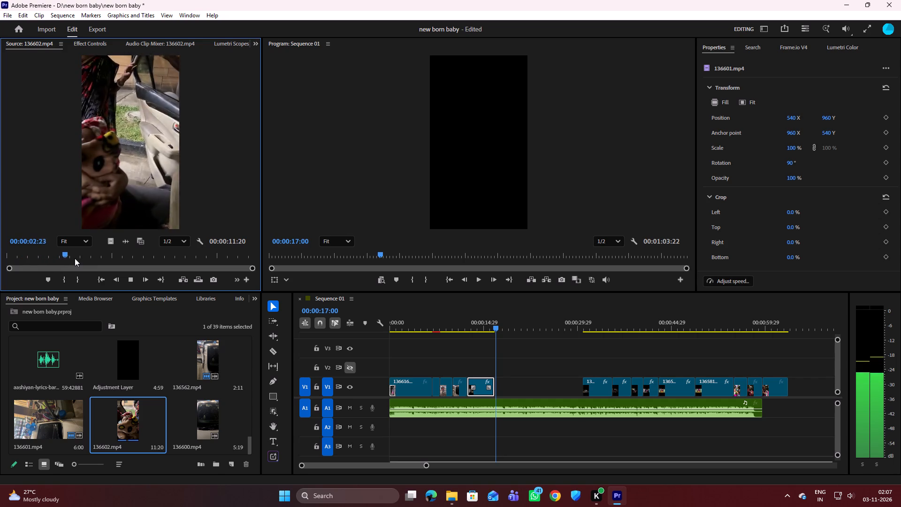
pyautogui.press('space')
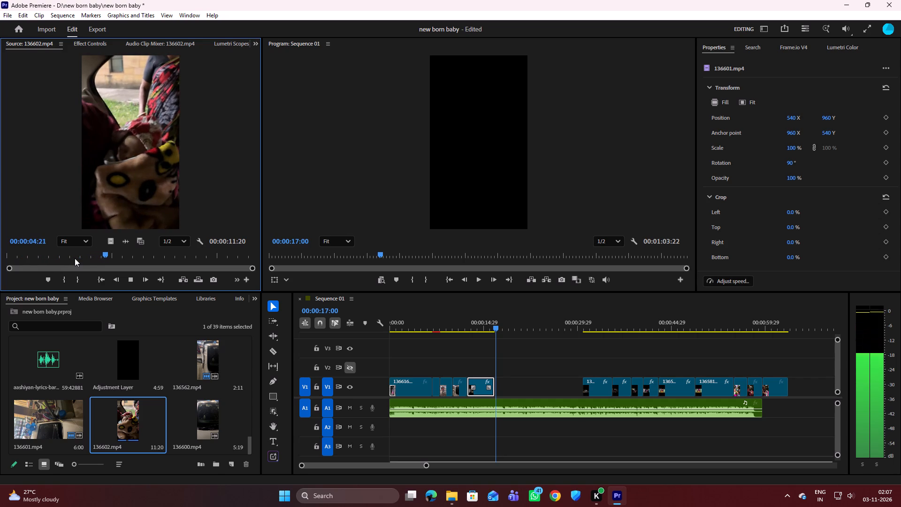
pyautogui.press('space')
pyautogui.press('space')
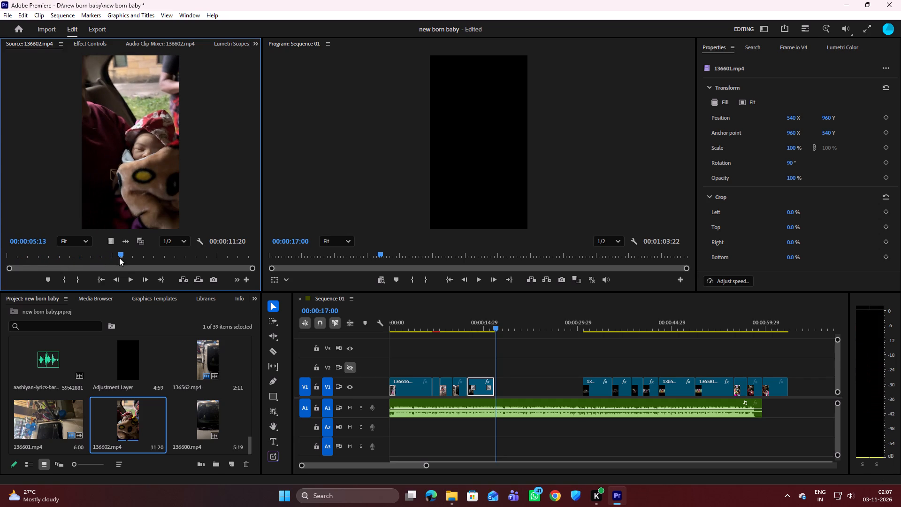
# Mark an out point at 00:00:04:02 in source clip 136602, keeping the section from its start.
pyautogui.moveTo(119, 251); pyautogui.dragTo(67, 266)
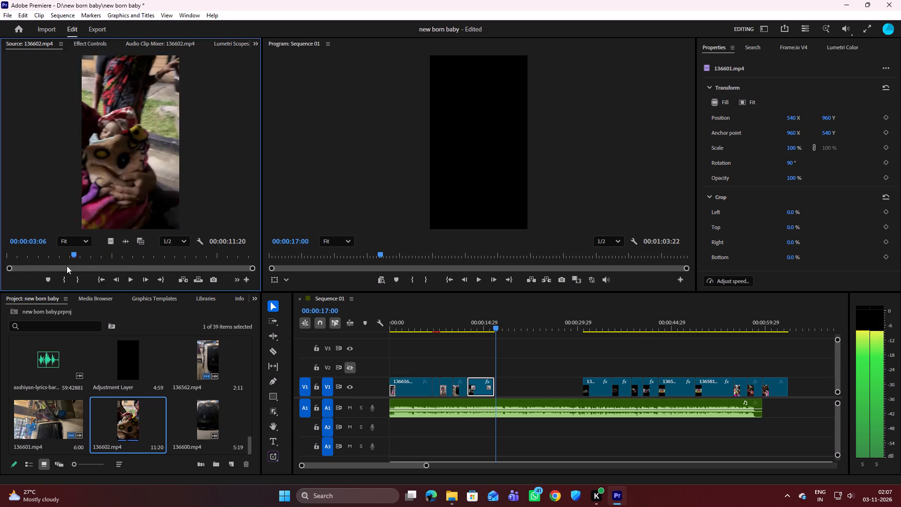
pyautogui.moveTo(67, 266); pyautogui.dragTo(8, 274)
pyautogui.press('space')
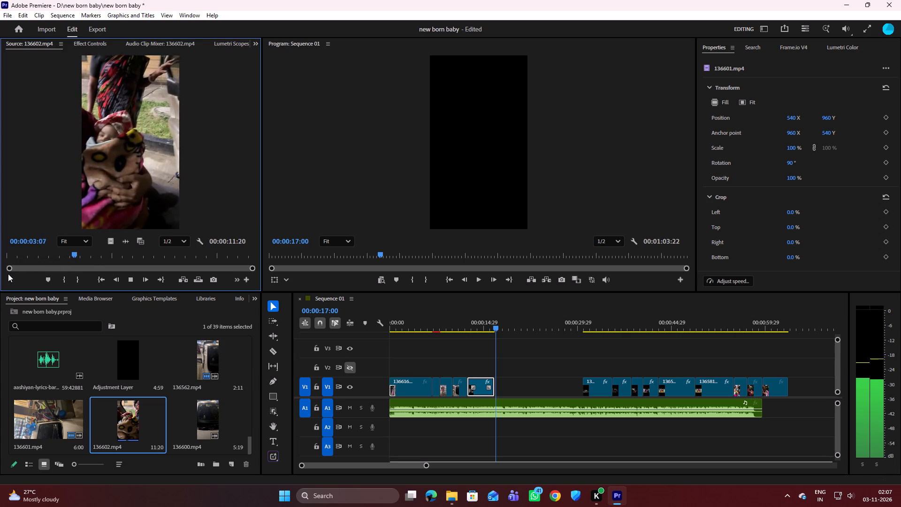
pyautogui.press('space')
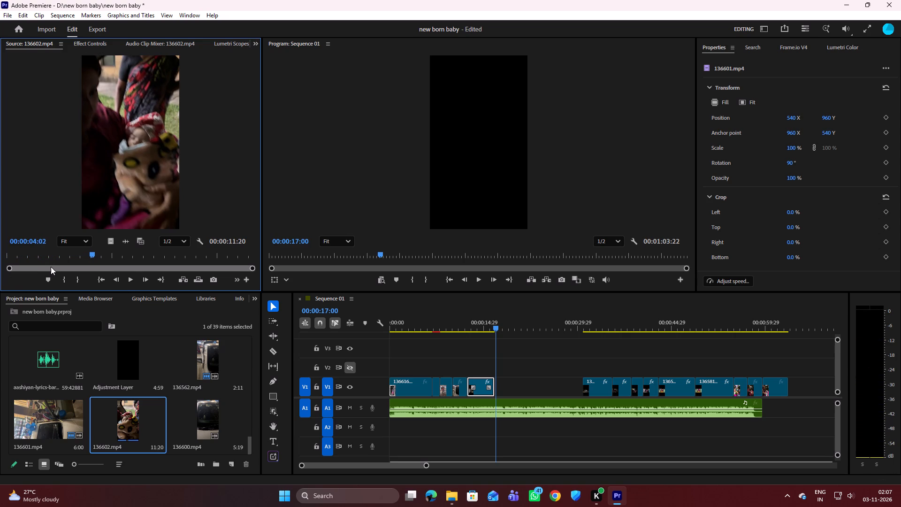
pyautogui.press('o')
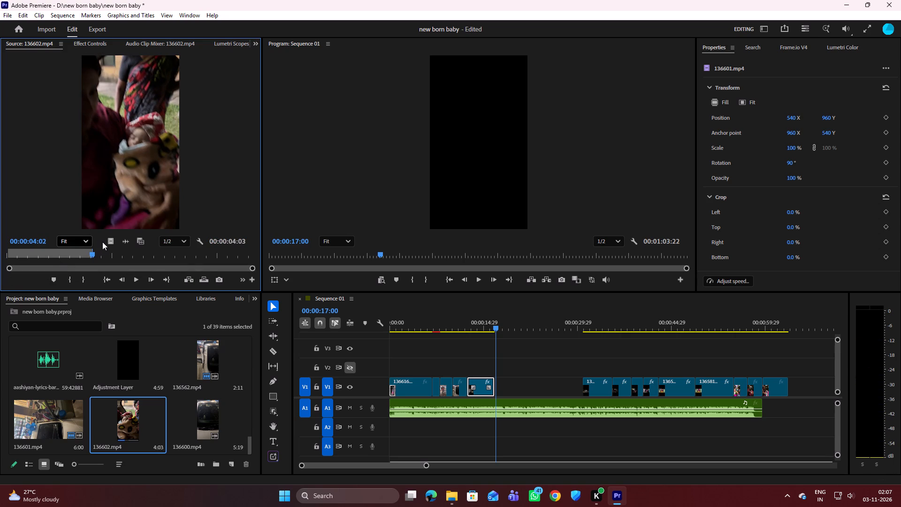
# Place only the video of the marked 136602 section on V1 at 00:00:16:24, directly after 136601, and play it back.
pyautogui.moveTo(111, 238); pyautogui.dragTo(499, 376)
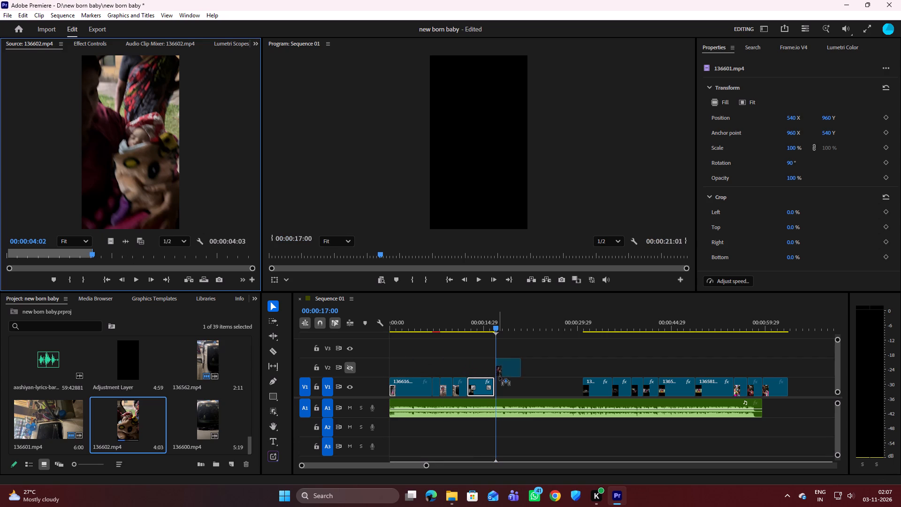
pyautogui.moveTo(499, 376); pyautogui.dragTo(496, 386)
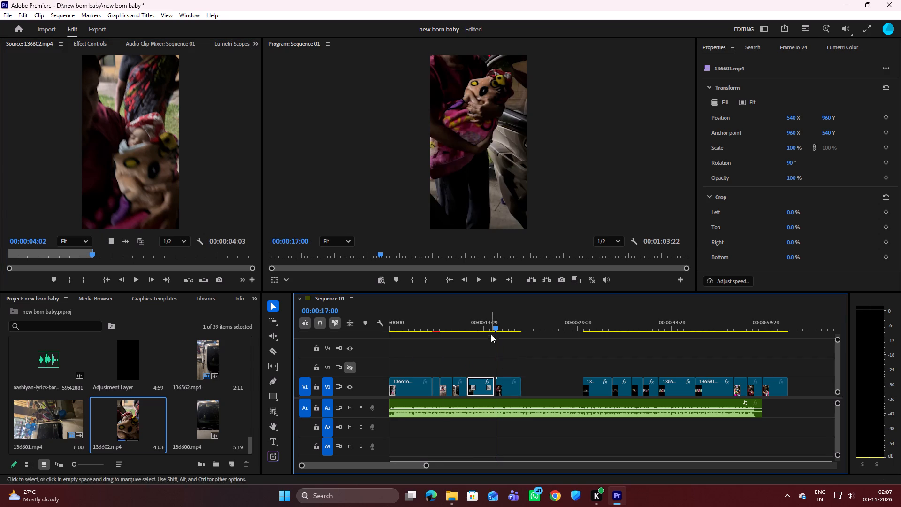
pyautogui.moveTo(495, 324); pyautogui.dragTo(479, 329)
pyautogui.click(505, 382)
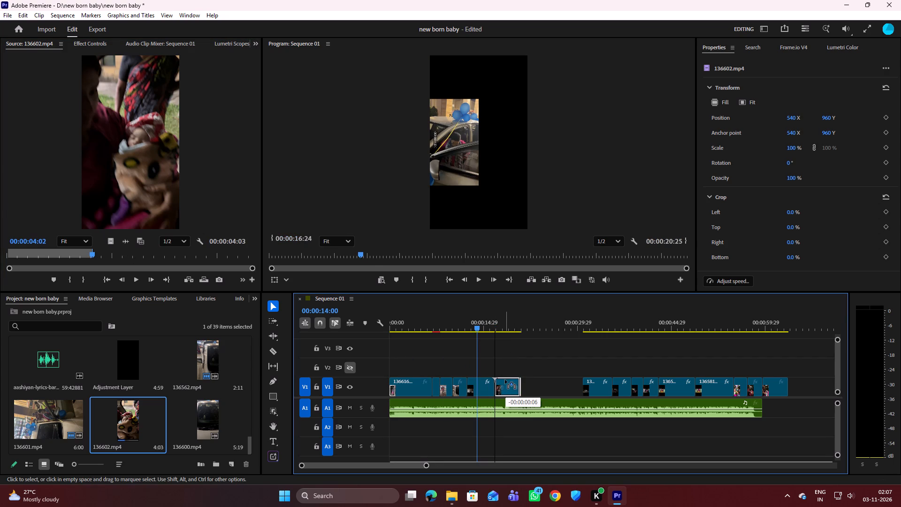
pyautogui.moveTo(477, 329); pyautogui.dragTo(485, 327)
pyautogui.press('space')
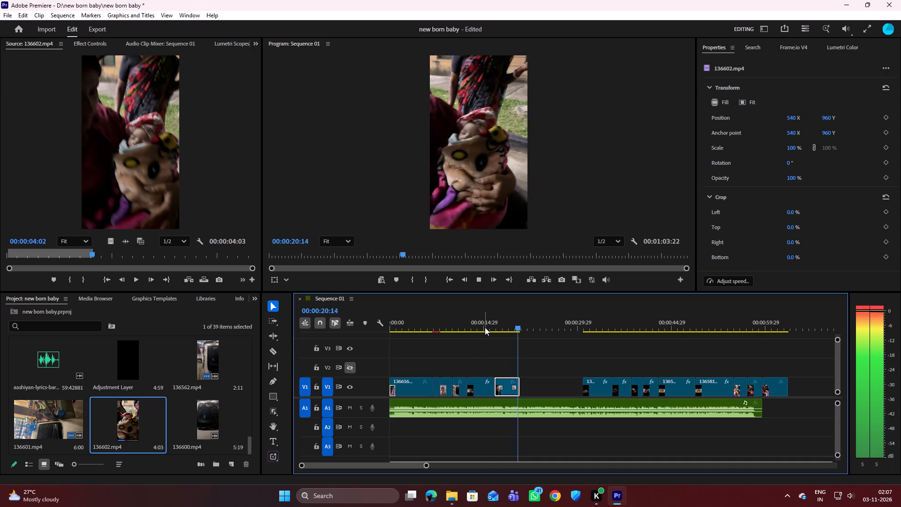
pyautogui.press('space')
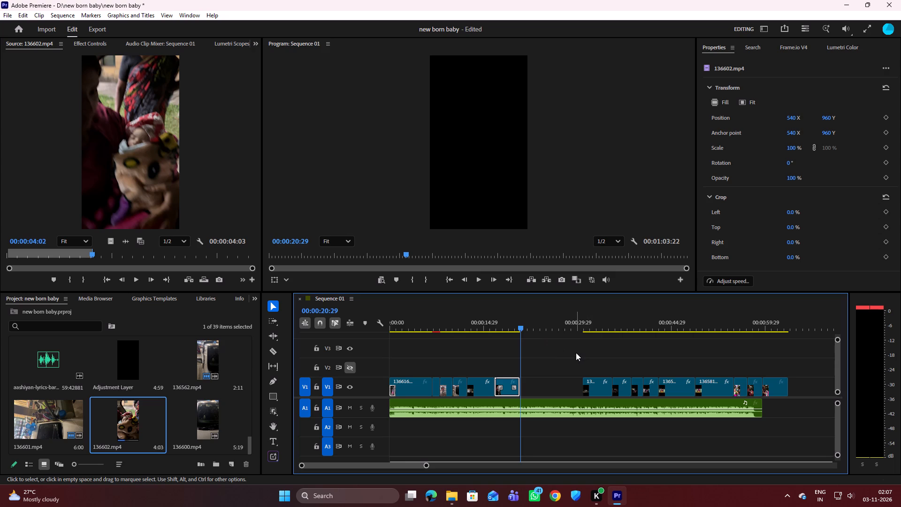
# Select all the later V1 clips after the gap and move them together to start at 00:00:20:29, directly after 136602.
pyautogui.moveTo(576, 353); pyautogui.dragTo(796, 402)
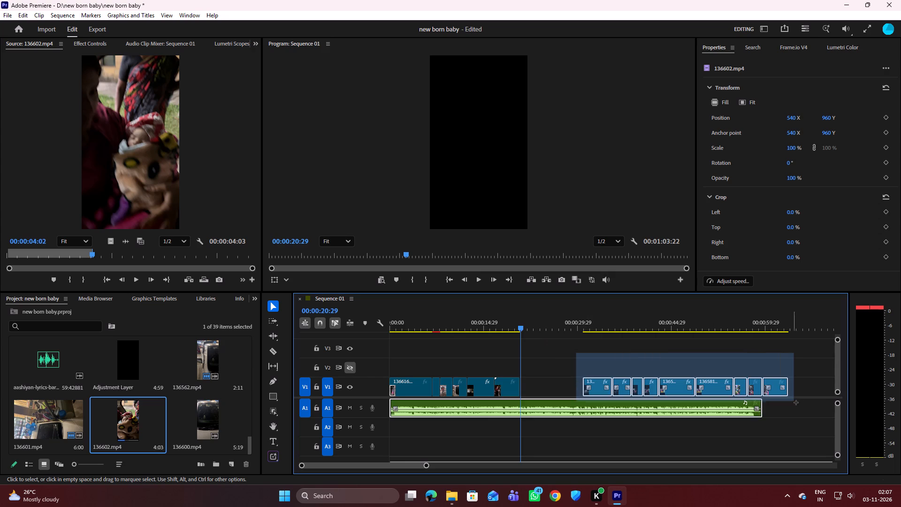
pyautogui.moveTo(796, 402); pyautogui.dragTo(798, 393)
pyautogui.moveTo(770, 384); pyautogui.dragTo(751, 389)
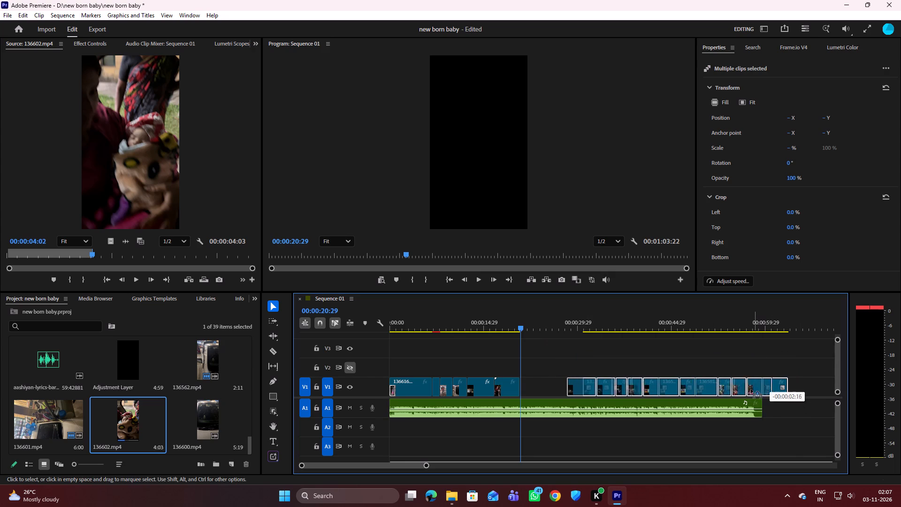
pyautogui.moveTo(751, 389); pyautogui.dragTo(711, 399)
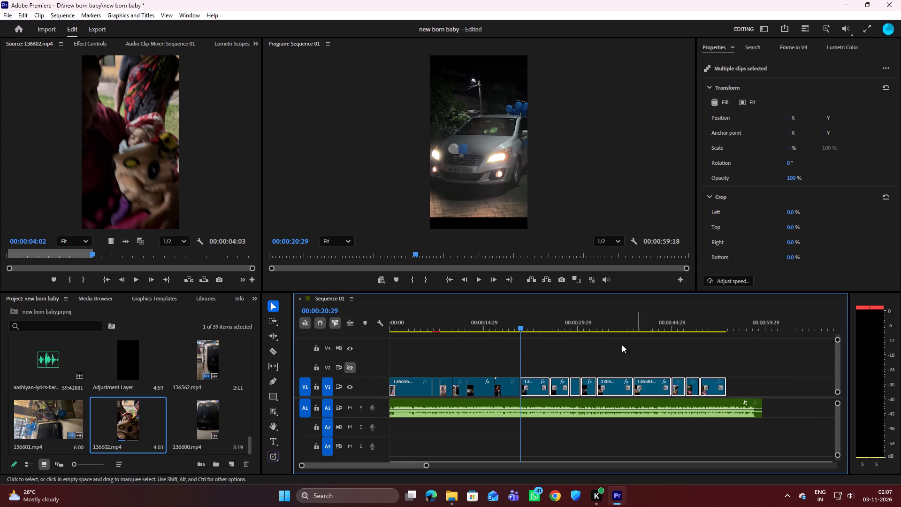
# Play the sequence from near its start to about 00:00:44:25 to review the cut and the closed gap.
pyautogui.moveTo(518, 330); pyautogui.dragTo(407, 336)
pyautogui.press('space')
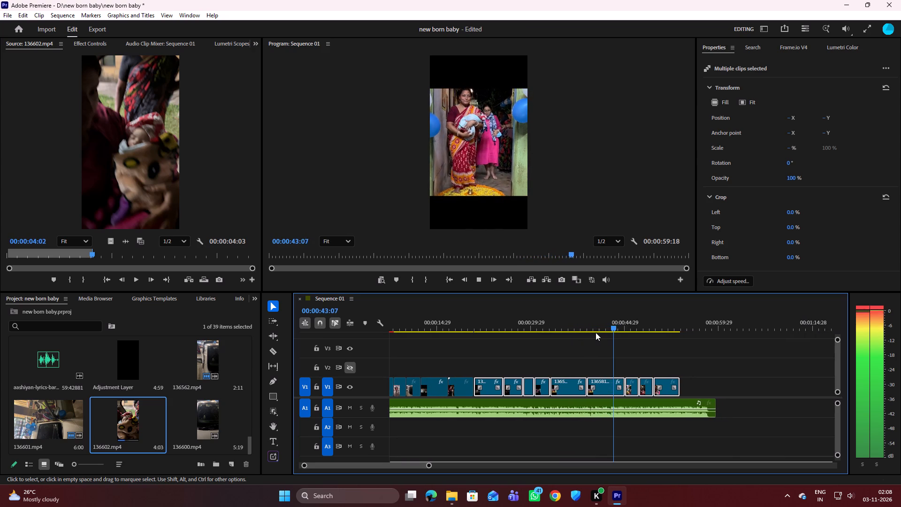
pyautogui.press('space')
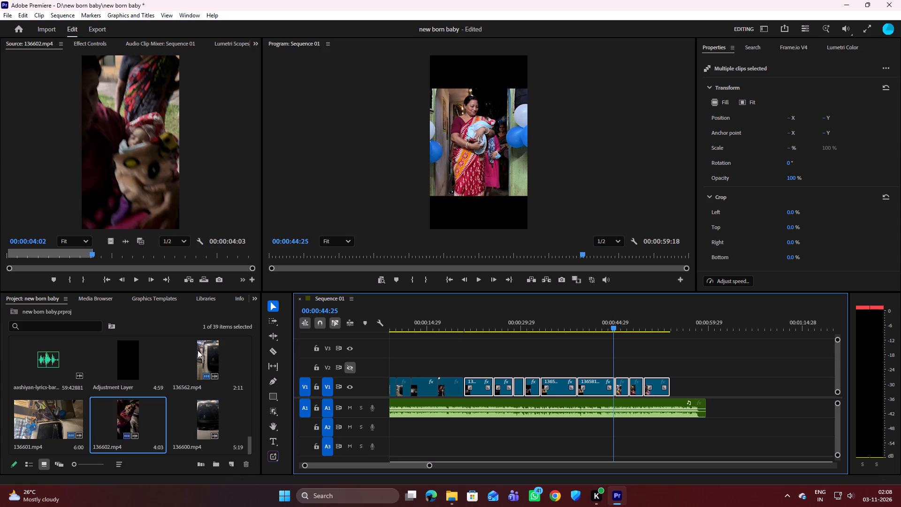
# Browse the project's clips, opening source clip 136584, to look for another shot of the family at the decorated doorway.
pyautogui.scroll(4, 49, 421)
pyautogui.scroll(4, 159, 387)
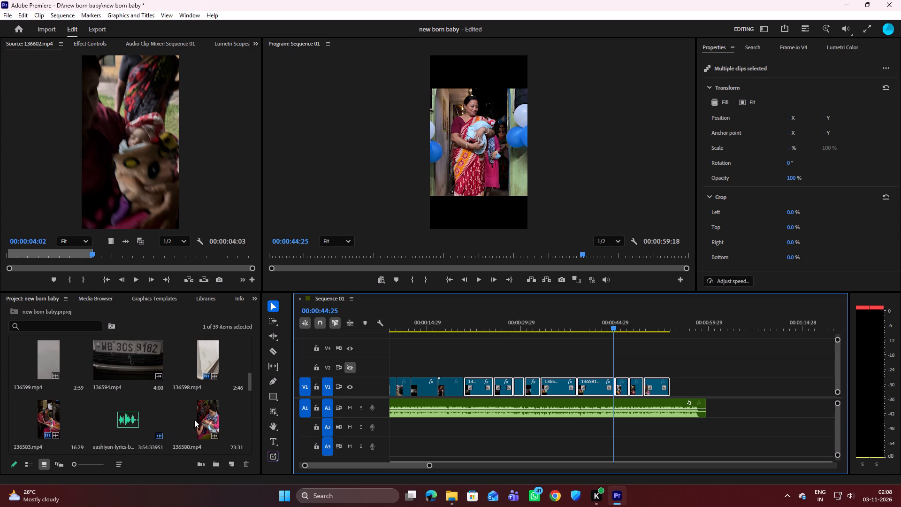
pyautogui.scroll(2, 169, 408)
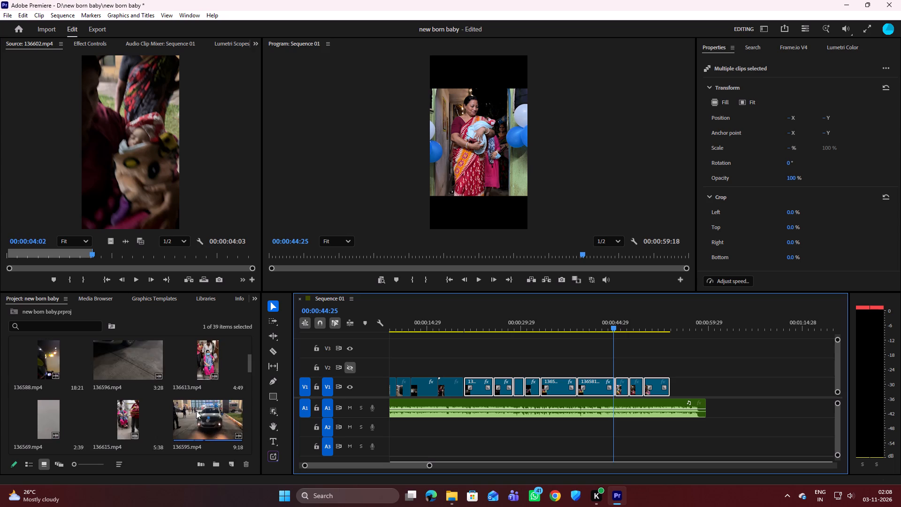
pyautogui.scroll(4, 188, 408)
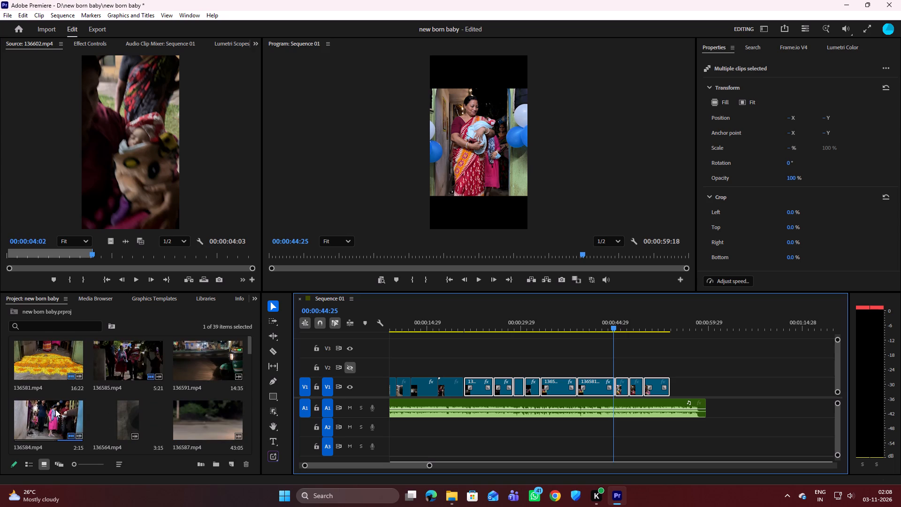
pyautogui.doubleClick(58, 409)
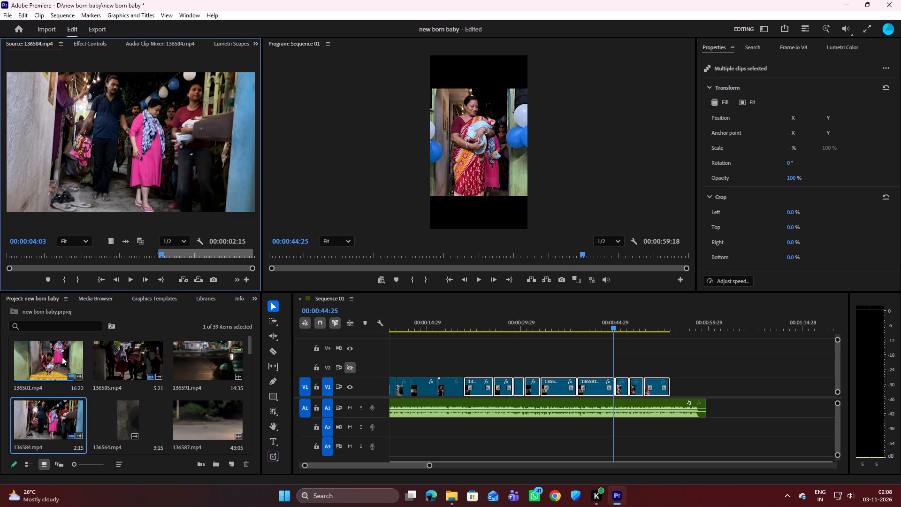
pyautogui.scroll(2, 118, 415)
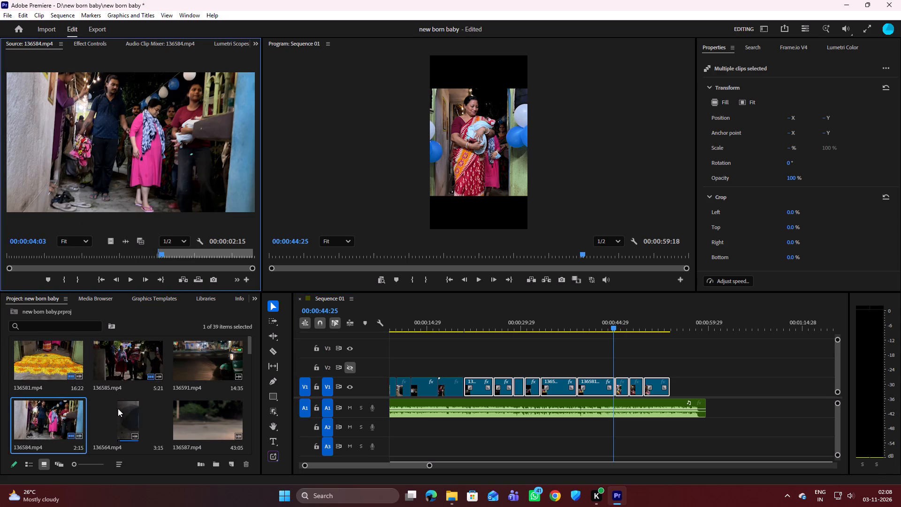
pyautogui.scroll(-1, 212, 420)
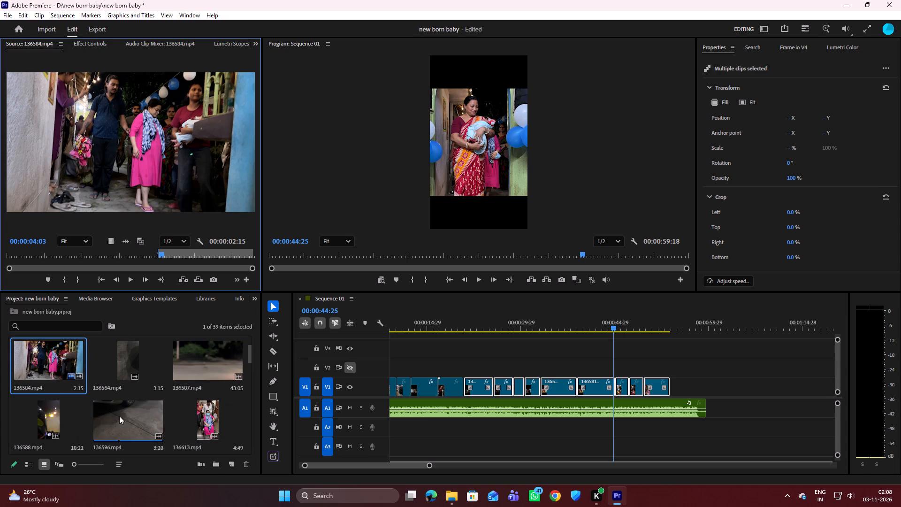
pyautogui.scroll(-2, 206, 416)
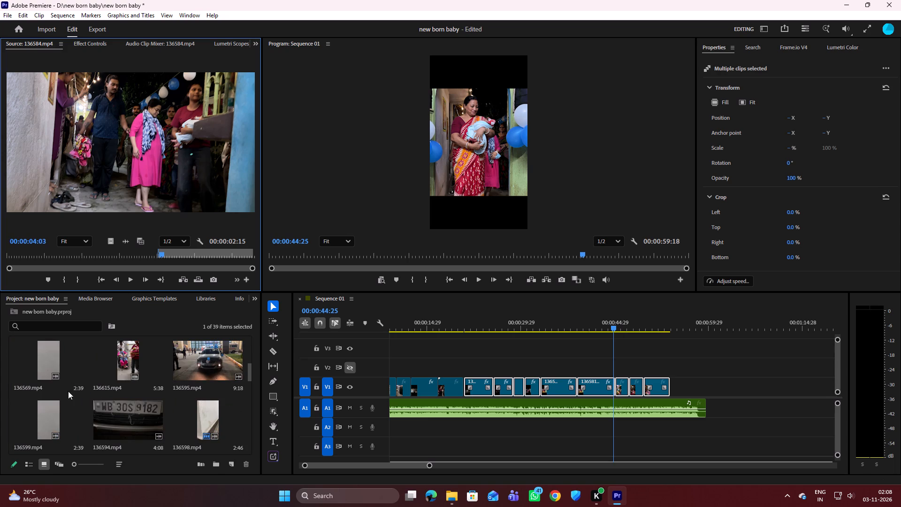
pyautogui.scroll(-1, 100, 396)
pyautogui.scroll(-1, 191, 410)
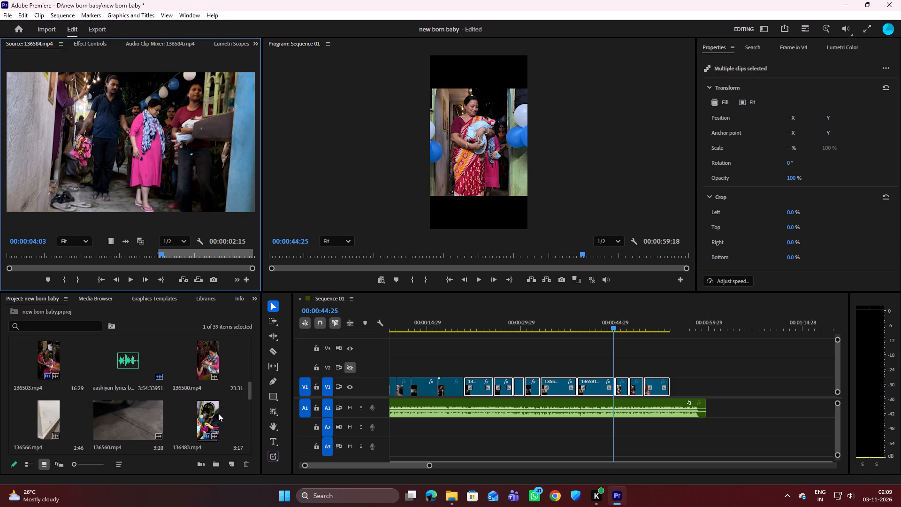
pyautogui.scroll(-1, 210, 410)
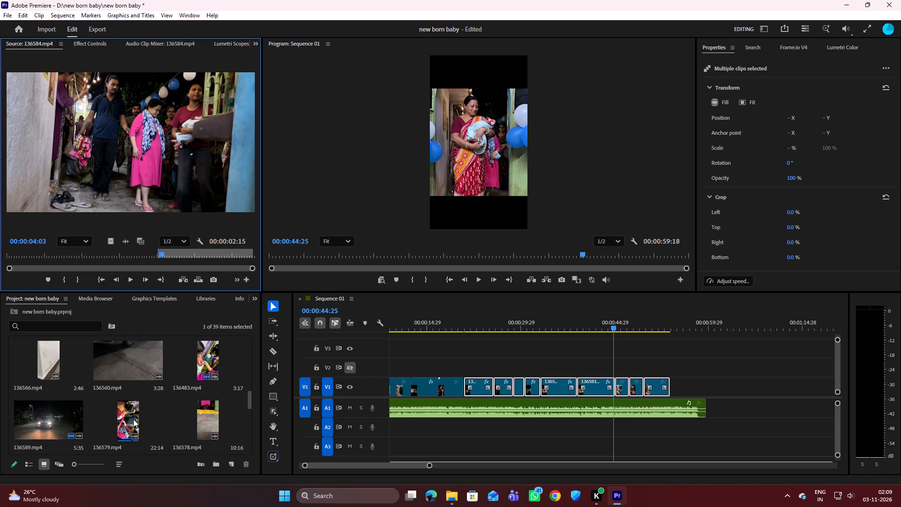
# Open source clip 136578 and play it from its start to about 00:00:09:01 to judge which part is usable.
pyautogui.doubleClick(206, 415)
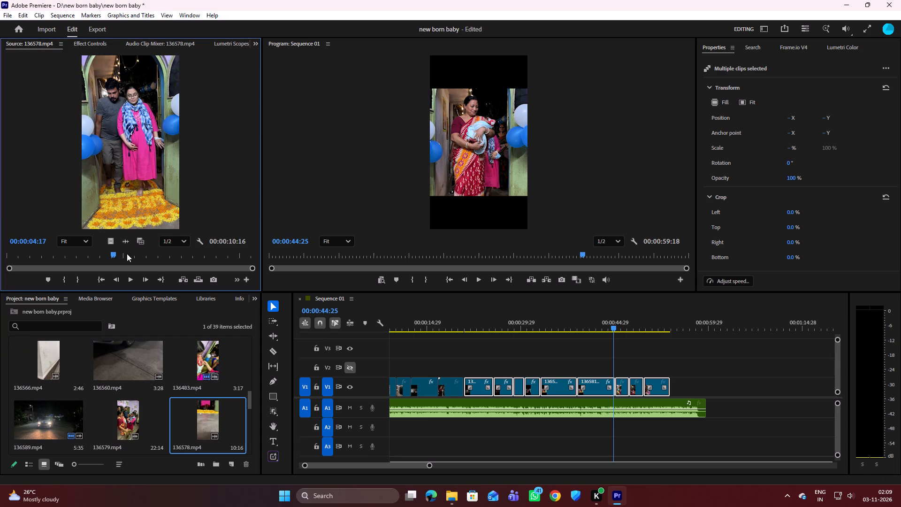
pyautogui.moveTo(110, 255); pyautogui.dragTo(6, 265)
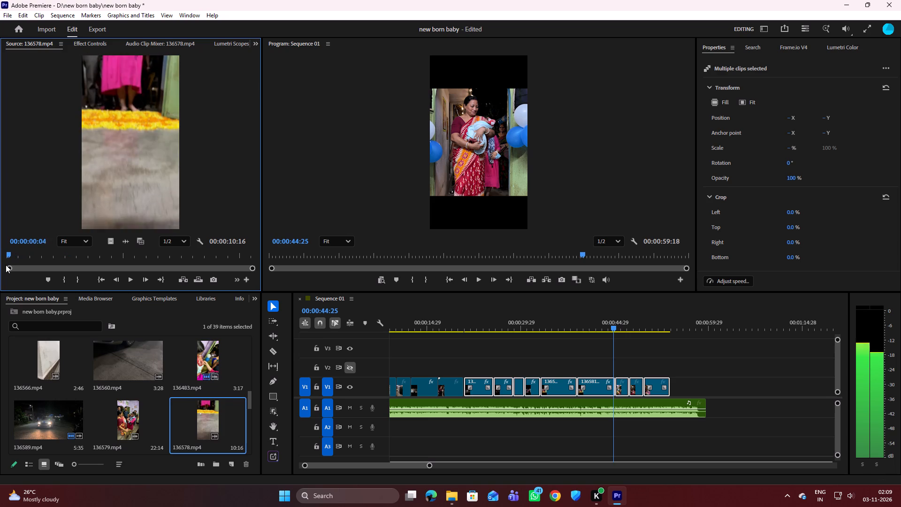
pyautogui.moveTo(6, 265); pyautogui.dragTo(5, 265)
pyautogui.press('space')
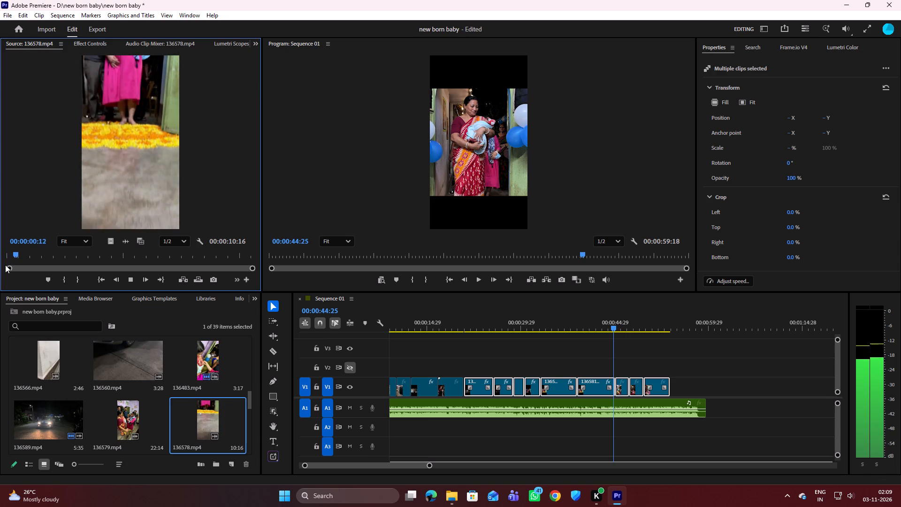
pyautogui.press('space')
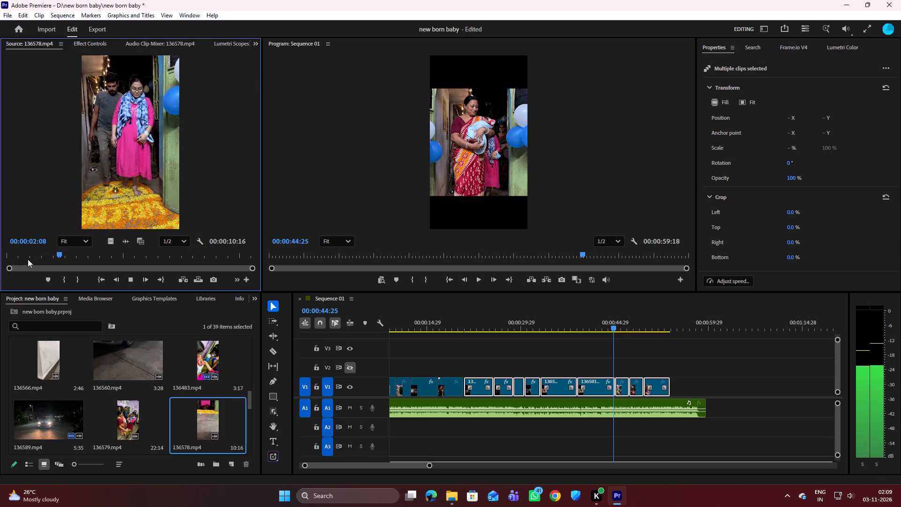
pyautogui.press('space')
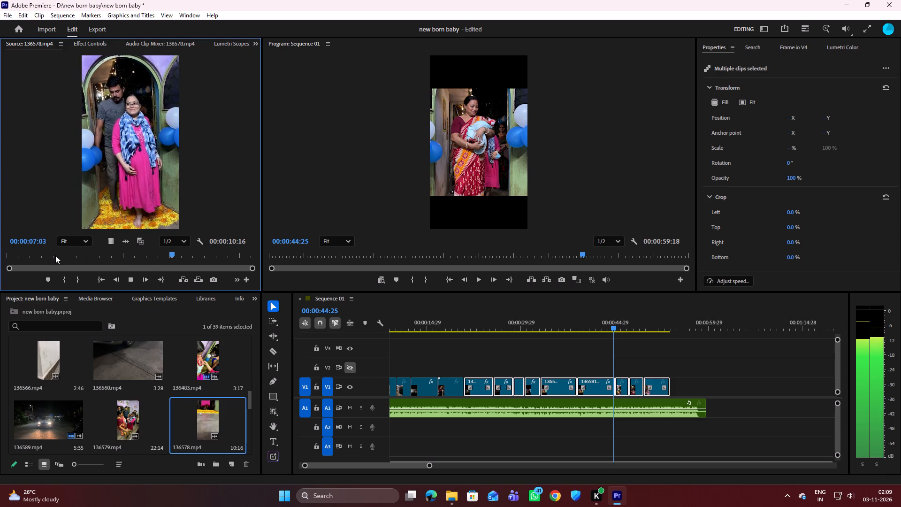
pyautogui.press('space')
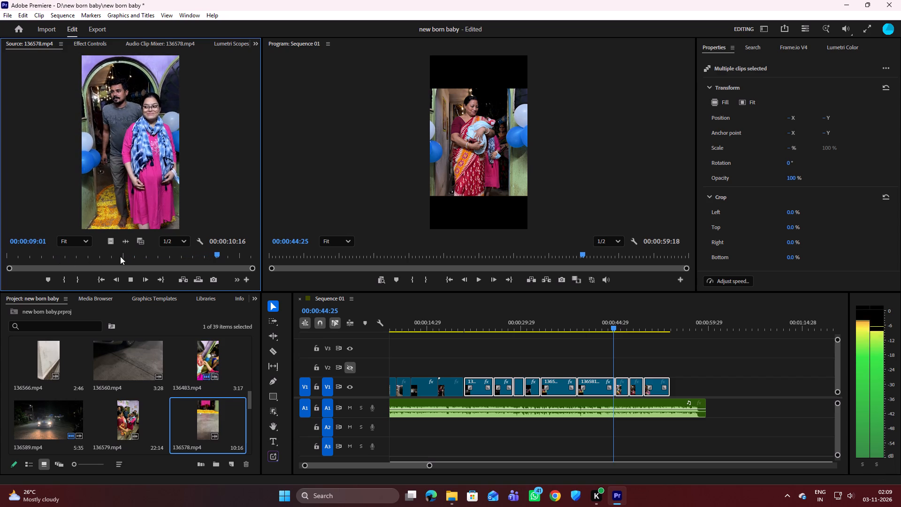
# Replay the early part of source clip 136578 and mark an in point at 00:00:03:18.
pyautogui.moveTo(217, 253); pyautogui.dragTo(96, 255)
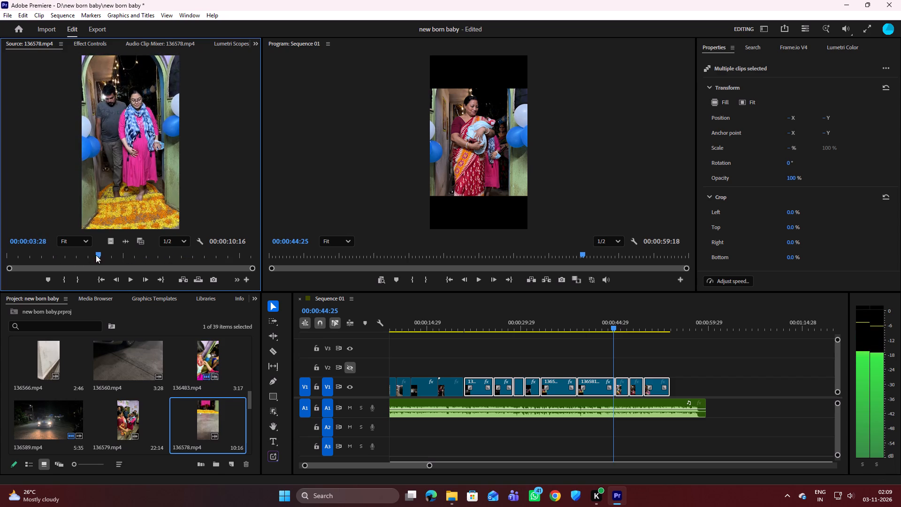
pyautogui.moveTo(96, 255); pyautogui.dragTo(55, 259)
pyautogui.press('space')
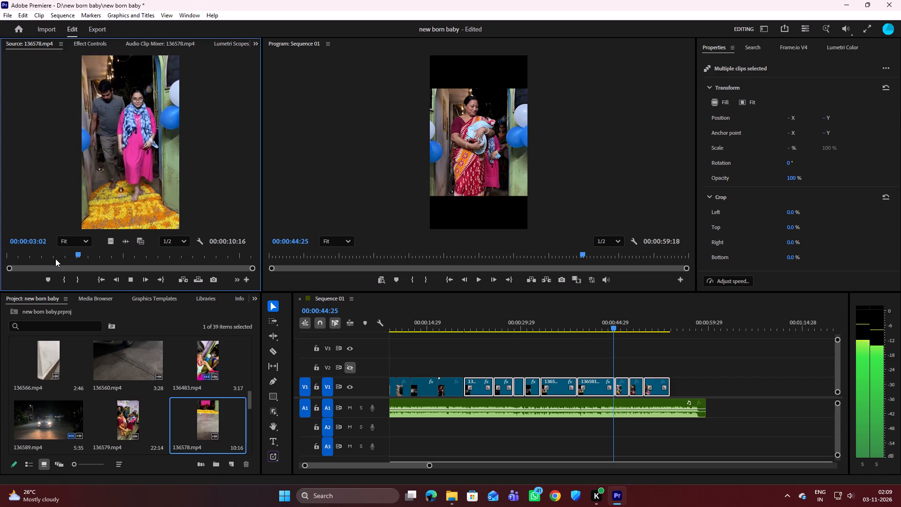
pyautogui.press('space')
pyautogui.moveTo(87, 255); pyautogui.dragTo(68, 252)
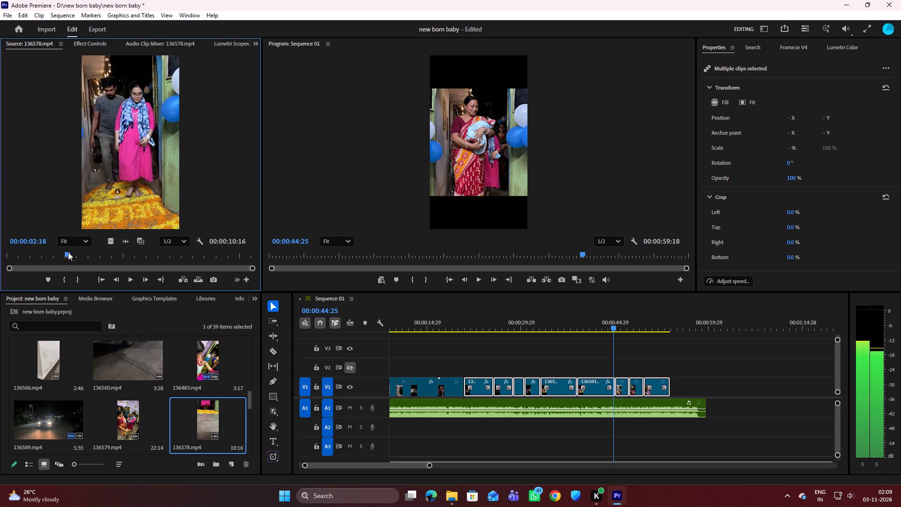
pyautogui.moveTo(68, 252); pyautogui.dragTo(35, 259)
pyautogui.press('space')
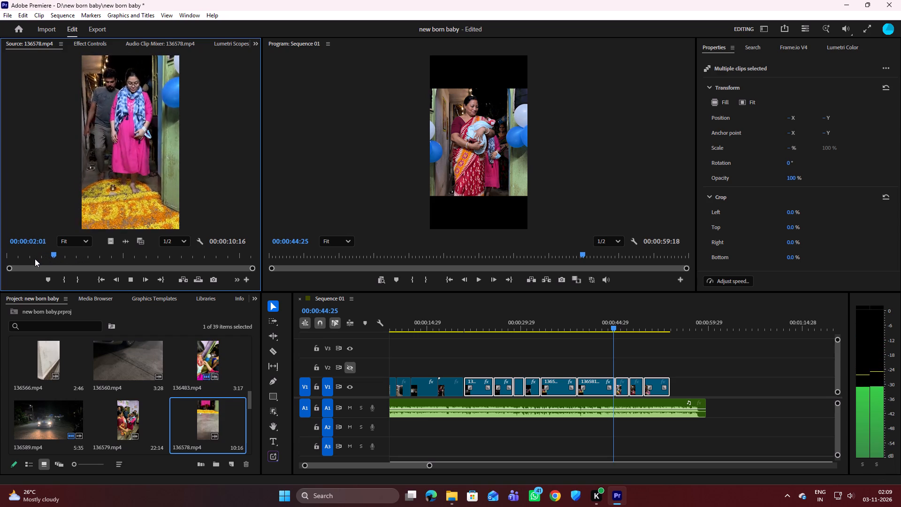
pyautogui.press('space')
pyautogui.press('space')
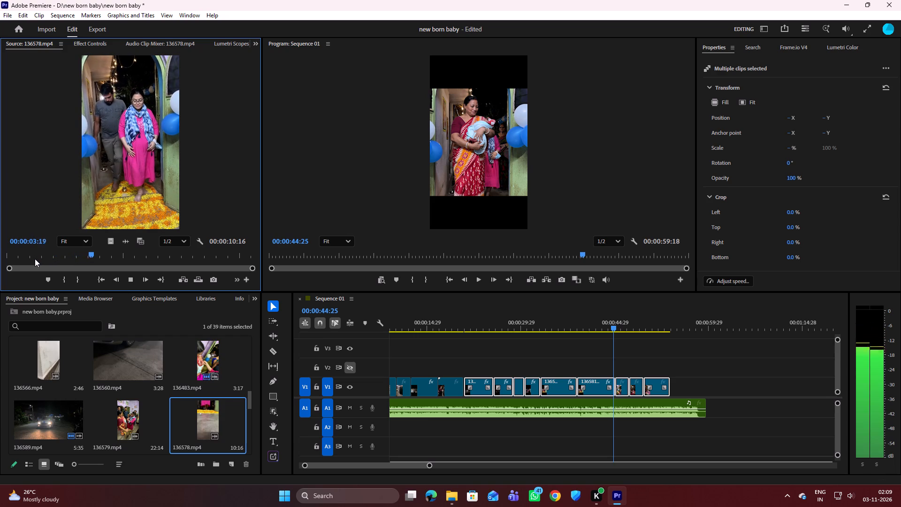
pyautogui.press('space')
pyautogui.press('Left')
pyautogui.press('Left')
pyautogui.press('Left')
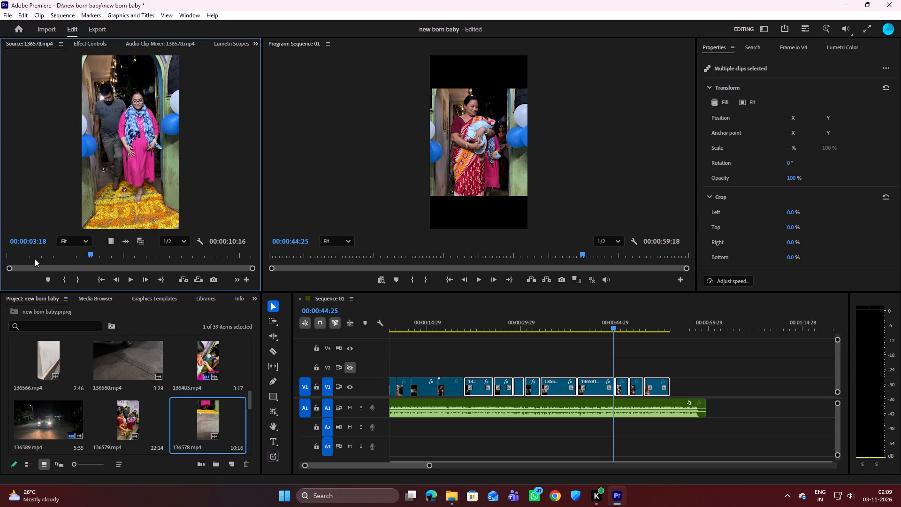
pyautogui.write('i')
# Play on through source clip 136578 and mark an out point at 00:00:09:07.
pyautogui.press('space')
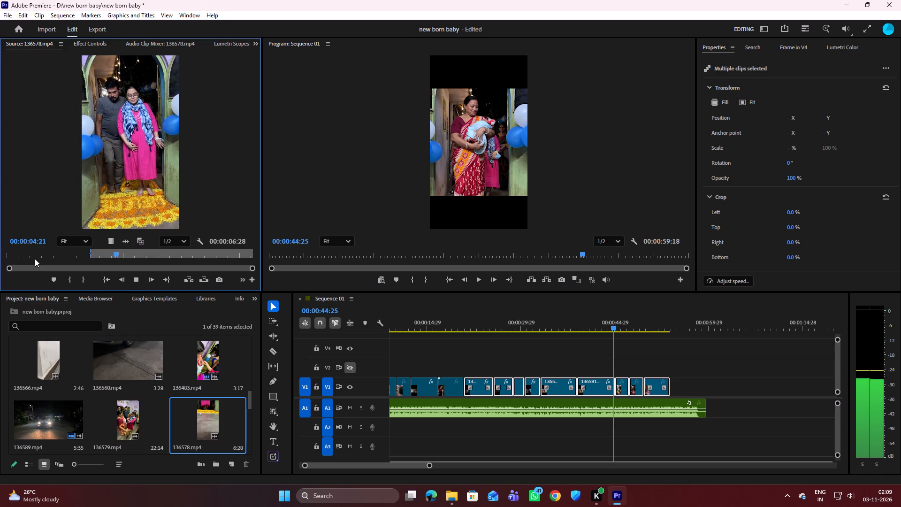
pyautogui.press('space')
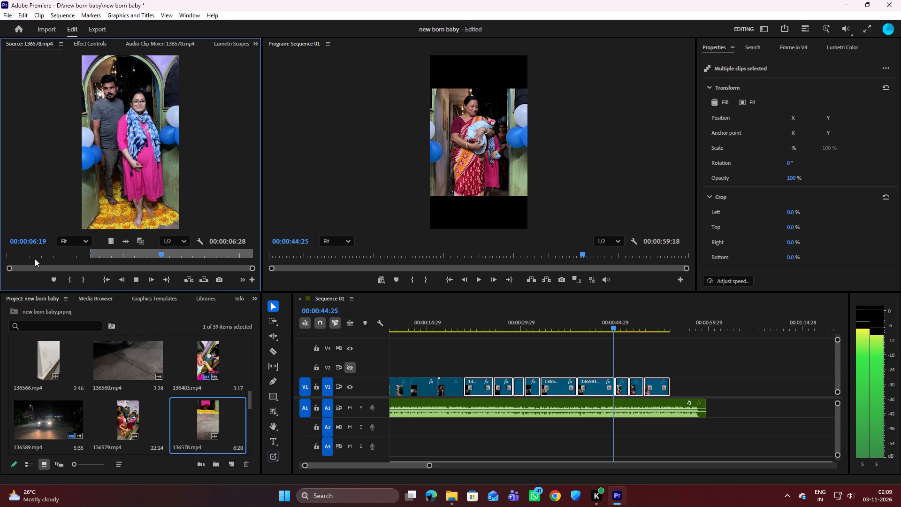
pyautogui.press('space')
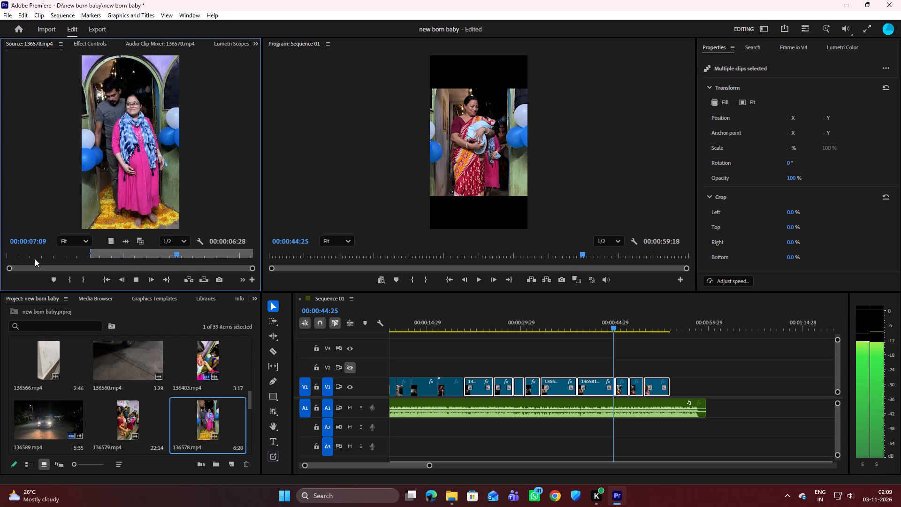
pyautogui.press('space')
pyautogui.press('space')
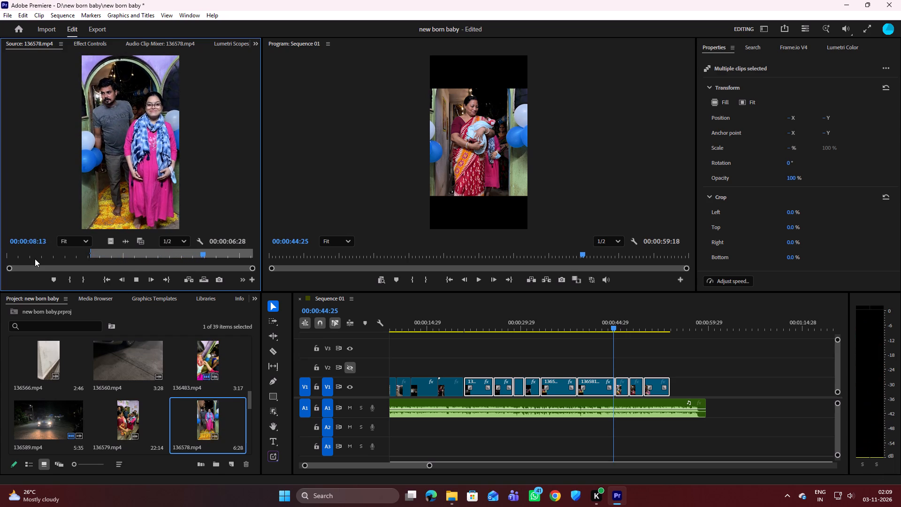
pyautogui.press('space')
pyautogui.press('o')
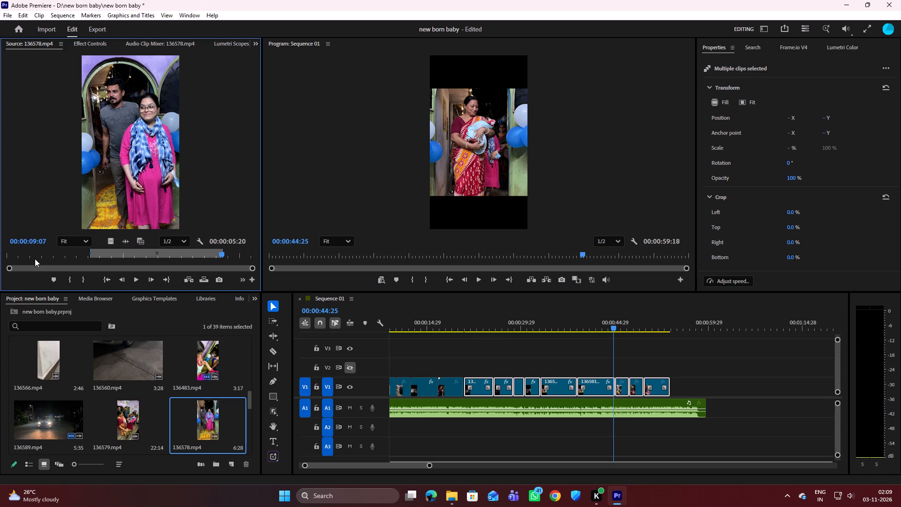
# Place only the video of the marked 136578 section on V3 at 00:00:44:25, above the later V1 clips.
pyautogui.moveTo(109, 241); pyautogui.dragTo(467, 327)
pyautogui.moveTo(467, 327); pyautogui.dragTo(614, 357)
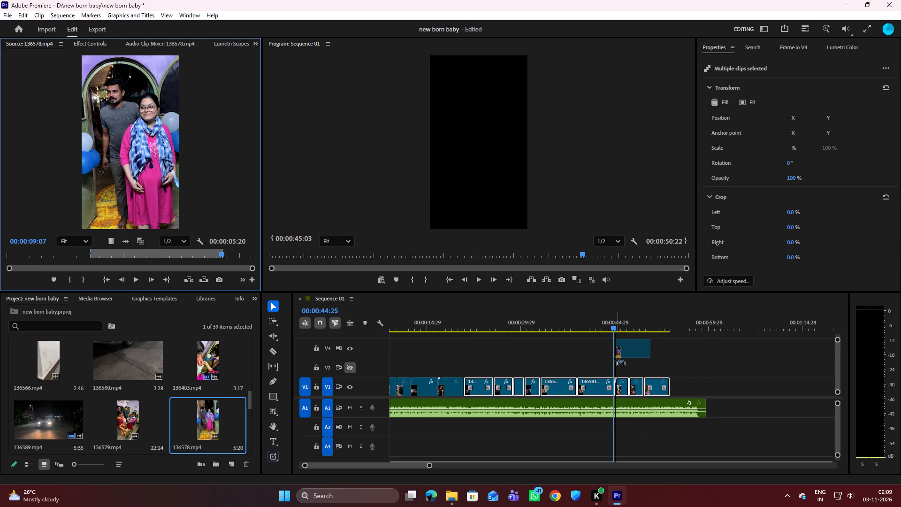
pyautogui.moveTo(614, 357); pyautogui.dragTo(614, 355)
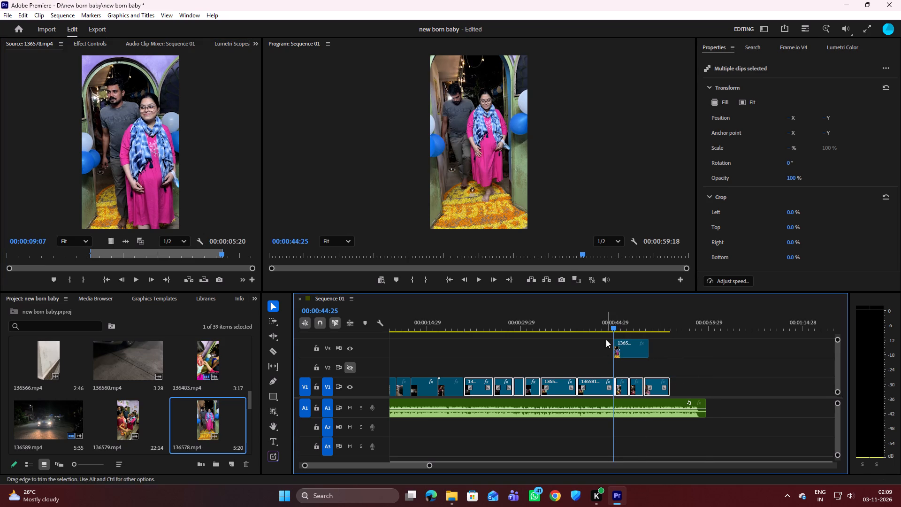
pyautogui.moveTo(615, 327); pyautogui.dragTo(580, 331)
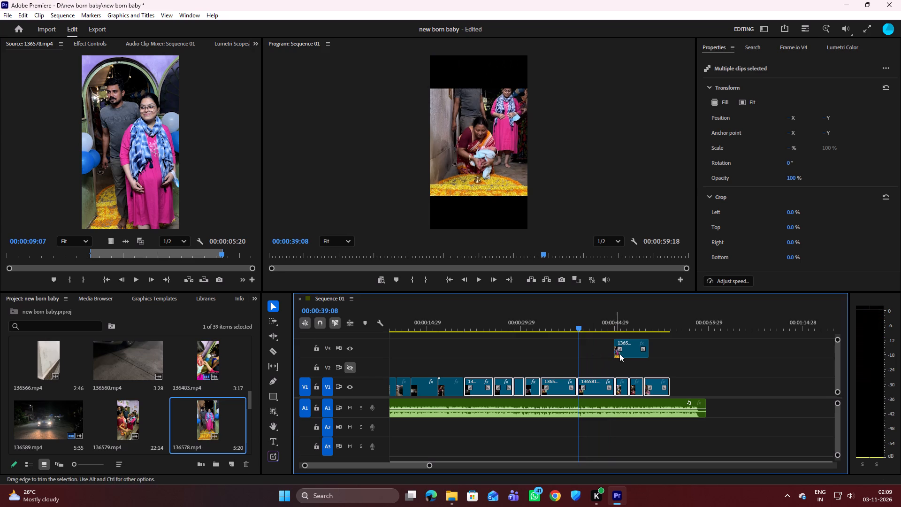
# Shift the last three V1 clips later and move the 136578 clip from V3 into the opened space on V1.
pyautogui.moveTo(627, 347); pyautogui.dragTo(628, 358)
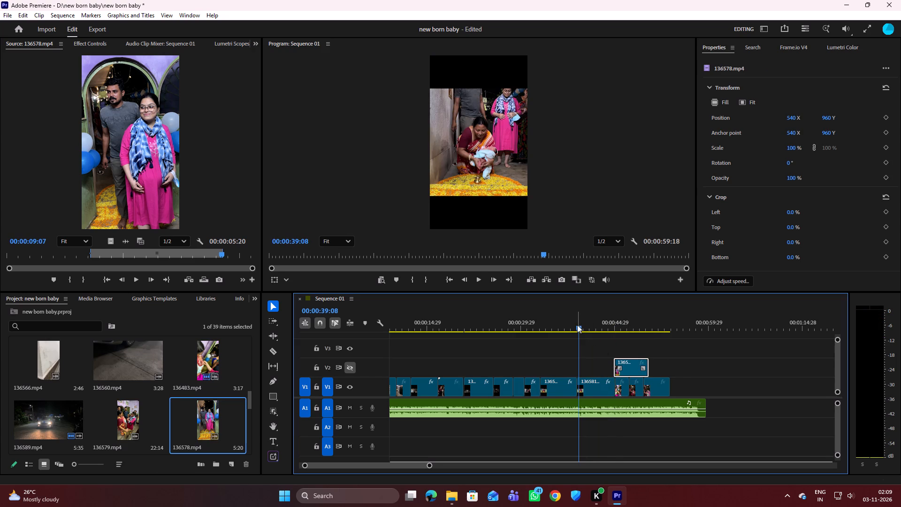
pyautogui.press('space')
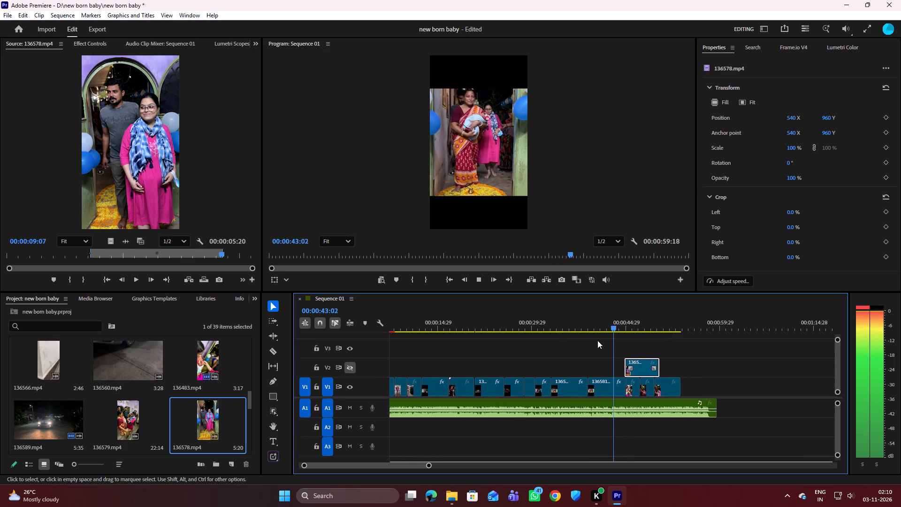
pyautogui.press('space')
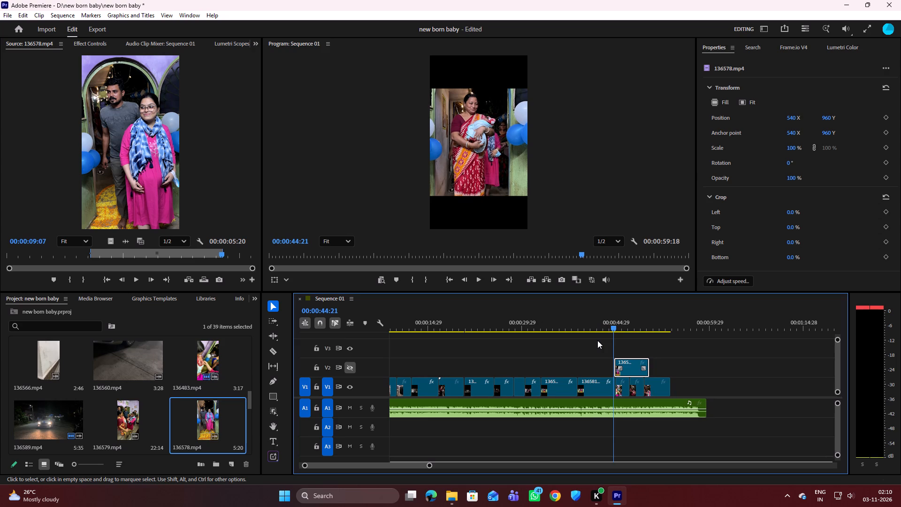
pyautogui.press('space')
pyautogui.press('space')
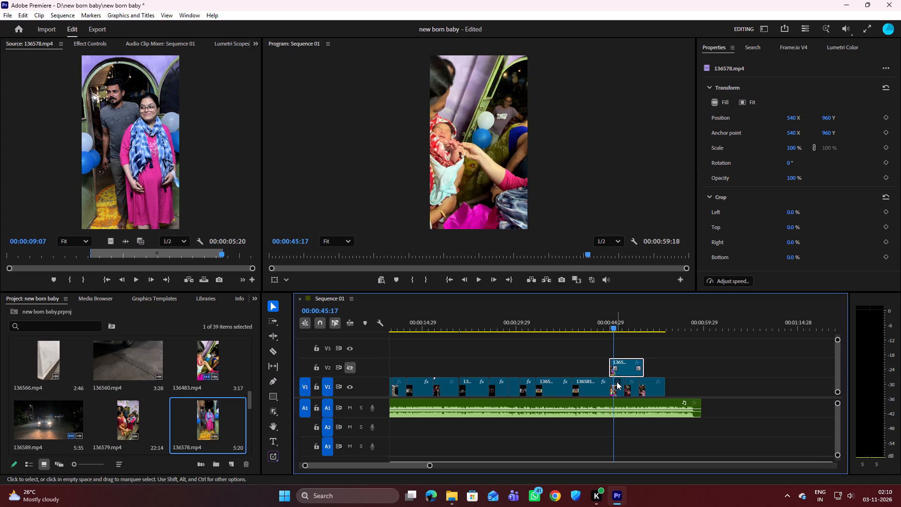
pyautogui.moveTo(649, 385); pyautogui.dragTo(686, 383)
pyautogui.moveTo(634, 389); pyautogui.dragTo(647, 387)
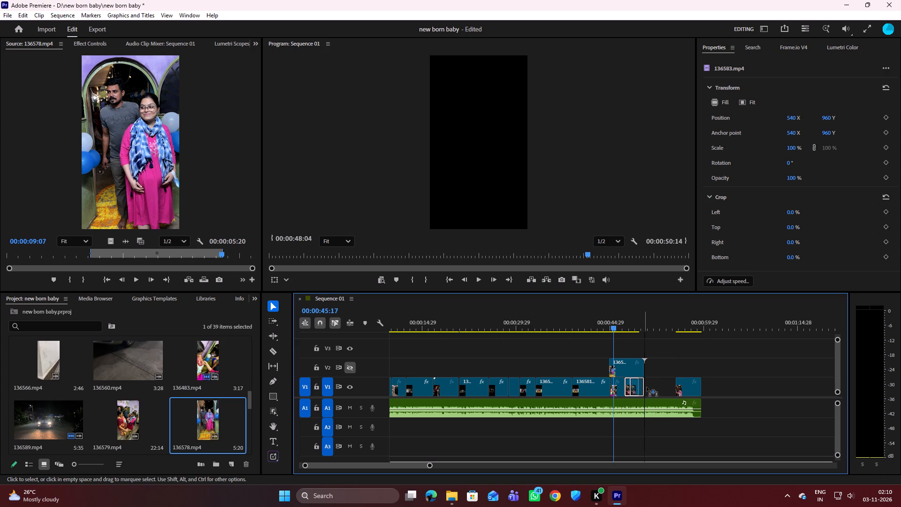
pyautogui.moveTo(647, 387); pyautogui.dragTo(667, 384)
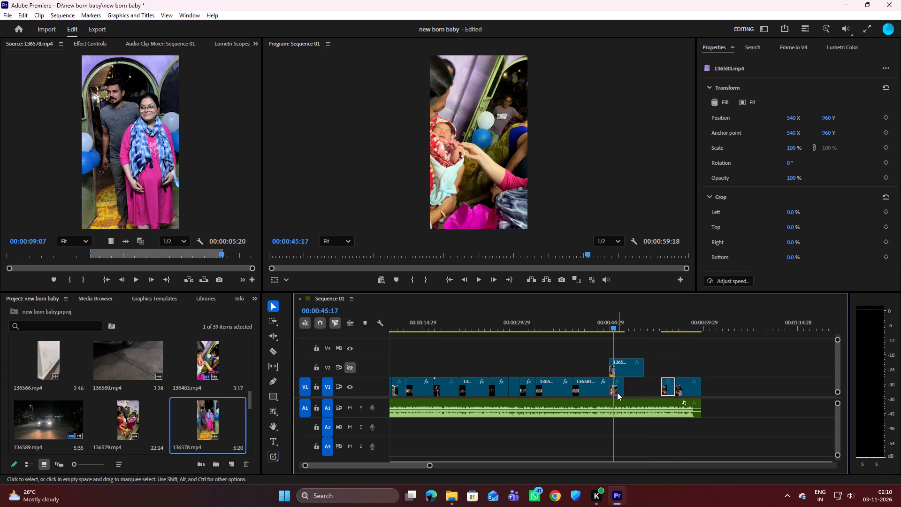
pyautogui.moveTo(617, 392); pyautogui.dragTo(652, 385)
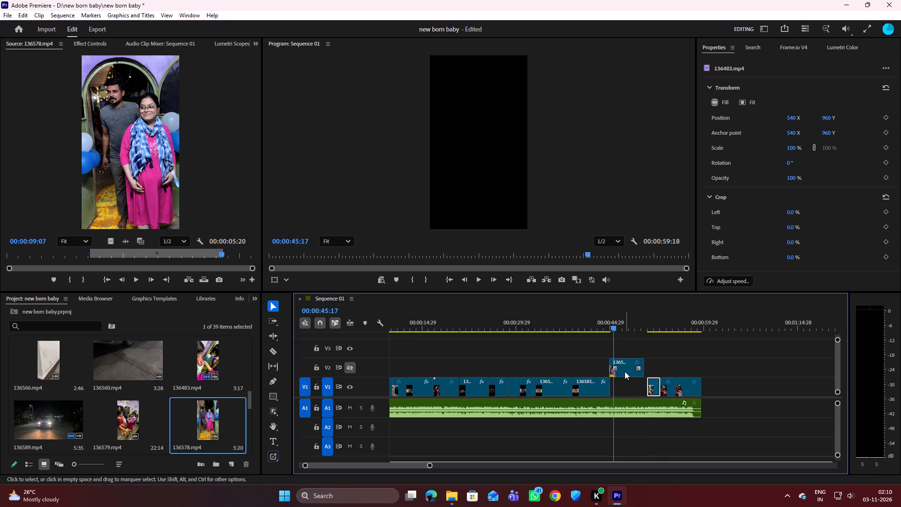
pyautogui.moveTo(625, 371); pyautogui.dragTo(625, 382)
# Play through the inserted 136578 clip and close the gap after it by moving the last three V1 clips 12 frames earlier.
pyautogui.moveTo(611, 324); pyautogui.dragTo(597, 326)
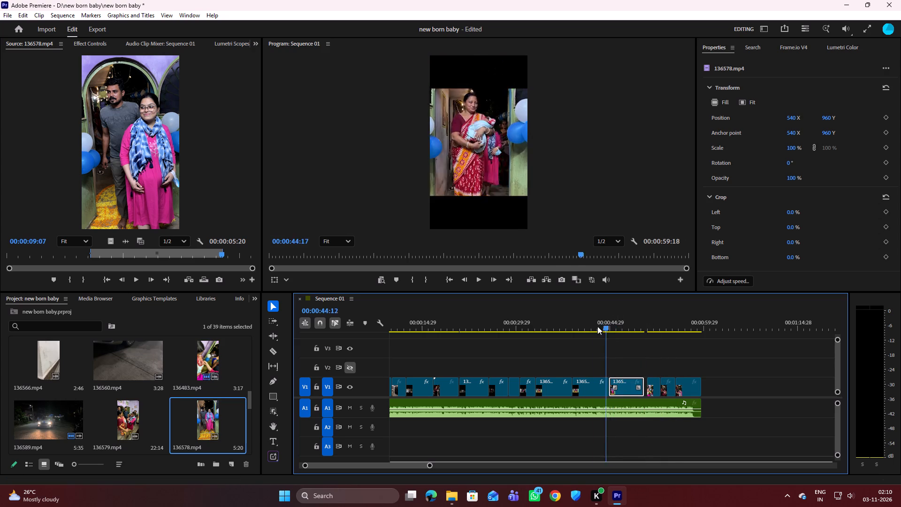
pyautogui.moveTo(597, 326); pyautogui.dragTo(578, 330)
pyautogui.press('space')
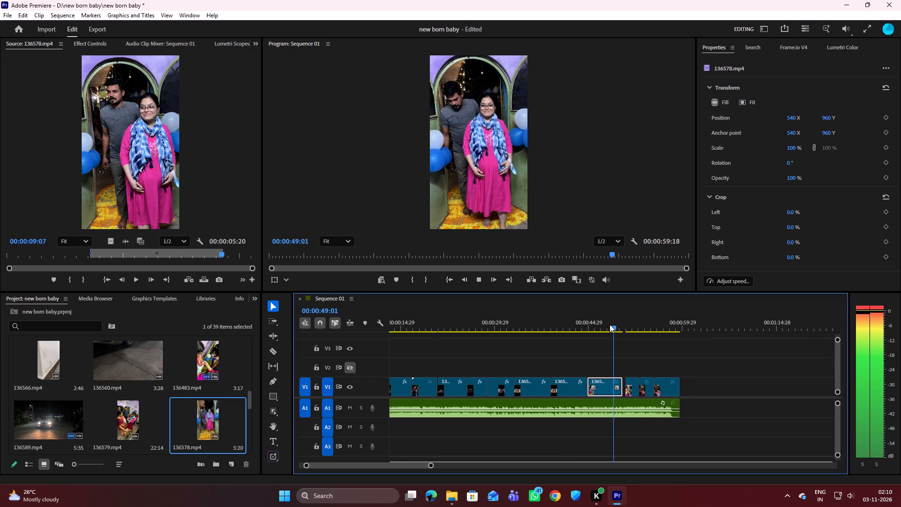
pyautogui.press('space')
pyautogui.press('space')
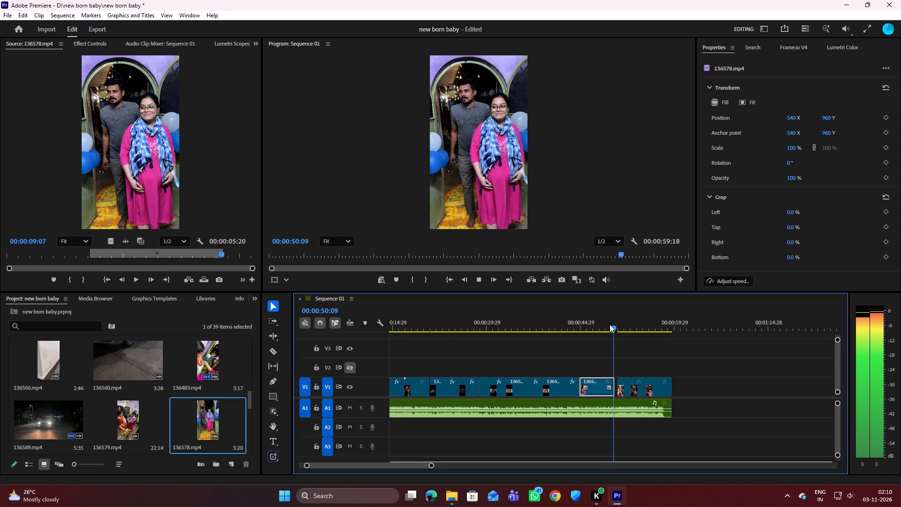
pyautogui.press('space')
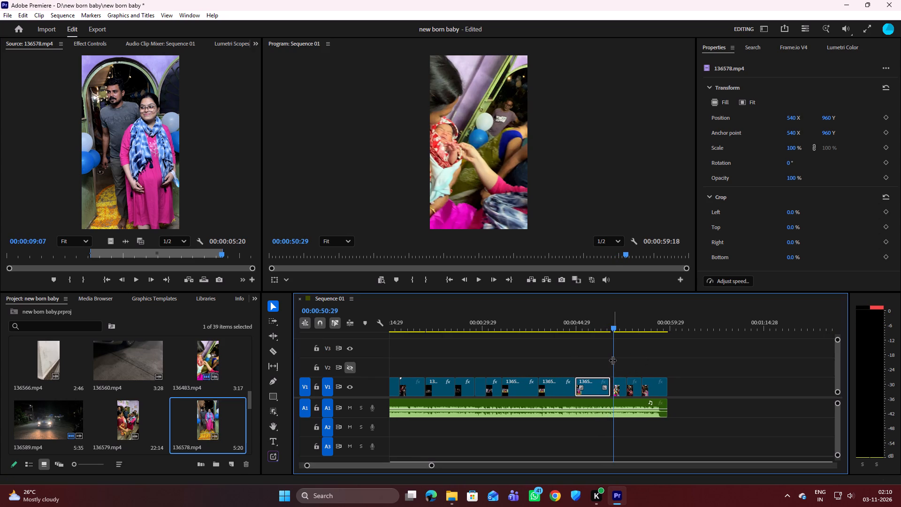
pyautogui.moveTo(615, 359); pyautogui.dragTo(694, 370)
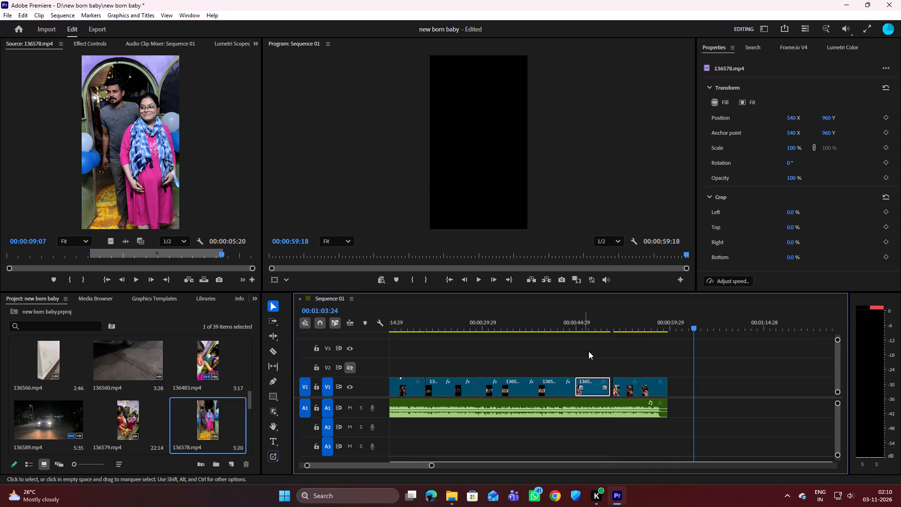
pyautogui.moveTo(613, 350); pyautogui.dragTo(672, 384)
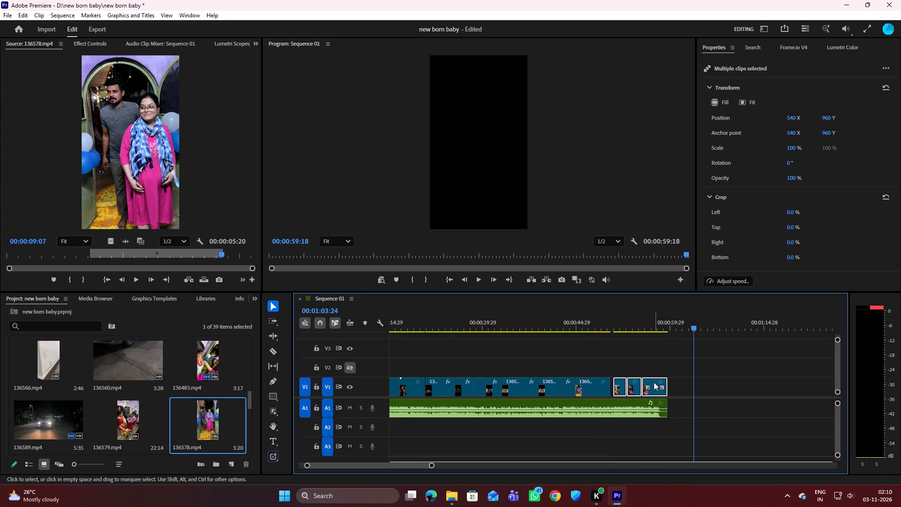
pyautogui.click(654, 382)
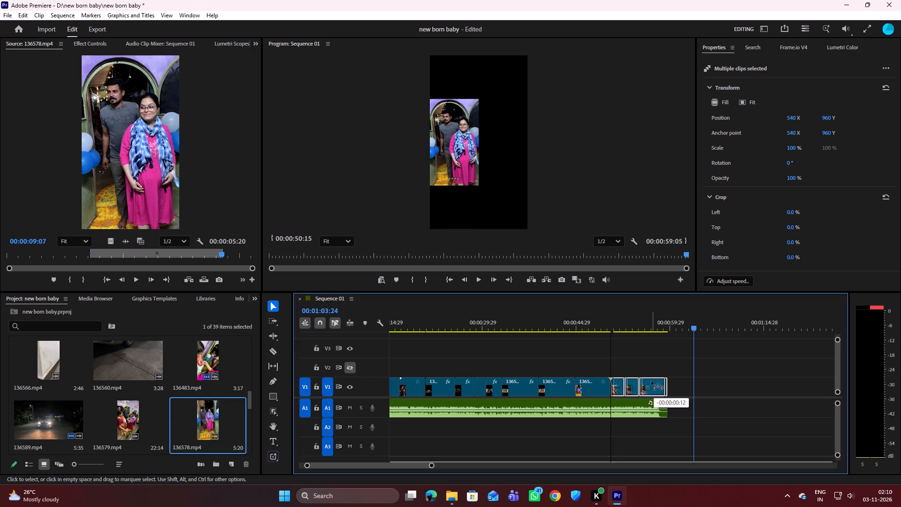
pyautogui.click(630, 338)
# Play the sequence's ending and its first part to about 00:00:33:14, and recheck the section between 00:00:26:00 and 00:00:28:19.
pyautogui.moveTo(693, 329); pyautogui.dragTo(668, 327)
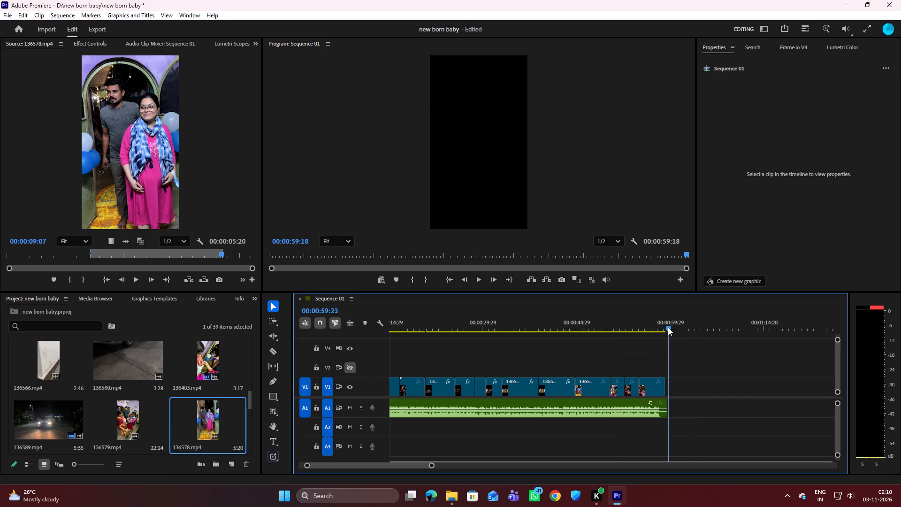
pyautogui.moveTo(668, 327); pyautogui.dragTo(662, 327)
pyautogui.press('space')
pyautogui.press('space')
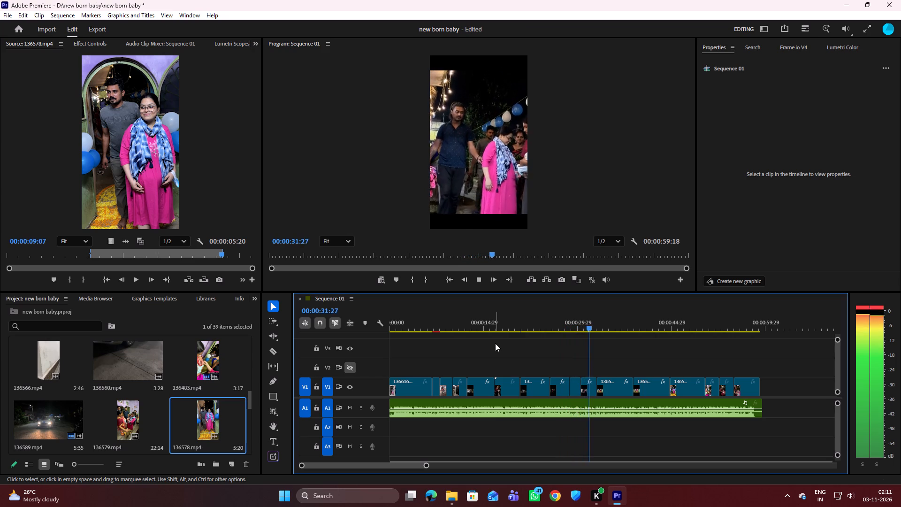
pyautogui.press('space')
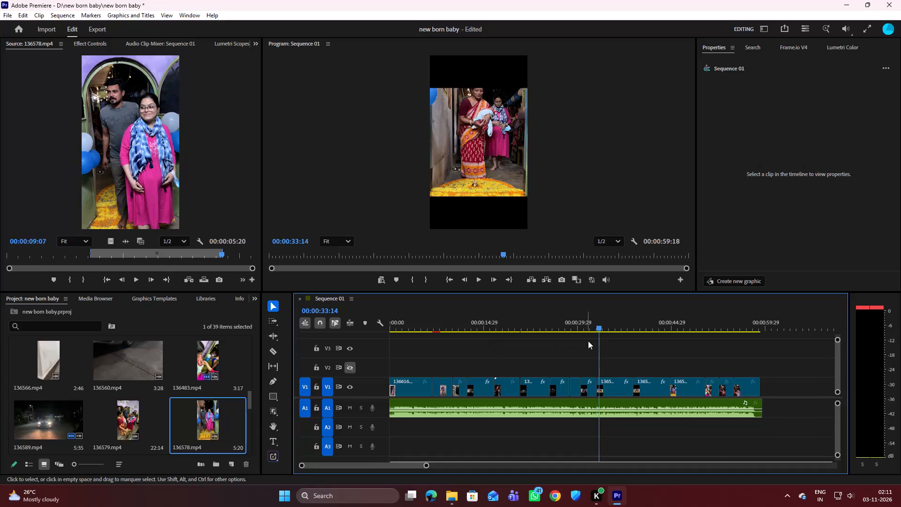
pyautogui.moveTo(601, 324); pyautogui.dragTo(559, 331)
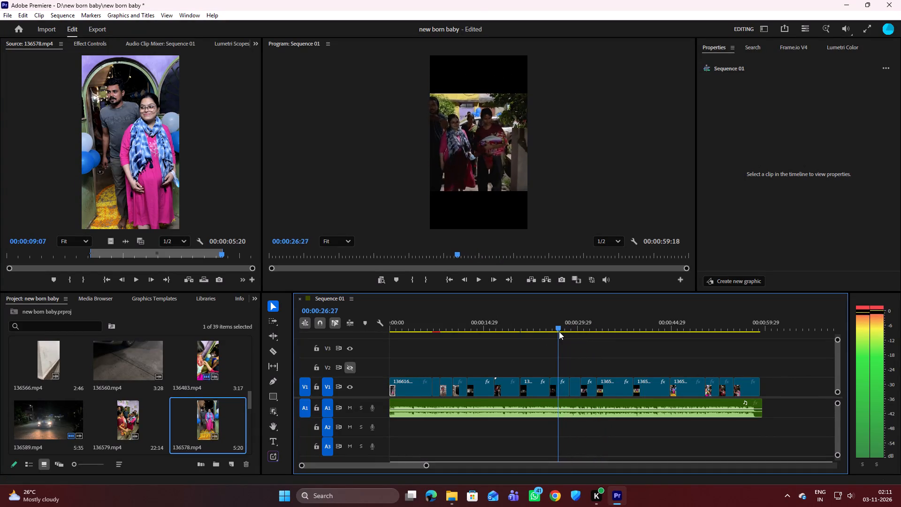
pyautogui.moveTo(559, 331); pyautogui.dragTo(570, 327)
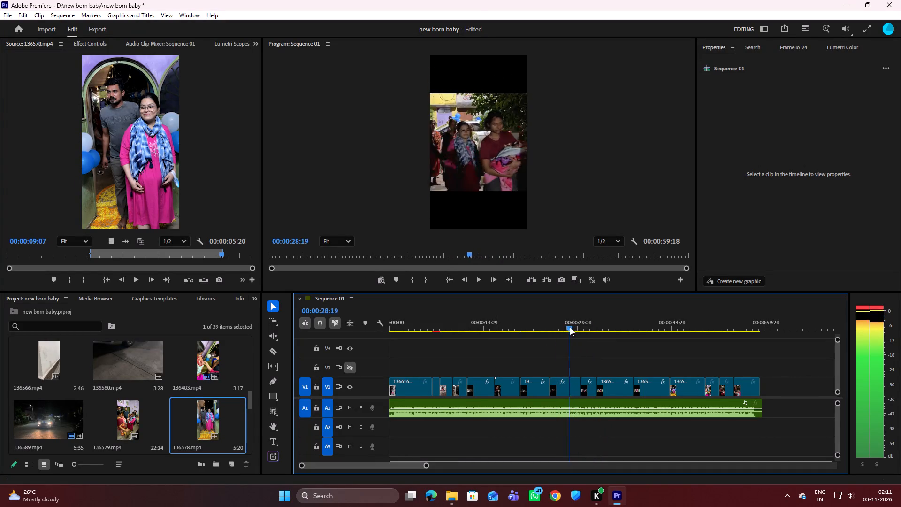
pyautogui.moveTo(570, 327); pyautogui.dragTo(554, 331)
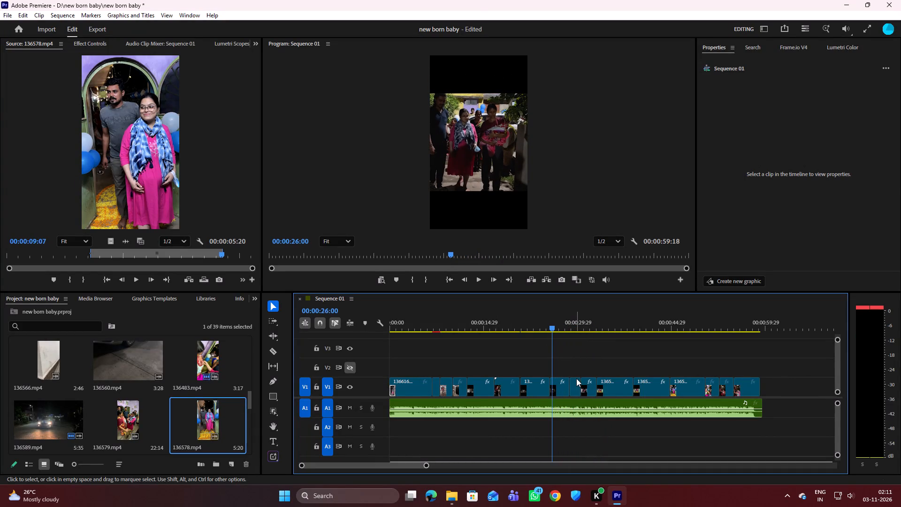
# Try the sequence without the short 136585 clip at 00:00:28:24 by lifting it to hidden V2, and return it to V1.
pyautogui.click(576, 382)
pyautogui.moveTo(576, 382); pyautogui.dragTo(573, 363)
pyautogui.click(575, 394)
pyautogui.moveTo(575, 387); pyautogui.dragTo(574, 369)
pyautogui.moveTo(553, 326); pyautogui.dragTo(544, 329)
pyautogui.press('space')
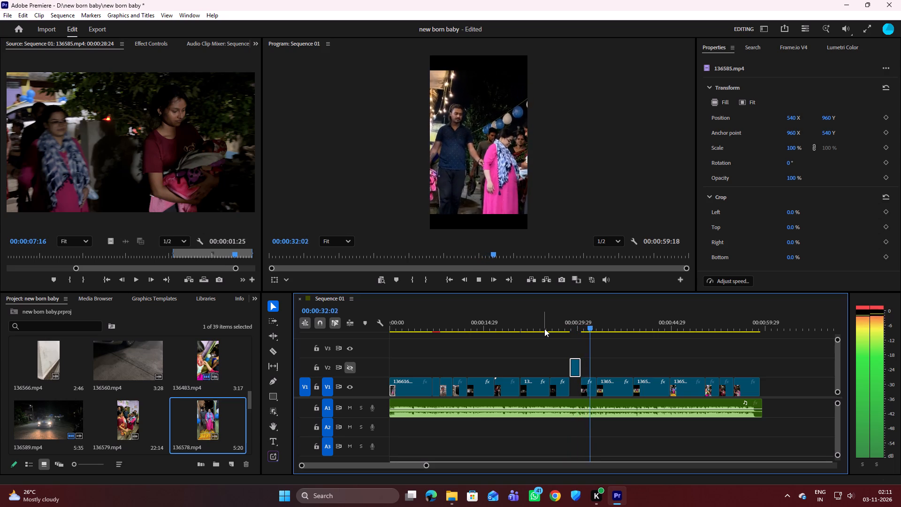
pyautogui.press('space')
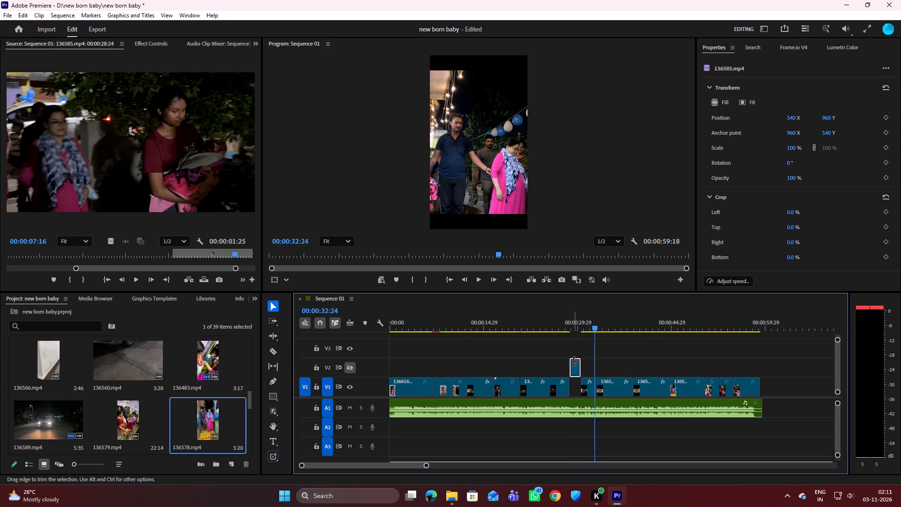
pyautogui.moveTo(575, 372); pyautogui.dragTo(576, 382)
# Review the sequence from 00:00:28:23 to 00:00:48:00 and set the V1 136578 clip to 110% speed with Optical flow interpolation.
pyautogui.moveTo(589, 331); pyautogui.dragTo(571, 335)
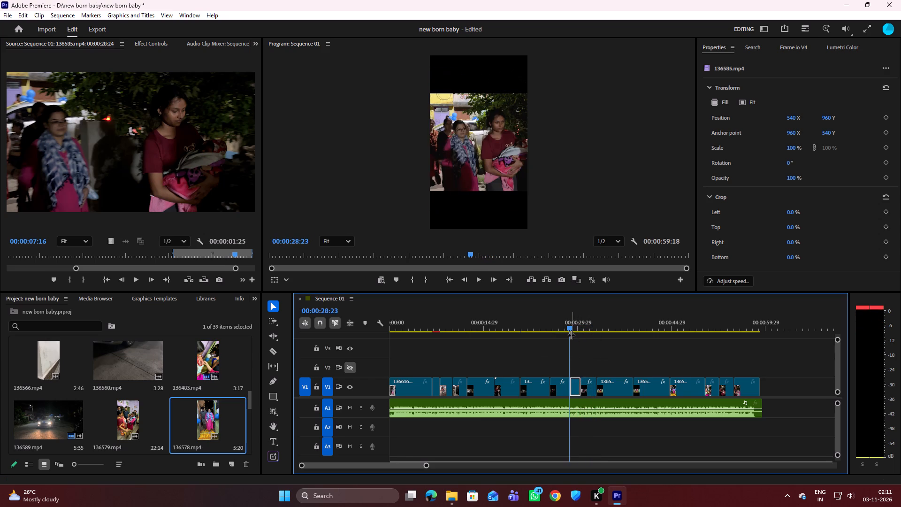
pyautogui.press('space')
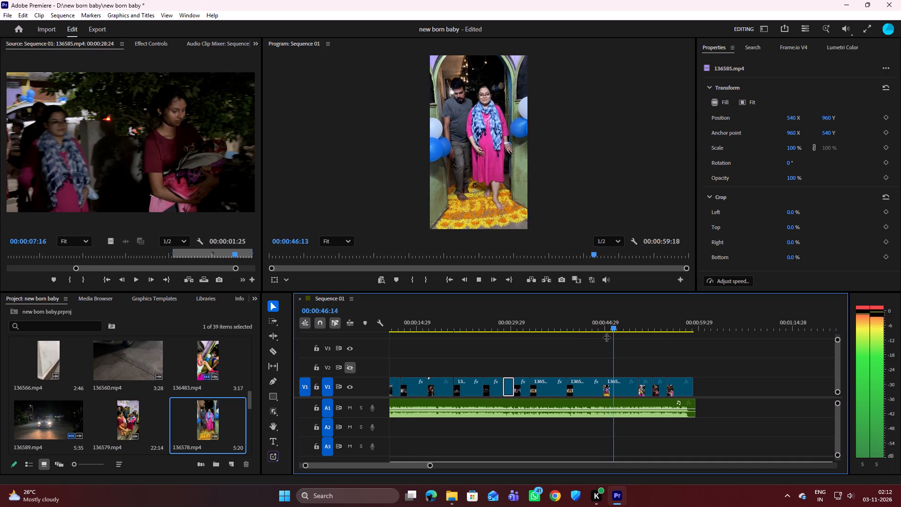
pyautogui.press('space')
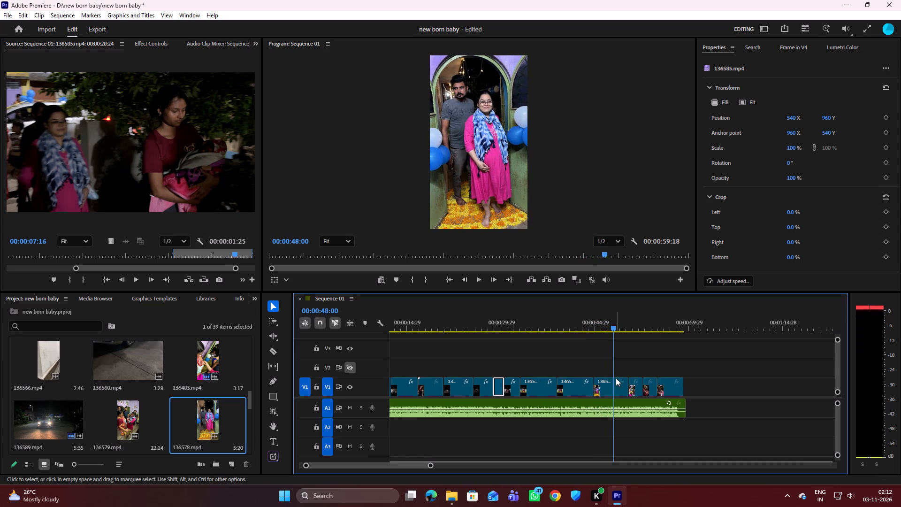
pyautogui.click(614, 384)
pyautogui.click(733, 286)
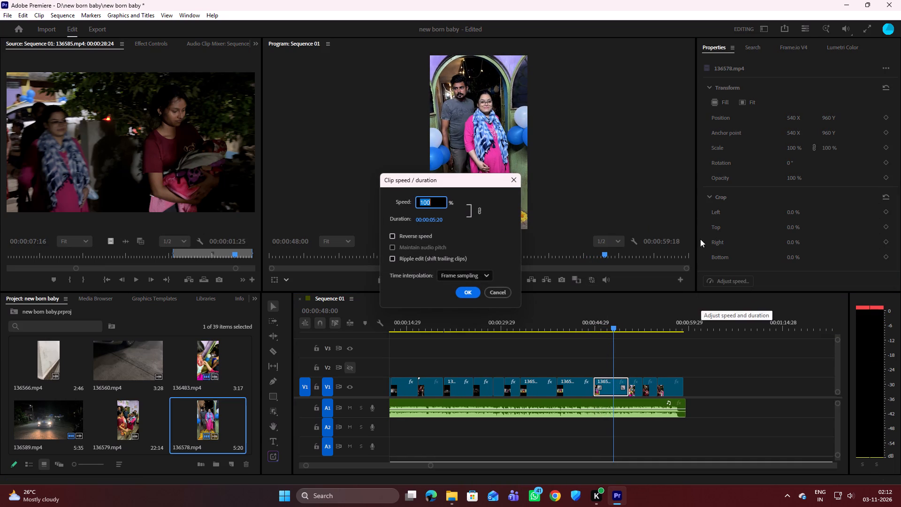
pyautogui.click(440, 203)
pyautogui.press('BackSpace')
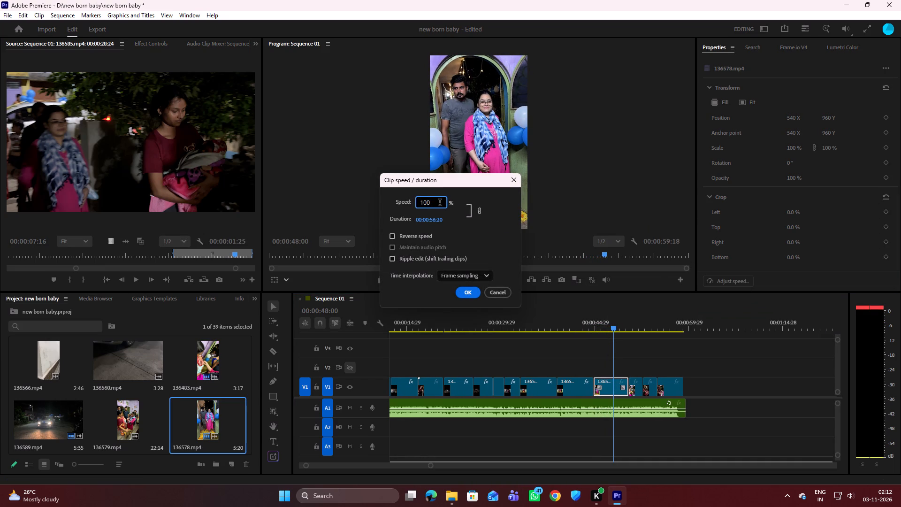
pyautogui.press('BackSpace')
pyautogui.press('BackSpace')
pyautogui.write('110')
pyautogui.click(464, 277)
pyautogui.click(458, 315)
pyautogui.click(466, 292)
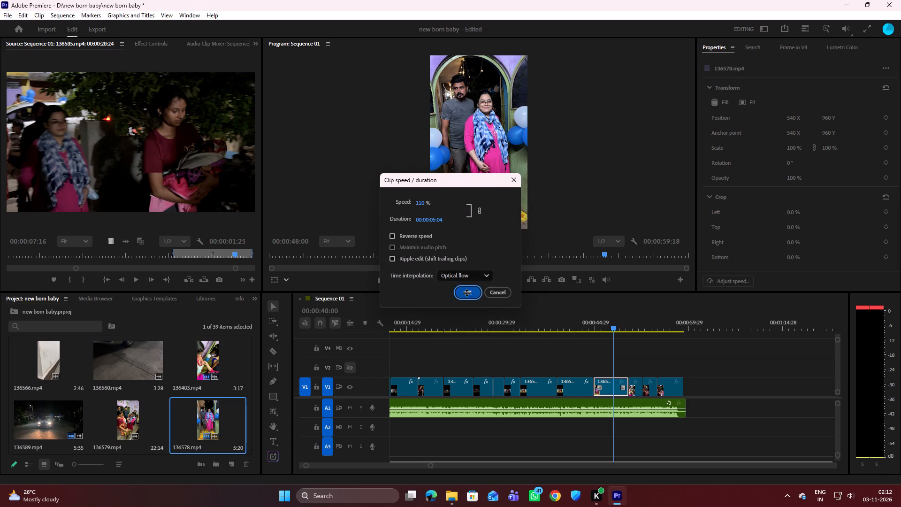
# Play the sped-up 136578 clip and move the last three V1 clips earlier to about 00:00:50:00, against its end.
pyautogui.moveTo(612, 329); pyautogui.dragTo(583, 319)
pyautogui.press('space')
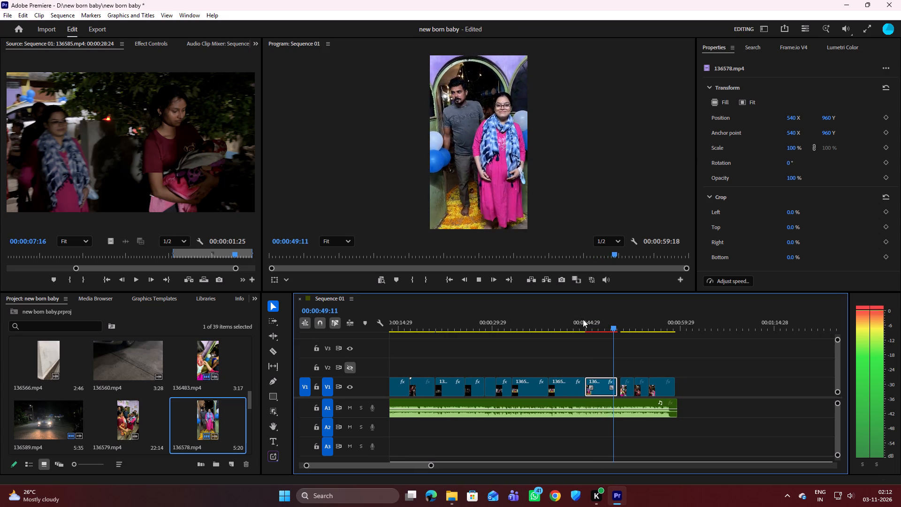
pyautogui.press('space')
pyautogui.moveTo(619, 353); pyautogui.dragTo(661, 383)
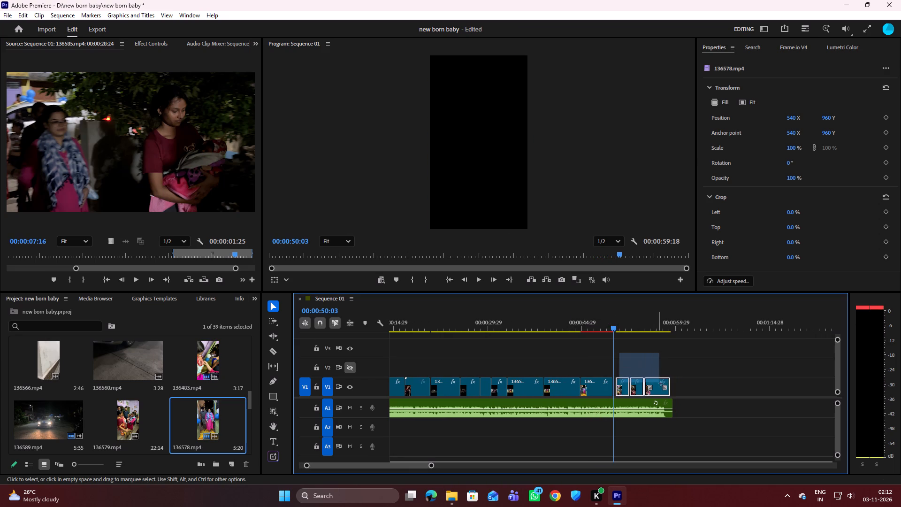
pyautogui.moveTo(661, 383); pyautogui.dragTo(664, 384)
pyautogui.moveTo(657, 387); pyautogui.dragTo(647, 386)
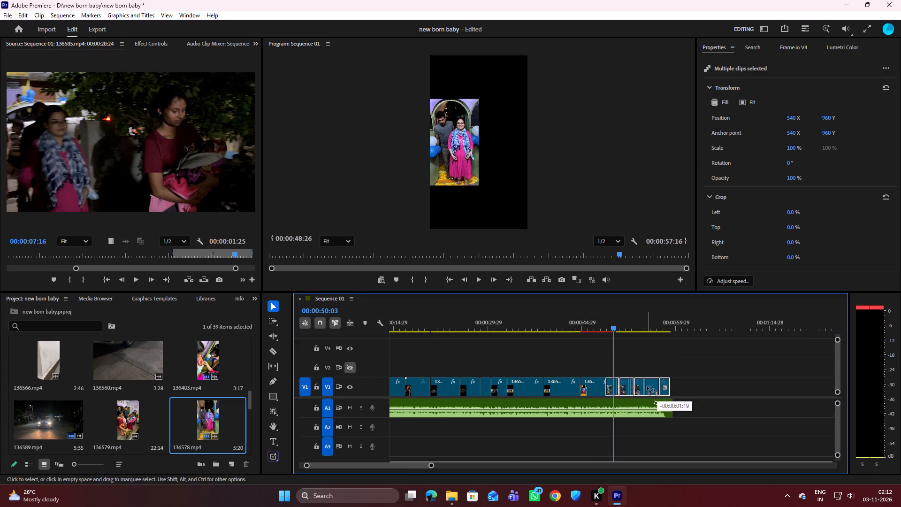
pyautogui.moveTo(647, 386); pyautogui.dragTo(651, 385)
pyautogui.moveTo(611, 324); pyautogui.dragTo(603, 323)
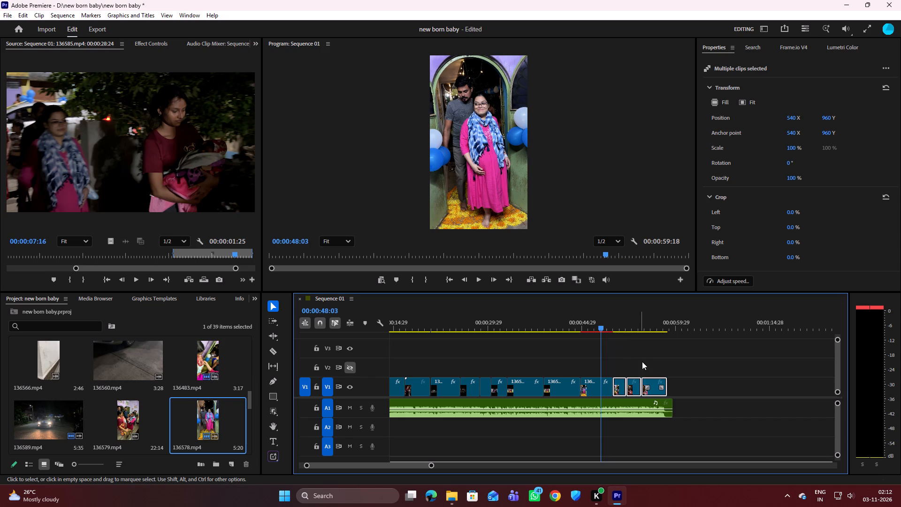
pyautogui.moveTo(628, 357); pyautogui.dragTo(657, 383)
pyautogui.moveTo(614, 355); pyautogui.dragTo(665, 383)
pyautogui.click(652, 385)
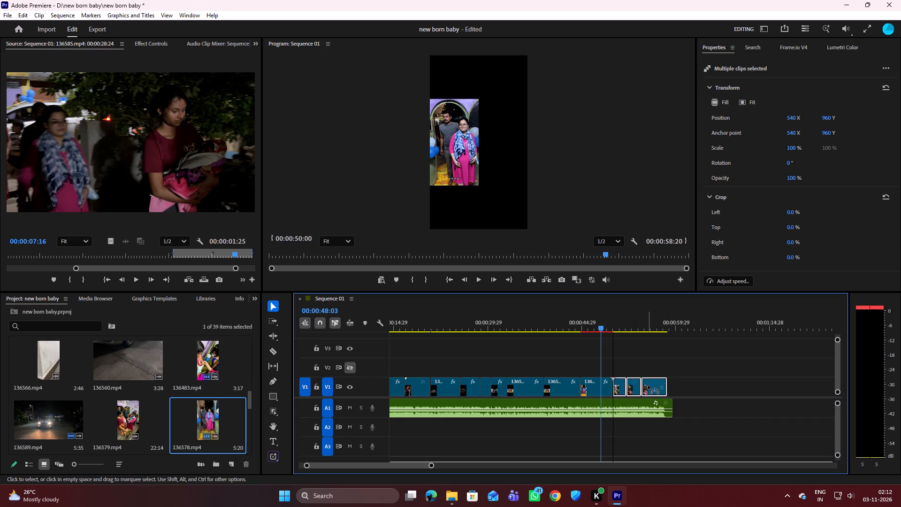
pyautogui.click(630, 350)
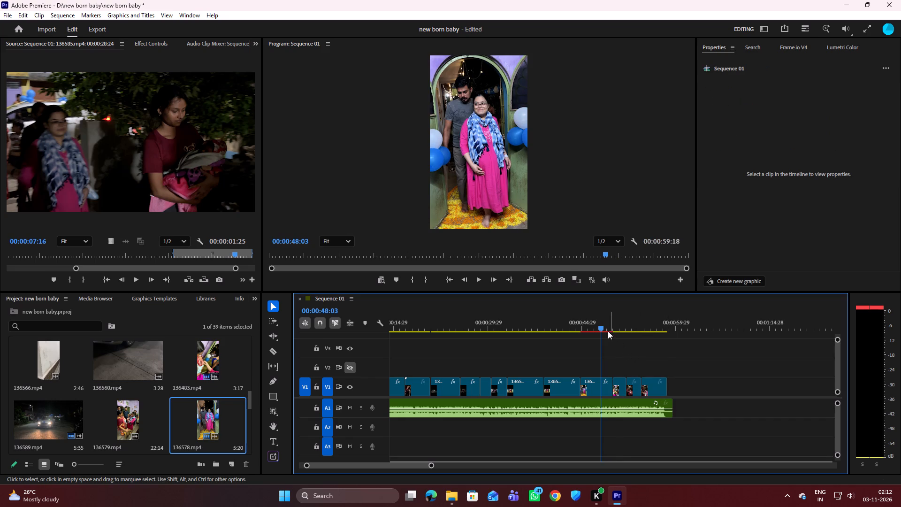
# Play the sequence's ending and its first part from the start to 00:00:22:27.
pyautogui.moveTo(602, 327); pyautogui.dragTo(663, 321)
pyautogui.press('space')
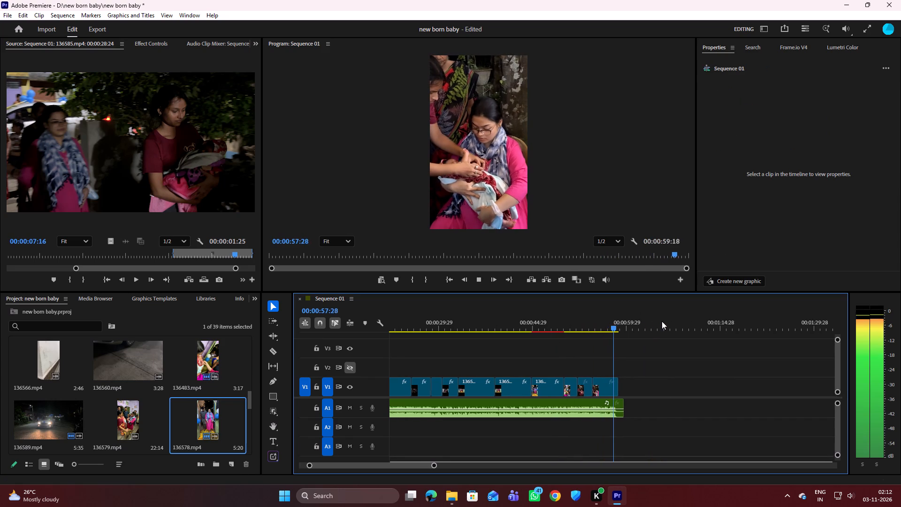
pyautogui.press('space')
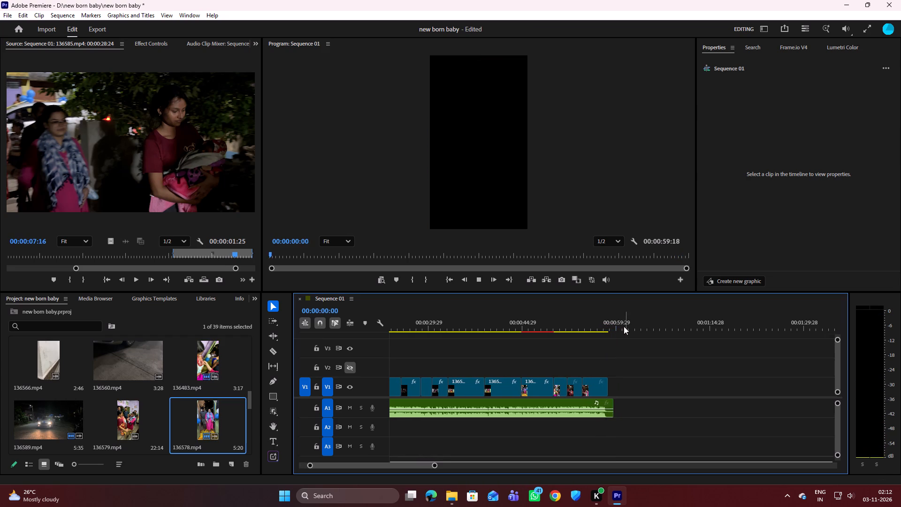
pyautogui.press('space')
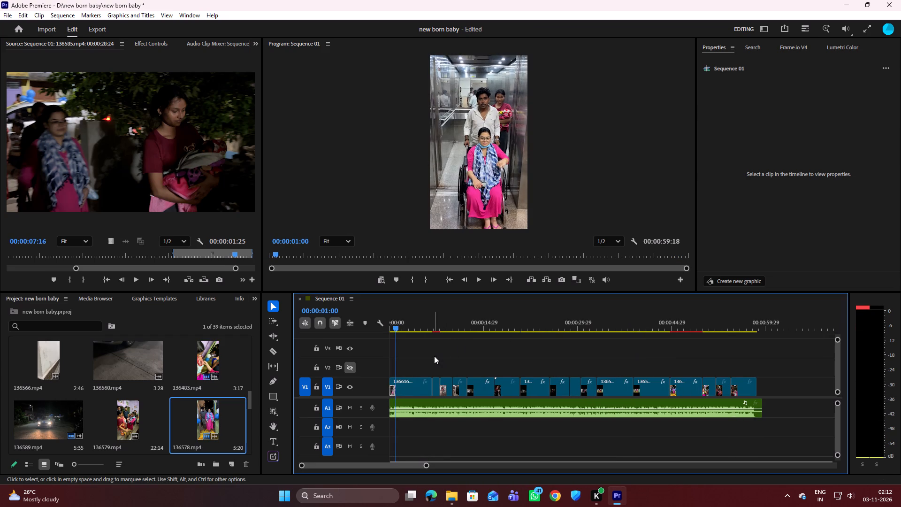
pyautogui.press('space')
pyautogui.press('space')
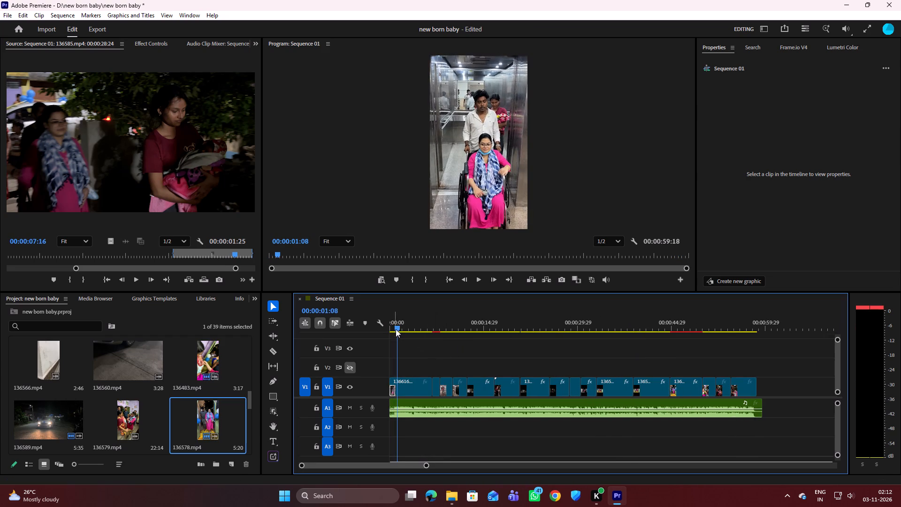
pyautogui.moveTo(398, 327); pyautogui.dragTo(381, 326)
pyautogui.press('space')
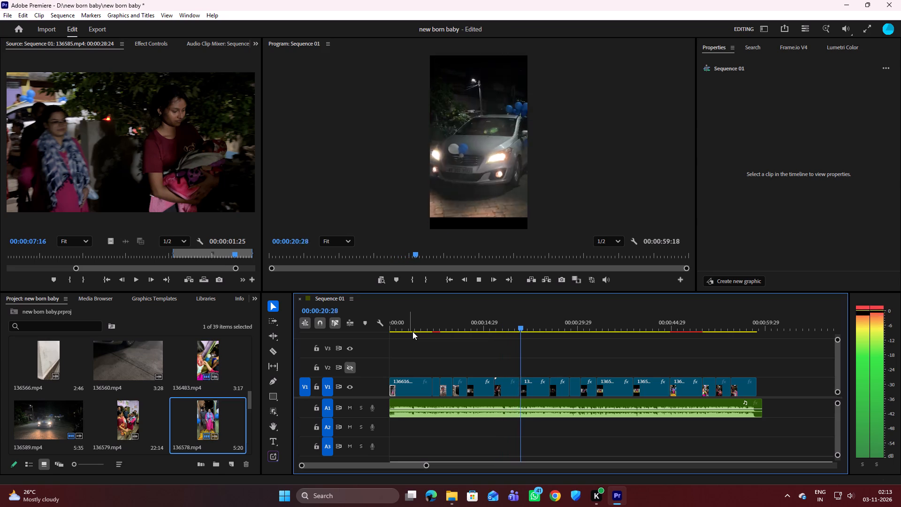
pyautogui.press('space')
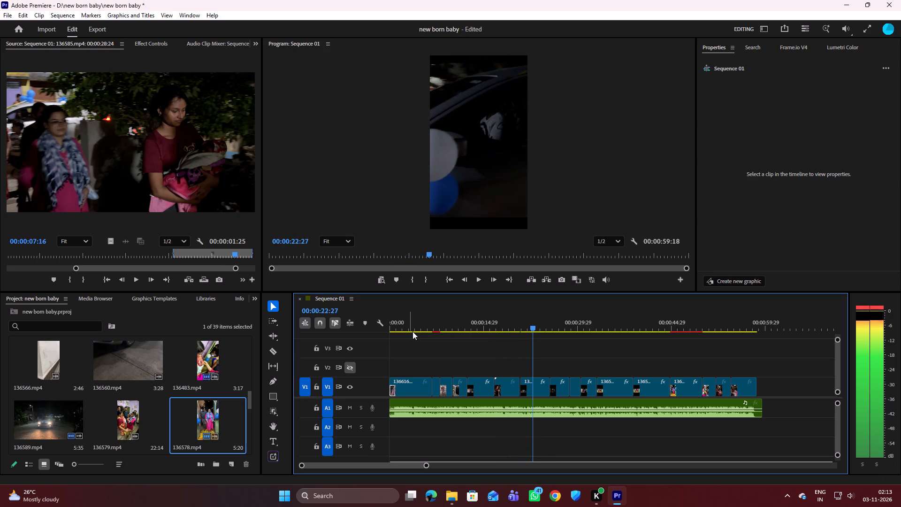
# Examine the V1 cuts between 136601, 136602 and 136589 against the music waveform, checking for gaps between clips.
pyautogui.moveTo(424, 466); pyautogui.dragTo(406, 466)
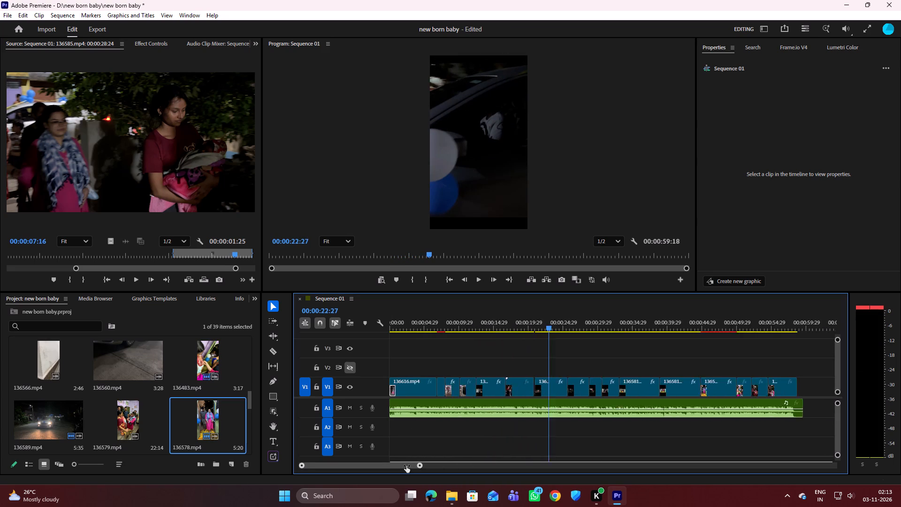
pyautogui.moveTo(406, 466); pyautogui.dragTo(341, 460)
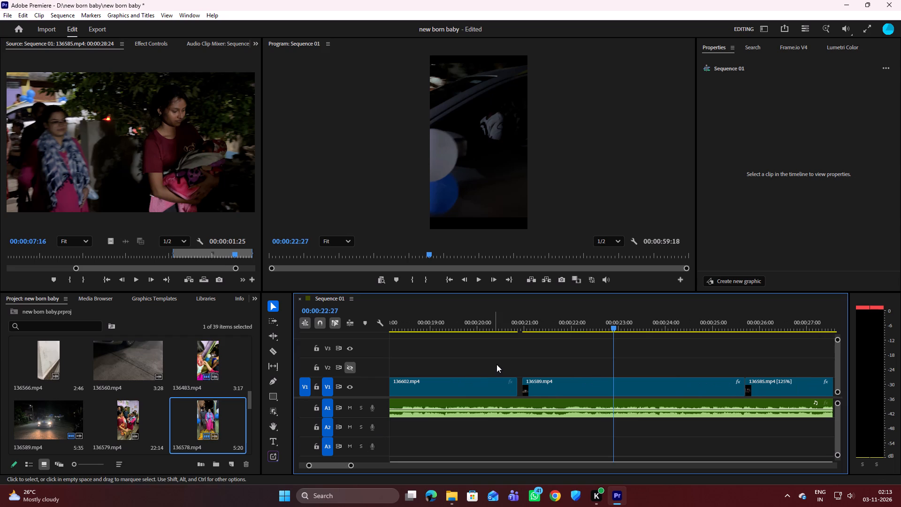
pyautogui.scroll(-5, 503, 358)
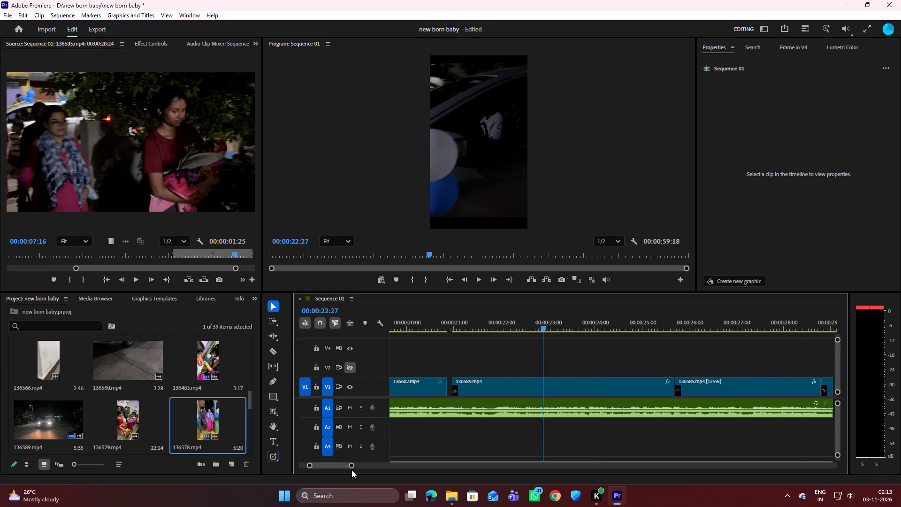
pyautogui.moveTo(350, 463); pyautogui.dragTo(400, 454)
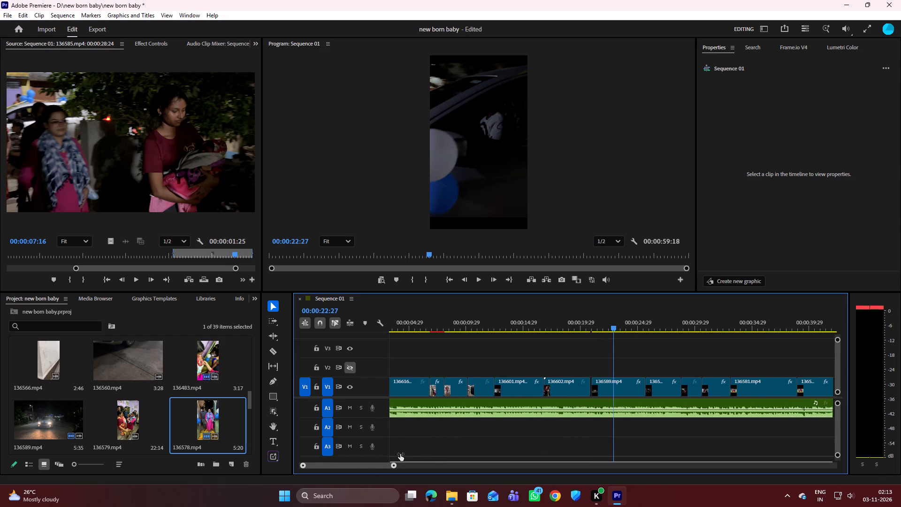
pyautogui.moveTo(400, 454); pyautogui.dragTo(340, 457)
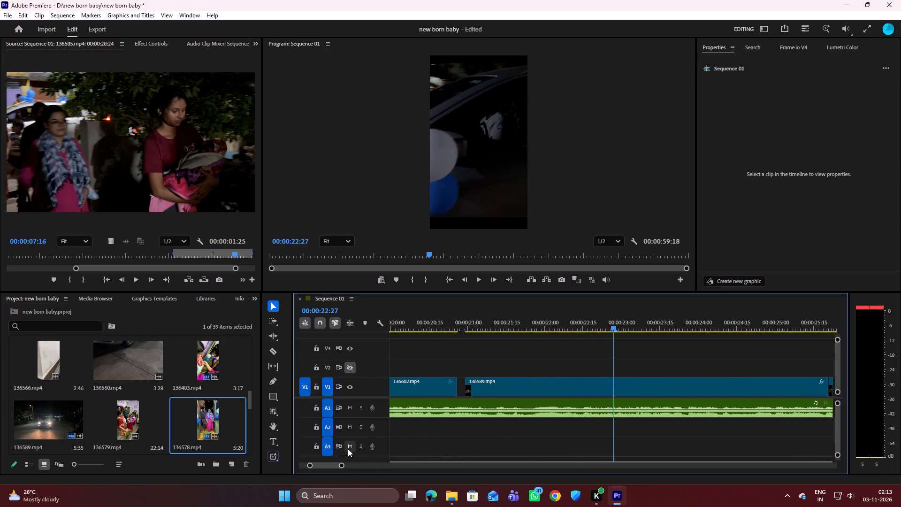
pyautogui.scroll(17, 410, 402)
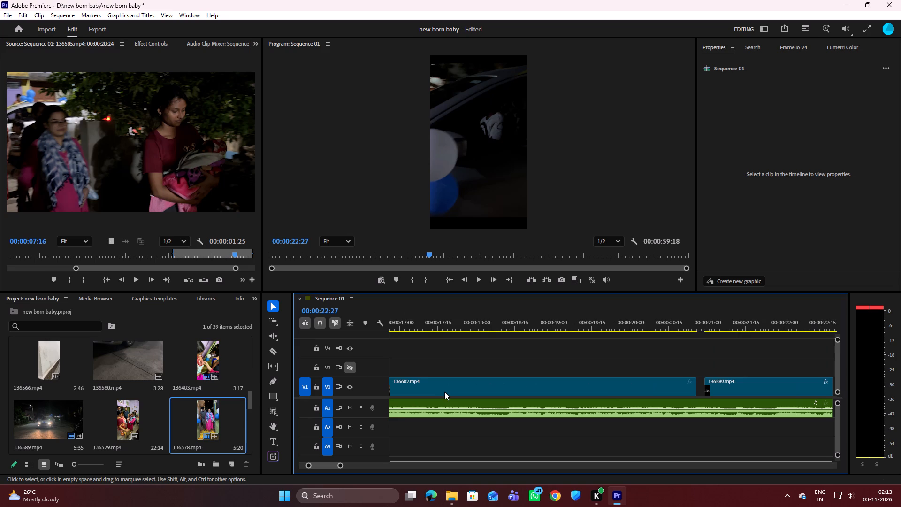
pyautogui.scroll(7, 440, 392)
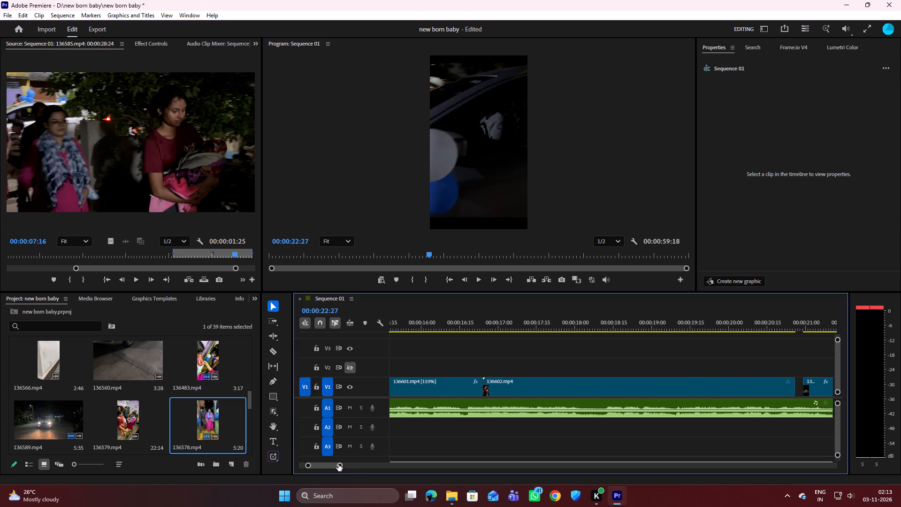
pyautogui.moveTo(338, 464); pyautogui.dragTo(335, 468)
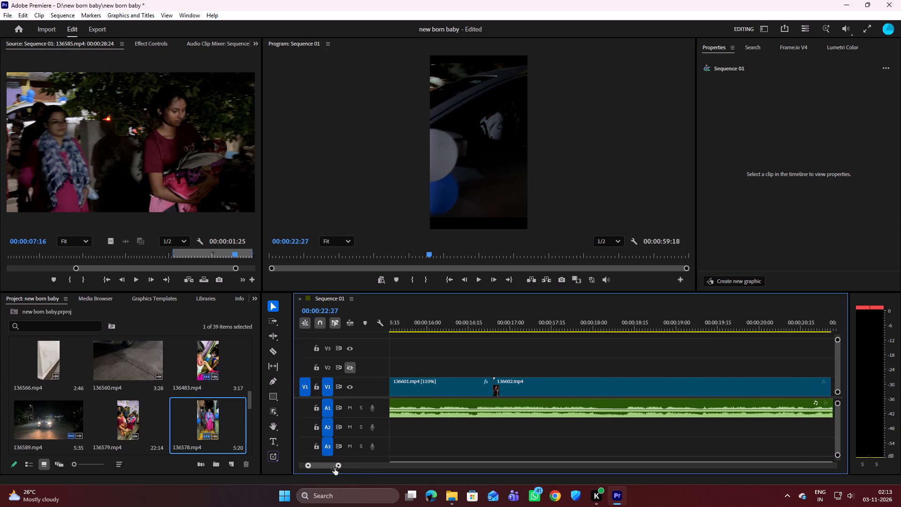
pyautogui.moveTo(335, 468); pyautogui.dragTo(321, 470)
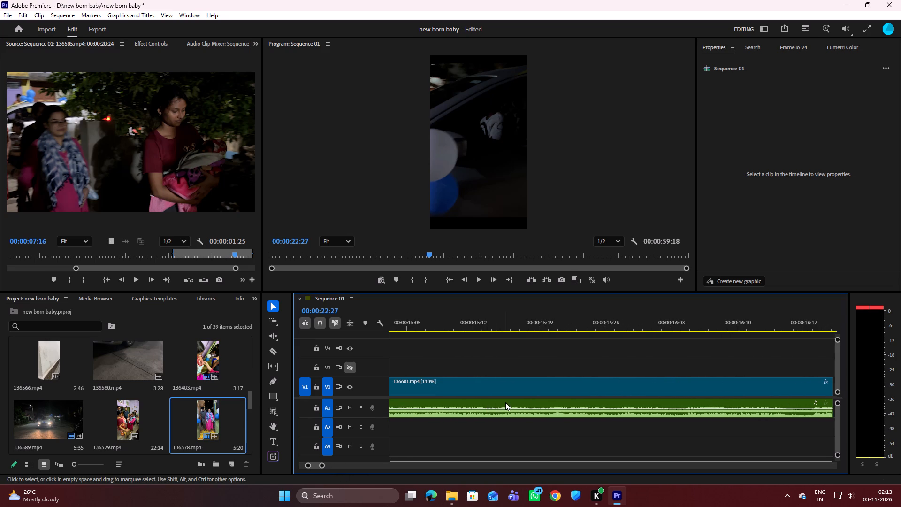
pyautogui.scroll(2, 505, 402)
pyautogui.scroll(-16, 507, 402)
pyautogui.scroll(-7, 488, 410)
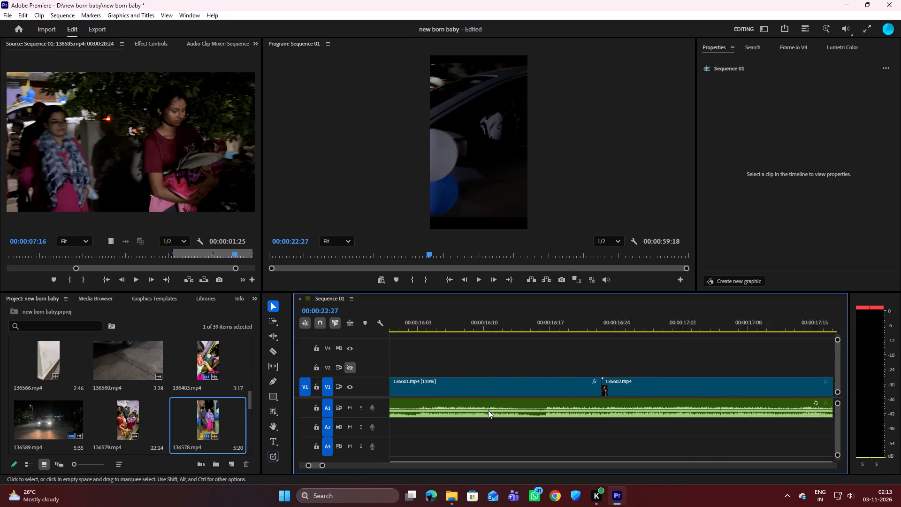
pyautogui.scroll(-4, 488, 410)
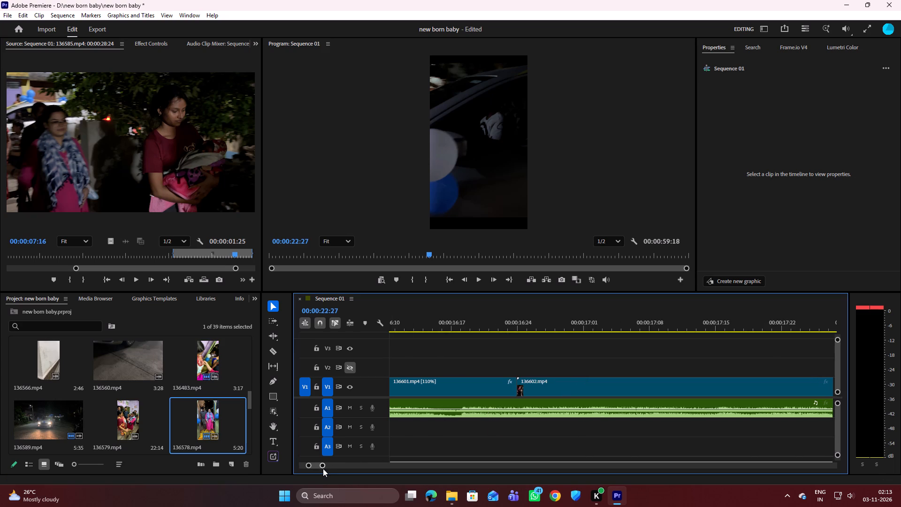
pyautogui.moveTo(321, 467); pyautogui.dragTo(316, 467)
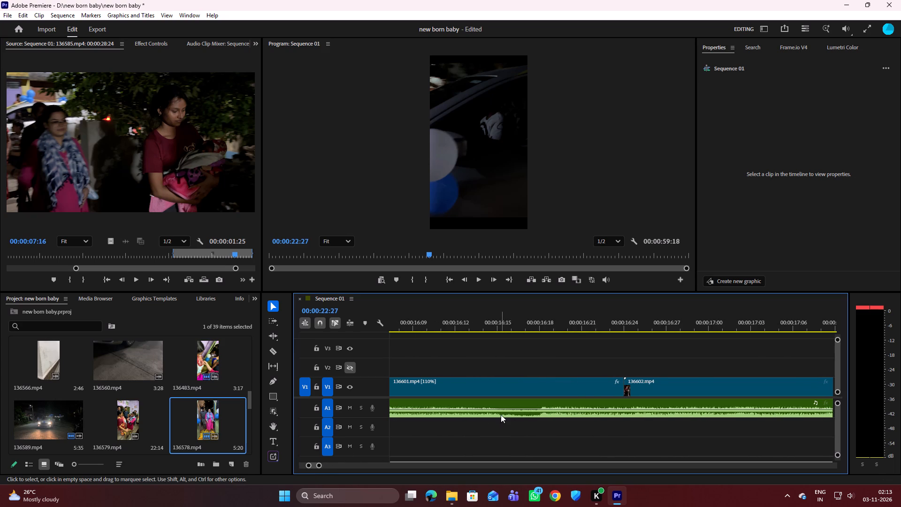
pyautogui.scroll(-20, 501, 415)
pyautogui.scroll(-13, 501, 415)
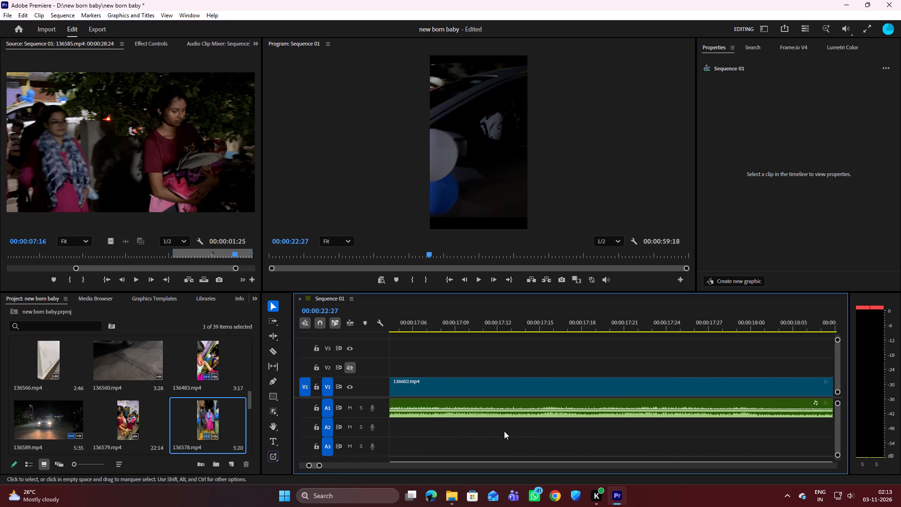
pyautogui.scroll(-12, 504, 431)
# Move all V1 clips from 136589 through the last 136583 slightly earlier, against the end of 136602 just before 00:00:21:00.
pyautogui.moveTo(321, 467); pyautogui.dragTo(329, 466)
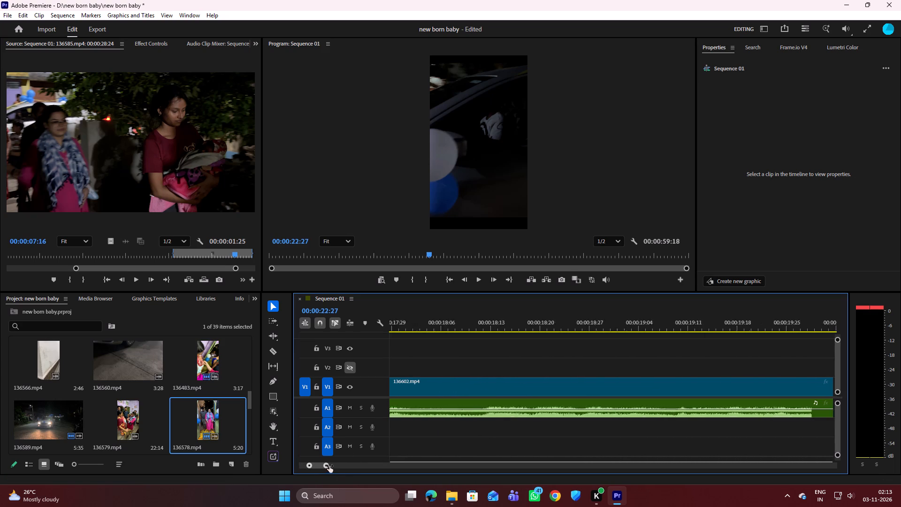
pyautogui.moveTo(329, 466); pyautogui.dragTo(351, 468)
pyautogui.moveTo(541, 354); pyautogui.dragTo(826, 382)
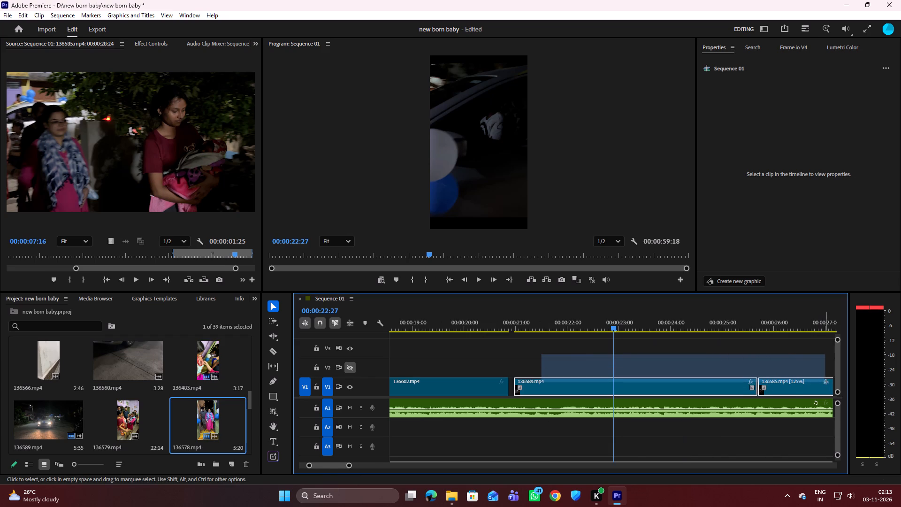
pyautogui.moveTo(826, 382); pyautogui.dragTo(837, 381)
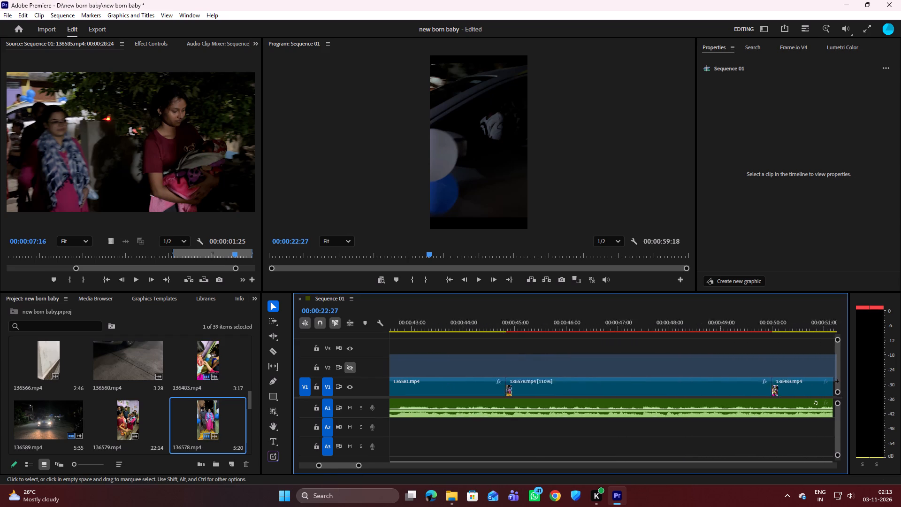
pyautogui.moveTo(837, 381); pyautogui.dragTo(579, 396)
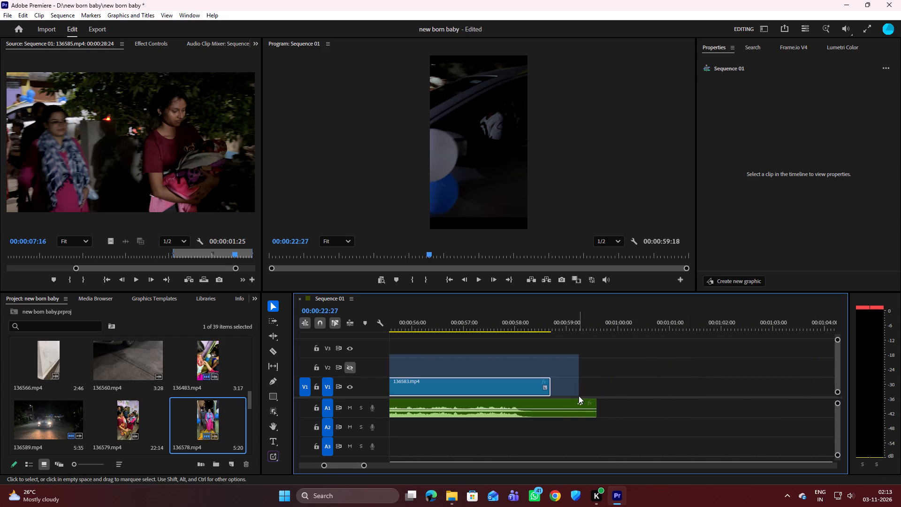
pyautogui.scroll(4, 579, 396)
pyautogui.moveTo(363, 462); pyautogui.dragTo(351, 466)
pyautogui.moveTo(366, 464); pyautogui.dragTo(360, 465)
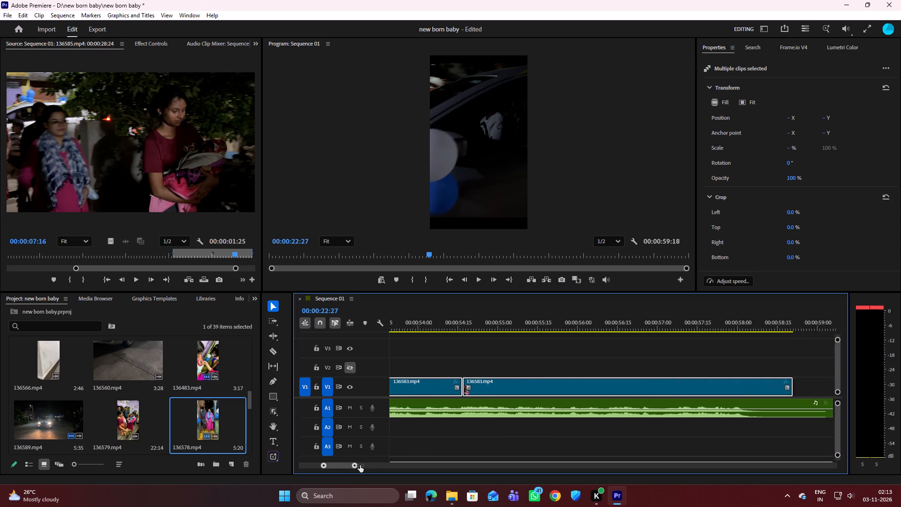
pyautogui.moveTo(360, 465); pyautogui.dragTo(362, 469)
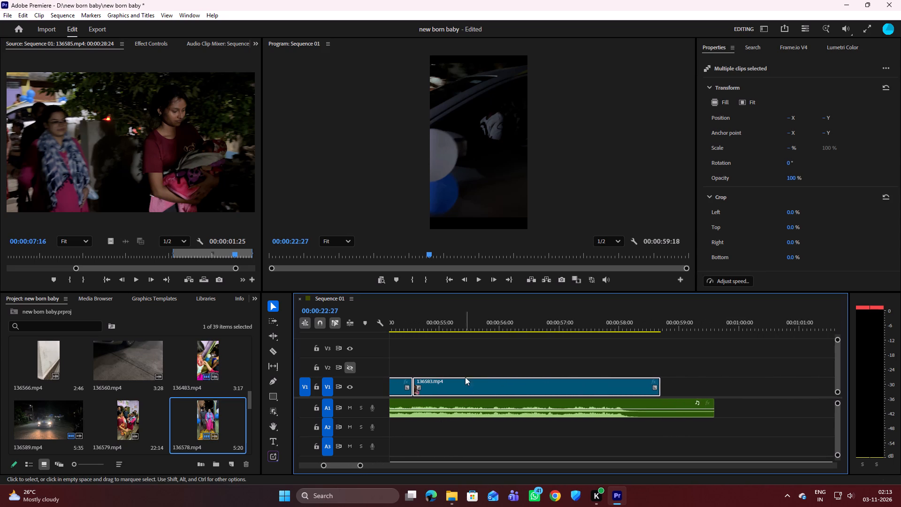
pyautogui.scroll(-5, 464, 362)
pyautogui.scroll(8, 464, 362)
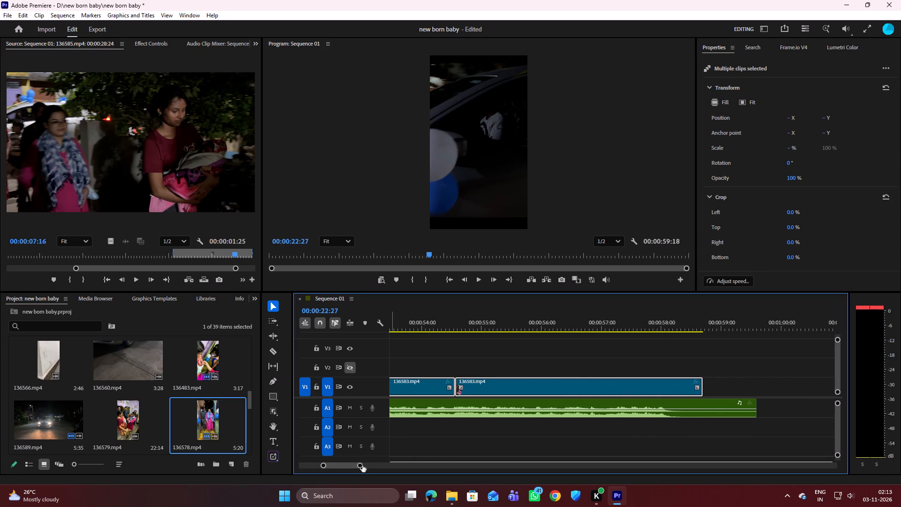
pyautogui.moveTo(345, 467); pyautogui.dragTo(344, 463)
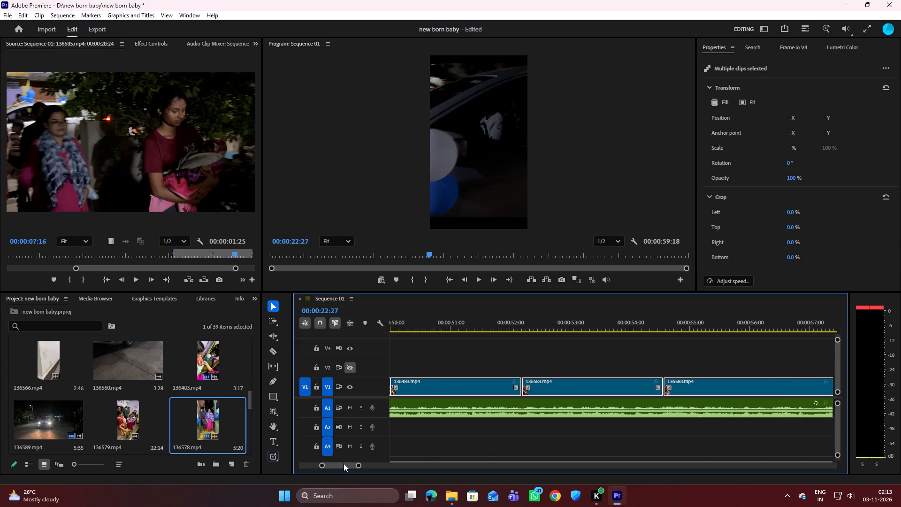
pyautogui.moveTo(344, 463); pyautogui.dragTo(332, 465)
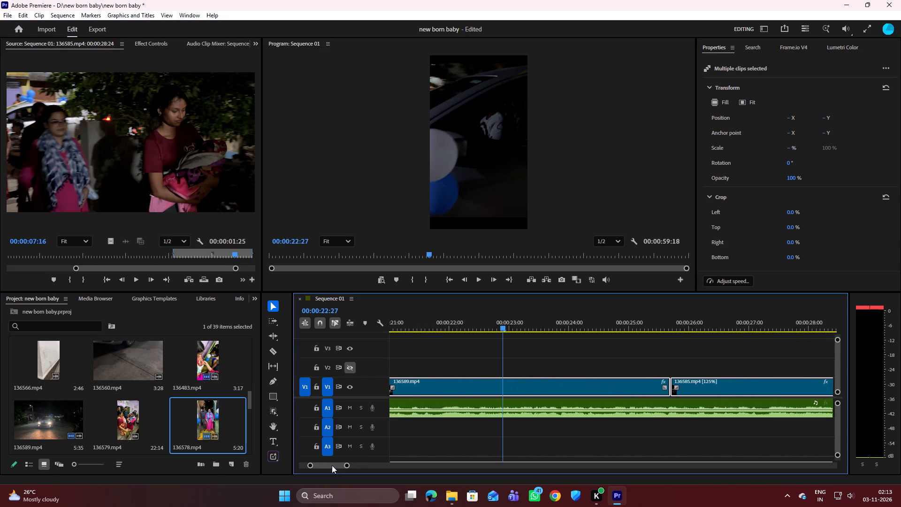
pyautogui.moveTo(332, 465); pyautogui.dragTo(331, 465)
pyautogui.moveTo(550, 389); pyautogui.dragTo(545, 388)
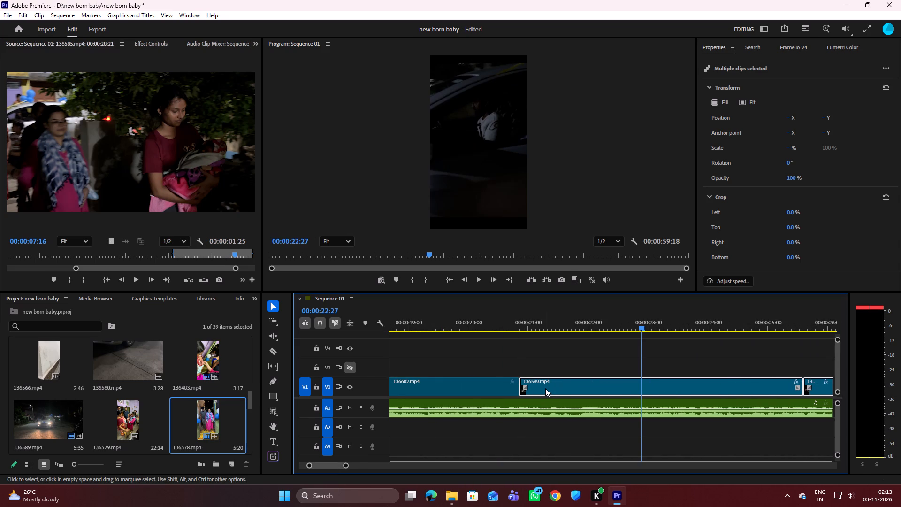
pyautogui.click(518, 364)
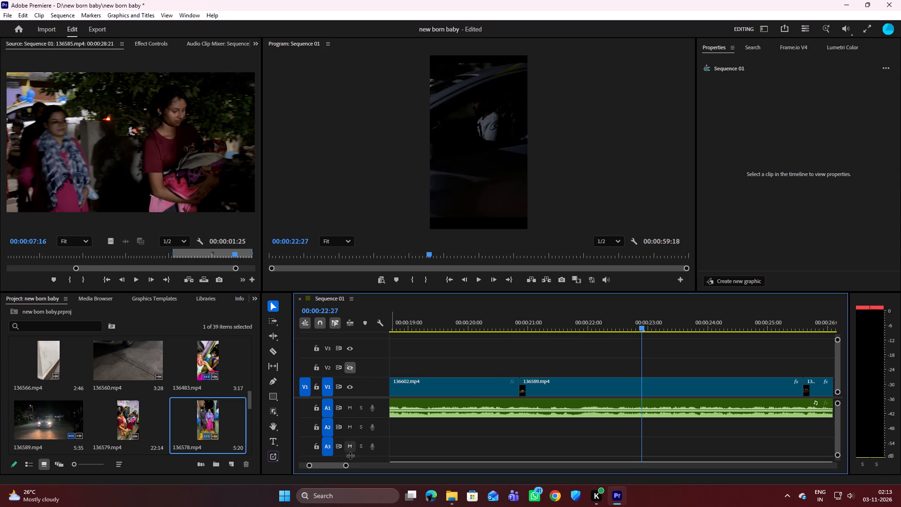
# Scrub through the whole-sequence view between about 00:00:10:26 and 00:00:29:00 to check the closed-up clips.
pyautogui.moveTo(345, 461); pyautogui.dragTo(414, 466)
pyautogui.moveTo(347, 467); pyautogui.dragTo(431, 461)
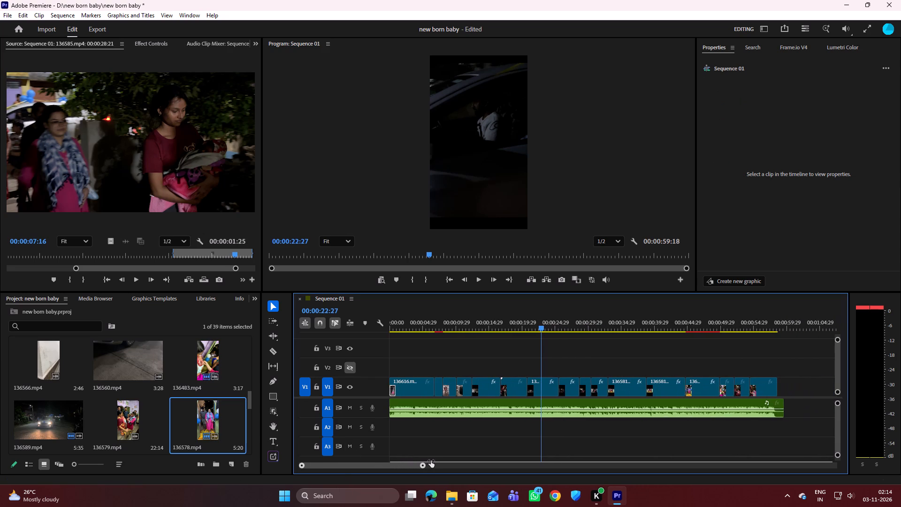
pyautogui.moveTo(431, 461); pyautogui.dragTo(427, 456)
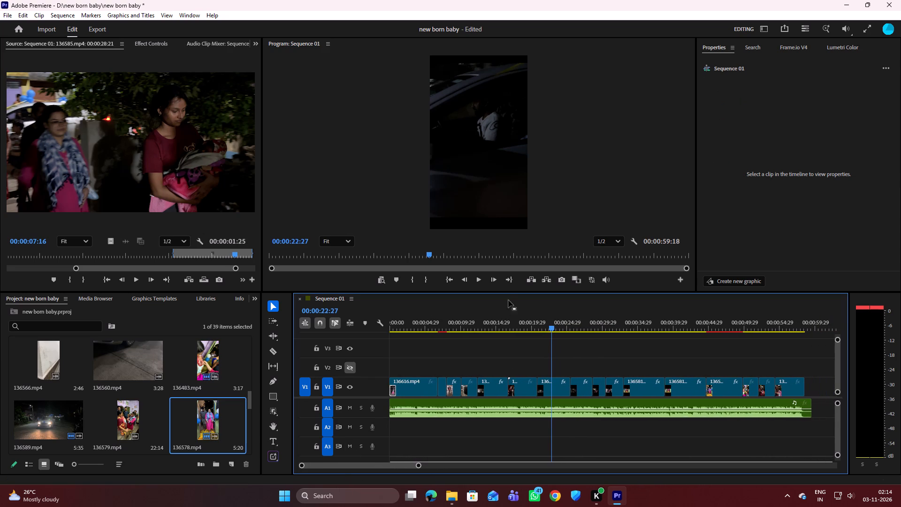
pyautogui.moveTo(551, 328); pyautogui.dragTo(471, 344)
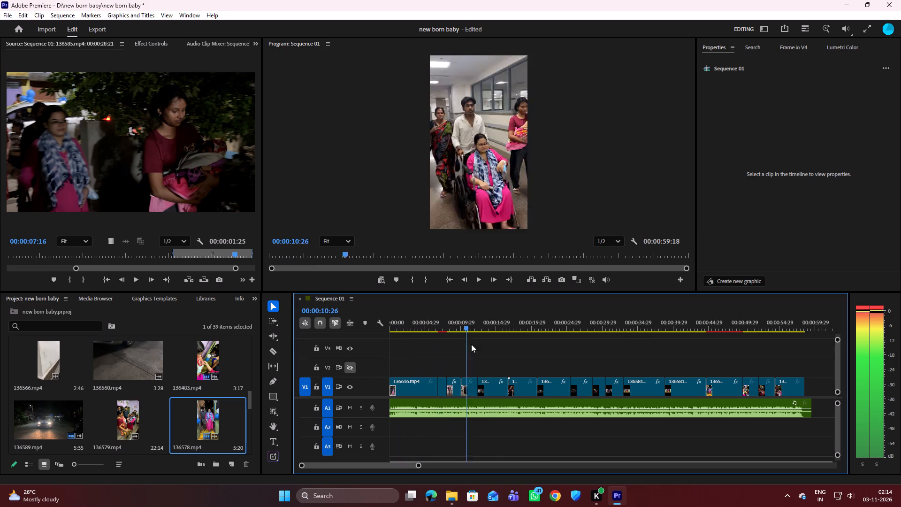
pyautogui.moveTo(471, 344); pyautogui.dragTo(596, 353)
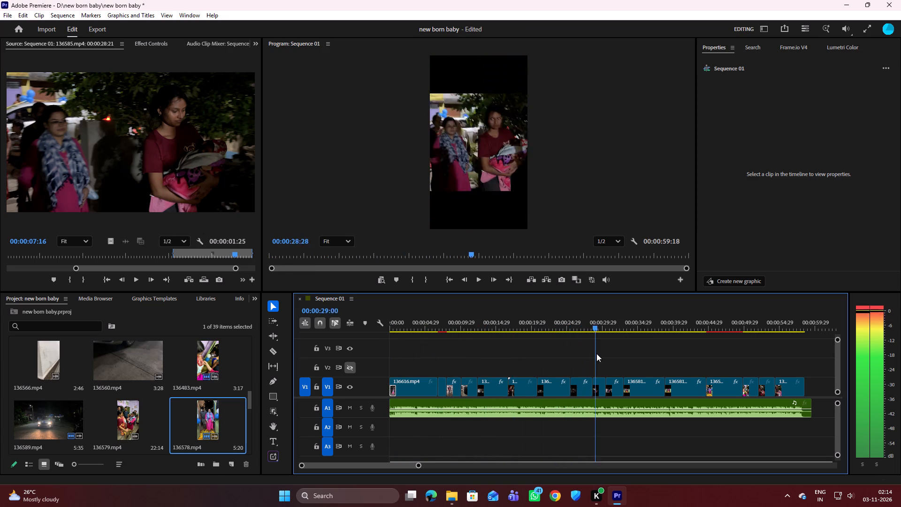
# Scrub to the end of the sequence and play it through from 00:00:00:00 to about 00:00:59:06 to review the edit.
pyautogui.moveTo(596, 353); pyautogui.dragTo(739, 354)
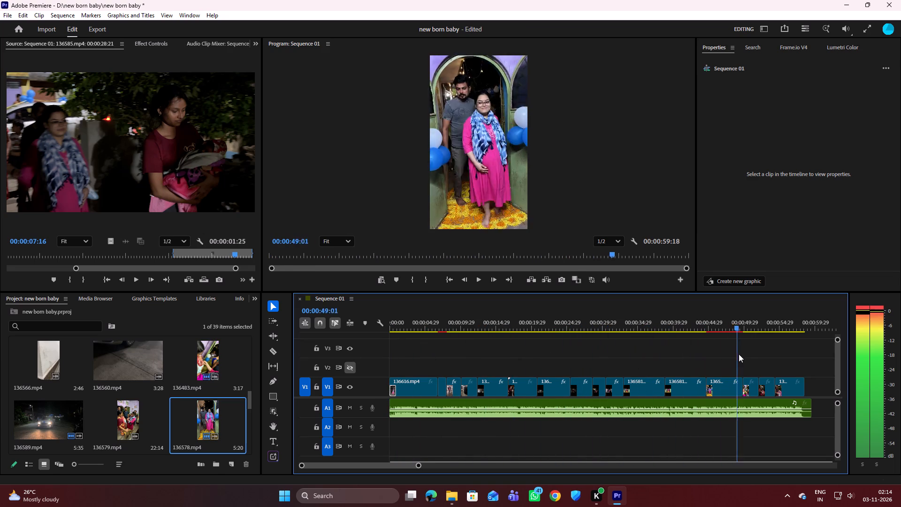
pyautogui.moveTo(739, 354); pyautogui.dragTo(811, 350)
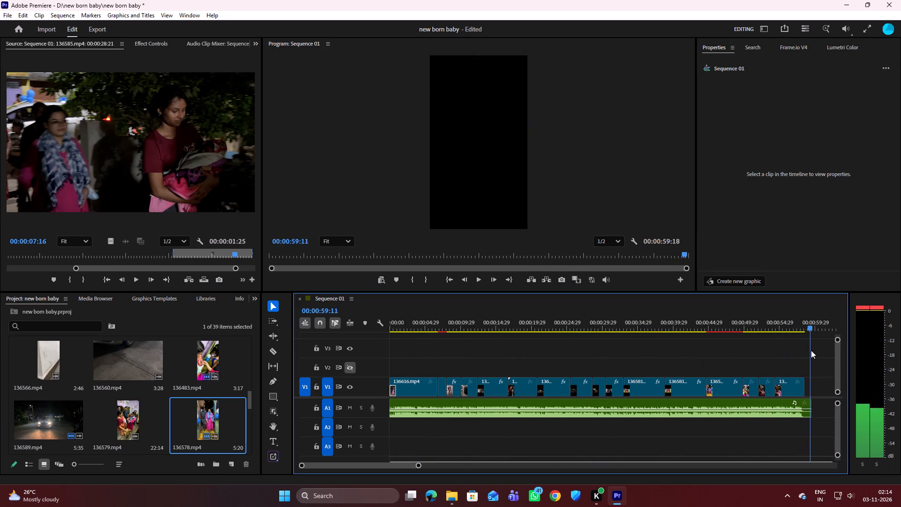
pyautogui.moveTo(811, 350); pyautogui.dragTo(346, 361)
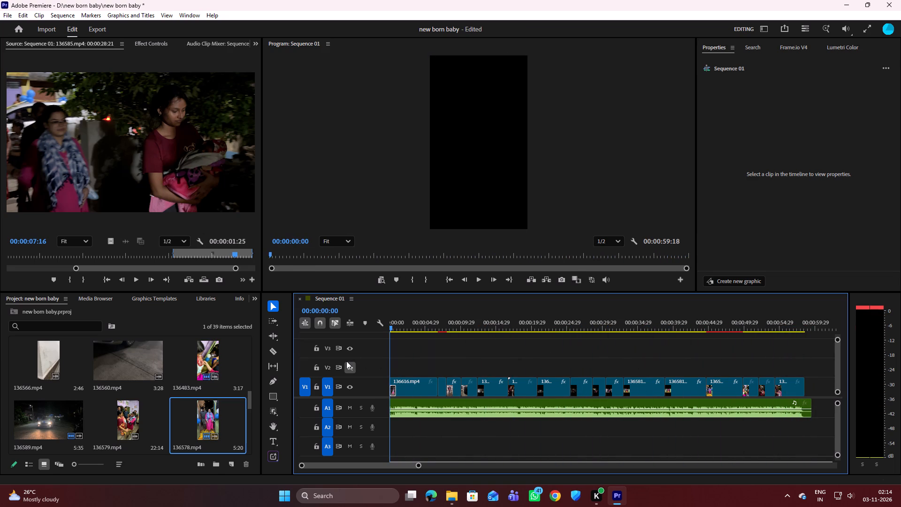
pyautogui.press('space')
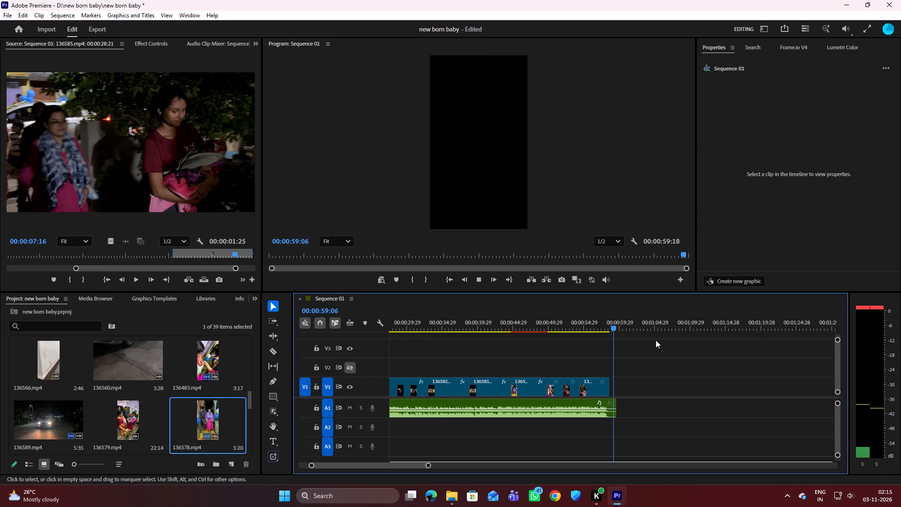
pyautogui.press('space')
pyautogui.press('space')
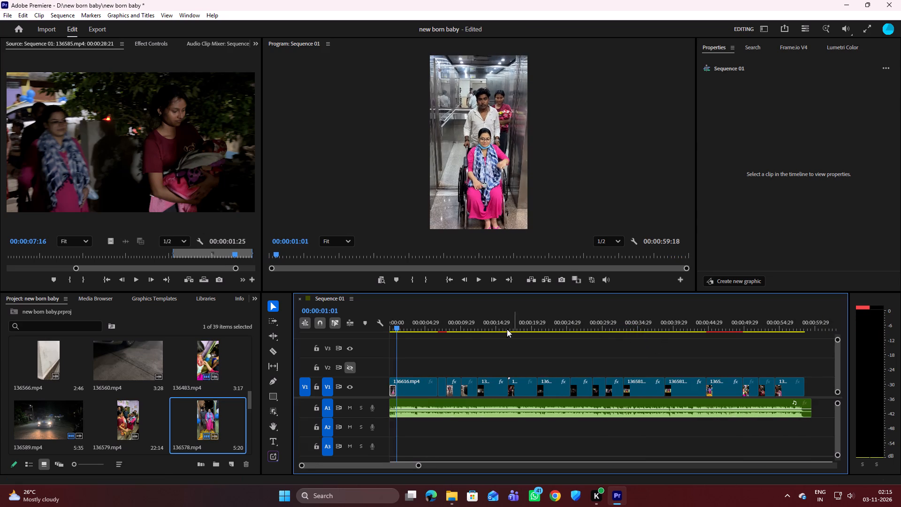
# Place the Adjustment Layer from the project bin on V2 at the sequence start and turn on V2's track output.
pyautogui.scroll(2, 96, 392)
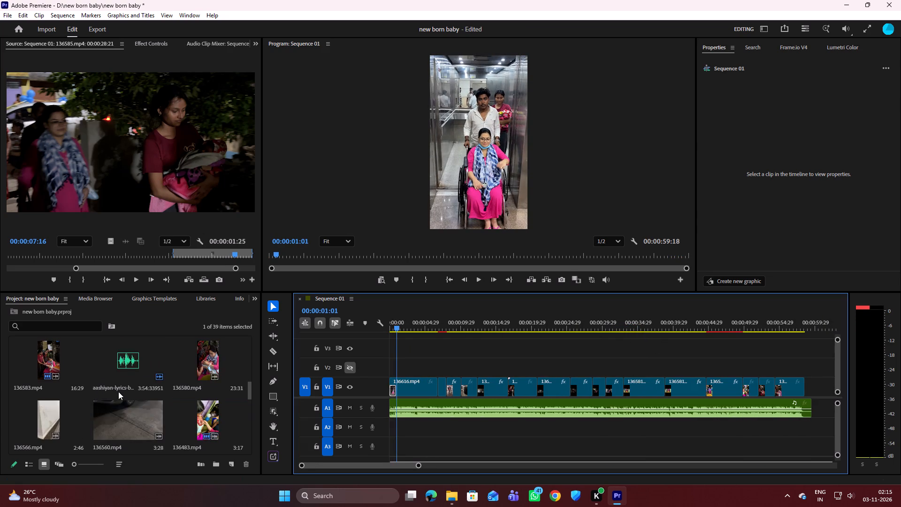
pyautogui.scroll(-8, 118, 392)
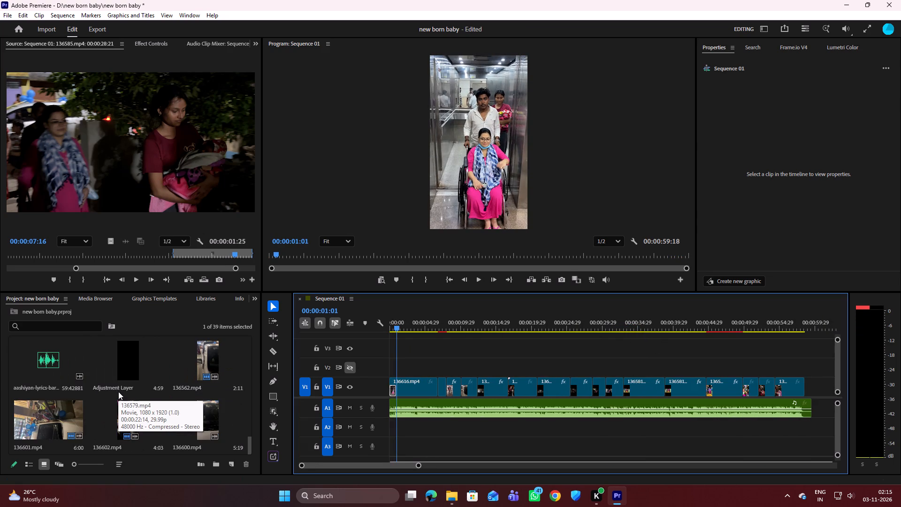
pyautogui.scroll(1, 118, 392)
pyautogui.scroll(-1, 126, 390)
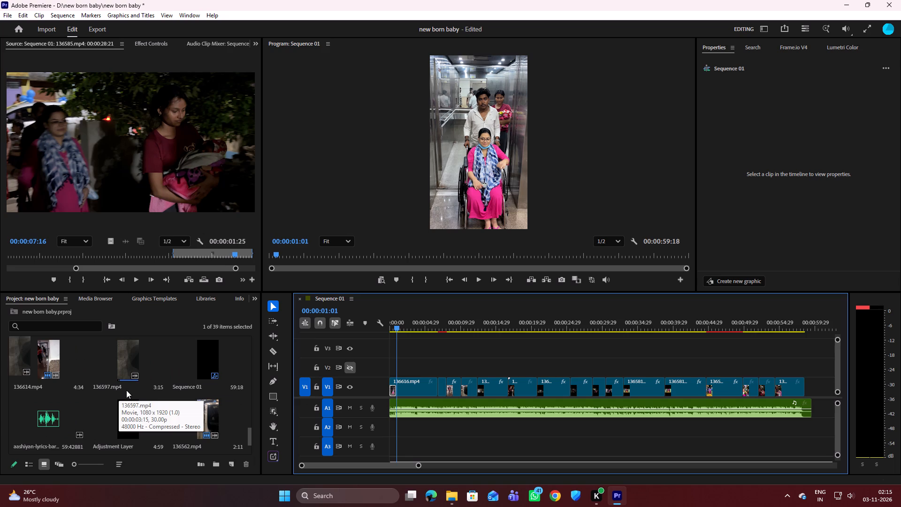
pyautogui.click(131, 366)
pyautogui.moveTo(127, 364); pyautogui.dragTo(390, 357)
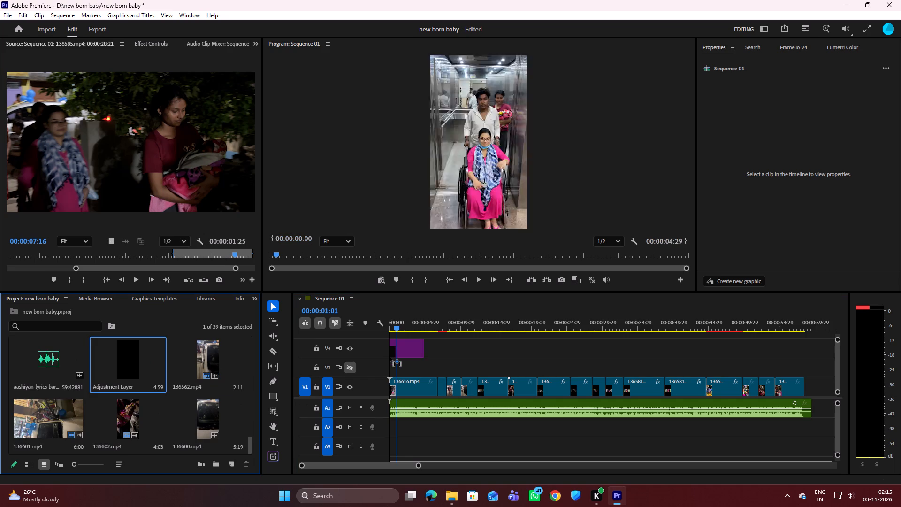
pyautogui.moveTo(390, 357); pyautogui.dragTo(393, 363)
pyautogui.click(350, 365)
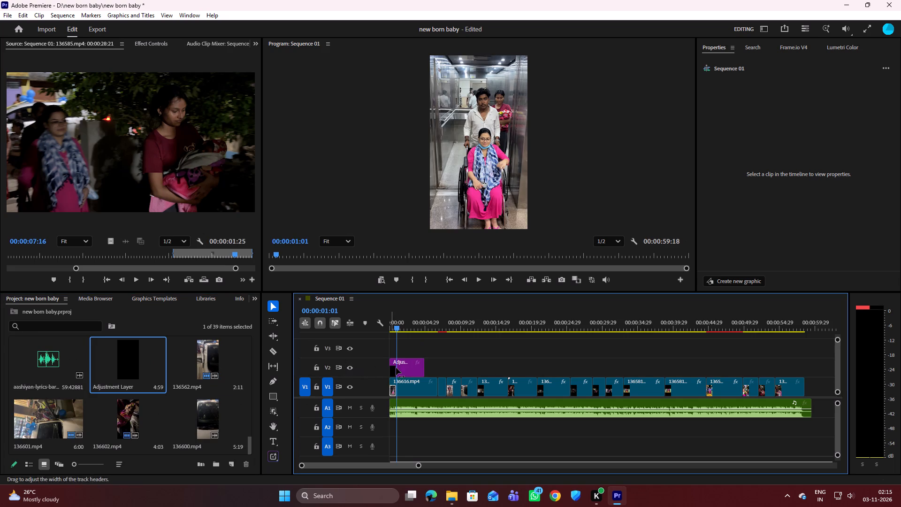
# Extend the V2 adjustment layer's end to match the end of the last V1 clip.
pyautogui.click(421, 365)
pyautogui.moveTo(421, 365); pyautogui.dragTo(422, 365)
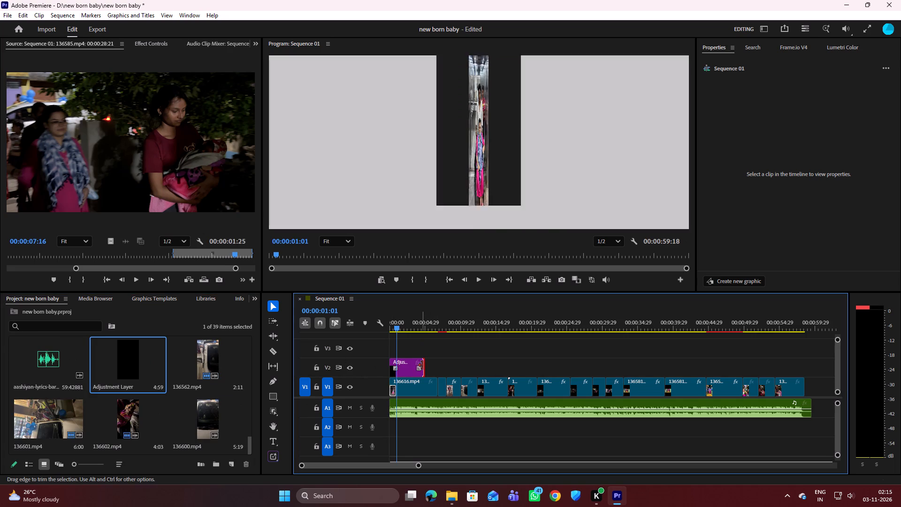
pyautogui.moveTo(422, 365); pyautogui.dragTo(474, 367)
pyautogui.moveTo(424, 362); pyautogui.dragTo(502, 361)
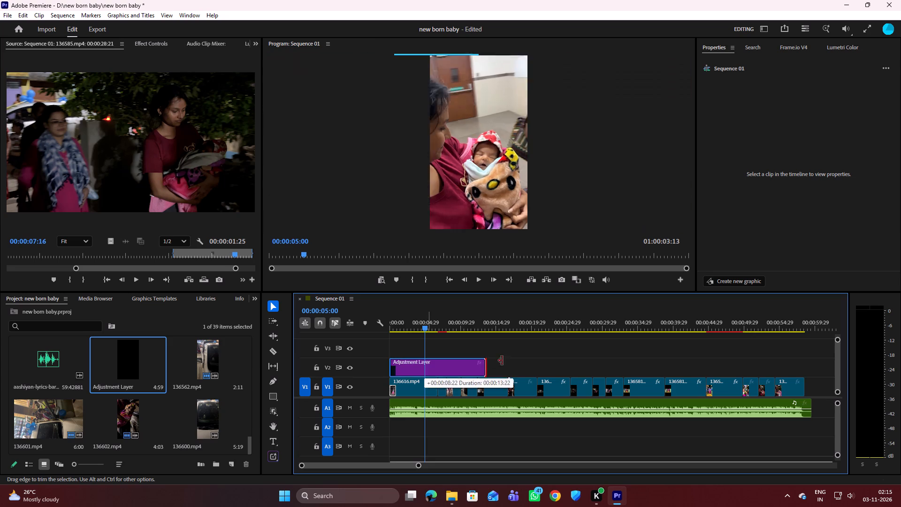
pyautogui.moveTo(502, 361); pyautogui.dragTo(805, 356)
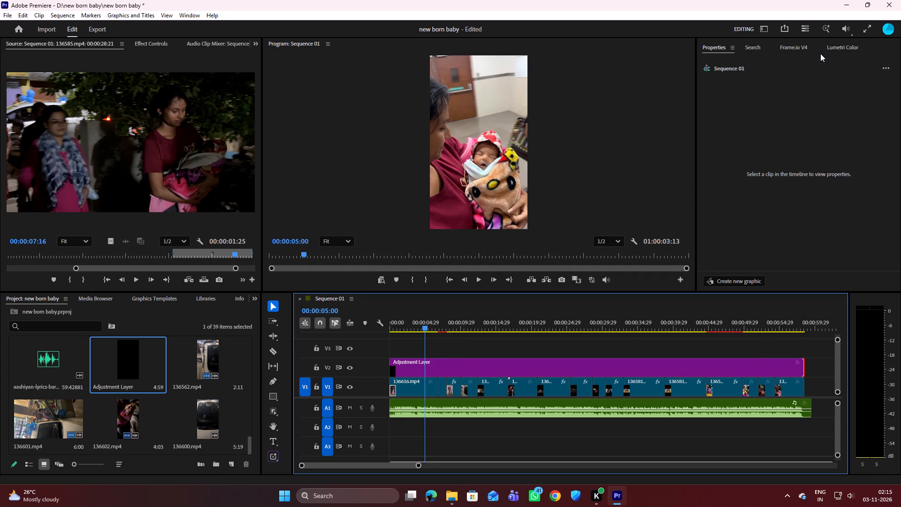
# Show the Lumetri Color controls and scrub between about 00:00:02:17 and 00:00:48:10 to examine the footage's colours, ending at 00:00:03:23.
pyautogui.click(830, 51)
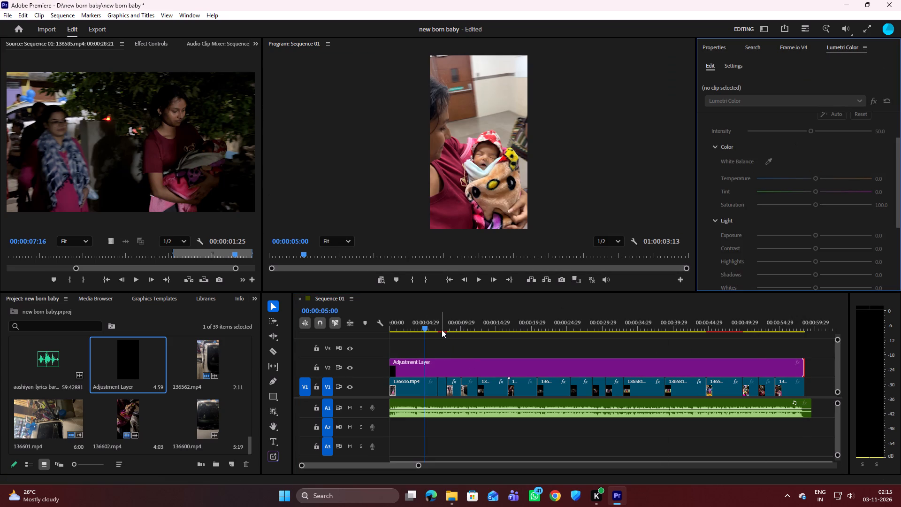
pyautogui.moveTo(424, 326); pyautogui.dragTo(407, 322)
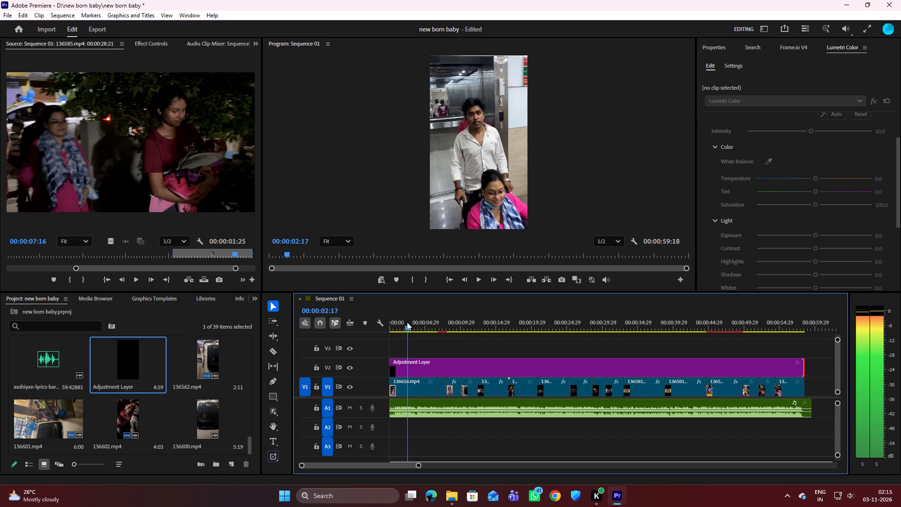
pyautogui.moveTo(407, 322); pyautogui.dragTo(598, 306)
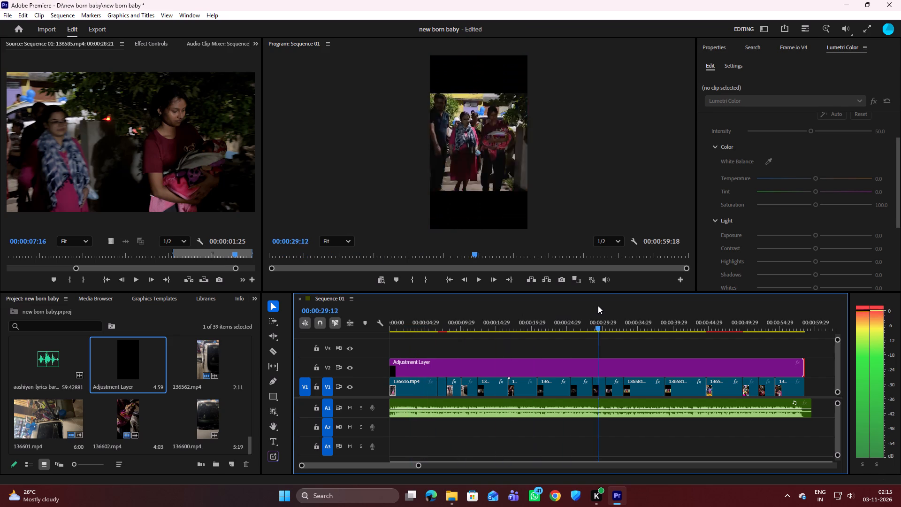
pyautogui.moveTo(598, 306); pyautogui.dragTo(622, 297)
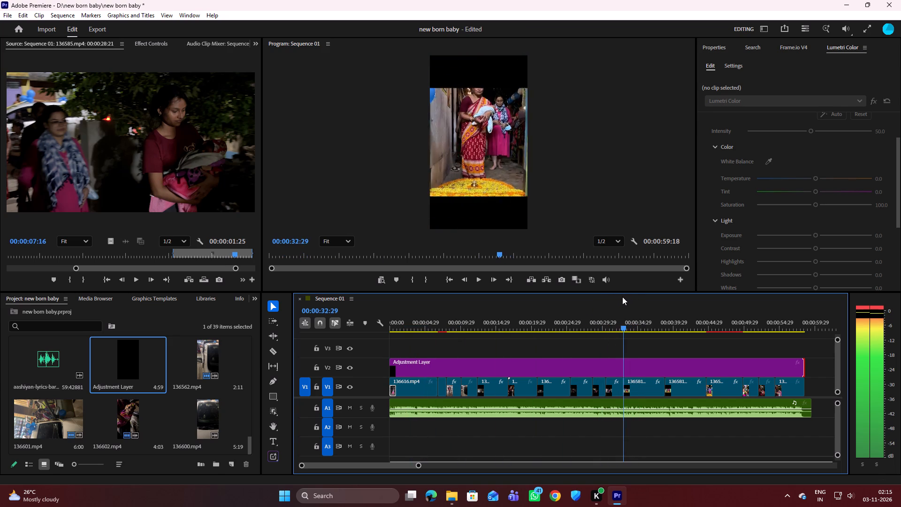
pyautogui.moveTo(622, 297); pyautogui.dragTo(687, 287)
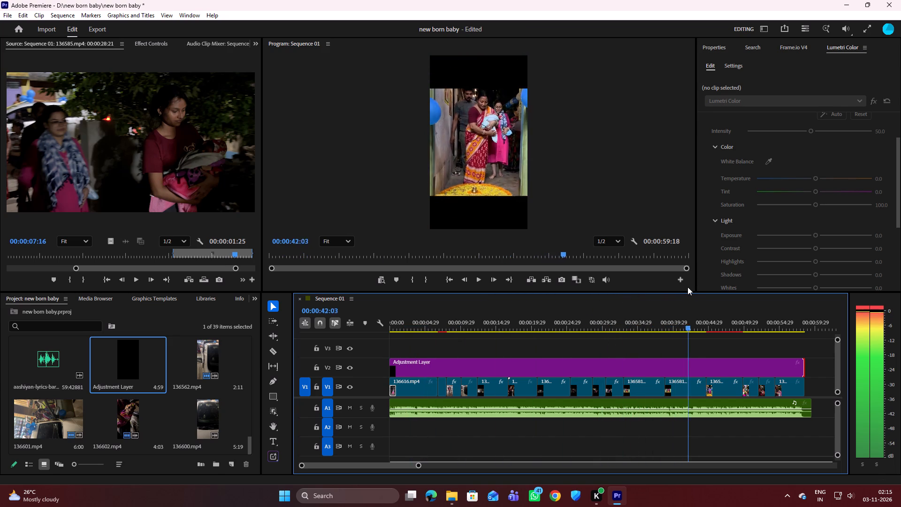
pyautogui.moveTo(687, 287); pyautogui.dragTo(735, 271)
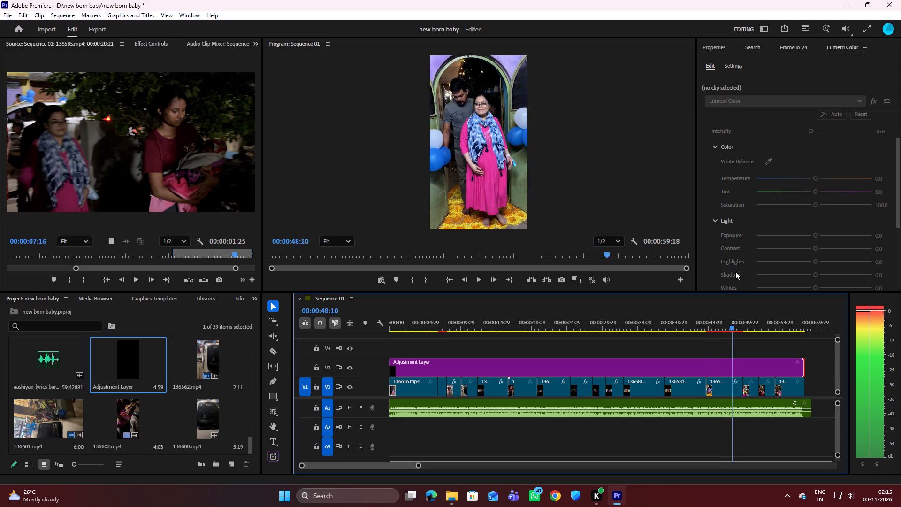
pyautogui.moveTo(735, 271); pyautogui.dragTo(616, 257)
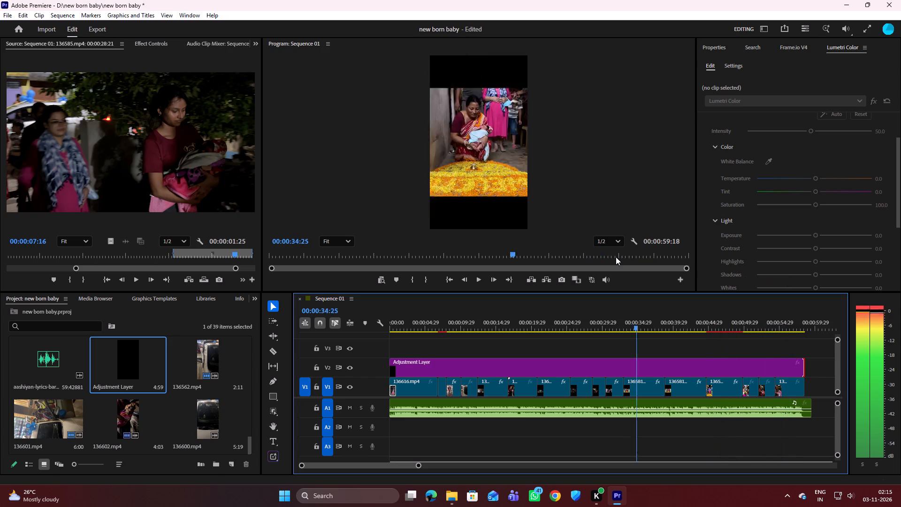
pyautogui.moveTo(616, 257); pyautogui.dragTo(471, 254)
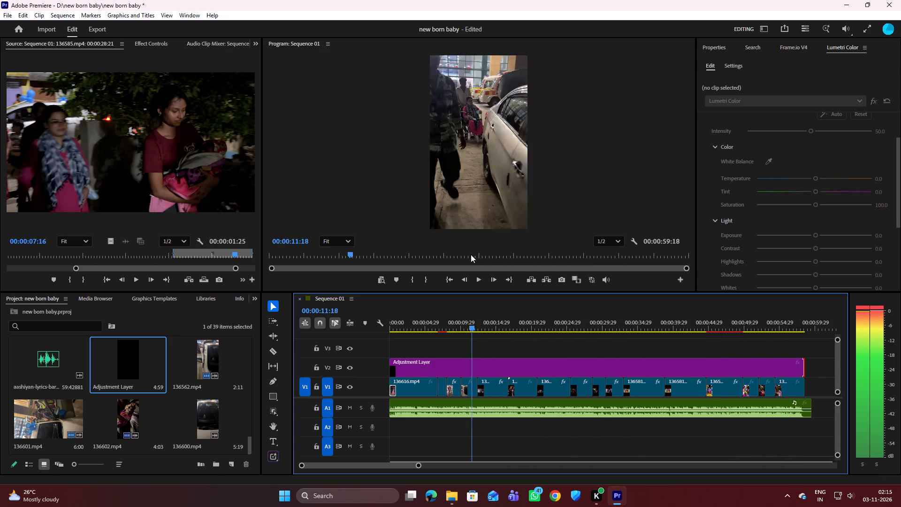
pyautogui.moveTo(471, 254); pyautogui.dragTo(457, 251)
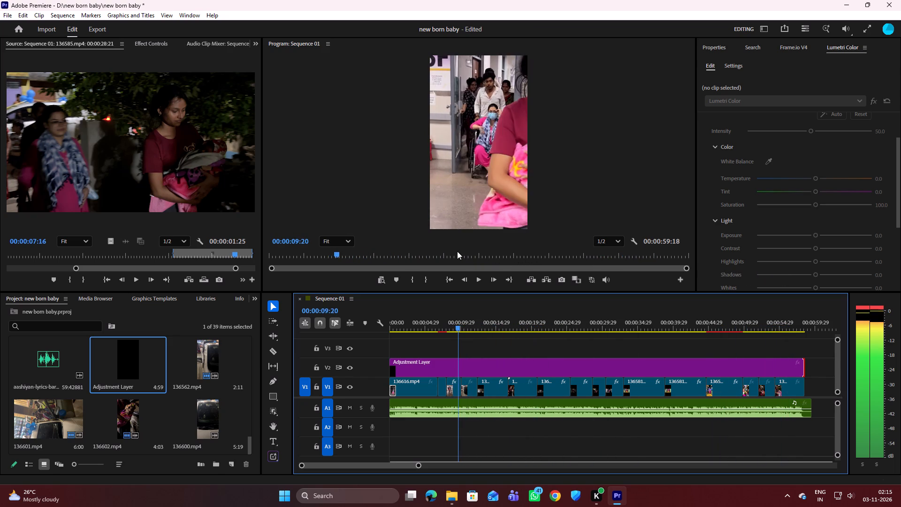
pyautogui.moveTo(457, 251); pyautogui.dragTo(565, 246)
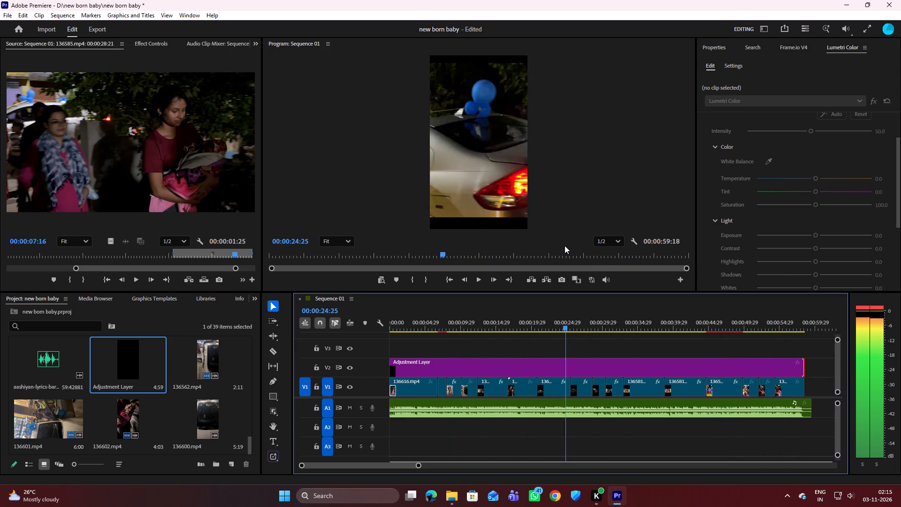
pyautogui.moveTo(565, 246); pyautogui.dragTo(415, 251)
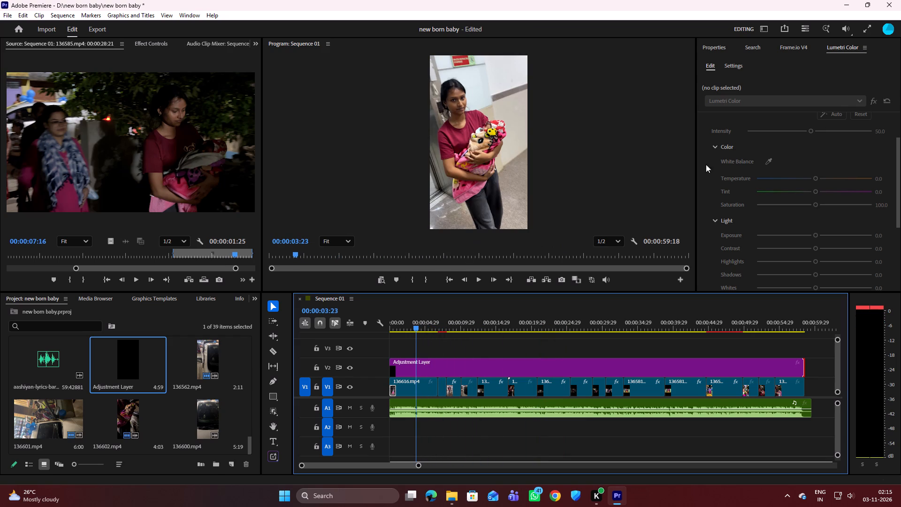
# Collapse Lumetri Color's Basic Correction section and expand the Creative section to its Look preview.
pyautogui.scroll(11, 753, 155)
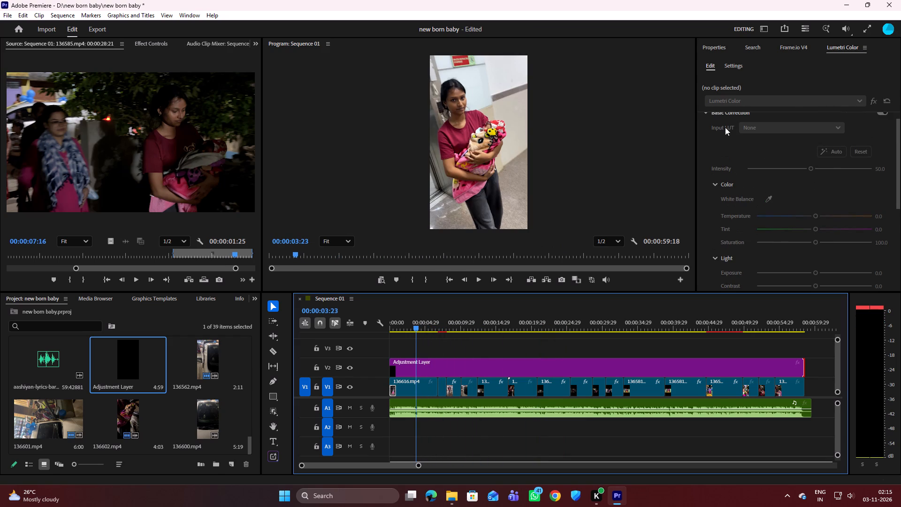
pyautogui.click(707, 121)
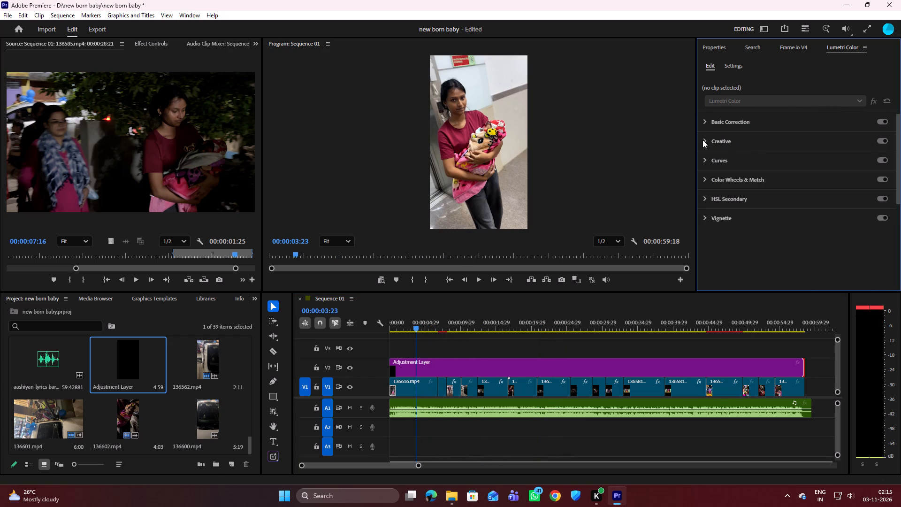
pyautogui.click(702, 140)
pyautogui.scroll(-2, 763, 160)
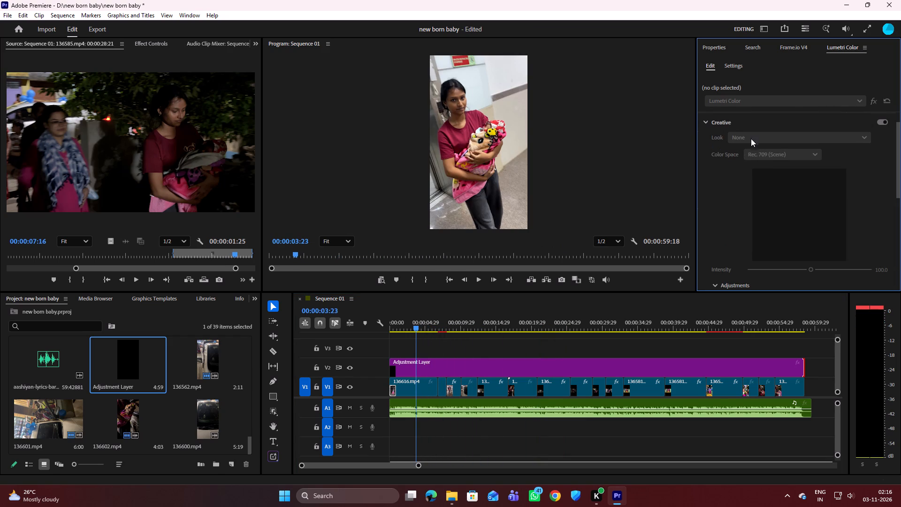
pyautogui.scroll(-6, 770, 189)
pyautogui.scroll(6, 770, 190)
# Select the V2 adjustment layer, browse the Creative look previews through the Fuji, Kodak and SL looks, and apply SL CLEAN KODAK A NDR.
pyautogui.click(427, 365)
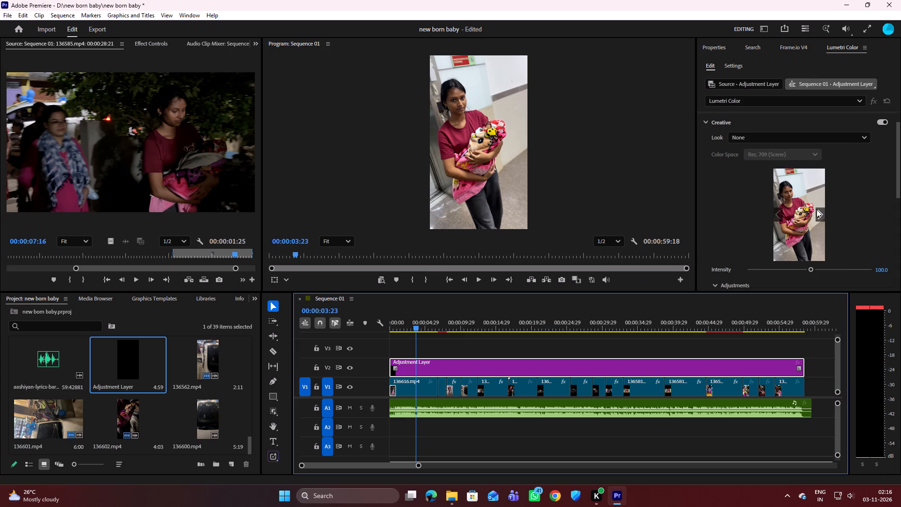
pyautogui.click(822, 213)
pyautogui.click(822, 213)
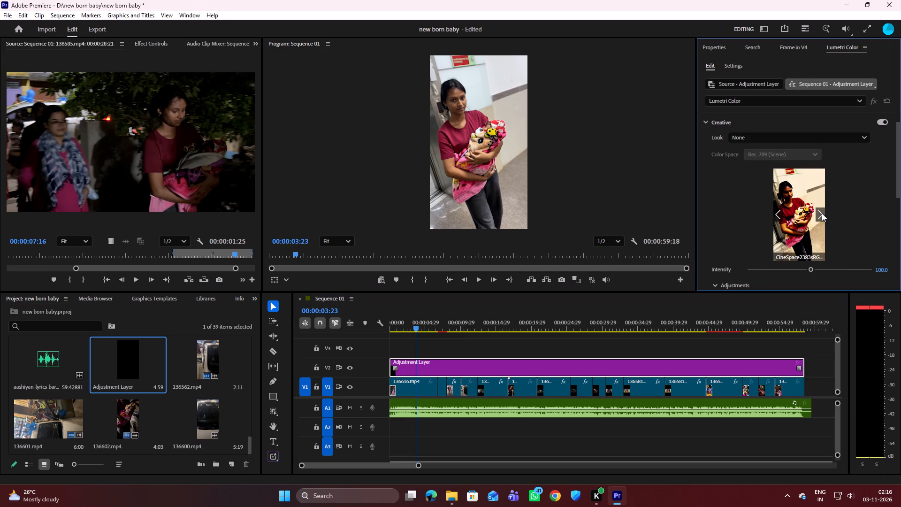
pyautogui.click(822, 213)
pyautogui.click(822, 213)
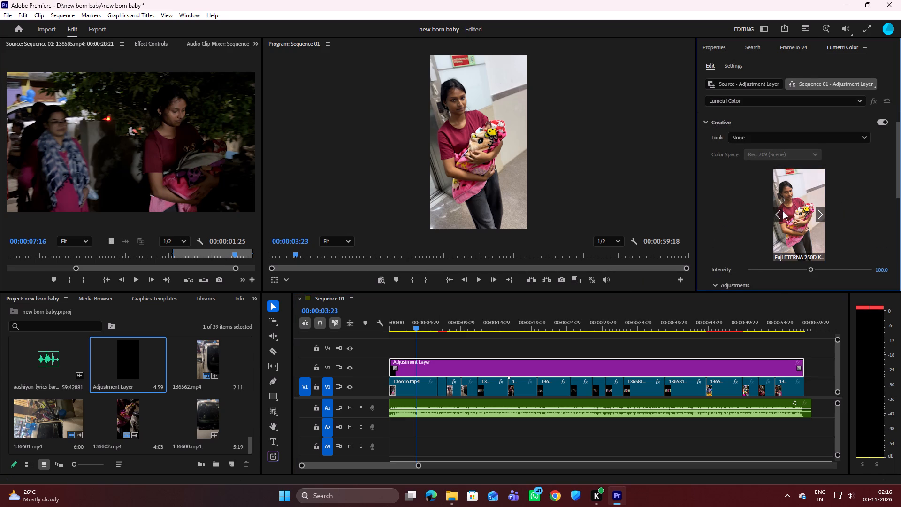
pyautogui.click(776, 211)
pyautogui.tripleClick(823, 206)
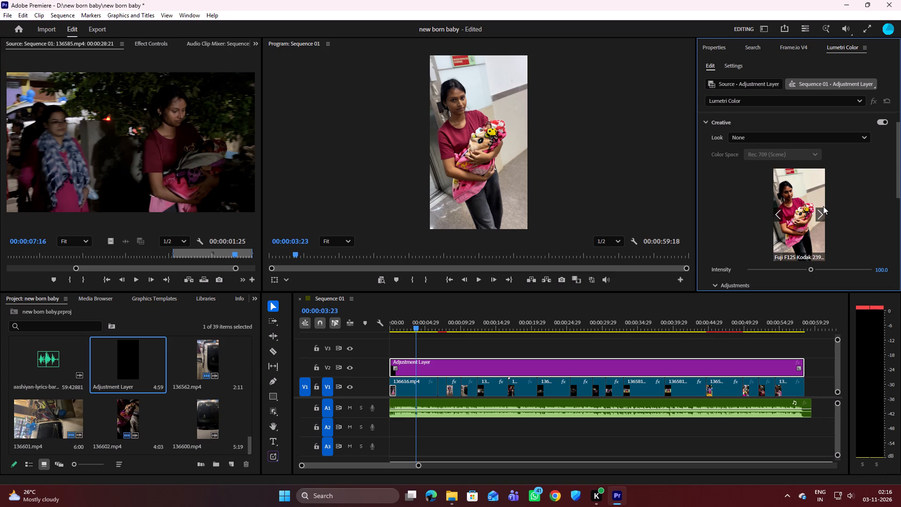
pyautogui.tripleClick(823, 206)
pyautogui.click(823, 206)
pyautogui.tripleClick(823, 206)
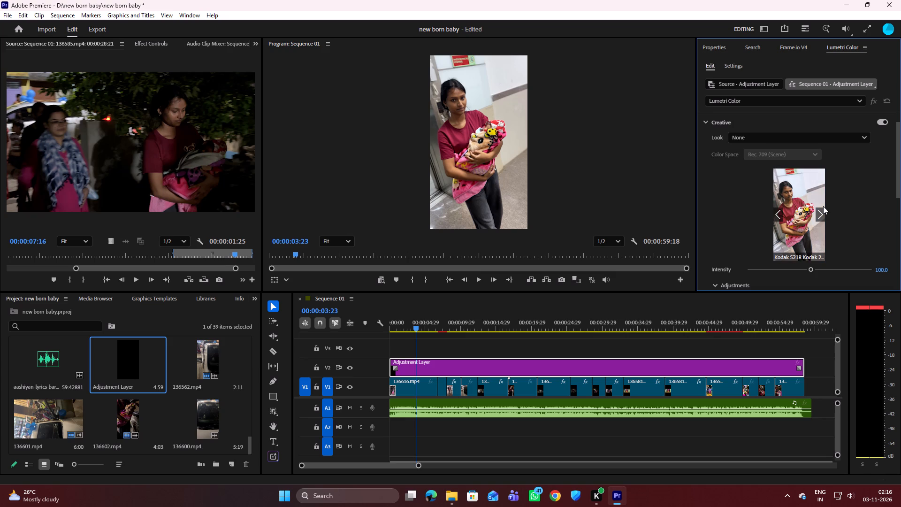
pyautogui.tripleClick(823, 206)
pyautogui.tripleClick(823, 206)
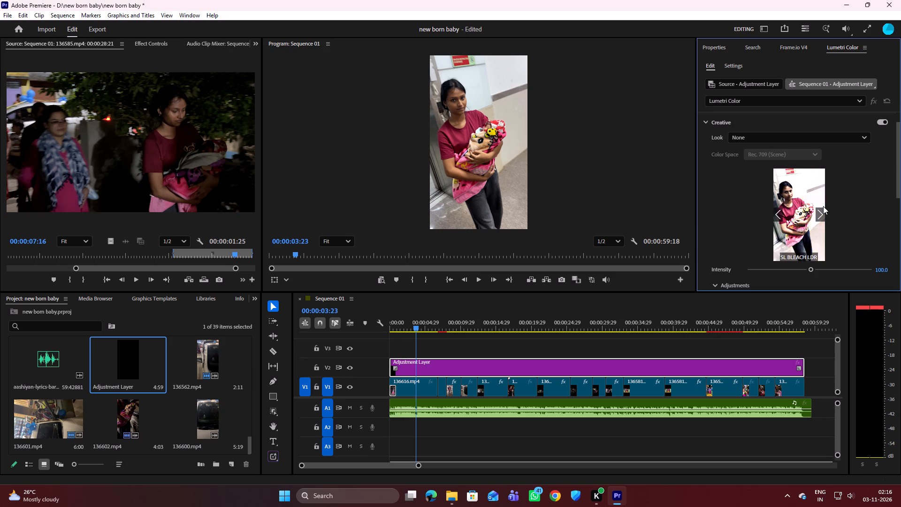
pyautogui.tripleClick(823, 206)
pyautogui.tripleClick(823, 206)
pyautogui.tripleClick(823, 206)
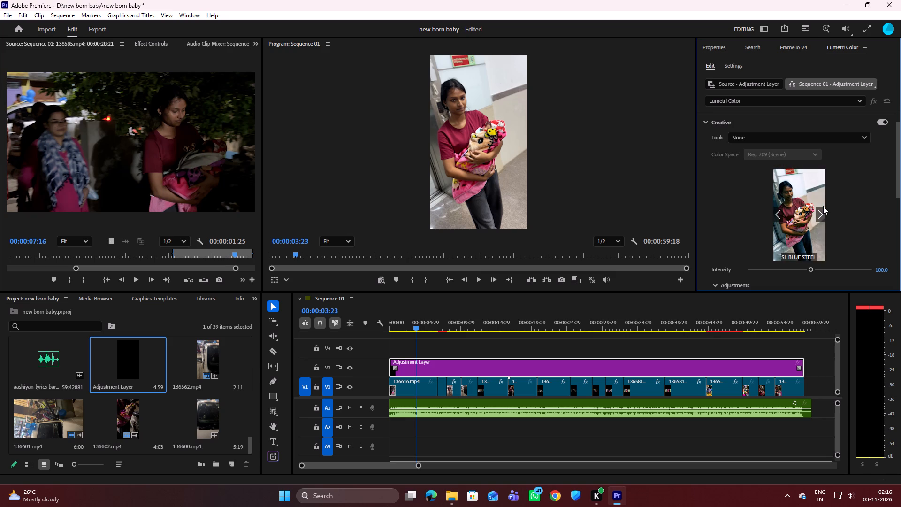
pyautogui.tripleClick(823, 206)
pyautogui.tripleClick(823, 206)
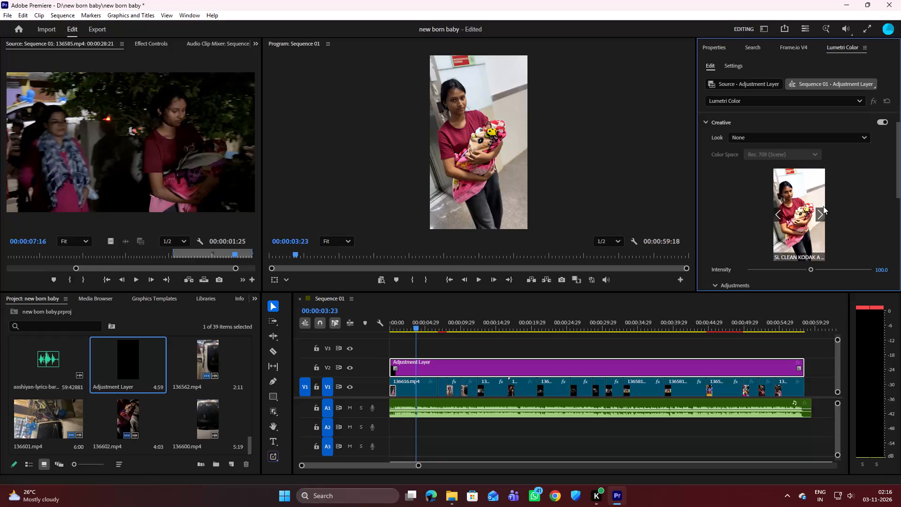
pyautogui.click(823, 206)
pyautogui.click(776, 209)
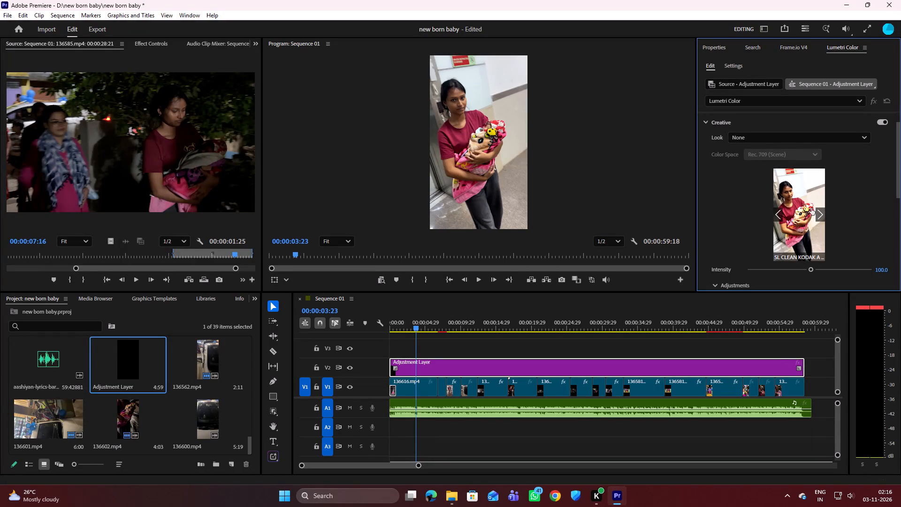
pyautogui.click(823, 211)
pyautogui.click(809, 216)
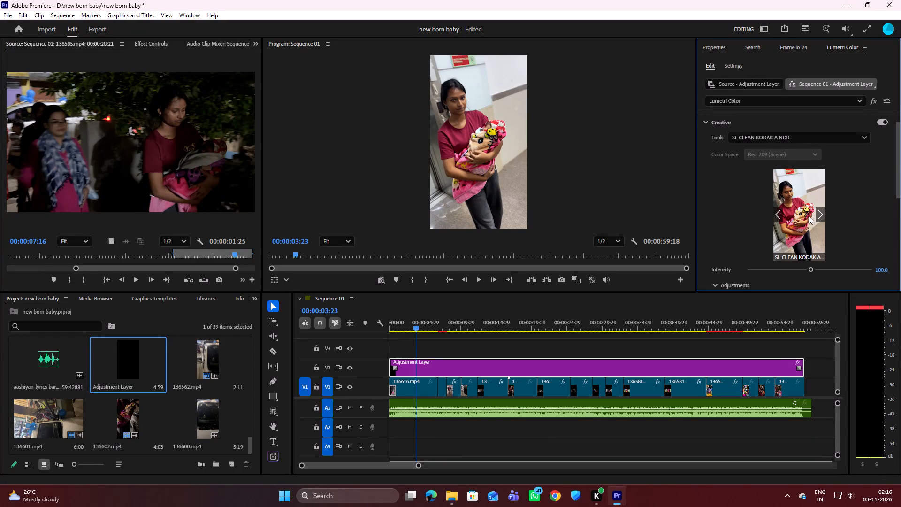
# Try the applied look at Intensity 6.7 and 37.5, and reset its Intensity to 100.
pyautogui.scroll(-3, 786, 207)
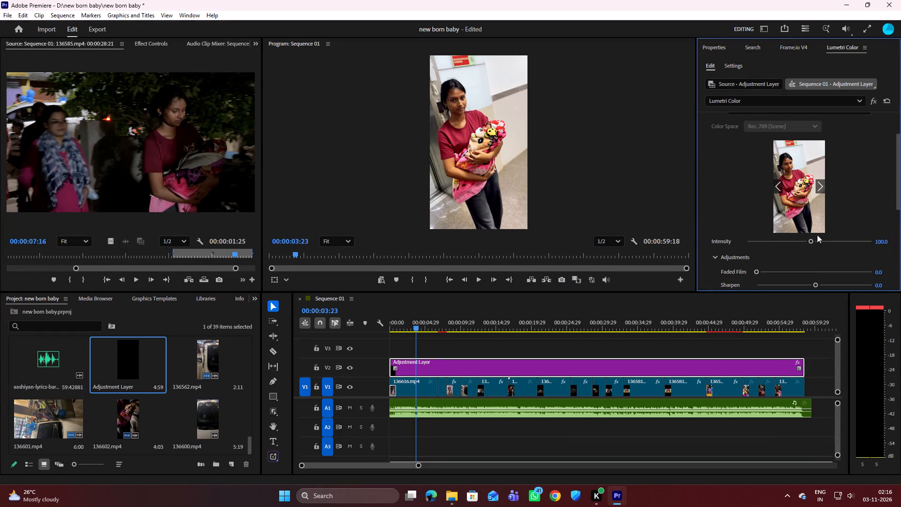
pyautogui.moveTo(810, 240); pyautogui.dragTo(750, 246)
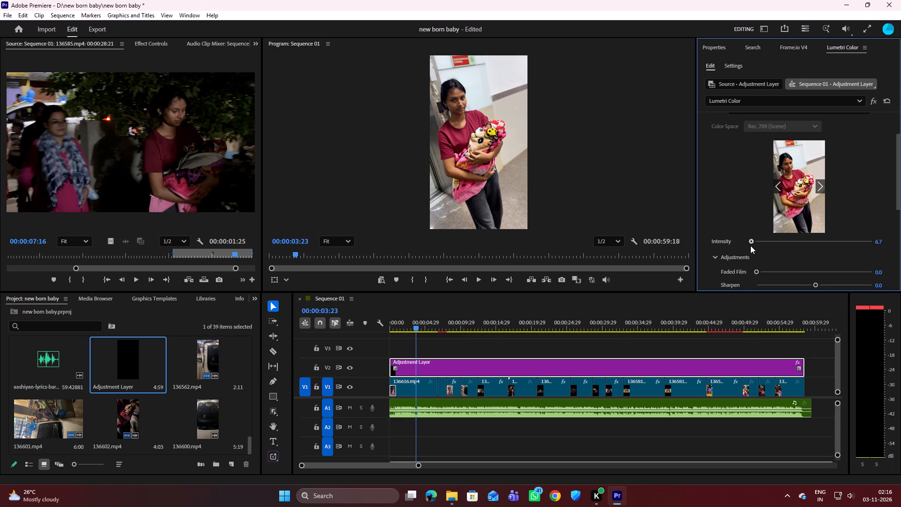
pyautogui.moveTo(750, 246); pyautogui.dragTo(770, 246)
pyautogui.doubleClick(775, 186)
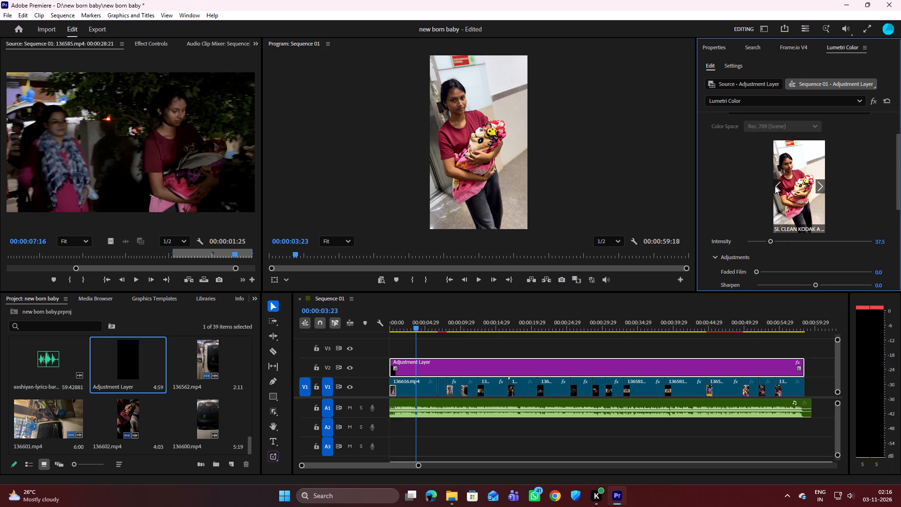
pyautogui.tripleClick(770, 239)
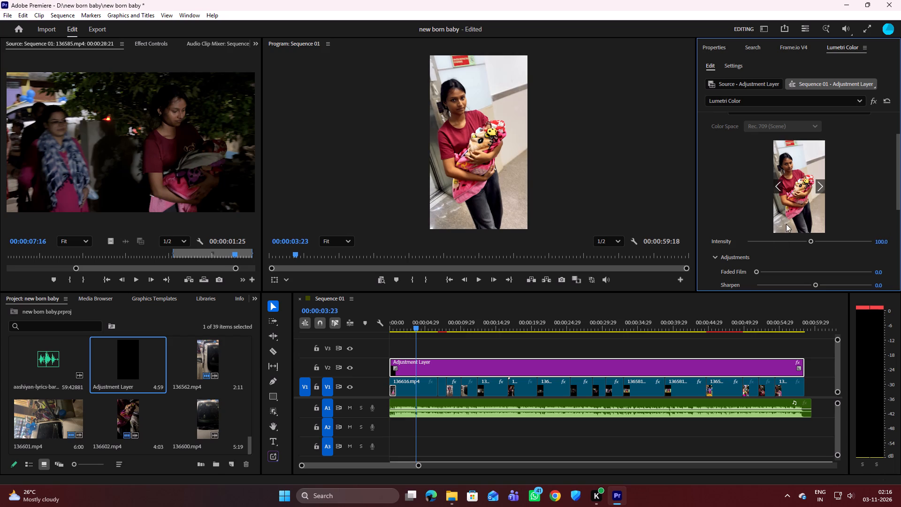
# Browse the Creative look previews backwards from the SL looks through the monochrome and Fuji looks to None.
pyautogui.tripleClick(779, 185)
pyautogui.tripleClick(779, 185)
pyautogui.tripleClick(779, 185)
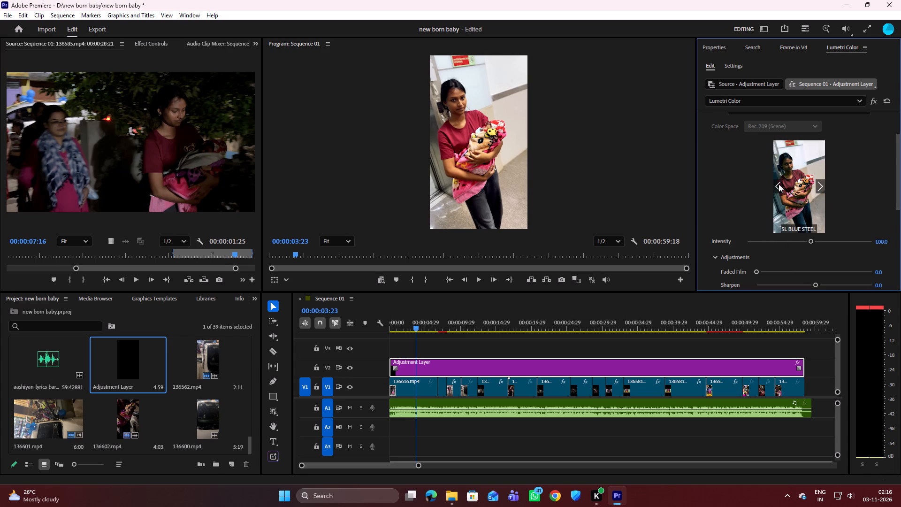
pyautogui.tripleClick(779, 184)
pyautogui.tripleClick(779, 184)
pyautogui.tripleClick(779, 184)
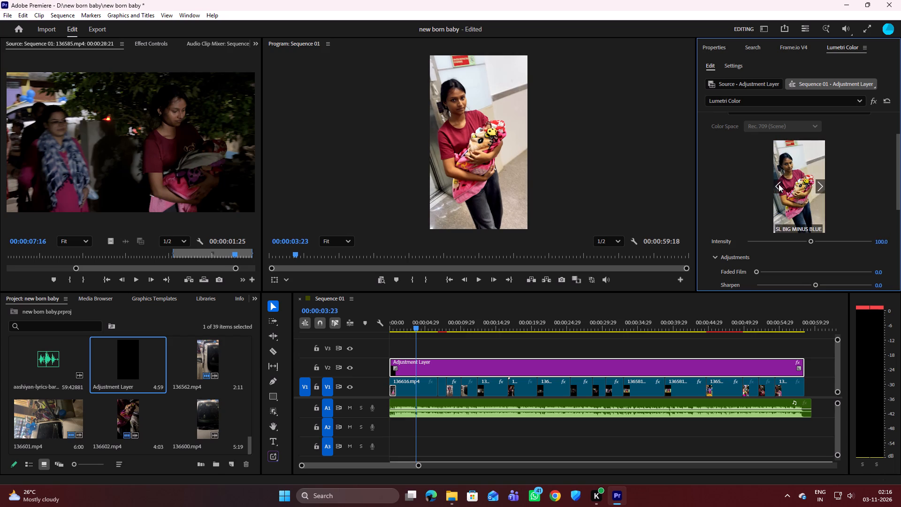
pyautogui.tripleClick(779, 184)
pyautogui.tripleClick(779, 184)
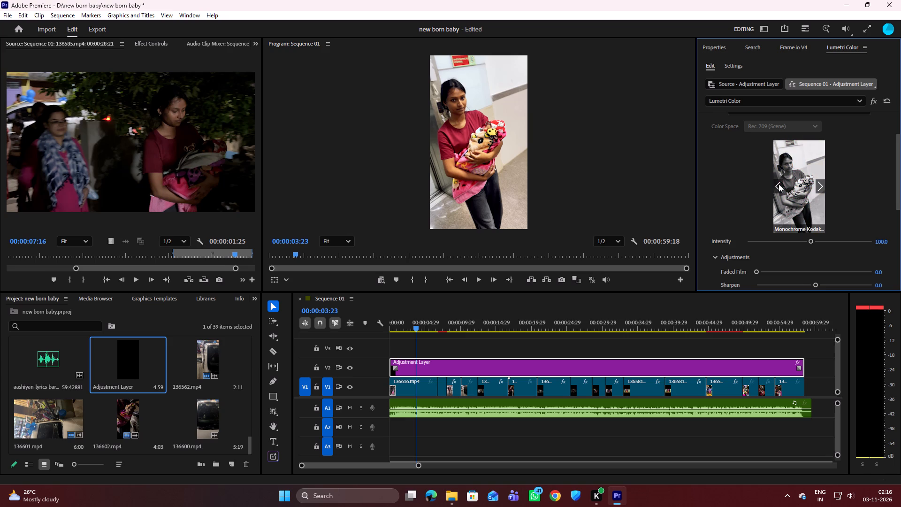
pyautogui.tripleClick(779, 184)
pyautogui.click(779, 184)
pyautogui.click(779, 184)
pyautogui.doubleClick(779, 184)
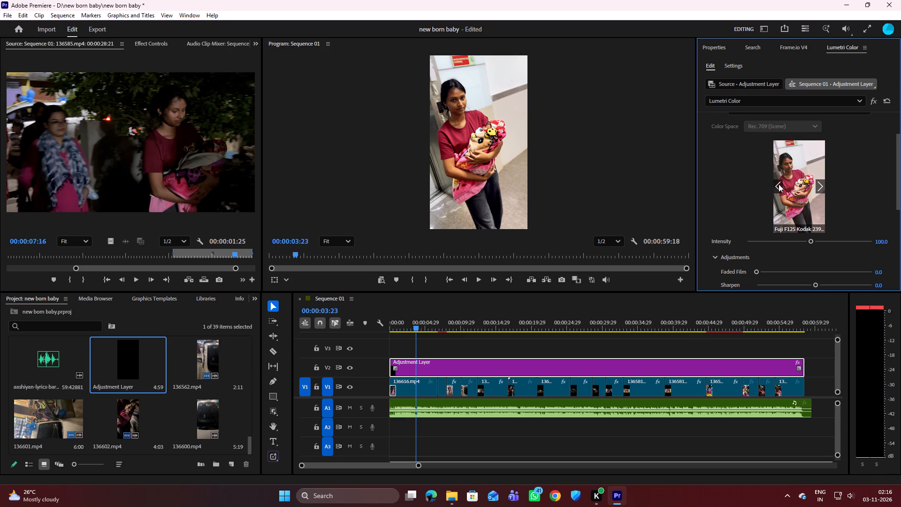
pyautogui.click(779, 184)
pyautogui.click(779, 184)
pyautogui.tripleClick(779, 184)
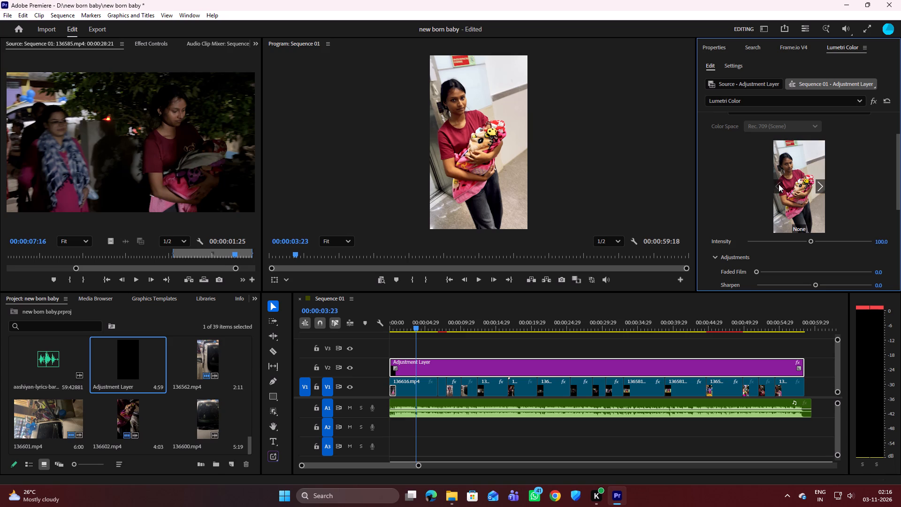
pyautogui.click(779, 184)
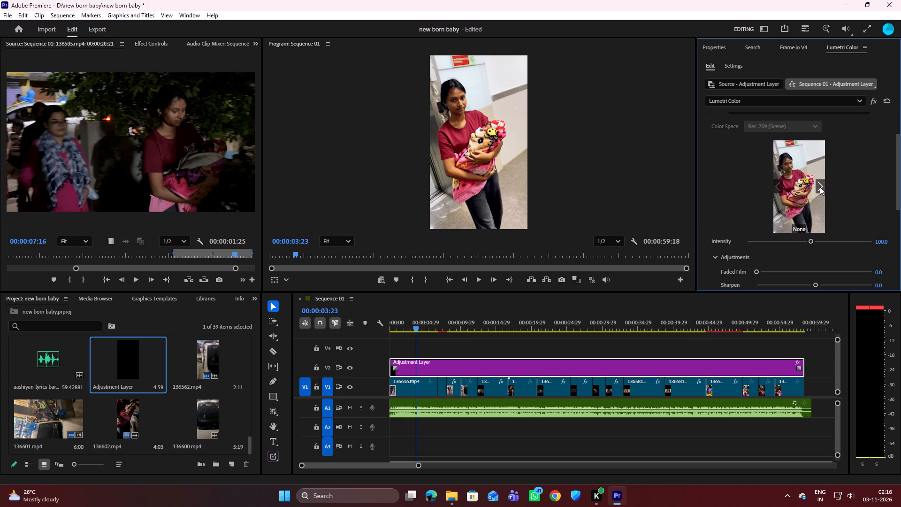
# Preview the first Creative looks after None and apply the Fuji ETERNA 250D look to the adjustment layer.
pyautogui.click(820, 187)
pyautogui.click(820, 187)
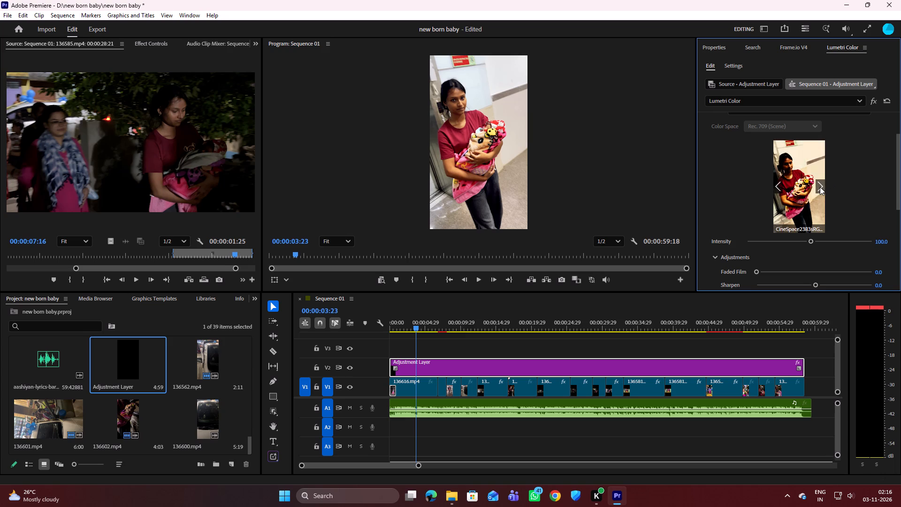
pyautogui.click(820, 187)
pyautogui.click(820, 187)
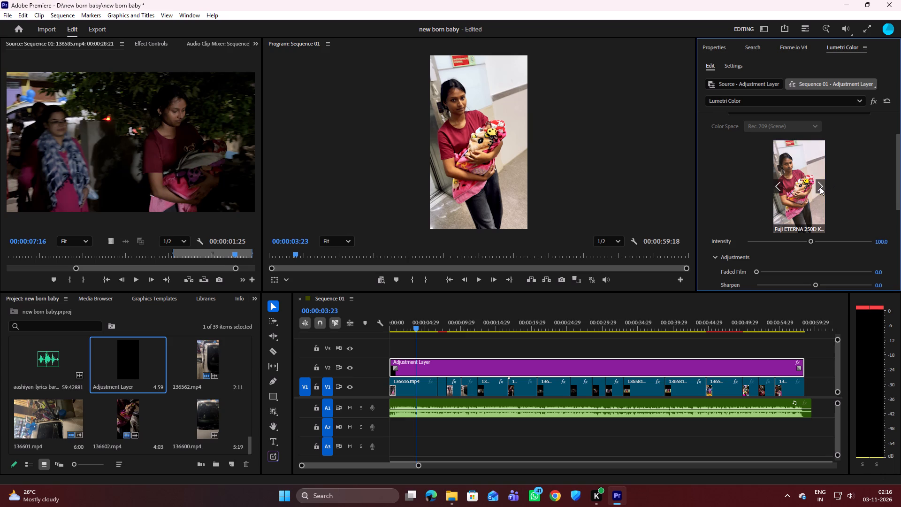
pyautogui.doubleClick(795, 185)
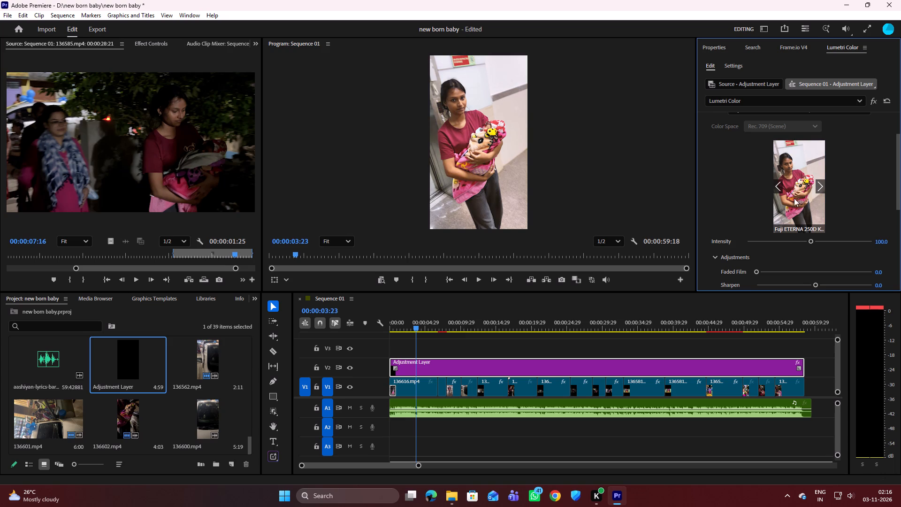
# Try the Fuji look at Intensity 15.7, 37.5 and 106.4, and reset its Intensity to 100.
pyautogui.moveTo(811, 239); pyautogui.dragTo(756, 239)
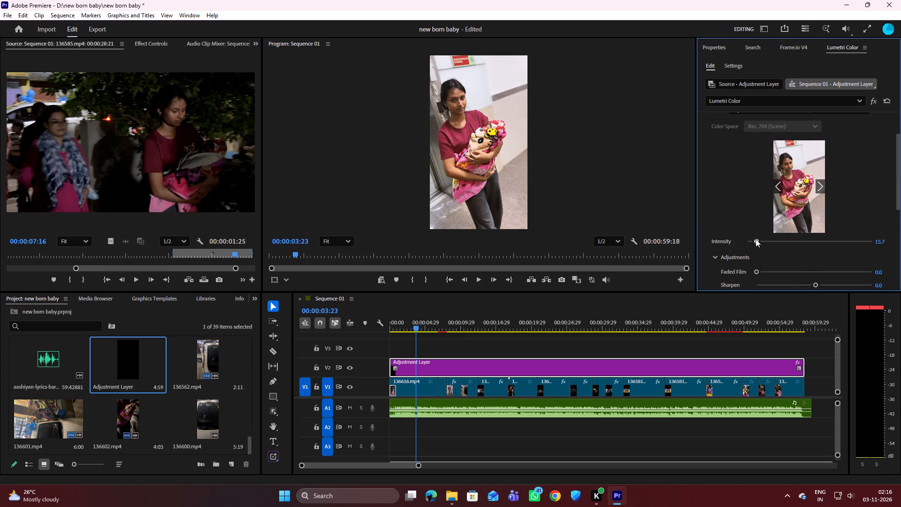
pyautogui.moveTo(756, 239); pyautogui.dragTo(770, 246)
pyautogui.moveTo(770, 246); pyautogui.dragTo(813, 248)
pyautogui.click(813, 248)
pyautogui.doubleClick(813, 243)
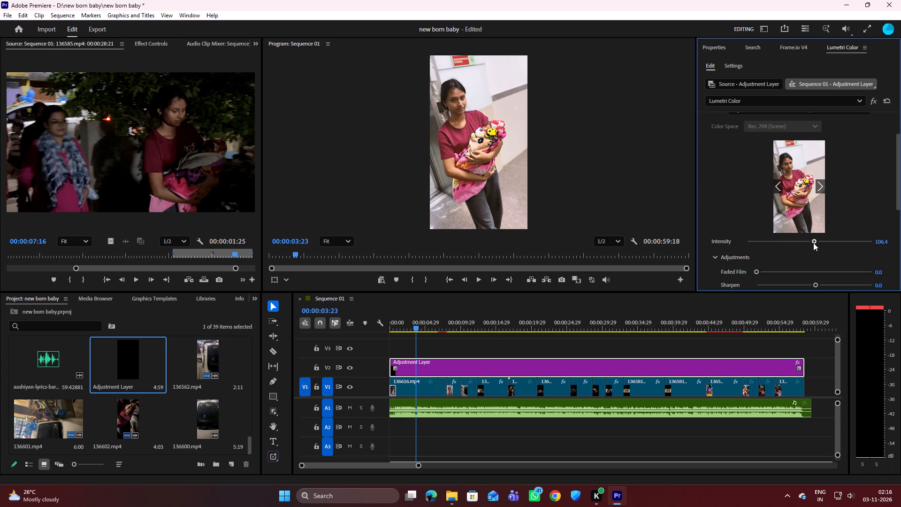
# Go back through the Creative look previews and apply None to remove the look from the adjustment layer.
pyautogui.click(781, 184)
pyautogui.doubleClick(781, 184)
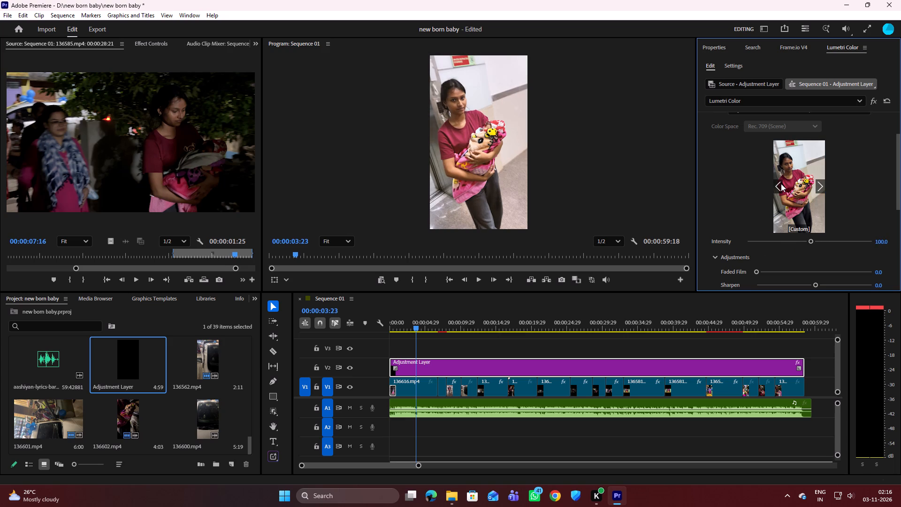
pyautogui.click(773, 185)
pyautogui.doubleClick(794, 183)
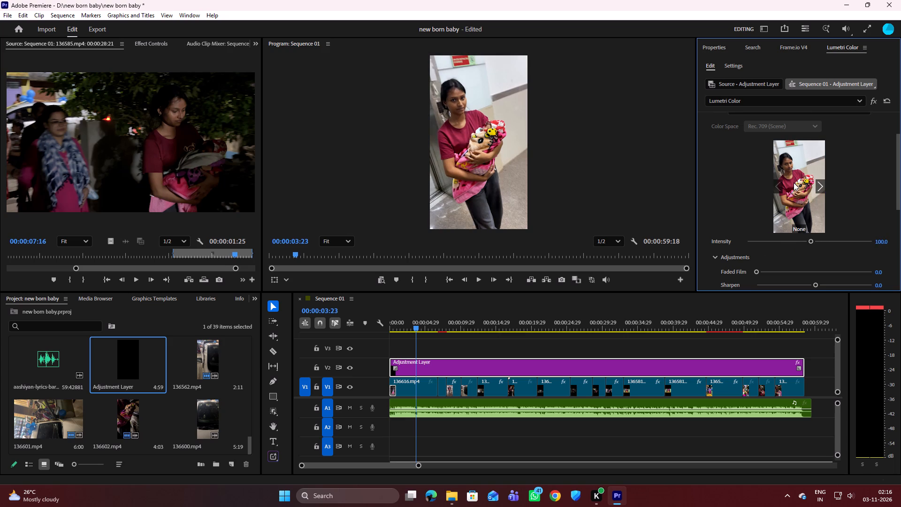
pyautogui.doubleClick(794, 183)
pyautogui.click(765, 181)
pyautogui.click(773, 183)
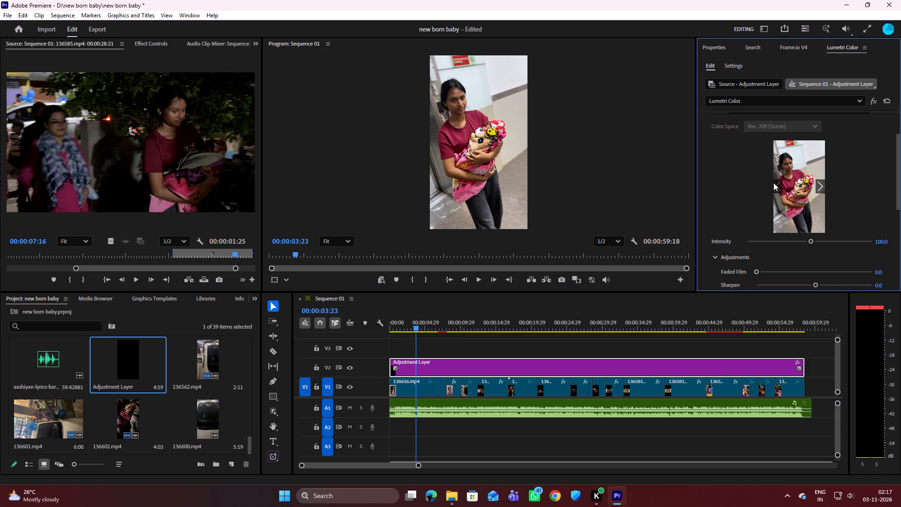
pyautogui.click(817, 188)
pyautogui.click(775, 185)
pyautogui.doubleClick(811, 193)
# Play the sequence from 00:00:03:23 to 00:00:22:07 to review the footage without a look.
pyautogui.press('space')
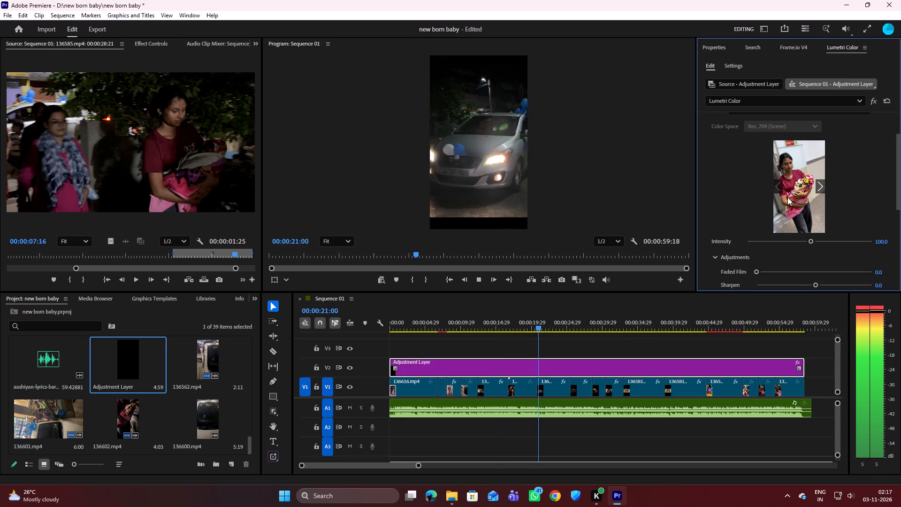
pyautogui.press('space')
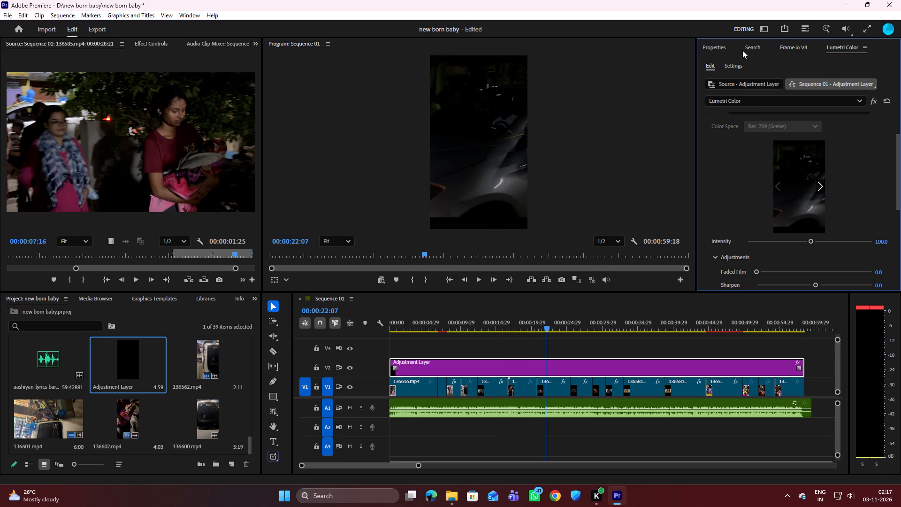
# Show the adjustment layer's Transform and Crop properties.
pyautogui.click(724, 45)
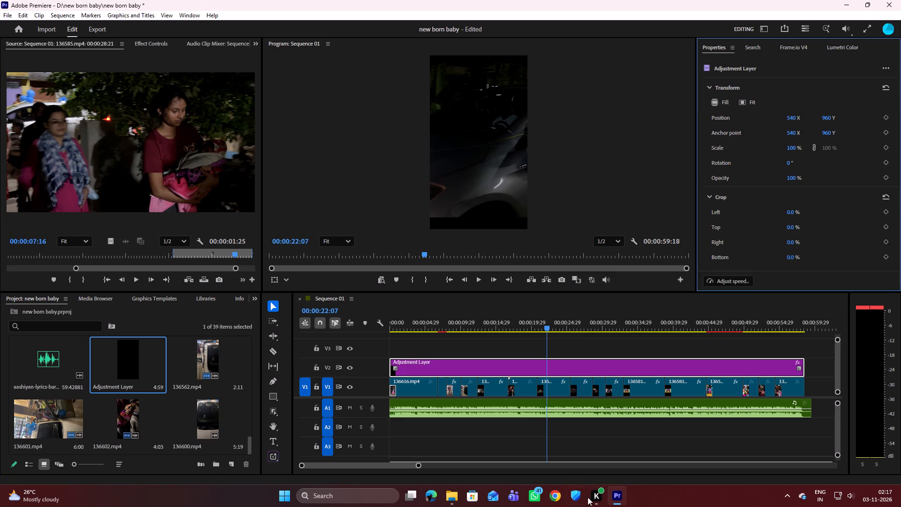
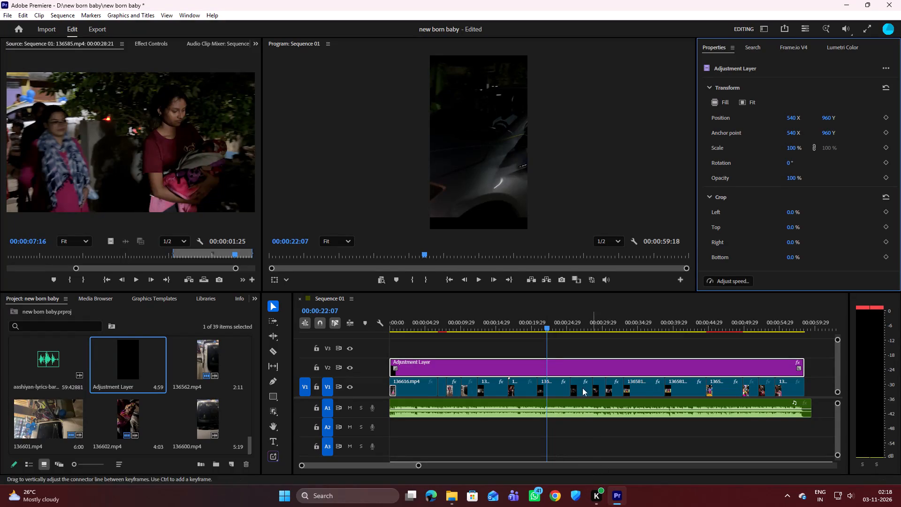
# Apply the Fuji ETERNA 250D Creative look to the adjustment layer, previewed at 00:00:06:19, and set its Intensity to 45.7.
pyautogui.moveTo(545, 326); pyautogui.dragTo(393, 332)
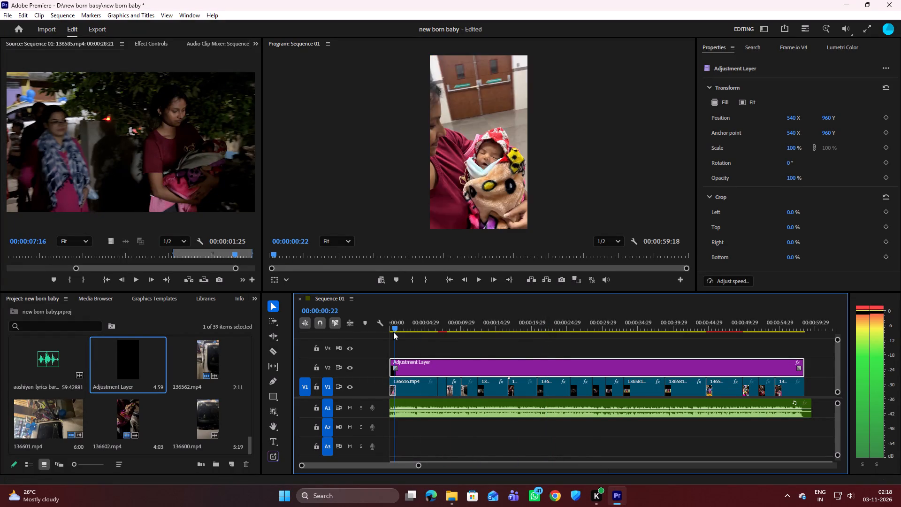
pyautogui.moveTo(393, 332); pyautogui.dragTo(435, 333)
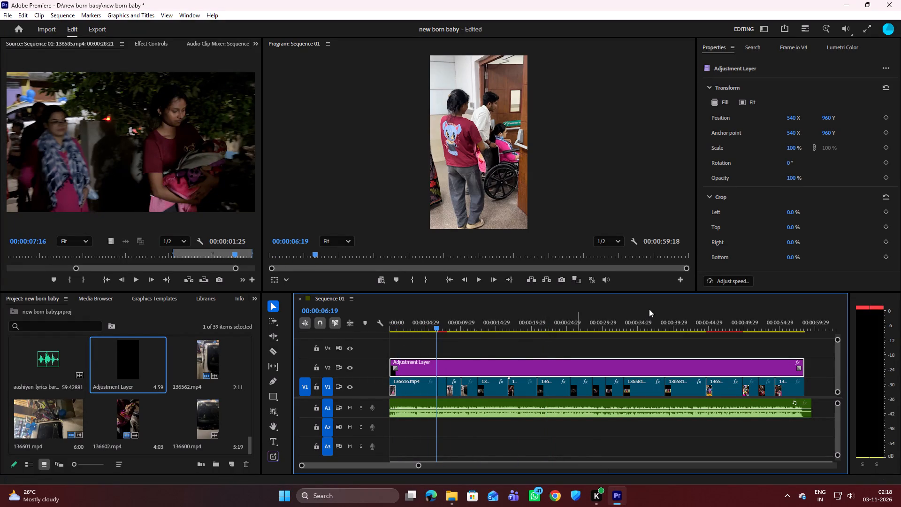
pyautogui.click(837, 49)
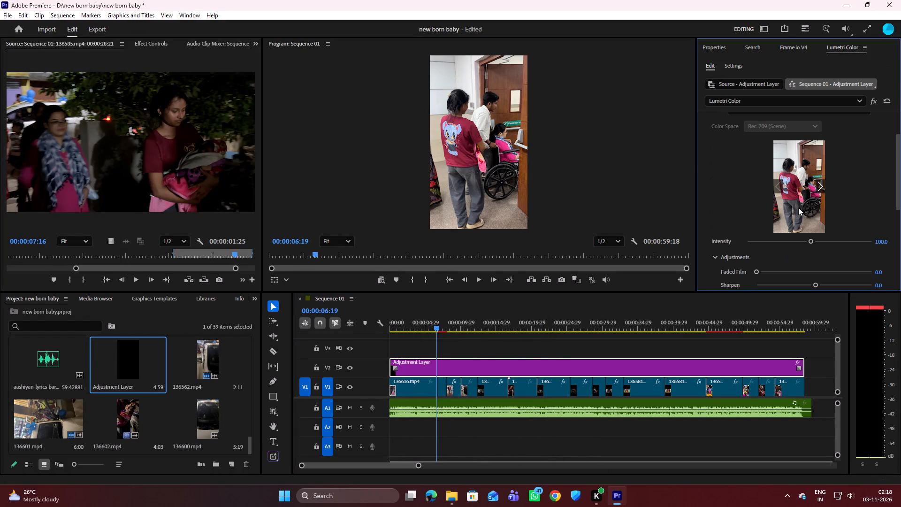
pyautogui.click(819, 187)
pyautogui.click(819, 187)
pyautogui.click(819, 187)
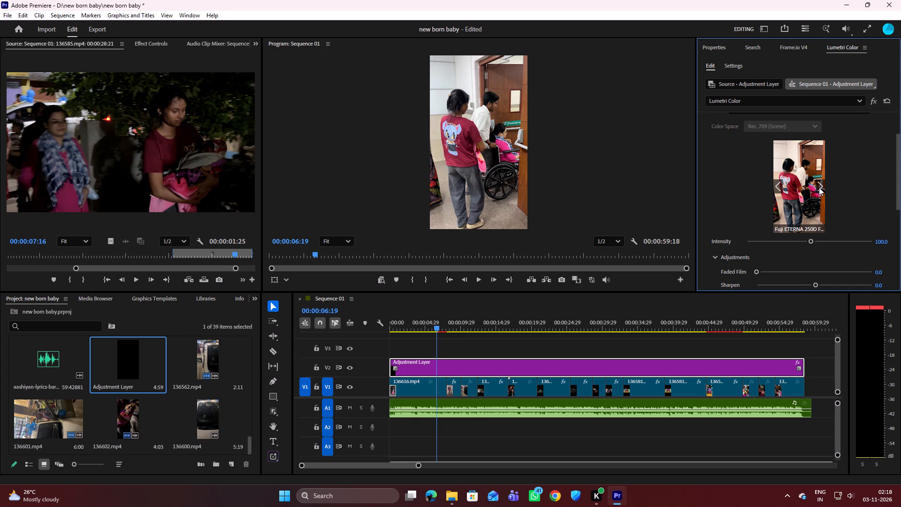
pyautogui.doubleClick(804, 188)
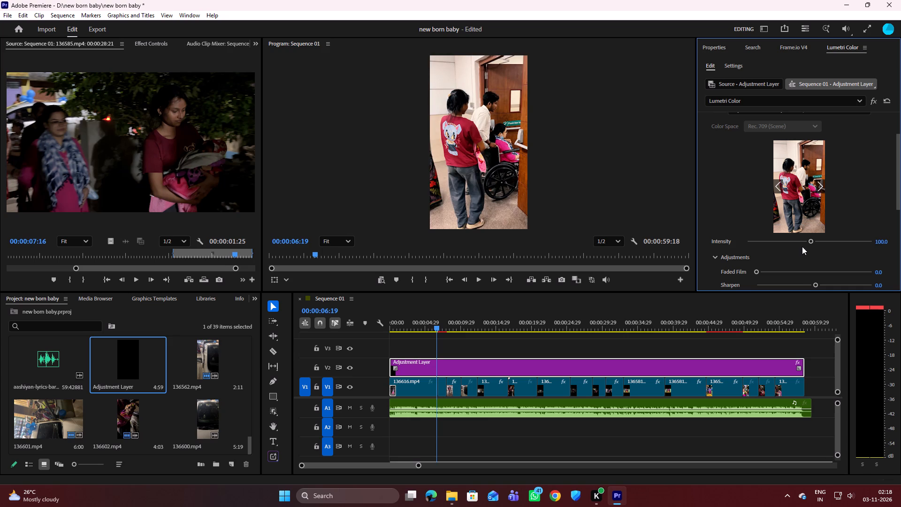
pyautogui.moveTo(811, 240); pyautogui.dragTo(787, 235)
pyautogui.moveTo(787, 235); pyautogui.dragTo(775, 240)
# Review the graded footage through the whole sequence, from the start to 00:00:59:05.
pyautogui.moveTo(437, 326); pyautogui.dragTo(429, 326)
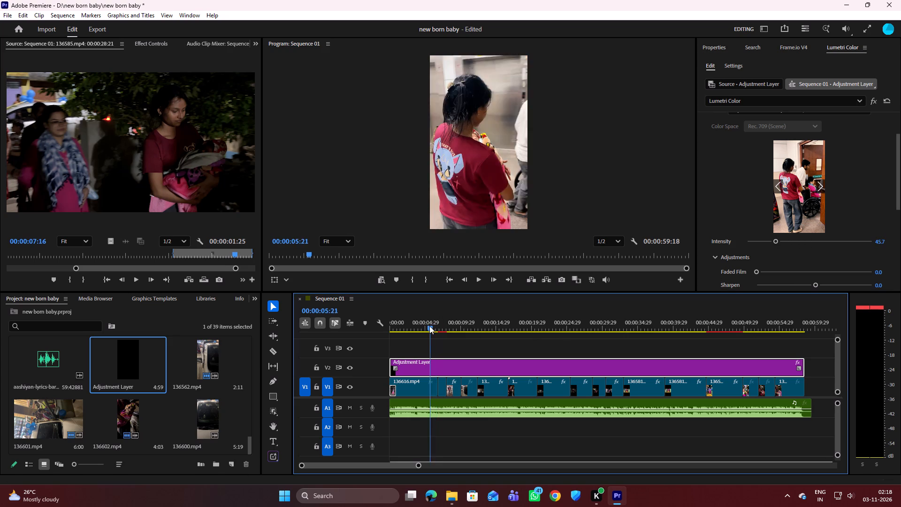
pyautogui.moveTo(429, 326); pyautogui.dragTo(391, 325)
pyautogui.press('space')
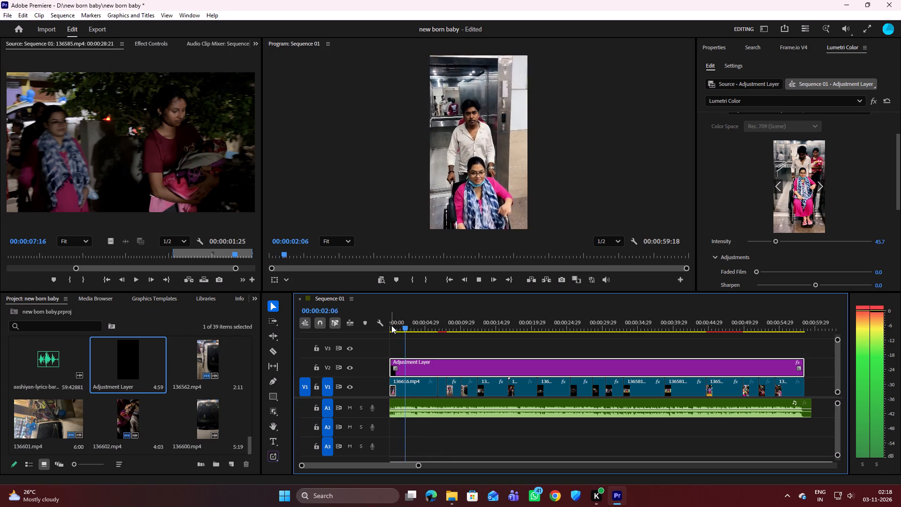
pyautogui.moveTo(417, 327); pyautogui.dragTo(421, 328)
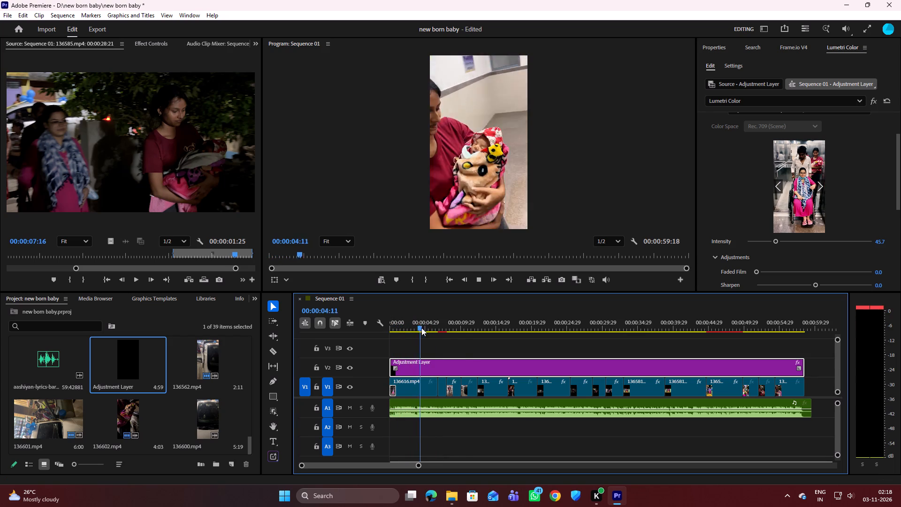
pyautogui.moveTo(421, 328); pyautogui.dragTo(489, 329)
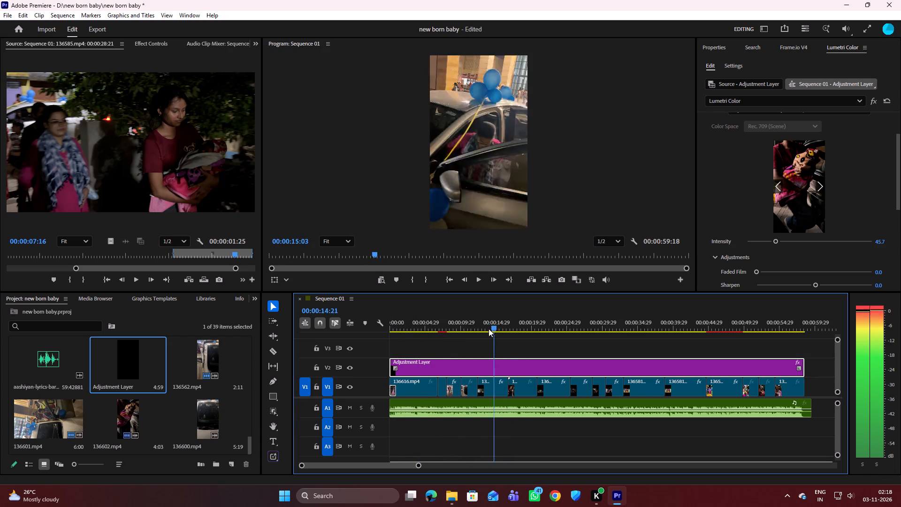
pyautogui.moveTo(489, 329); pyautogui.dragTo(489, 330)
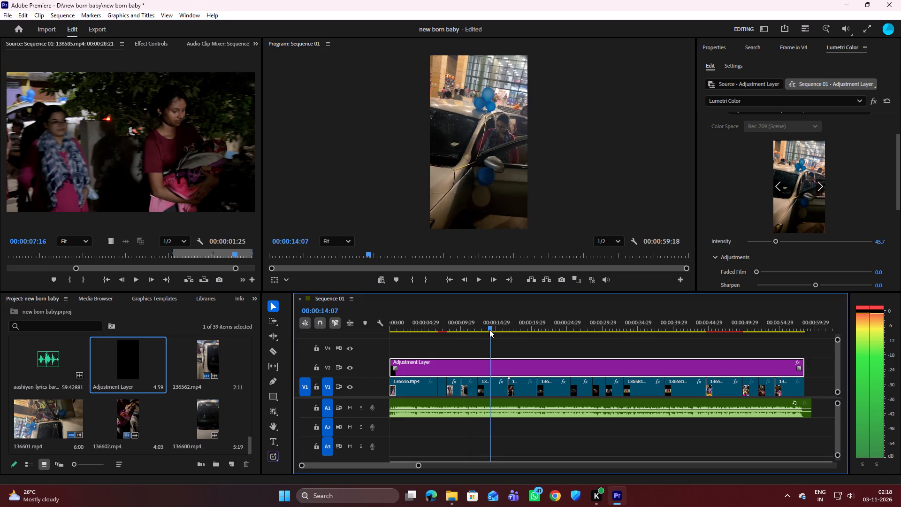
pyautogui.moveTo(489, 330); pyautogui.dragTo(540, 326)
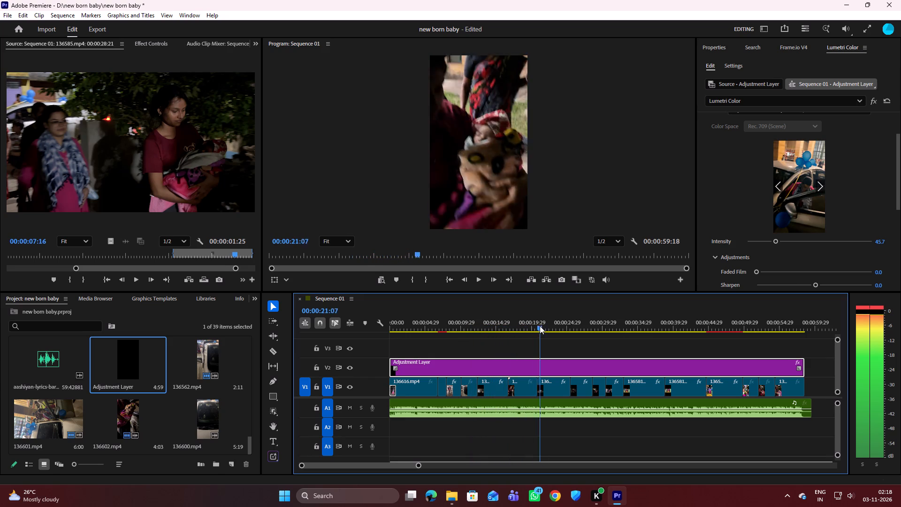
pyautogui.moveTo(540, 326); pyautogui.dragTo(581, 323)
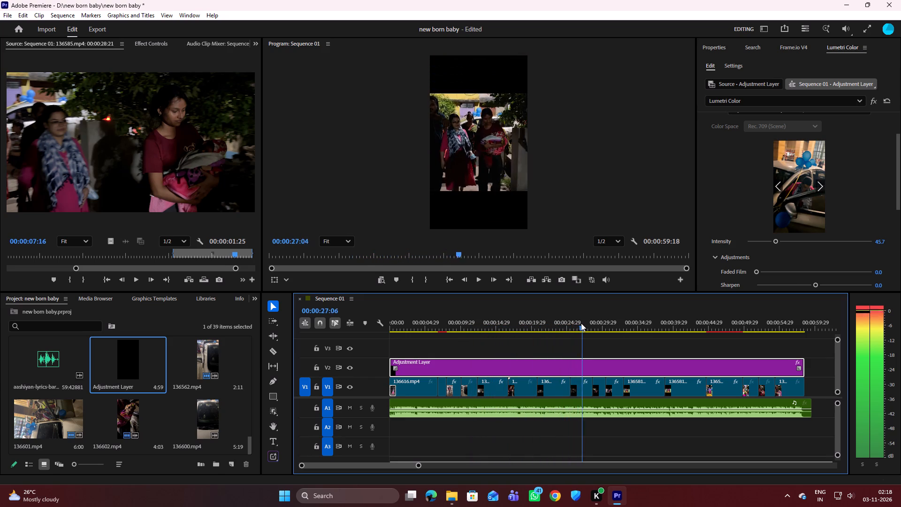
pyautogui.moveTo(581, 323); pyautogui.dragTo(616, 321)
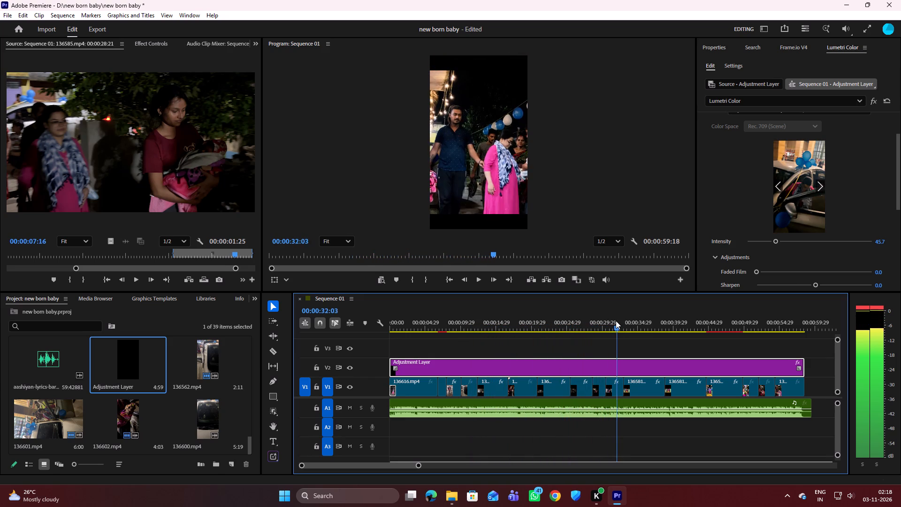
pyautogui.moveTo(616, 321); pyautogui.dragTo(632, 321)
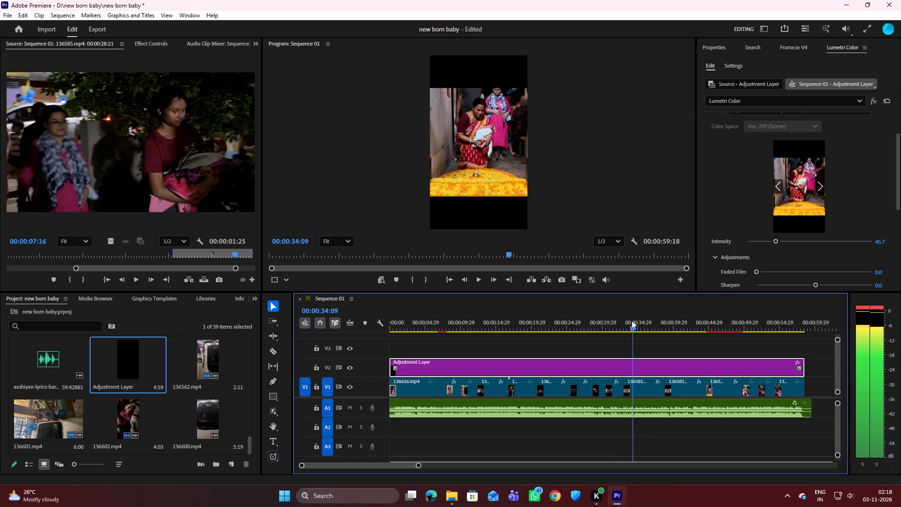
pyautogui.moveTo(632, 321); pyautogui.dragTo(665, 322)
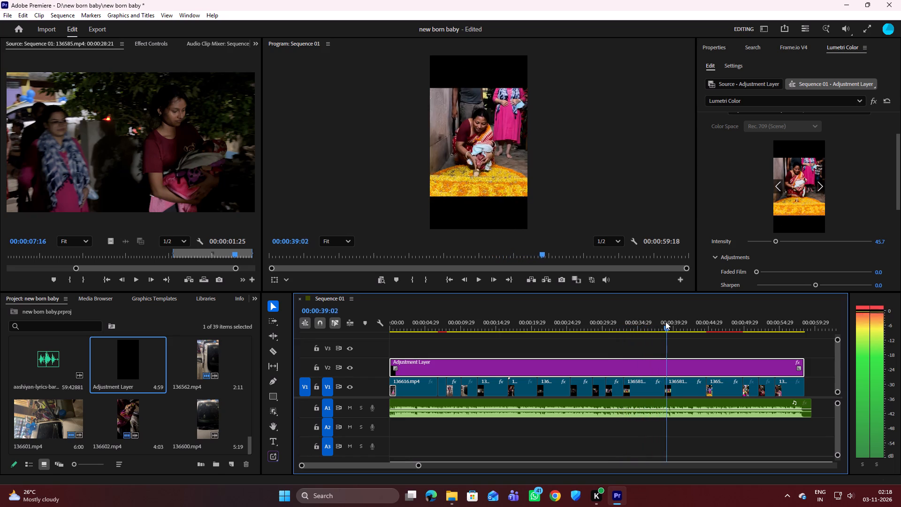
pyautogui.moveTo(665, 322); pyautogui.dragTo(697, 320)
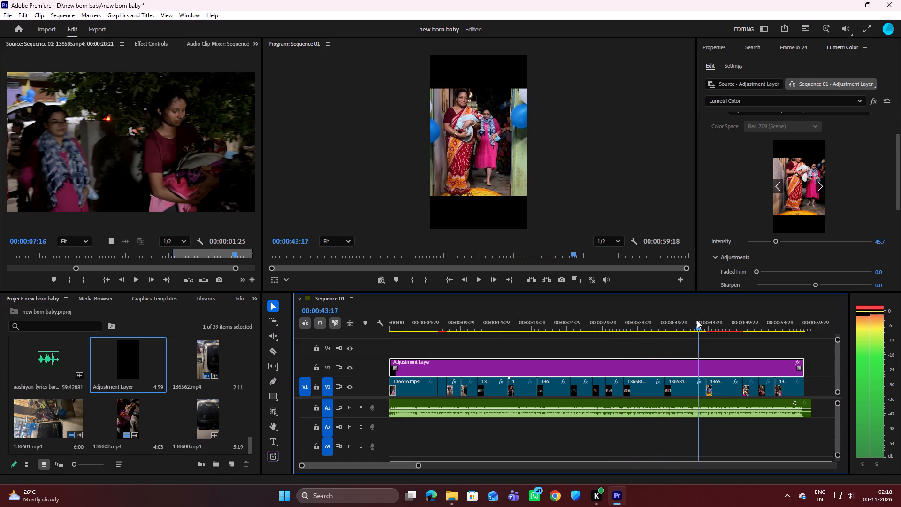
pyautogui.moveTo(697, 320); pyautogui.dragTo(736, 317)
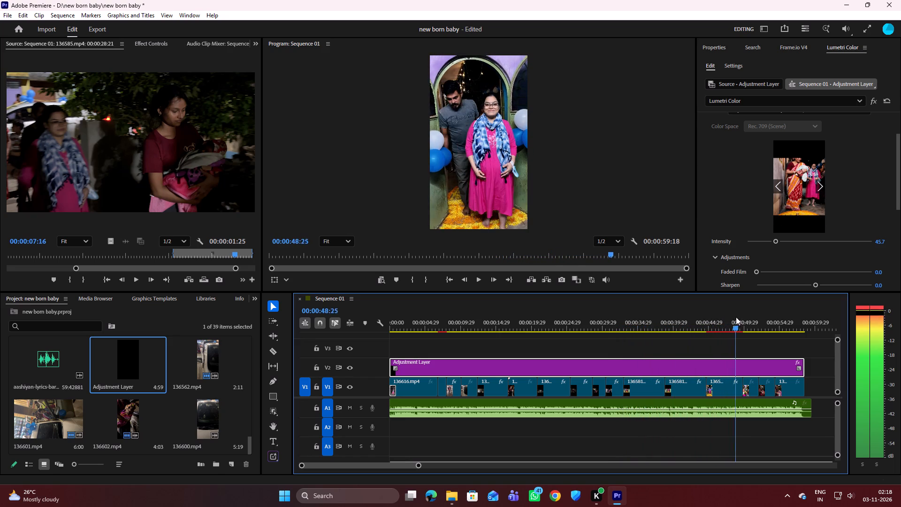
pyautogui.moveTo(736, 317); pyautogui.dragTo(766, 315)
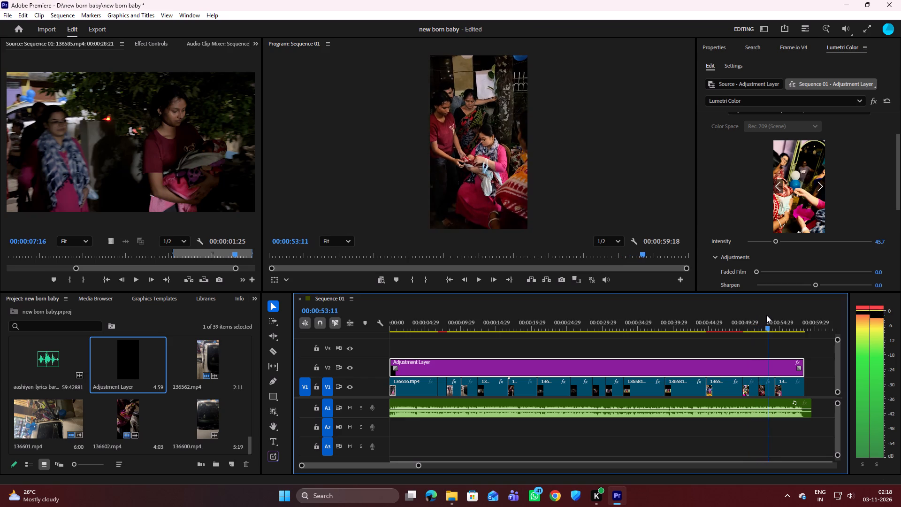
pyautogui.moveTo(766, 315); pyautogui.dragTo(790, 314)
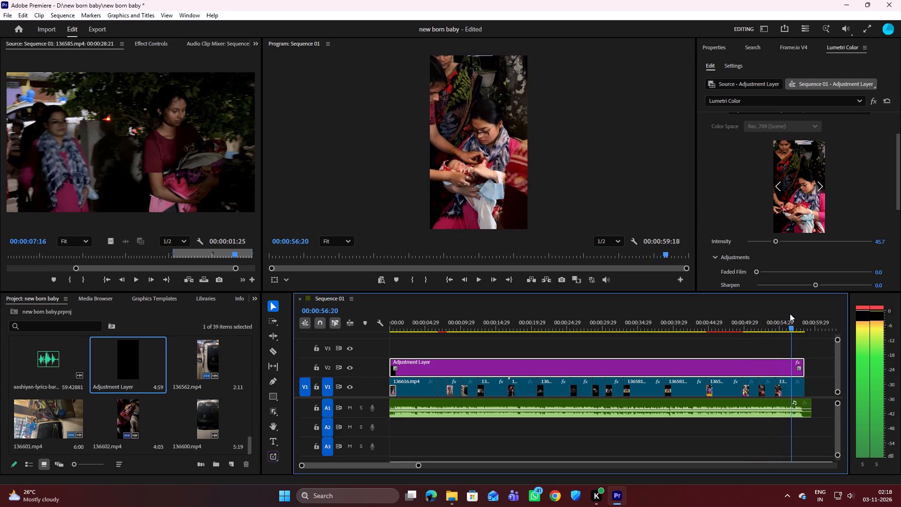
pyautogui.moveTo(790, 314); pyautogui.dragTo(808, 309)
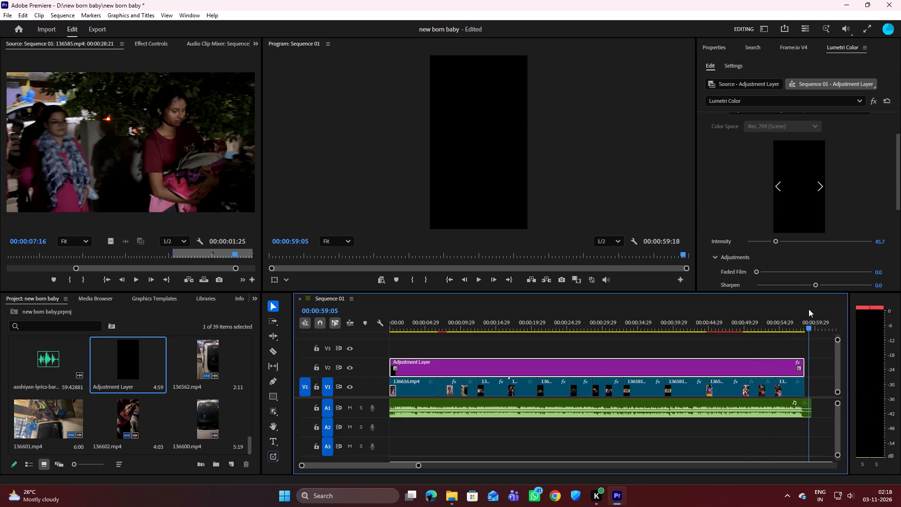
# Play the graded sequence again from the start to 00:00:04:27.
pyautogui.moveTo(810, 326); pyautogui.dragTo(404, 333)
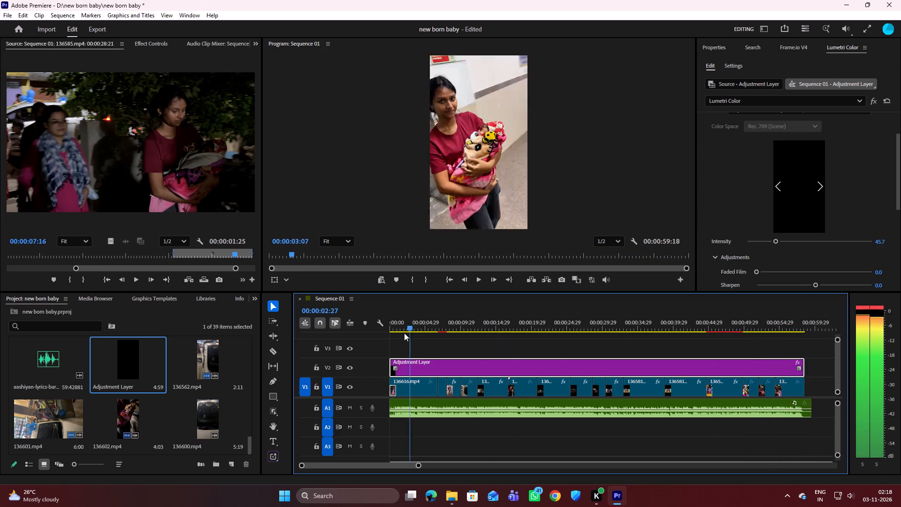
pyautogui.moveTo(404, 333); pyautogui.dragTo(371, 335)
pyautogui.press('space')
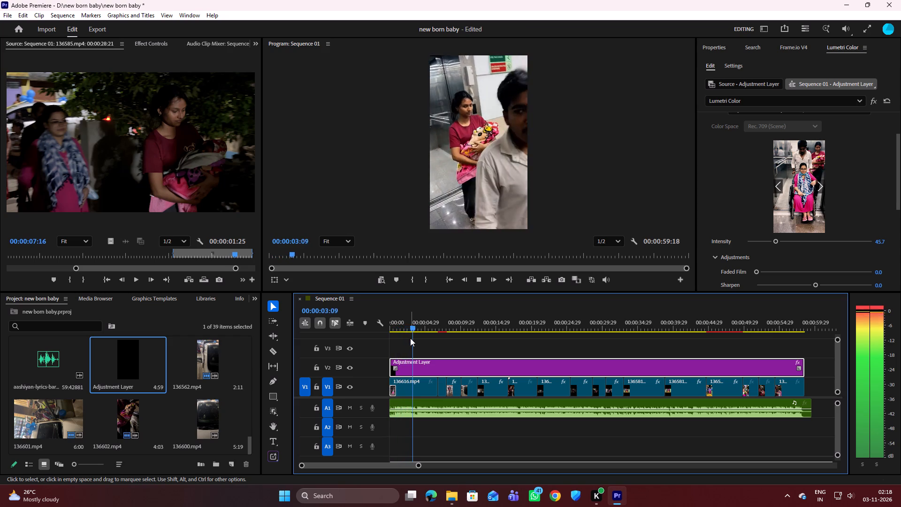
pyautogui.press('space')
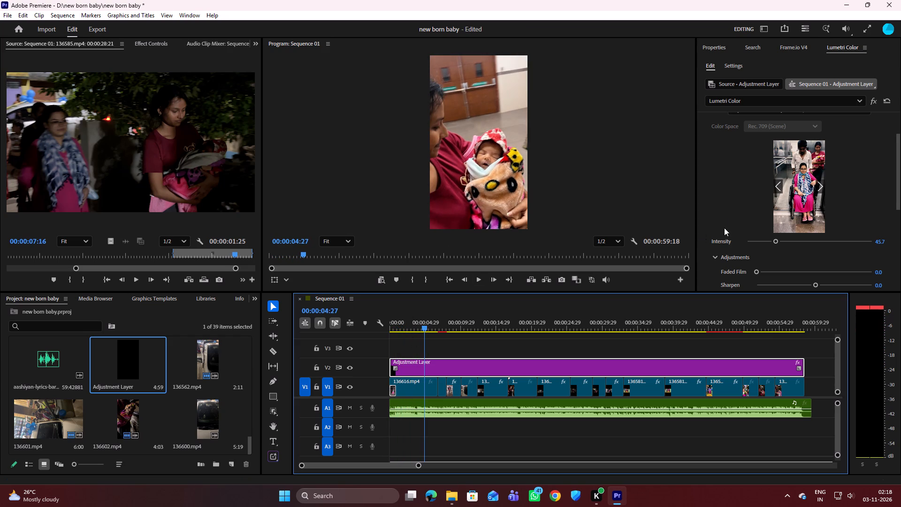
# Set the adjustment layer's Creative Sharpen to 1.2.
pyautogui.scroll(-2, 731, 216)
pyautogui.click(815, 265)
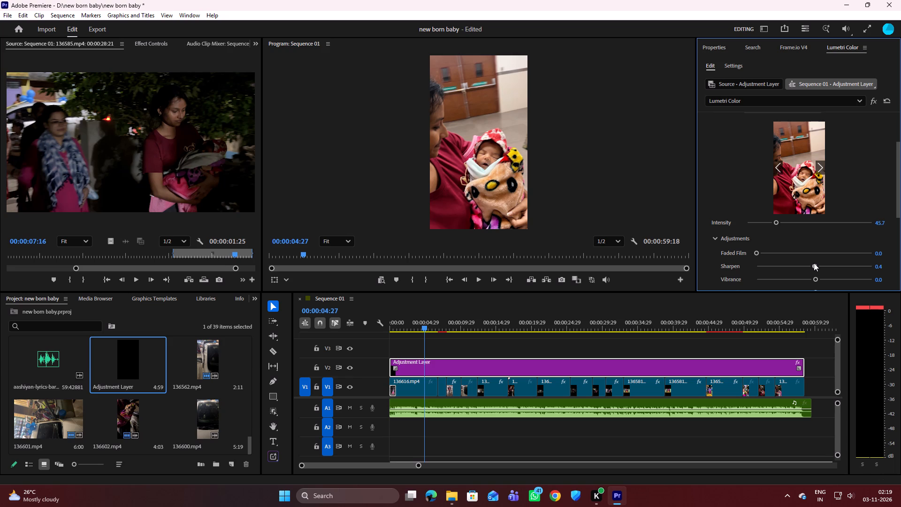
# Try the adjustment layer's Vibrance at values up to 70.0, and settle on 1.2.
pyautogui.scroll(-4, 786, 268)
pyautogui.moveTo(816, 241); pyautogui.dragTo(820, 239)
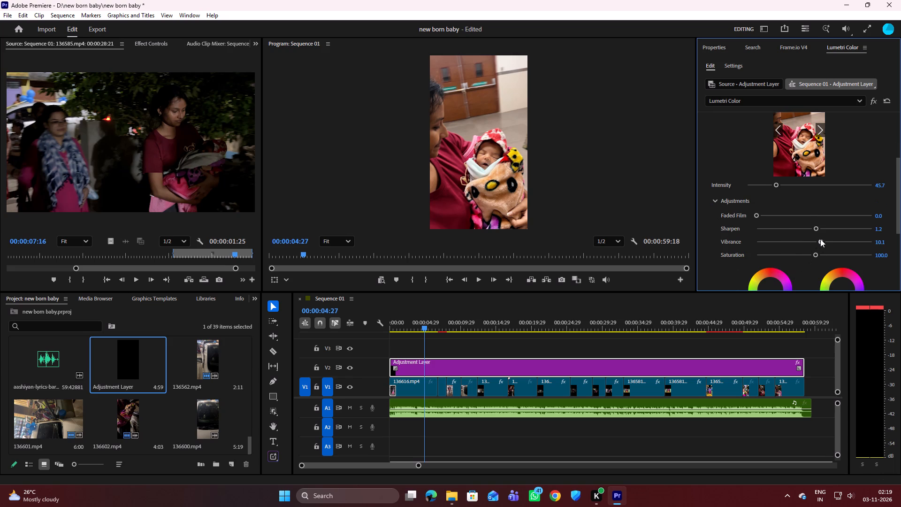
pyautogui.moveTo(820, 239); pyautogui.dragTo(854, 224)
pyautogui.moveTo(854, 224); pyautogui.dragTo(816, 230)
pyautogui.moveTo(816, 230); pyautogui.dragTo(815, 230)
pyautogui.moveTo(815, 230); pyautogui.dragTo(814, 230)
# Try the adjustment layer's Creative Saturation at 130.4, and bring it back to 100.4.
pyautogui.moveTo(815, 254); pyautogui.dragTo(831, 240)
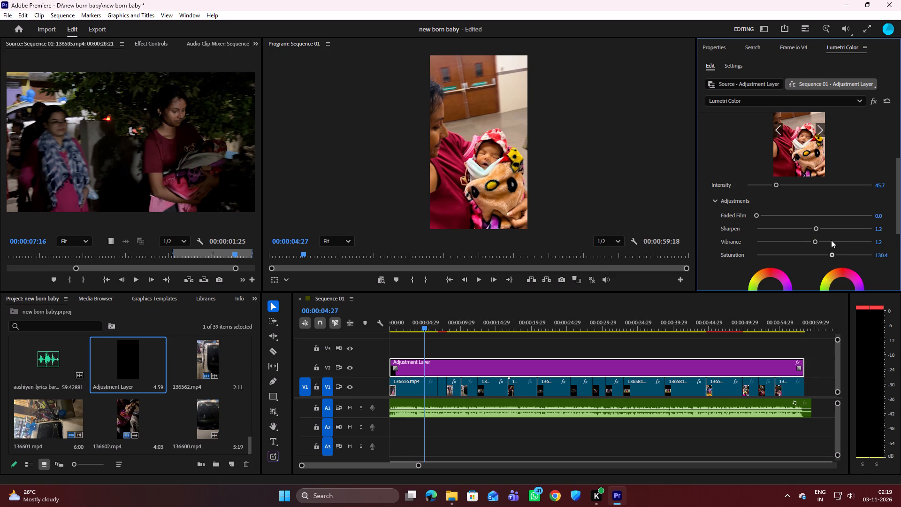
pyautogui.moveTo(831, 240); pyautogui.dragTo(813, 243)
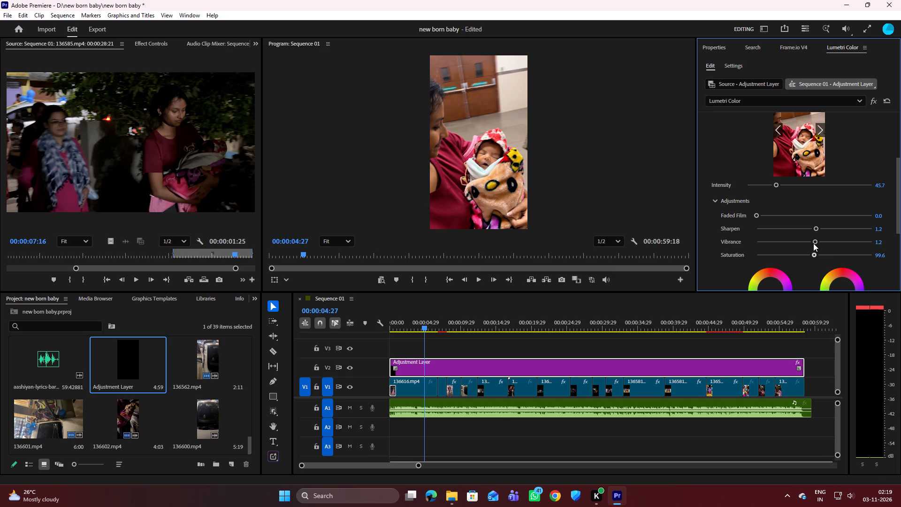
pyautogui.moveTo(813, 243); pyautogui.dragTo(814, 243)
# Examine the adjustment layer's remaining Lumetri sections and its RGB Curves, leaving the Curves section collapsed.
pyautogui.scroll(-15, 780, 242)
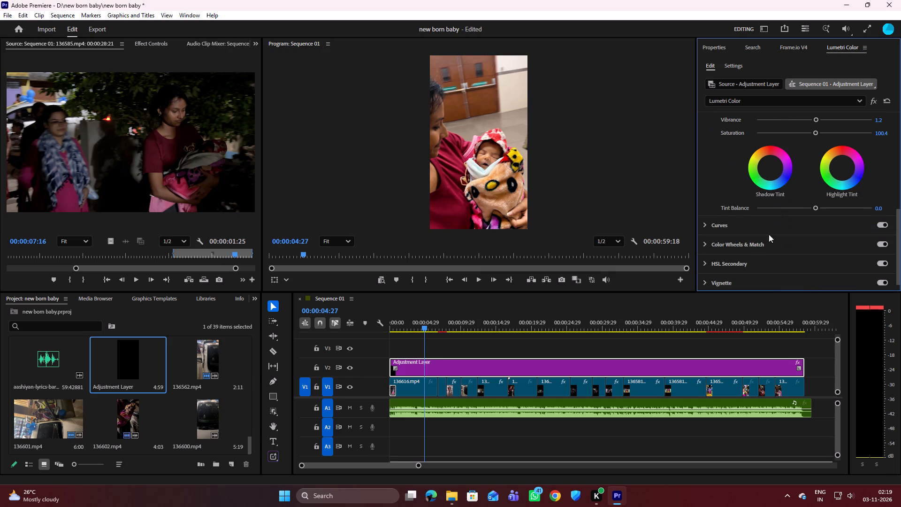
pyautogui.click(705, 208)
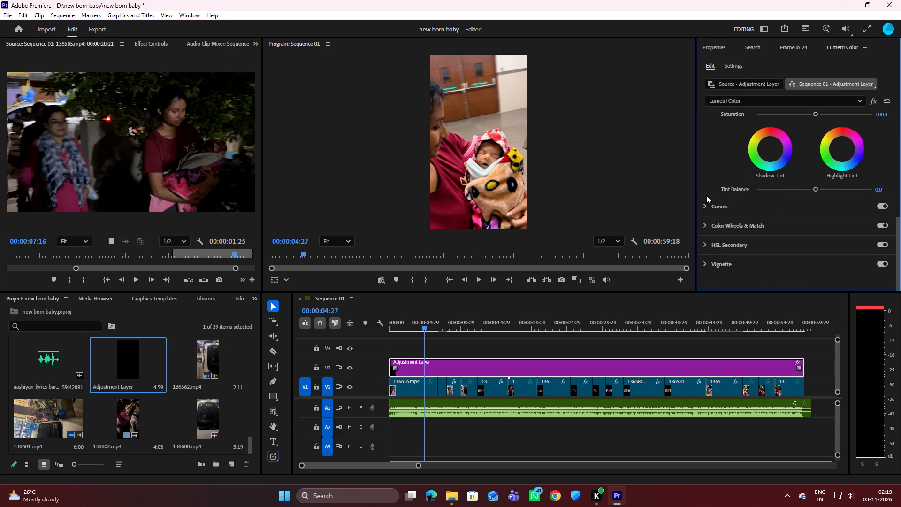
pyautogui.scroll(20, 706, 195)
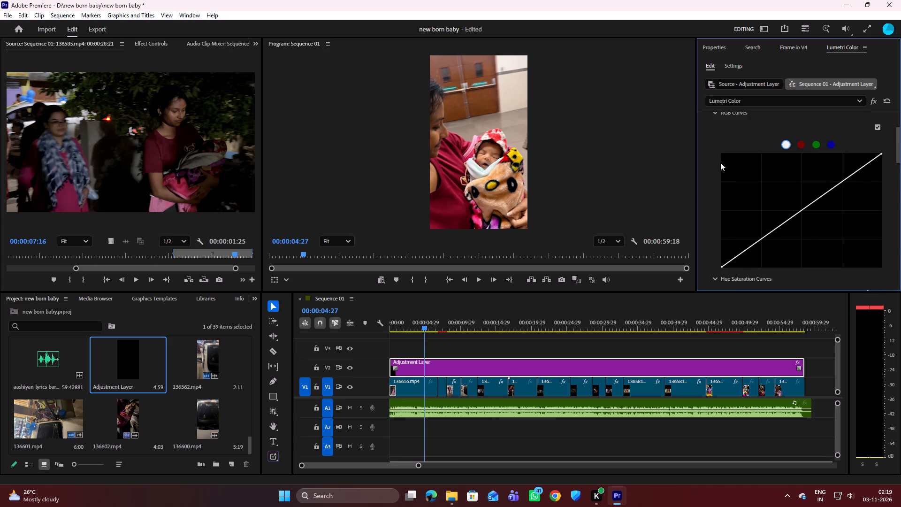
pyautogui.scroll(6, 720, 162)
pyautogui.click(703, 160)
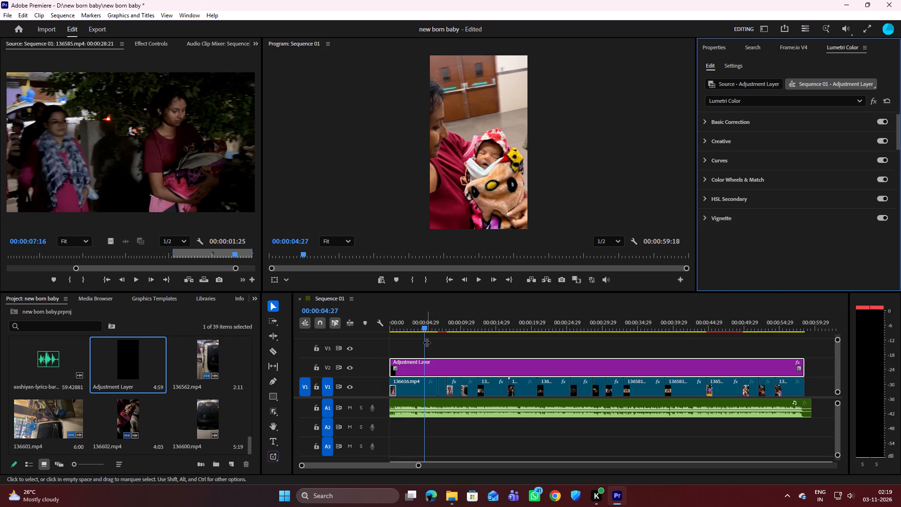
# Play the graded sequence from the start, skip ahead to around 00:00:35:26, and stop at 00:00:45:18.
pyautogui.moveTo(424, 325); pyautogui.dragTo(389, 323)
pyautogui.press('space')
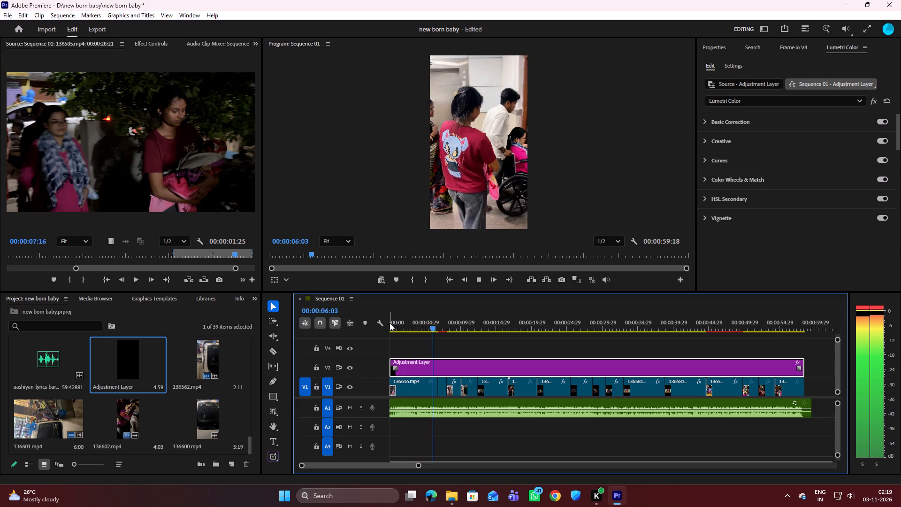
pyautogui.press('Right')
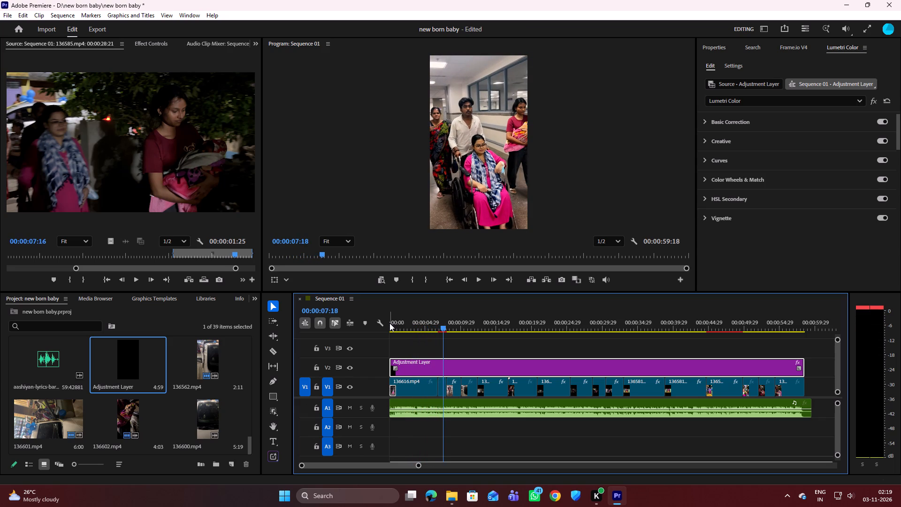
pyautogui.press('space')
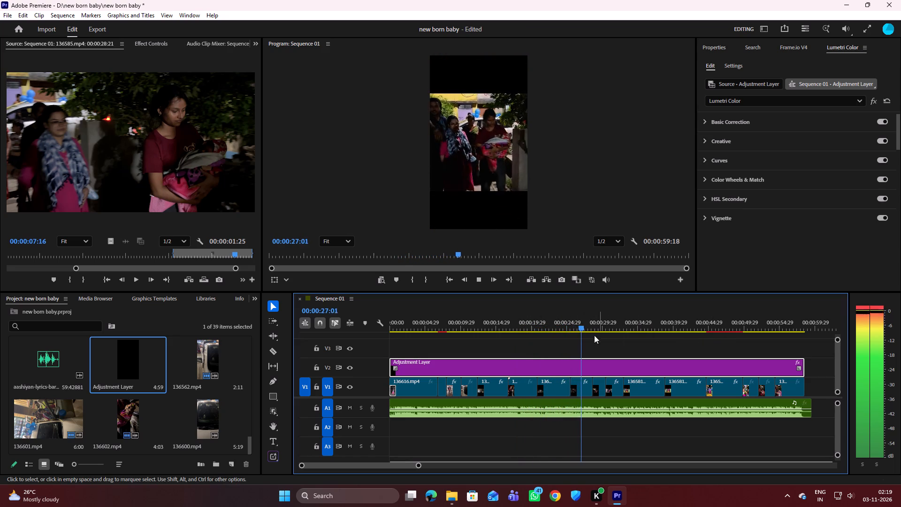
pyautogui.moveTo(586, 328); pyautogui.dragTo(642, 333)
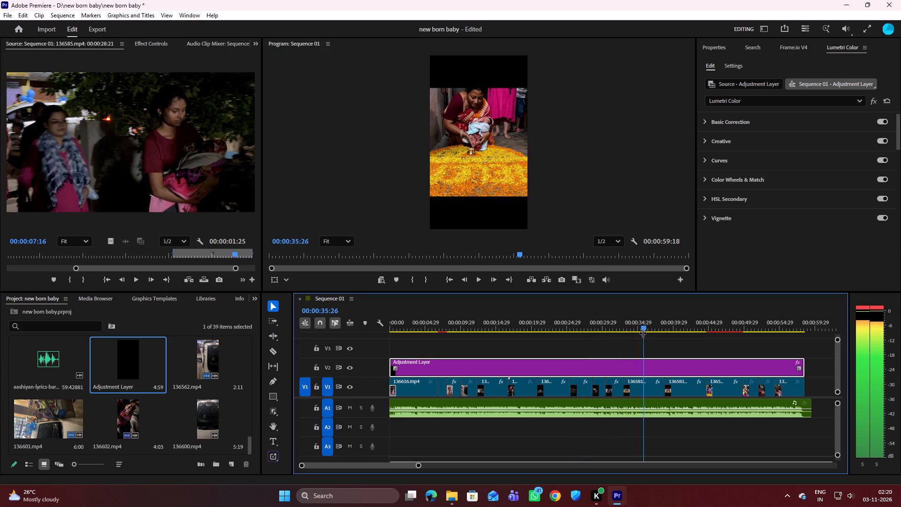
pyautogui.press('space')
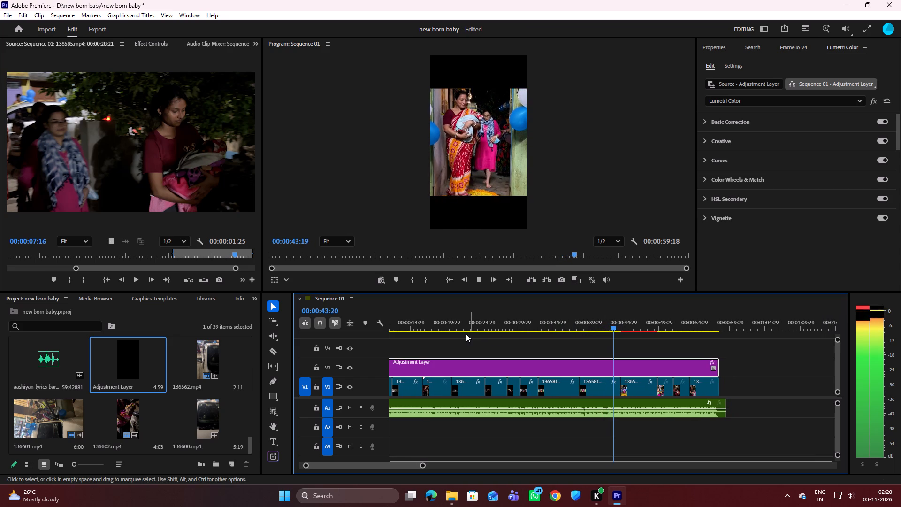
pyautogui.press('space')
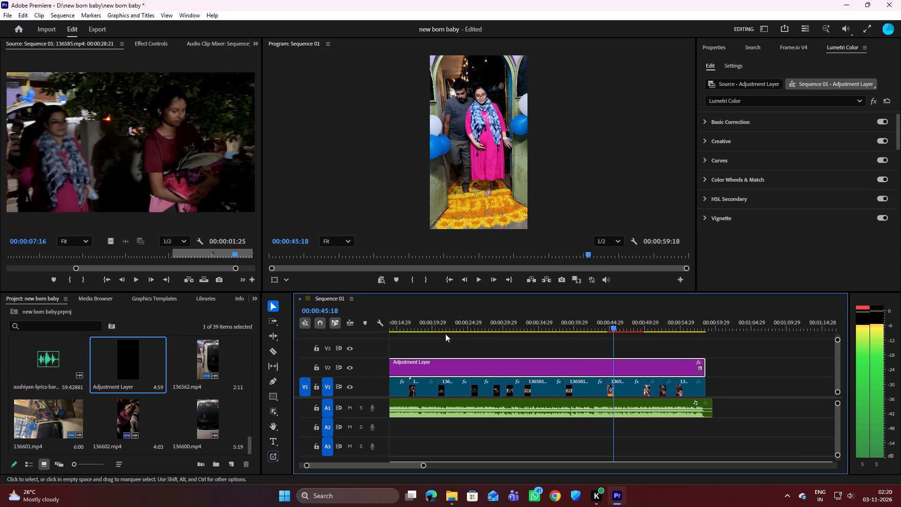
# Start rendering the sequence previews with Render In to Out, and expand the render details.
pyautogui.click(55, 15)
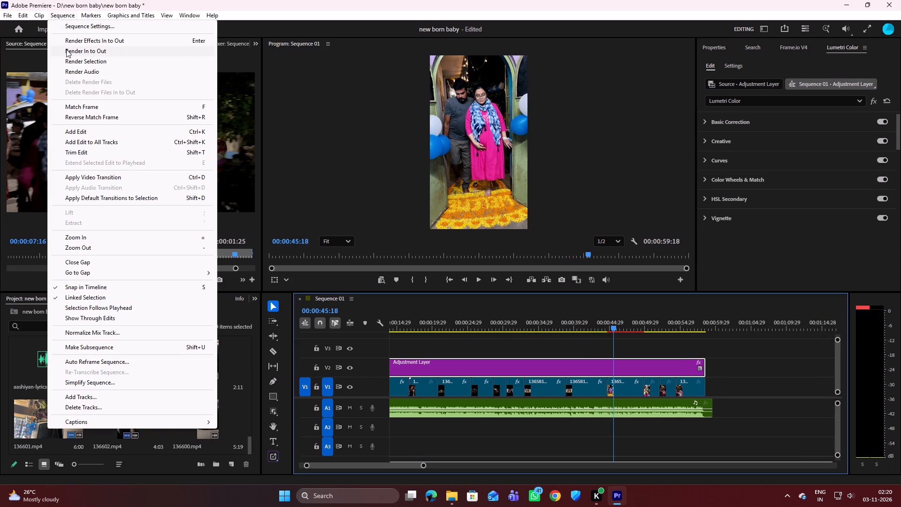
pyautogui.click(87, 53)
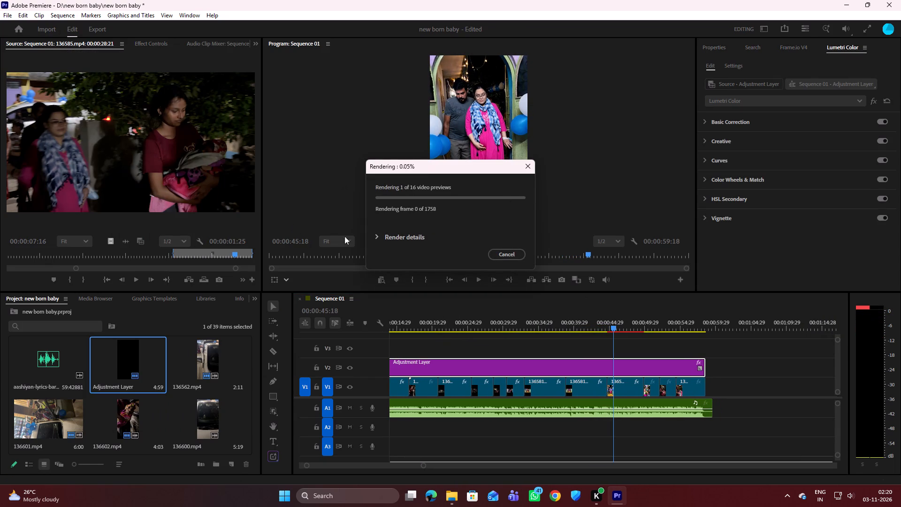
pyautogui.click(378, 234)
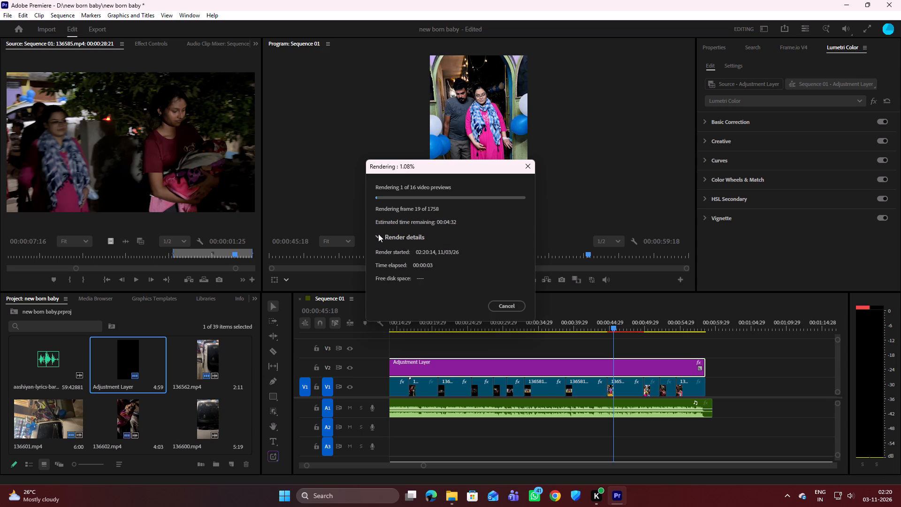
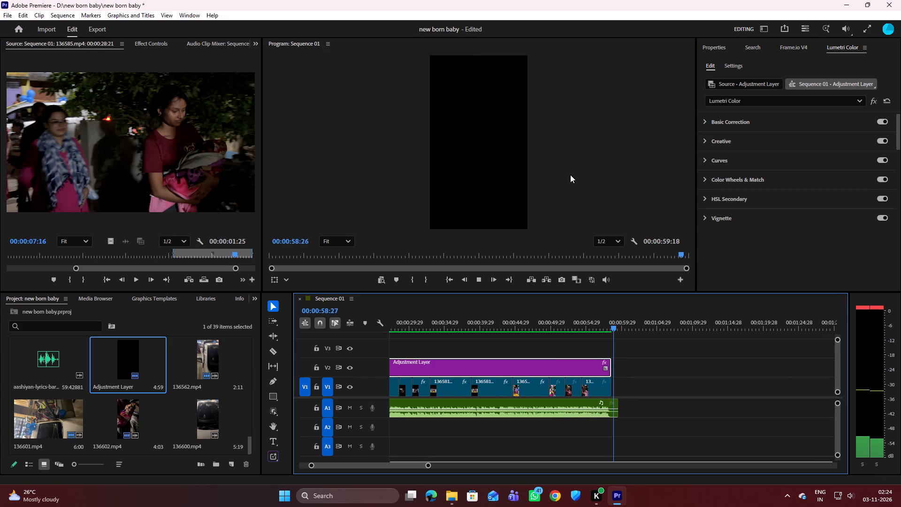
# Add a fade-out transition at the end of the last clip on V1.
pyautogui.press('space')
pyautogui.press('space')
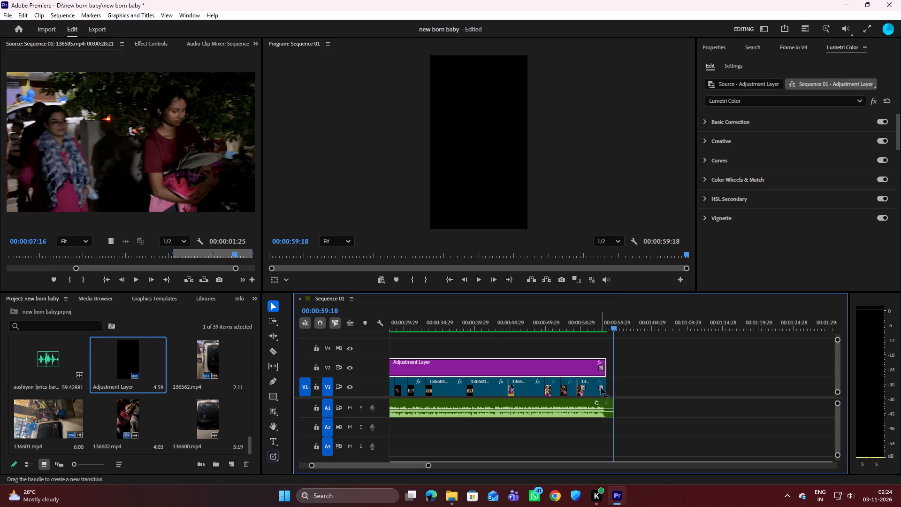
pyautogui.moveTo(601, 387); pyautogui.dragTo(597, 384)
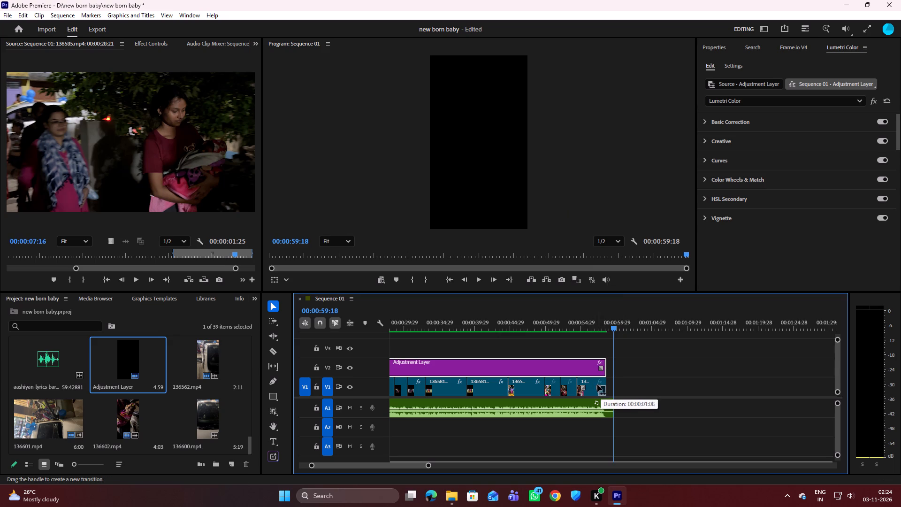
pyautogui.moveTo(597, 384); pyautogui.dragTo(593, 385)
pyautogui.click(644, 385)
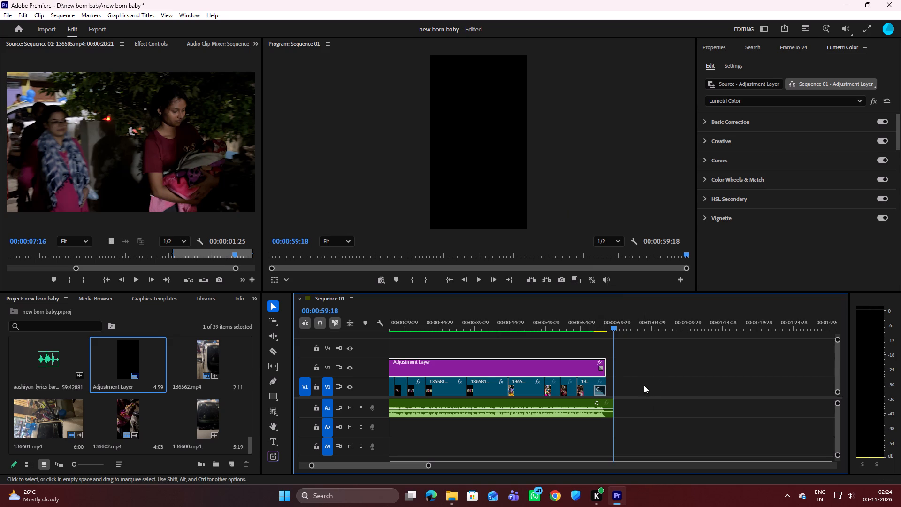
# Play the end of the sequence through the fade-out, and stop at 00:00:59:01.
pyautogui.moveTo(613, 327); pyautogui.dragTo(584, 319)
pyautogui.press('space')
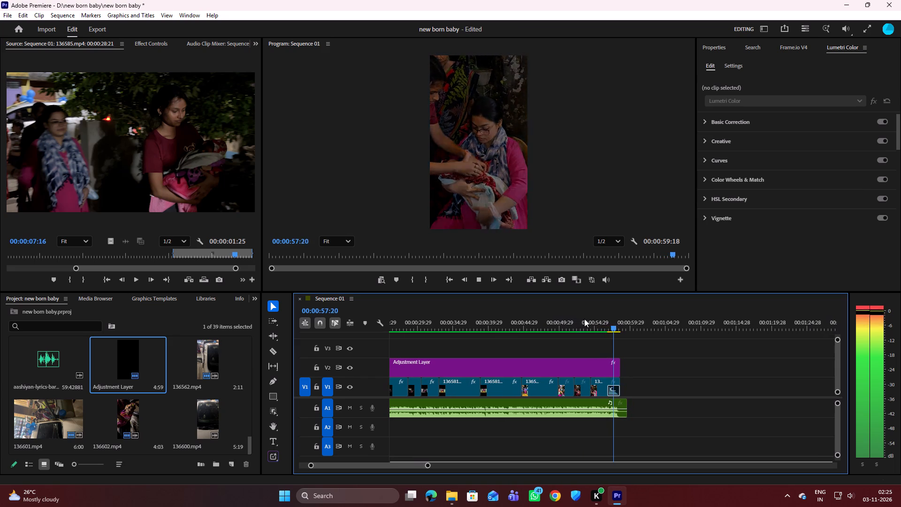
pyautogui.press('space')
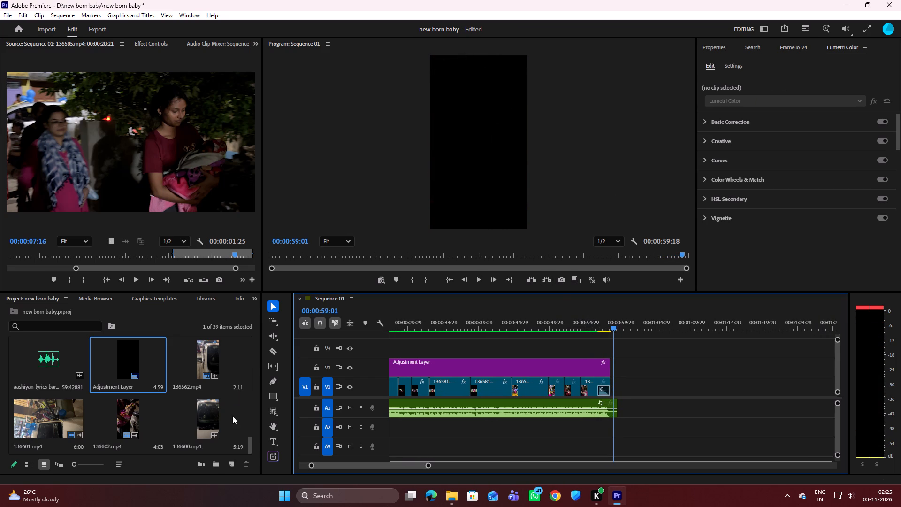
# Render the sequence previews with Render In to Out, check the render details, and stop the playback at 00:00:01:00.
pyautogui.click(60, 15)
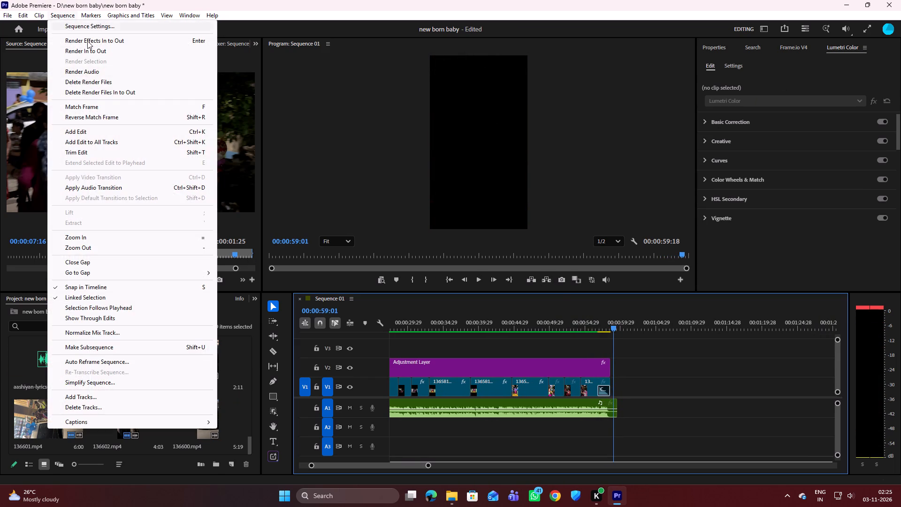
pyautogui.click(122, 51)
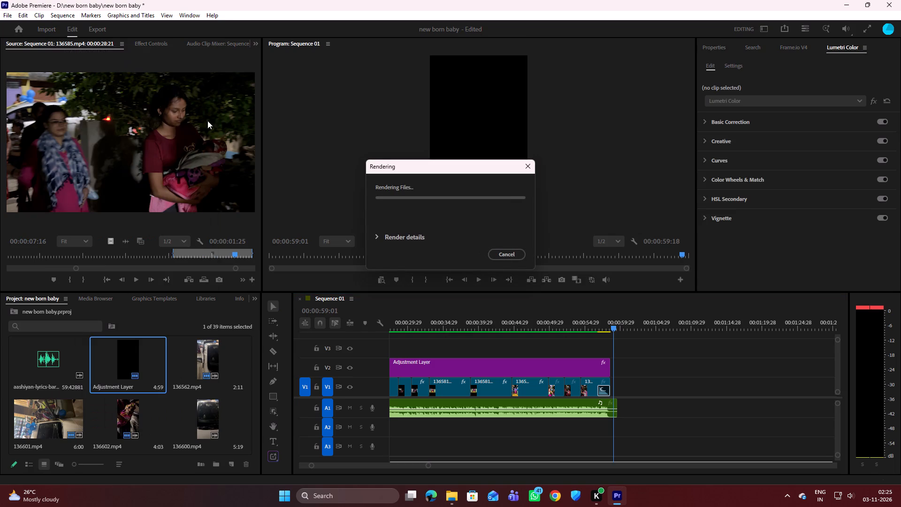
pyautogui.click(378, 238)
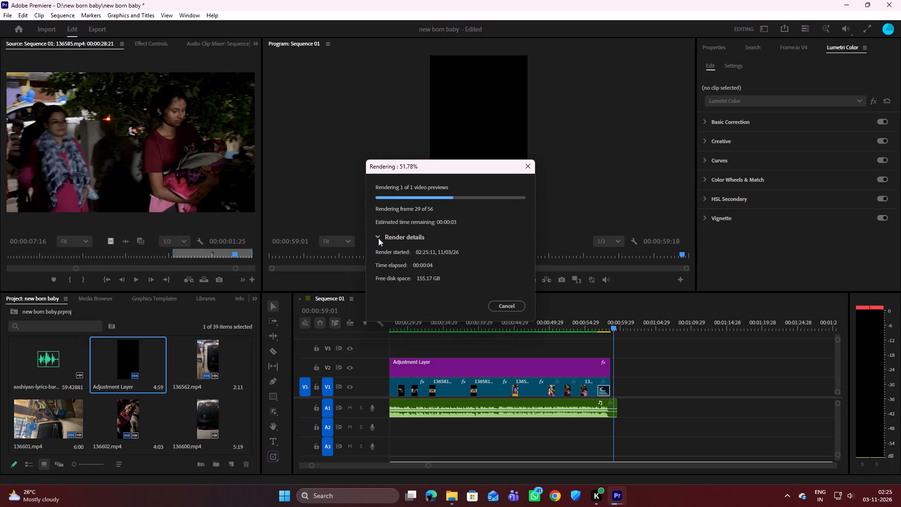
pyautogui.click(378, 238)
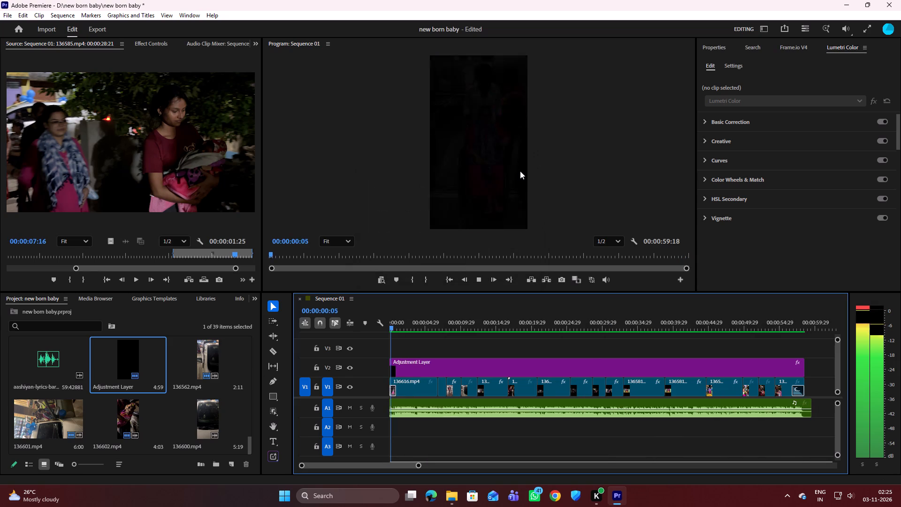
pyautogui.press('space')
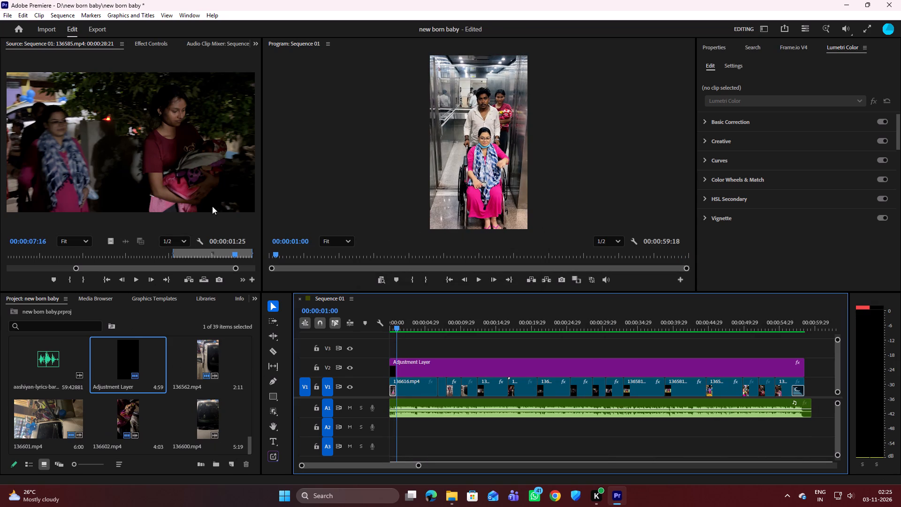
# Open the export settings for Sequence 01 and enable Render at Maximum Depth and Use Maximum Render Quality for the video.
pyautogui.click(99, 28)
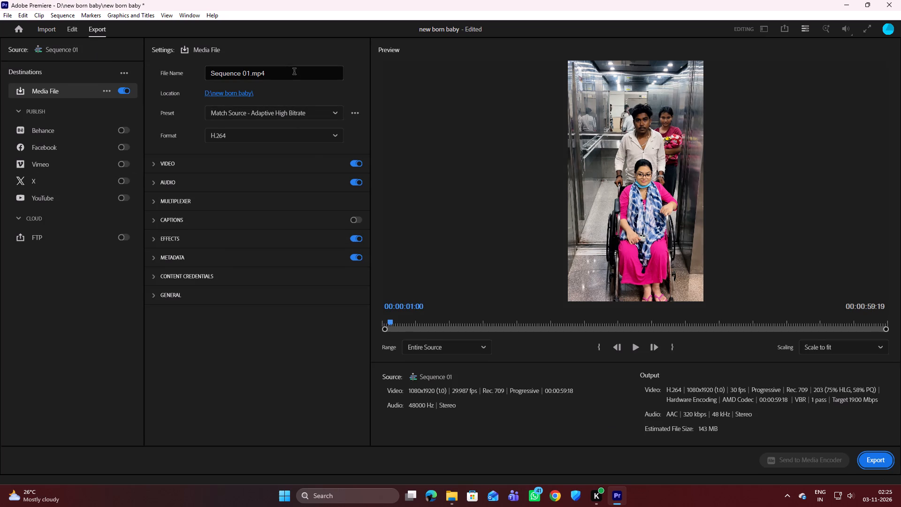
pyautogui.click(328, 116)
pyautogui.click(328, 116)
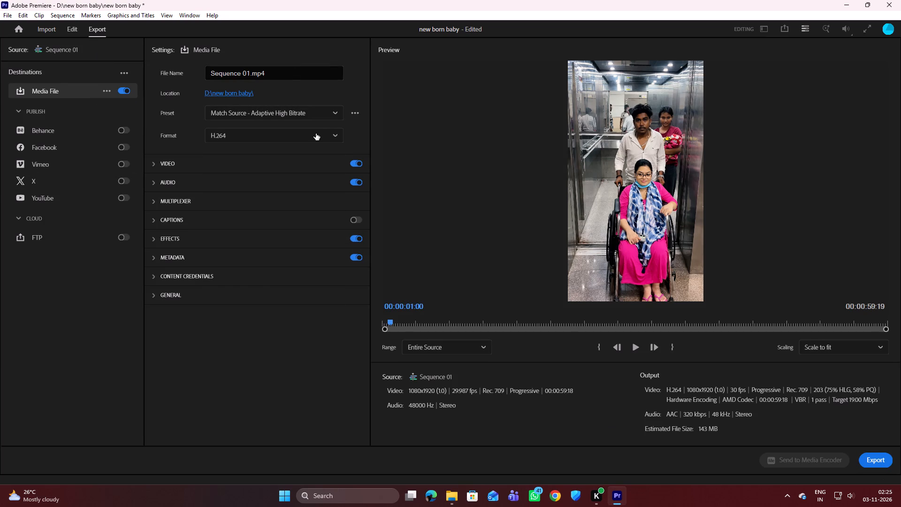
pyautogui.click(315, 133)
pyautogui.click(315, 133)
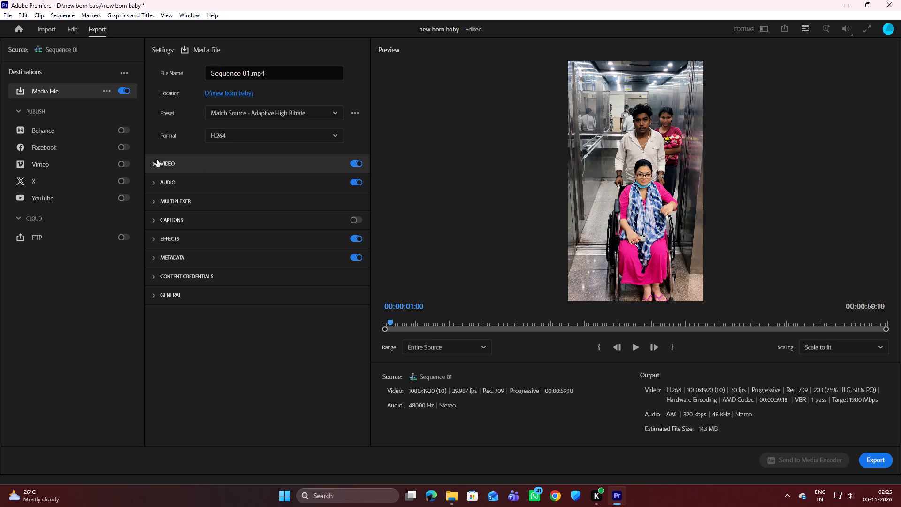
pyautogui.click(156, 162)
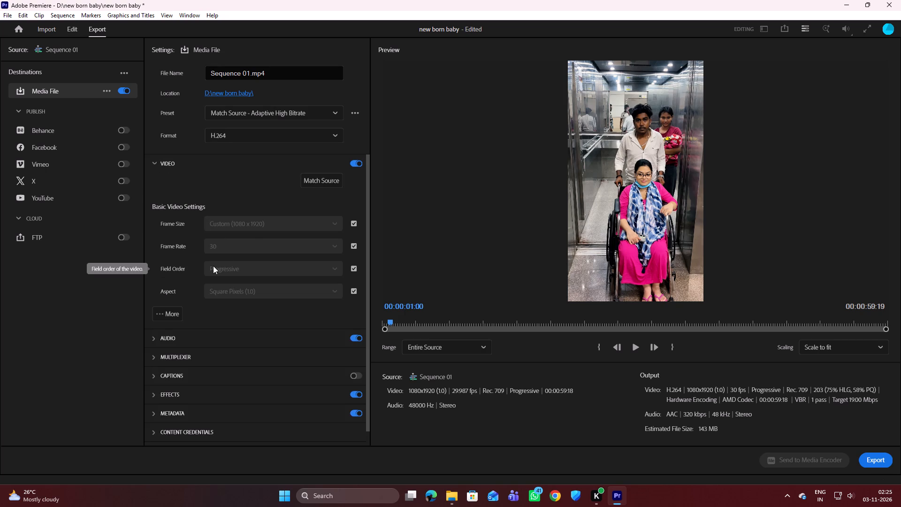
pyautogui.click(169, 316)
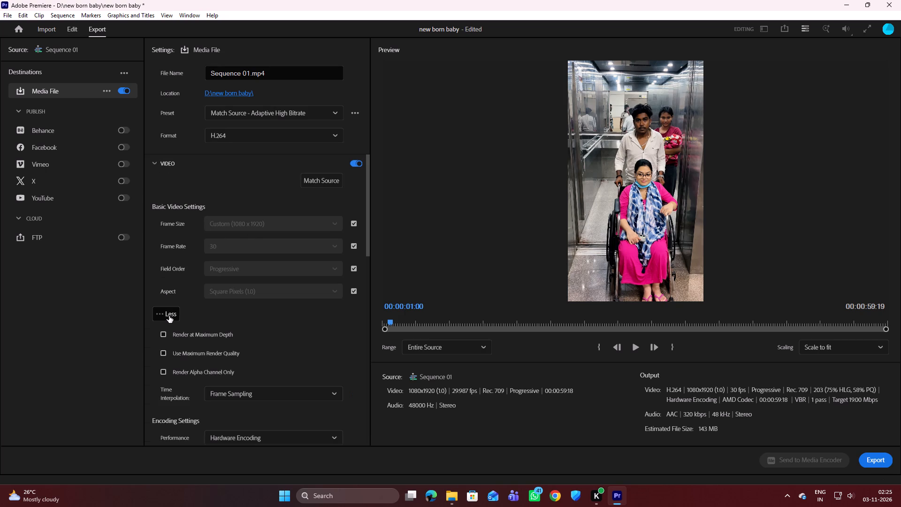
pyautogui.scroll(-1, 206, 313)
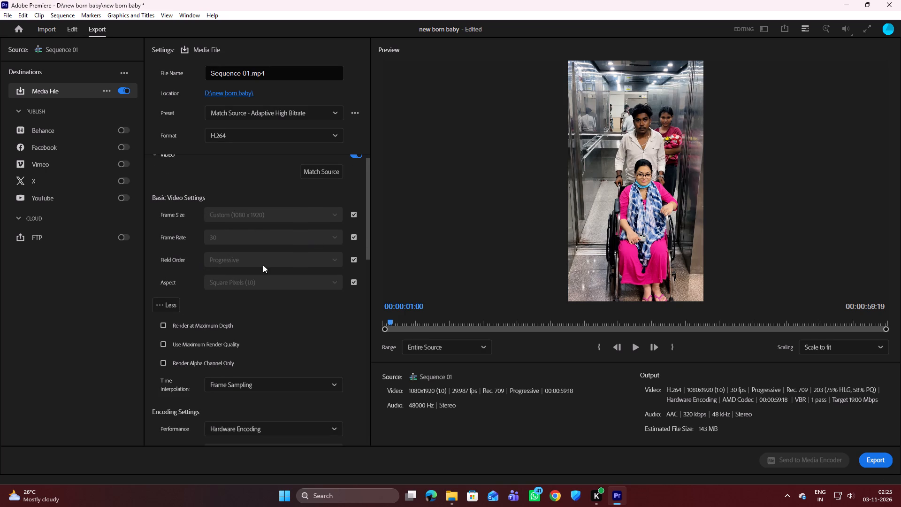
pyautogui.scroll(-1, 263, 265)
pyautogui.scroll(-2, 222, 259)
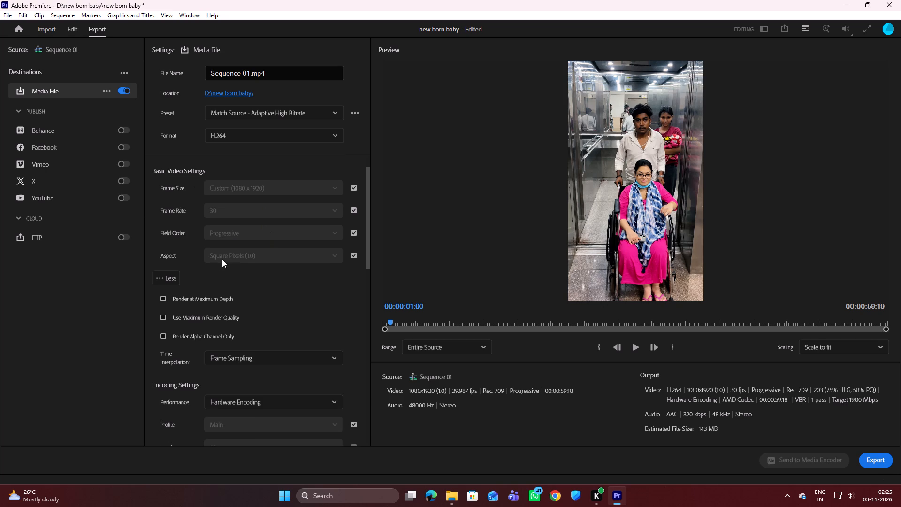
pyautogui.click(160, 298)
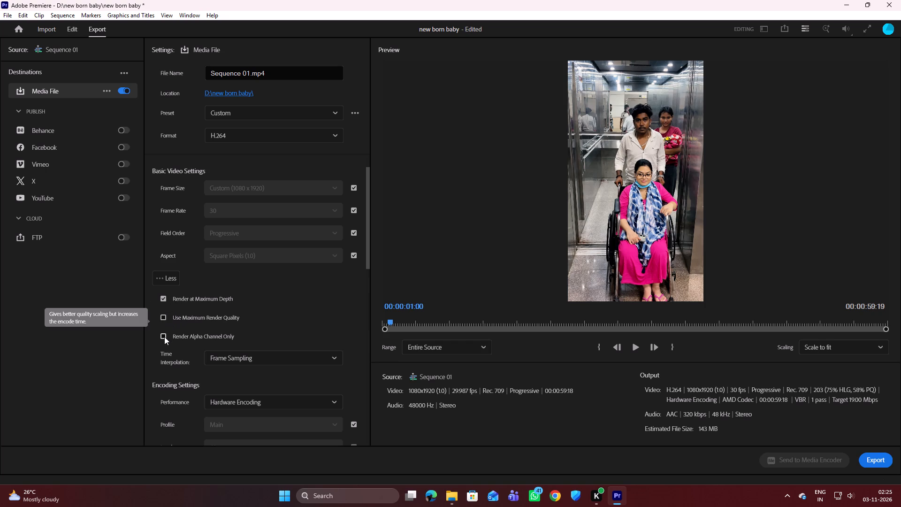
pyautogui.click(162, 315)
# Release the encoding Profile from matching the source and set it to High, leaving Time Interpolation at Frame Sampling.
pyautogui.scroll(-1, 214, 313)
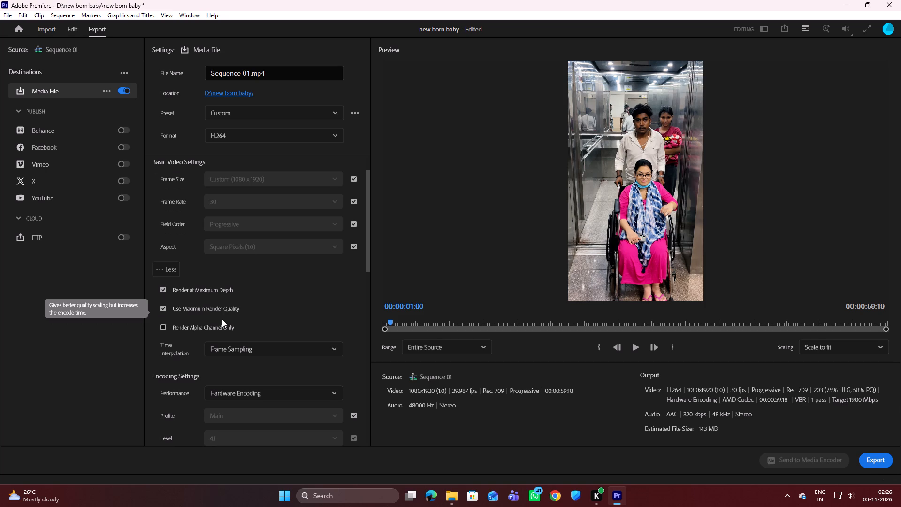
pyautogui.scroll(-2, 222, 319)
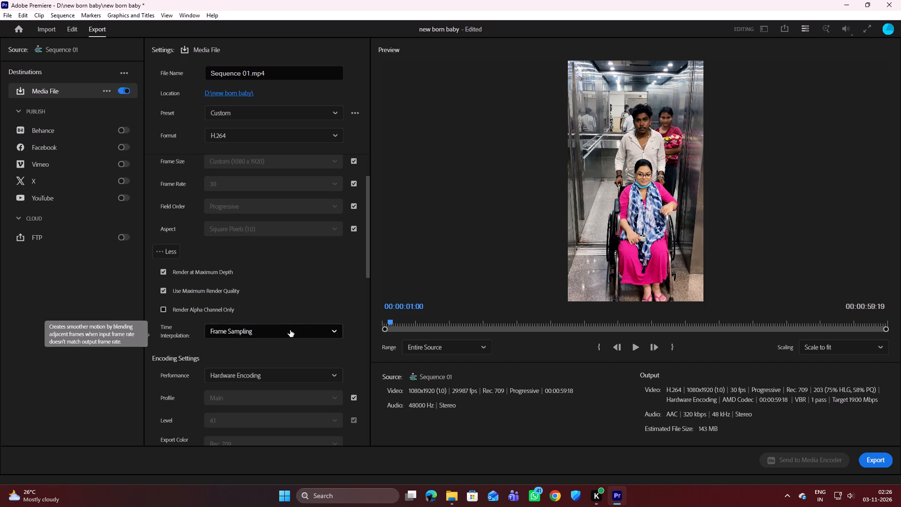
pyautogui.click(291, 332)
pyautogui.click(291, 332)
pyautogui.scroll(-1, 247, 304)
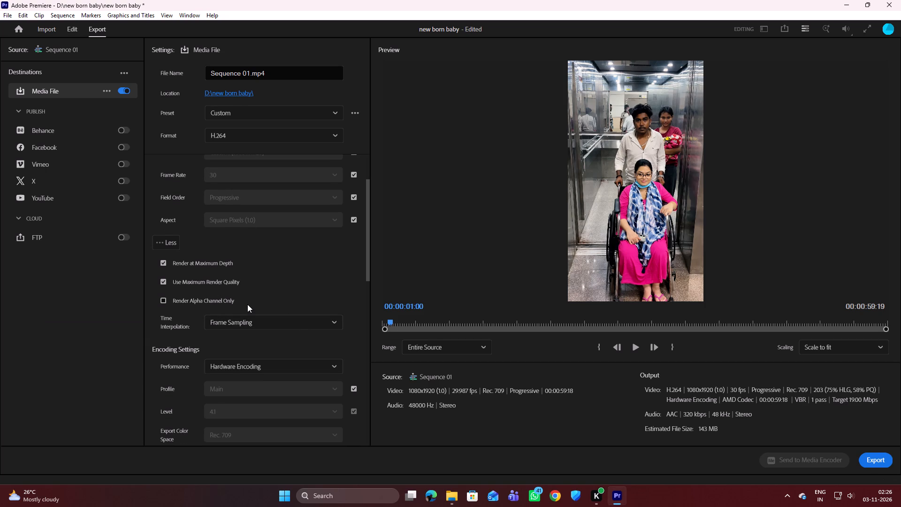
pyautogui.scroll(-3, 249, 306)
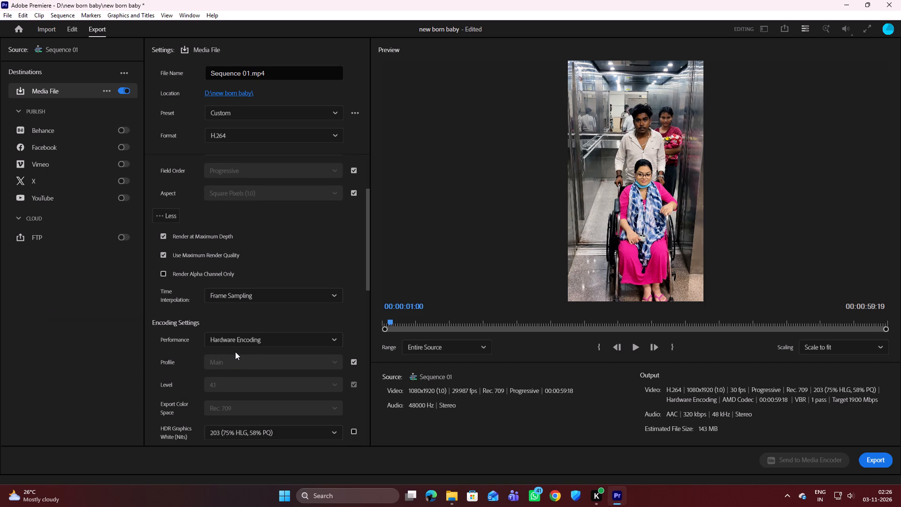
pyautogui.scroll(-2, 235, 352)
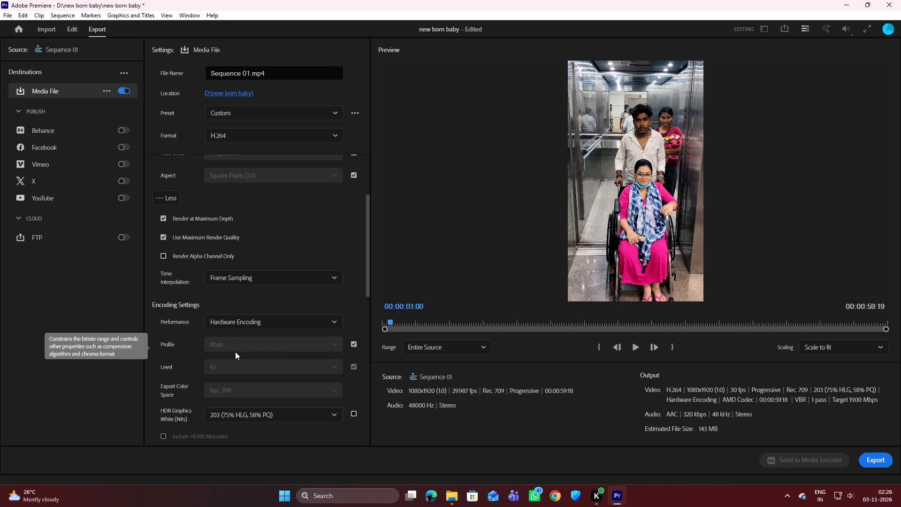
pyautogui.scroll(-1, 235, 352)
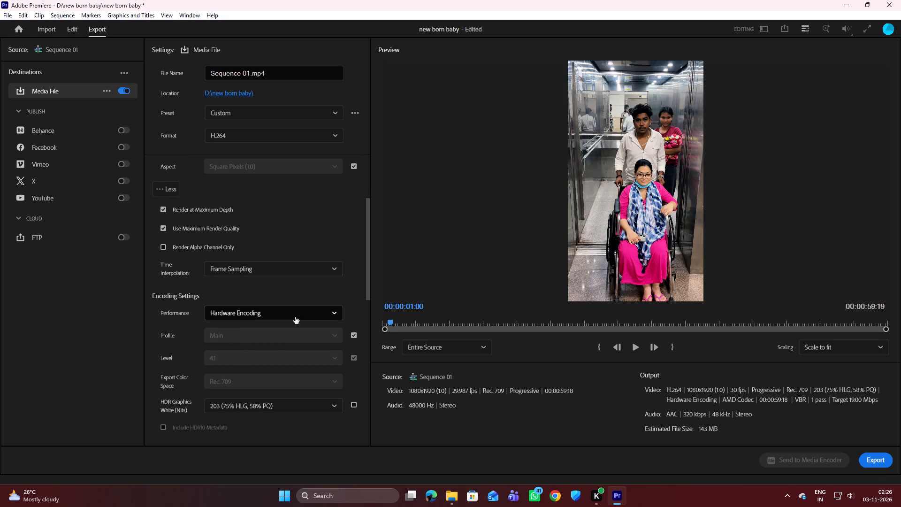
pyautogui.scroll(-3, 225, 365)
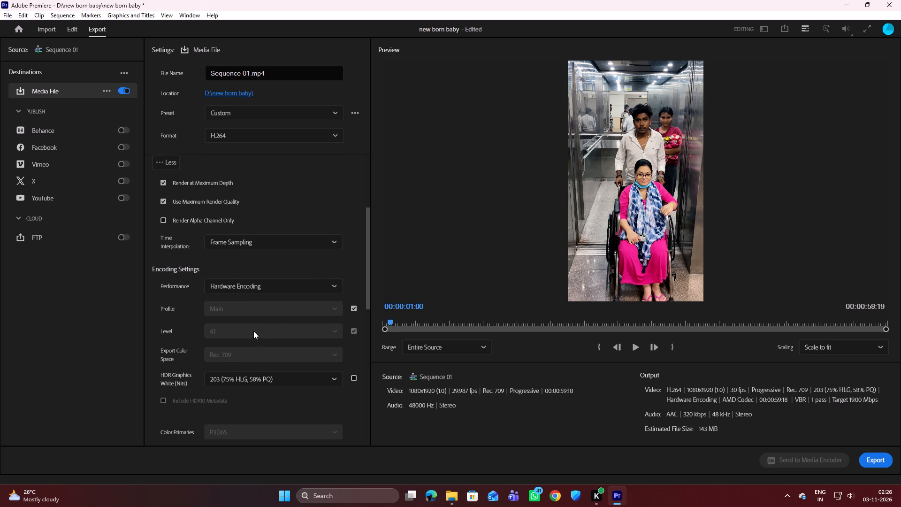
pyautogui.scroll(-2, 253, 331)
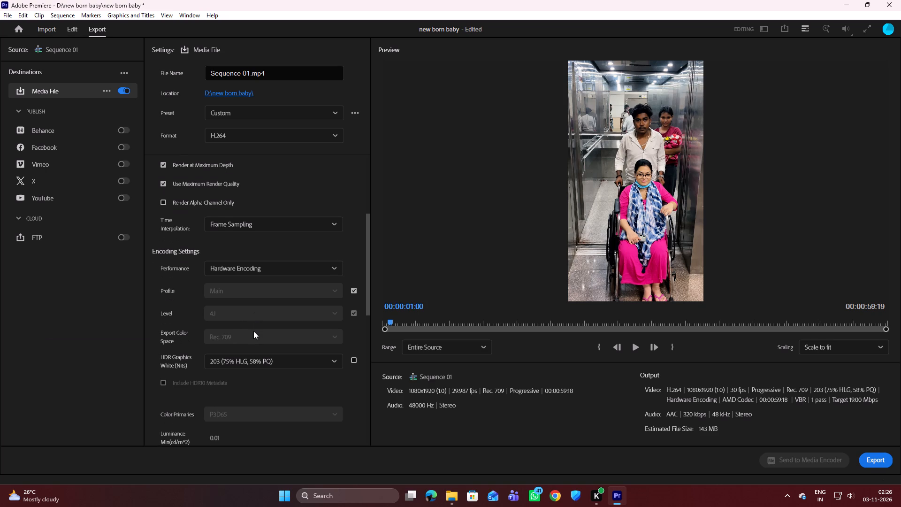
pyautogui.scroll(-1, 253, 331)
pyautogui.click(357, 280)
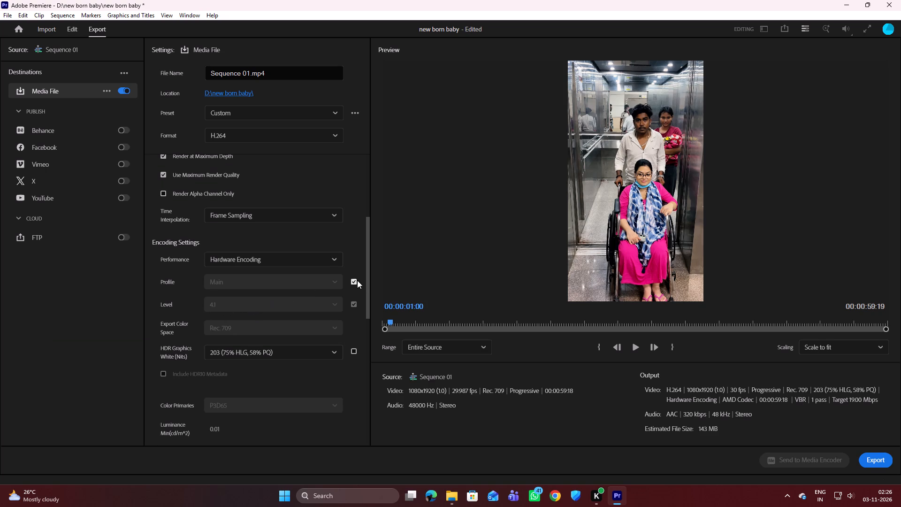
pyautogui.click(331, 278)
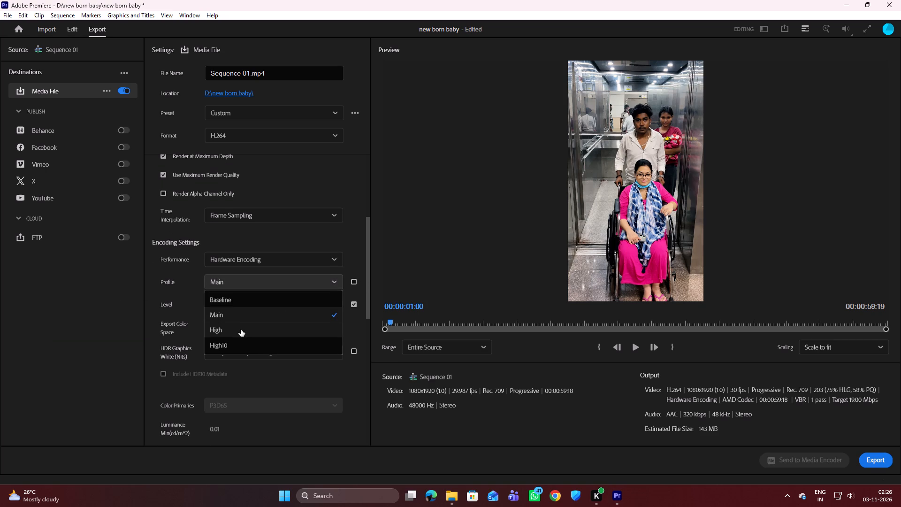
pyautogui.click(241, 330)
# Raise the video's Target Bitrate to 20.29 Mbps in the Bitrate Settings.
pyautogui.scroll(-2, 274, 316)
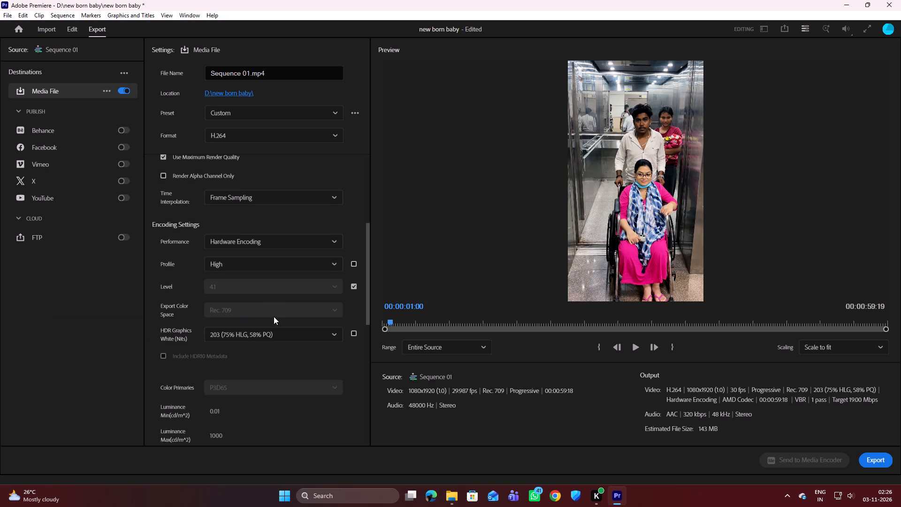
pyautogui.scroll(-2, 229, 333)
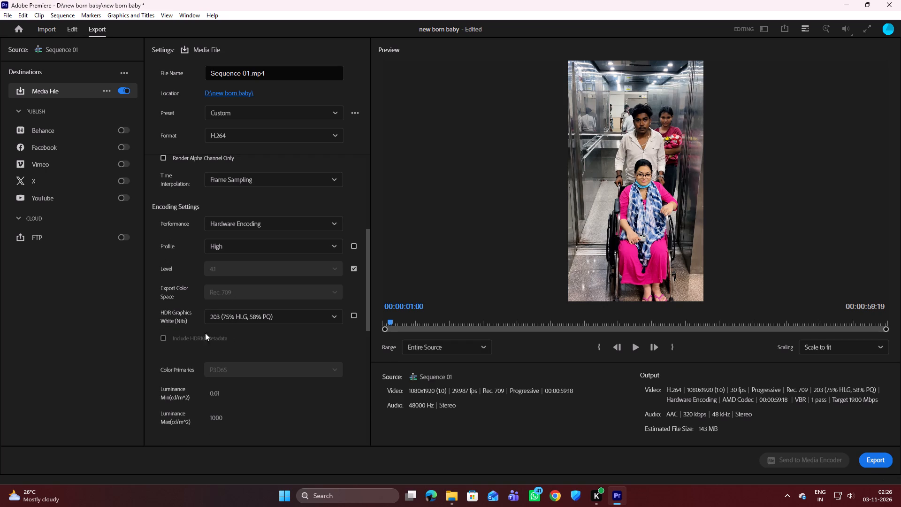
pyautogui.scroll(-9, 193, 332)
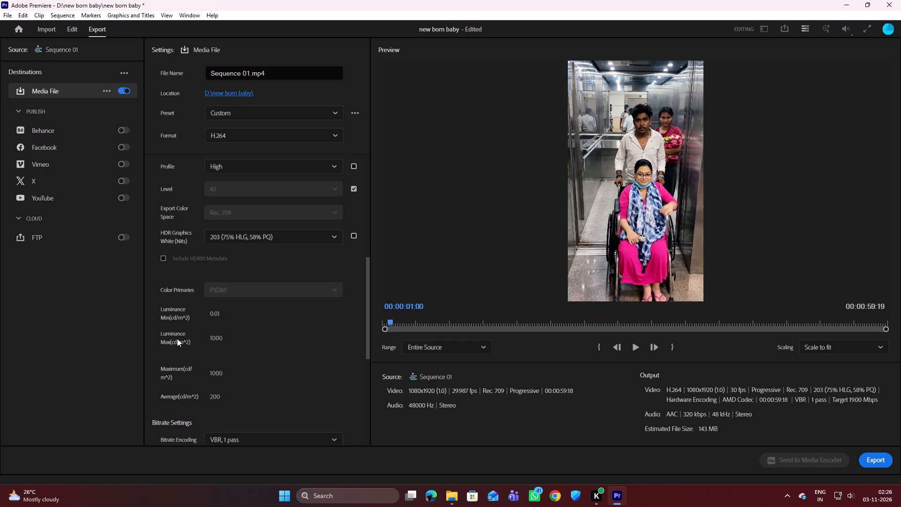
pyautogui.scroll(-14, 195, 336)
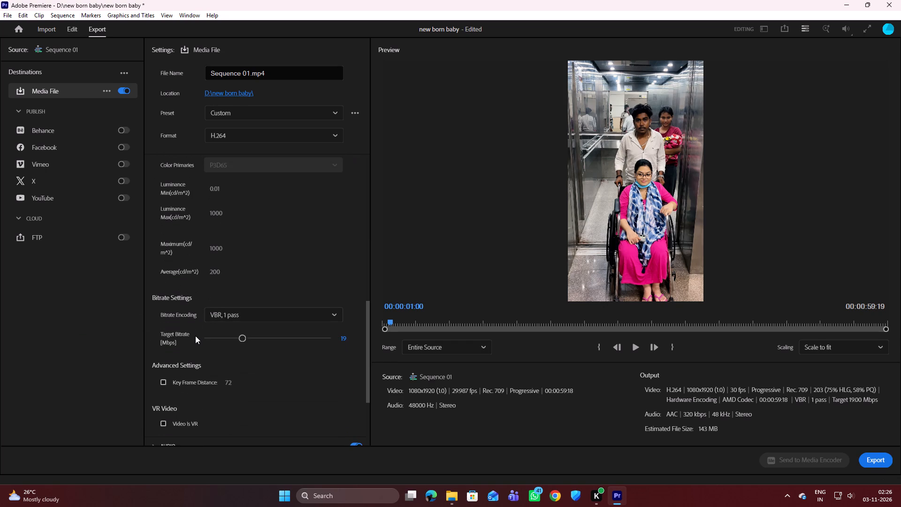
pyautogui.scroll(-3, 195, 336)
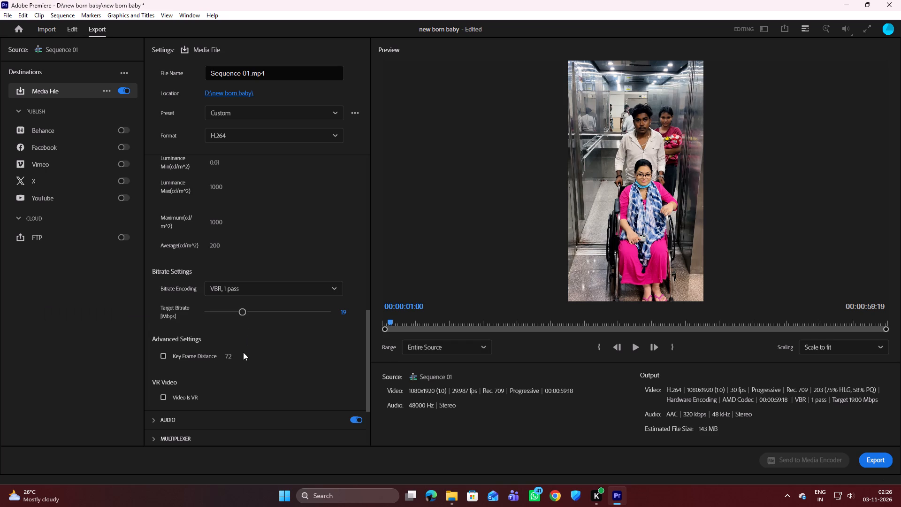
pyautogui.click(245, 313)
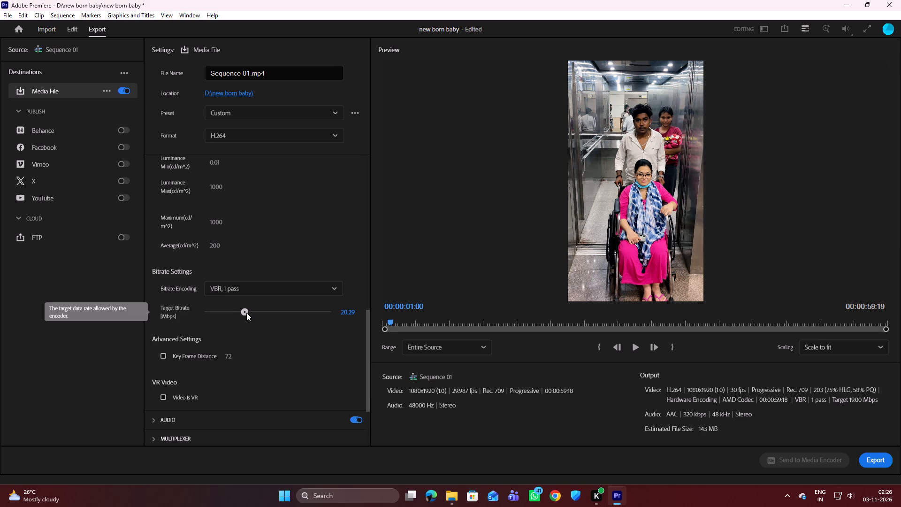
# Review the audio export settings and start exporting the sequence as the H.264 file Sequence 01.mp4.
pyautogui.scroll(-1, 244, 336)
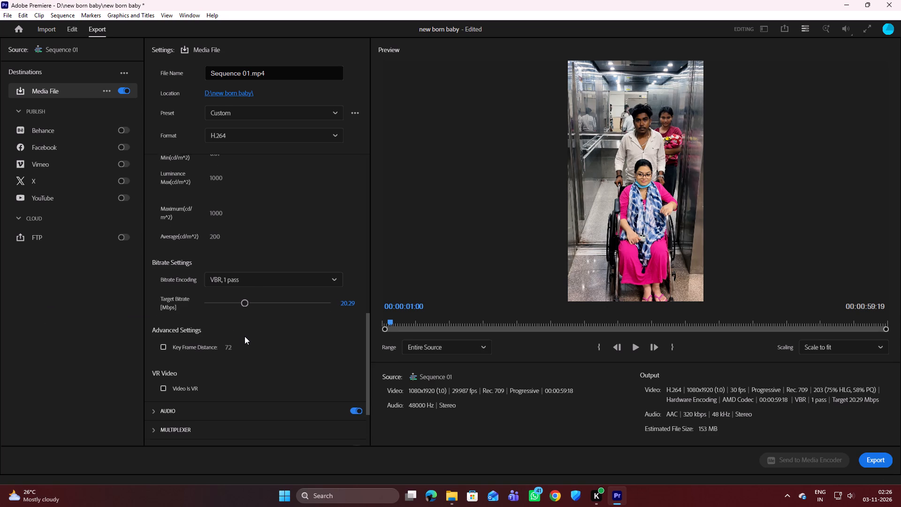
pyautogui.scroll(-2, 244, 336)
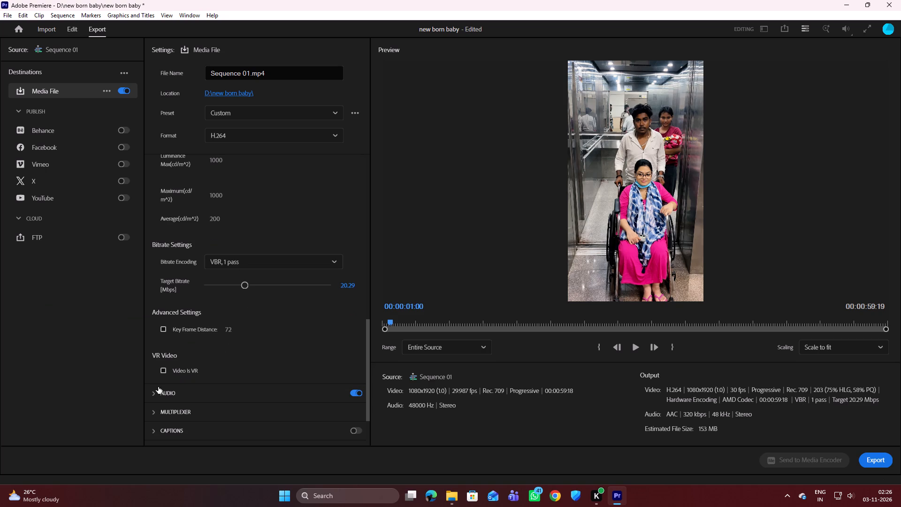
pyautogui.click(156, 391)
pyautogui.scroll(-3, 230, 351)
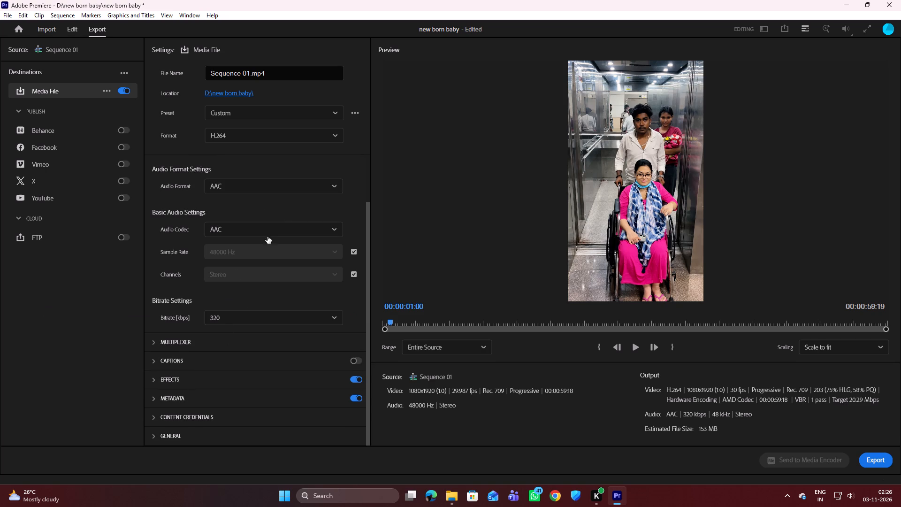
pyautogui.scroll(-4, 216, 405)
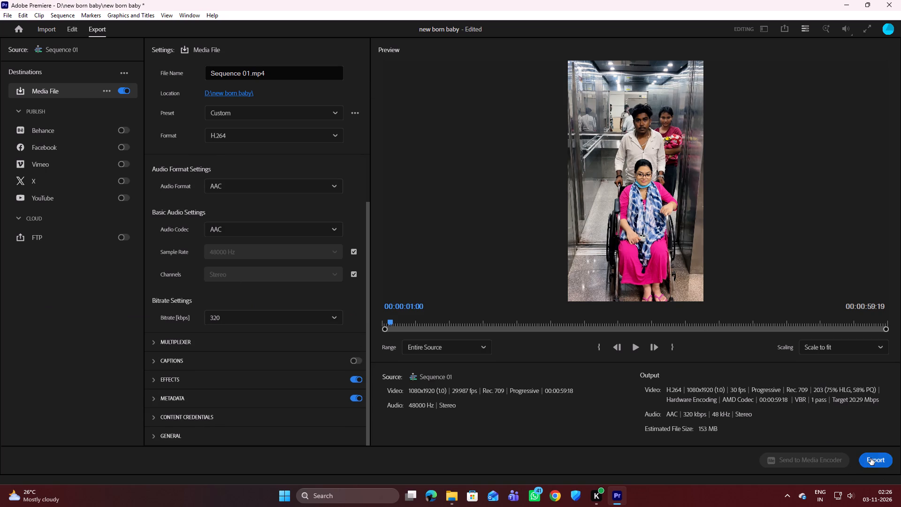
pyautogui.click(871, 458)
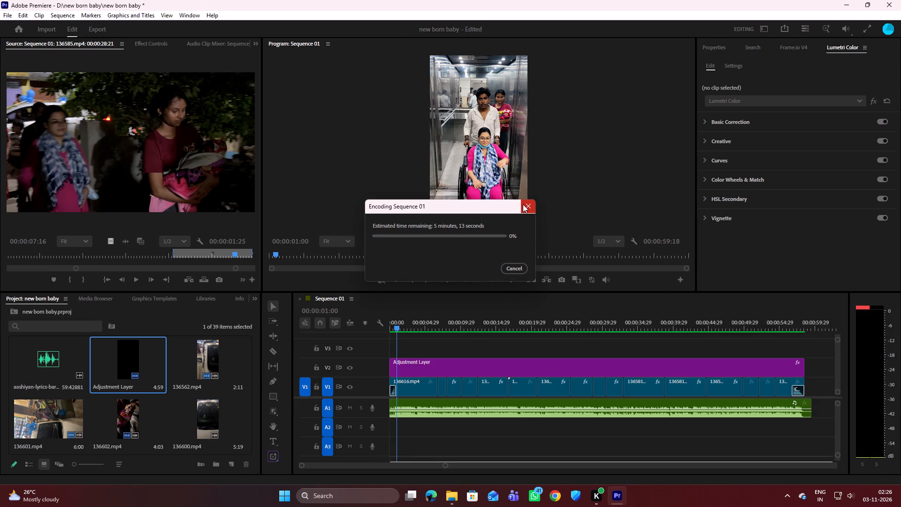
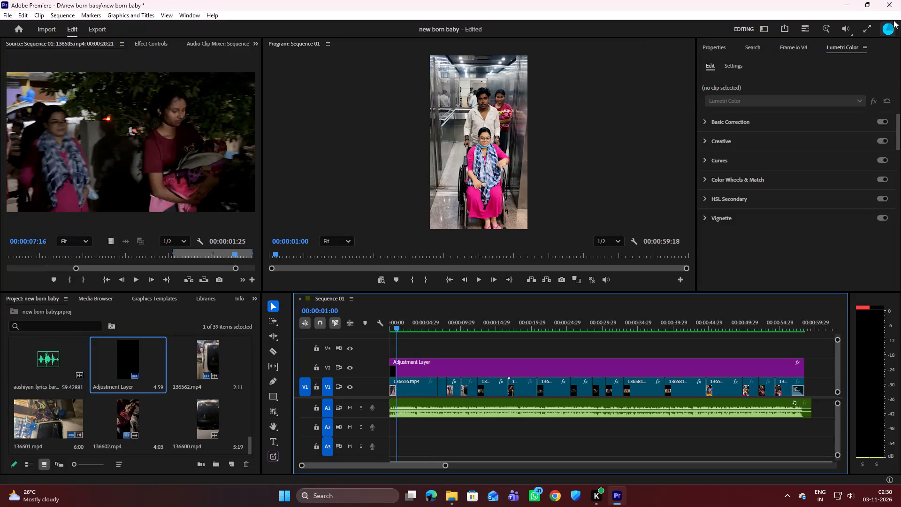
# Close the editing application after the export, saving the changes to the new born baby project.
pyautogui.click(882, 4)
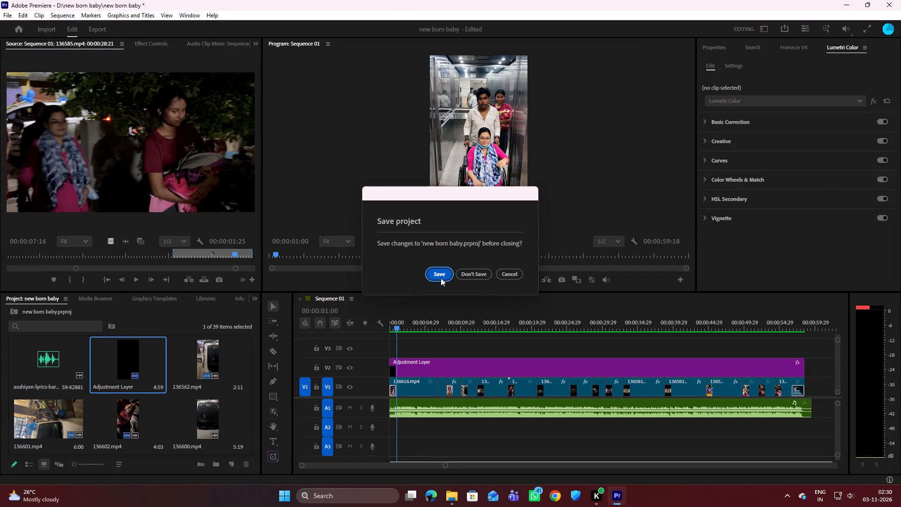
pyautogui.click(439, 276)
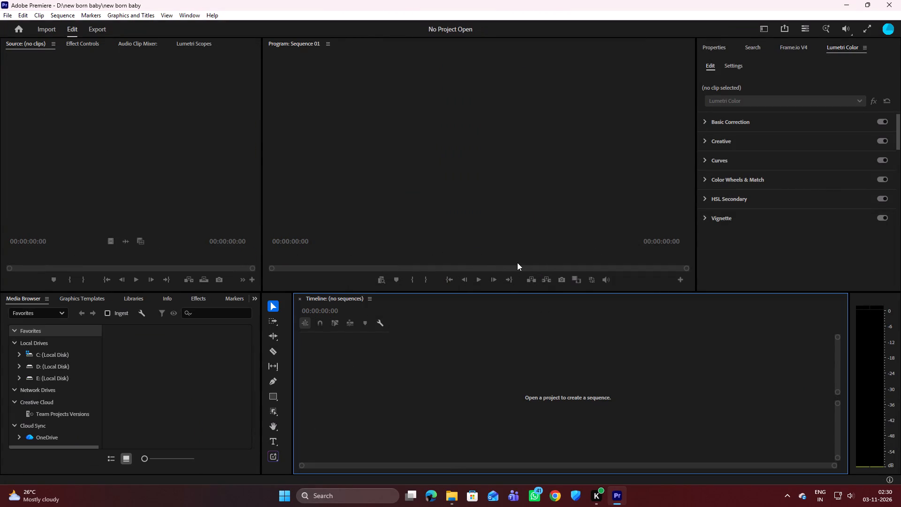